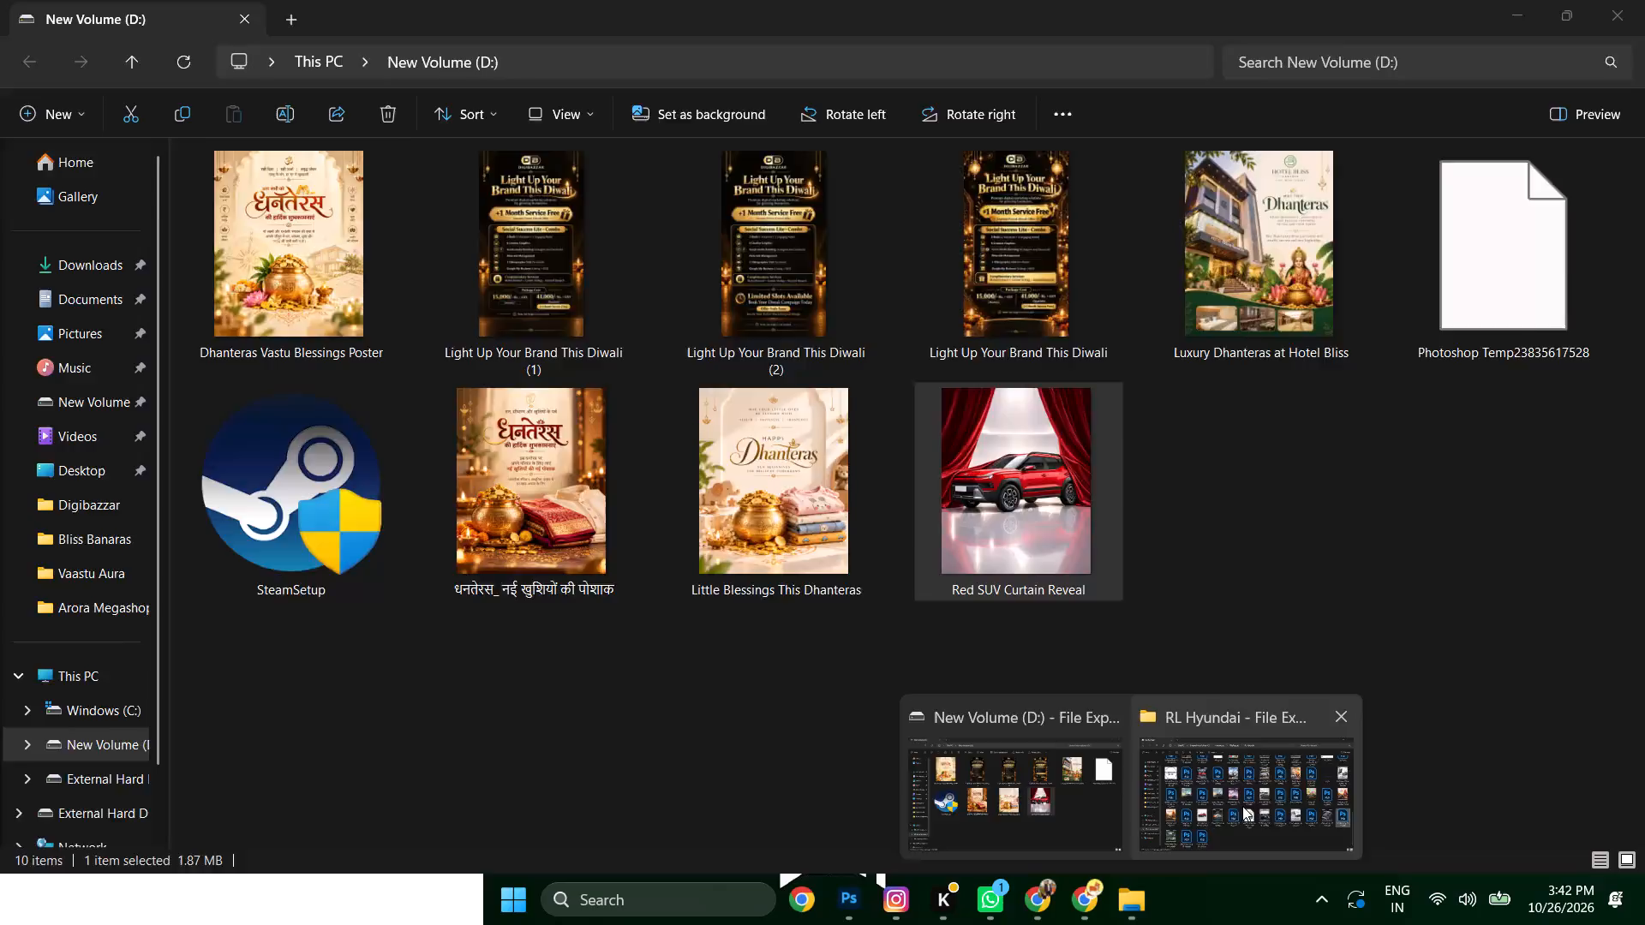
Open the Navratri 2026 Grid folder inside the Kanhaiya Alankar folder of the Digibazzar directory on the external hard drive.
click(1262, 792)
drag(781, 416, 750, 418)
click(700, 416)
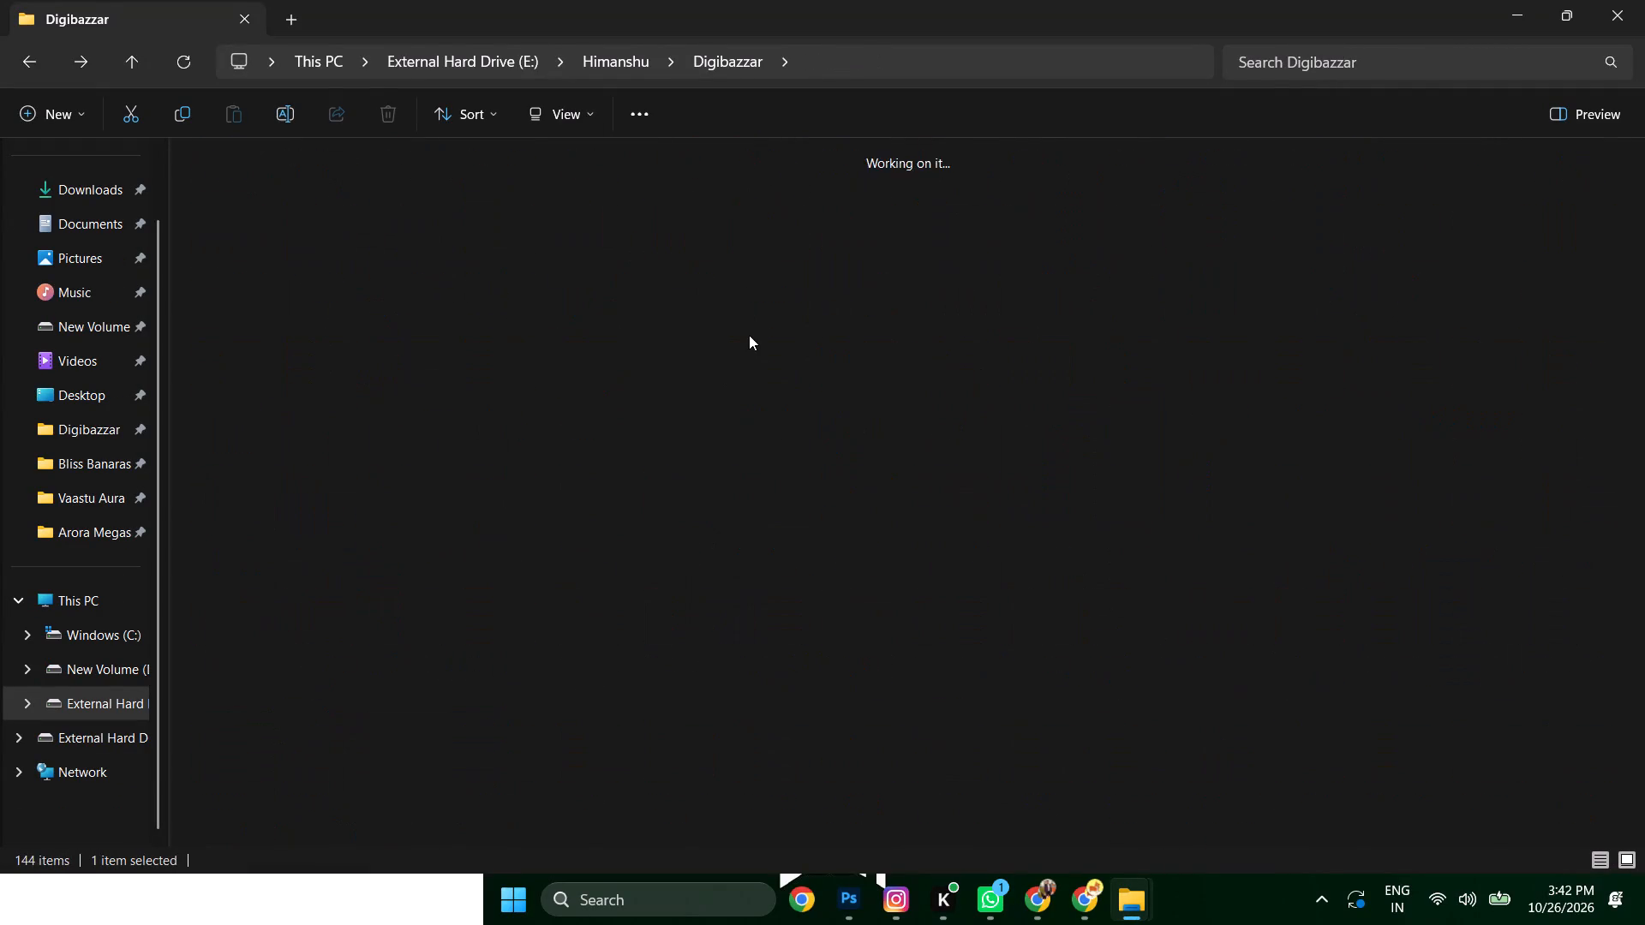
click(704, 365)
click(858, 366)
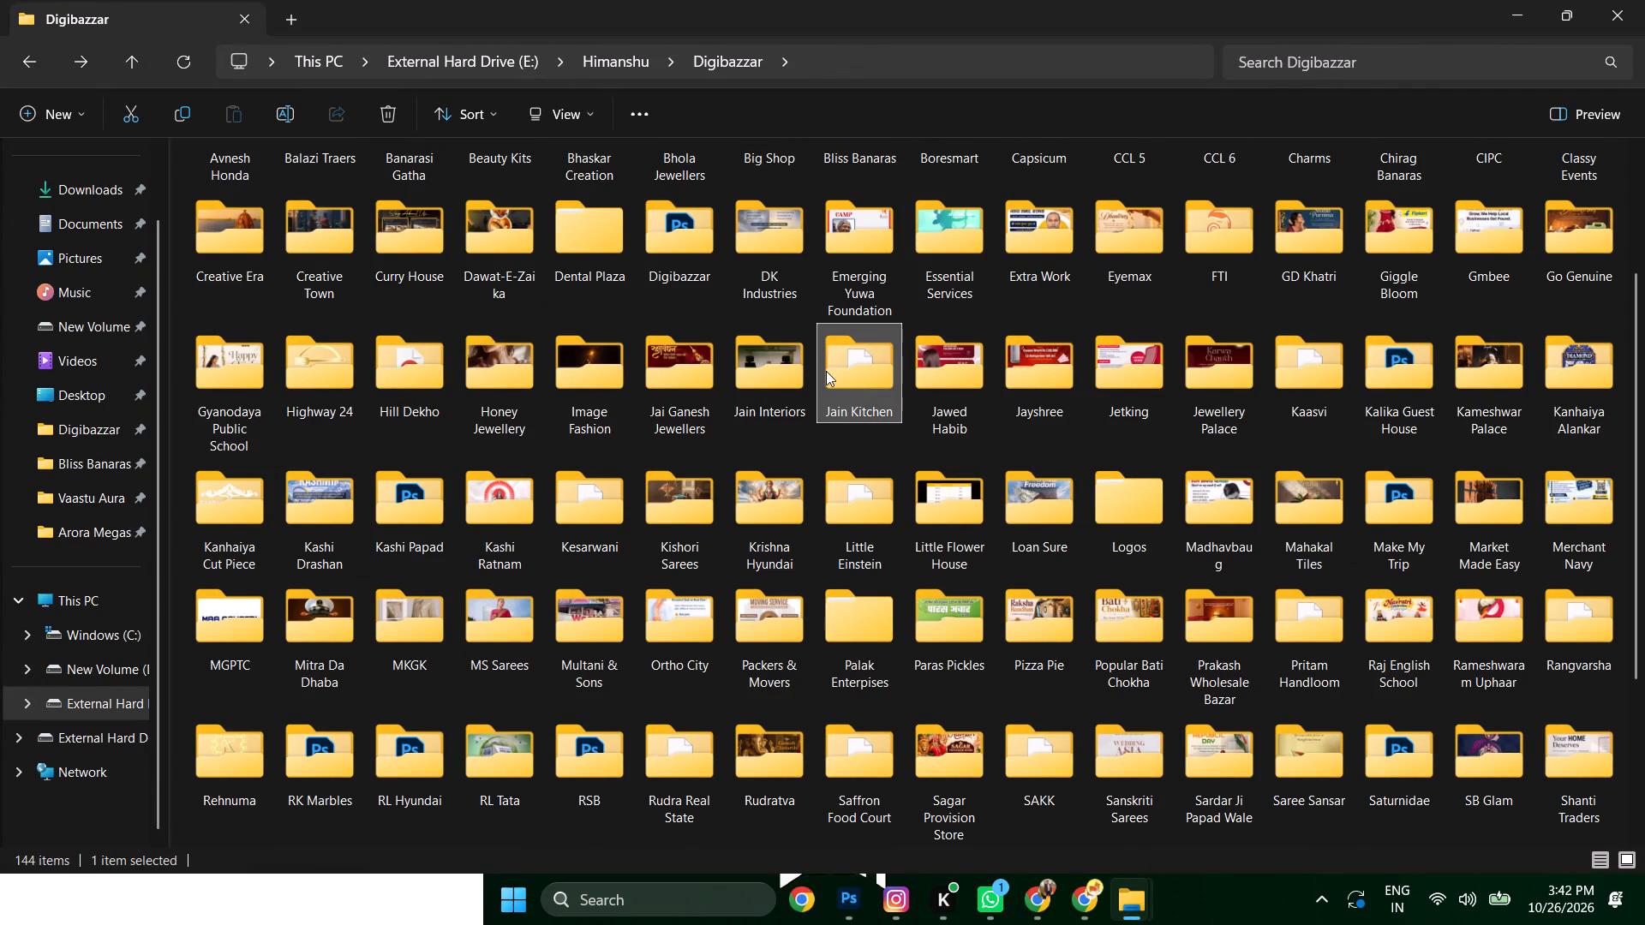
key(k)
text(kkk)
key(k)
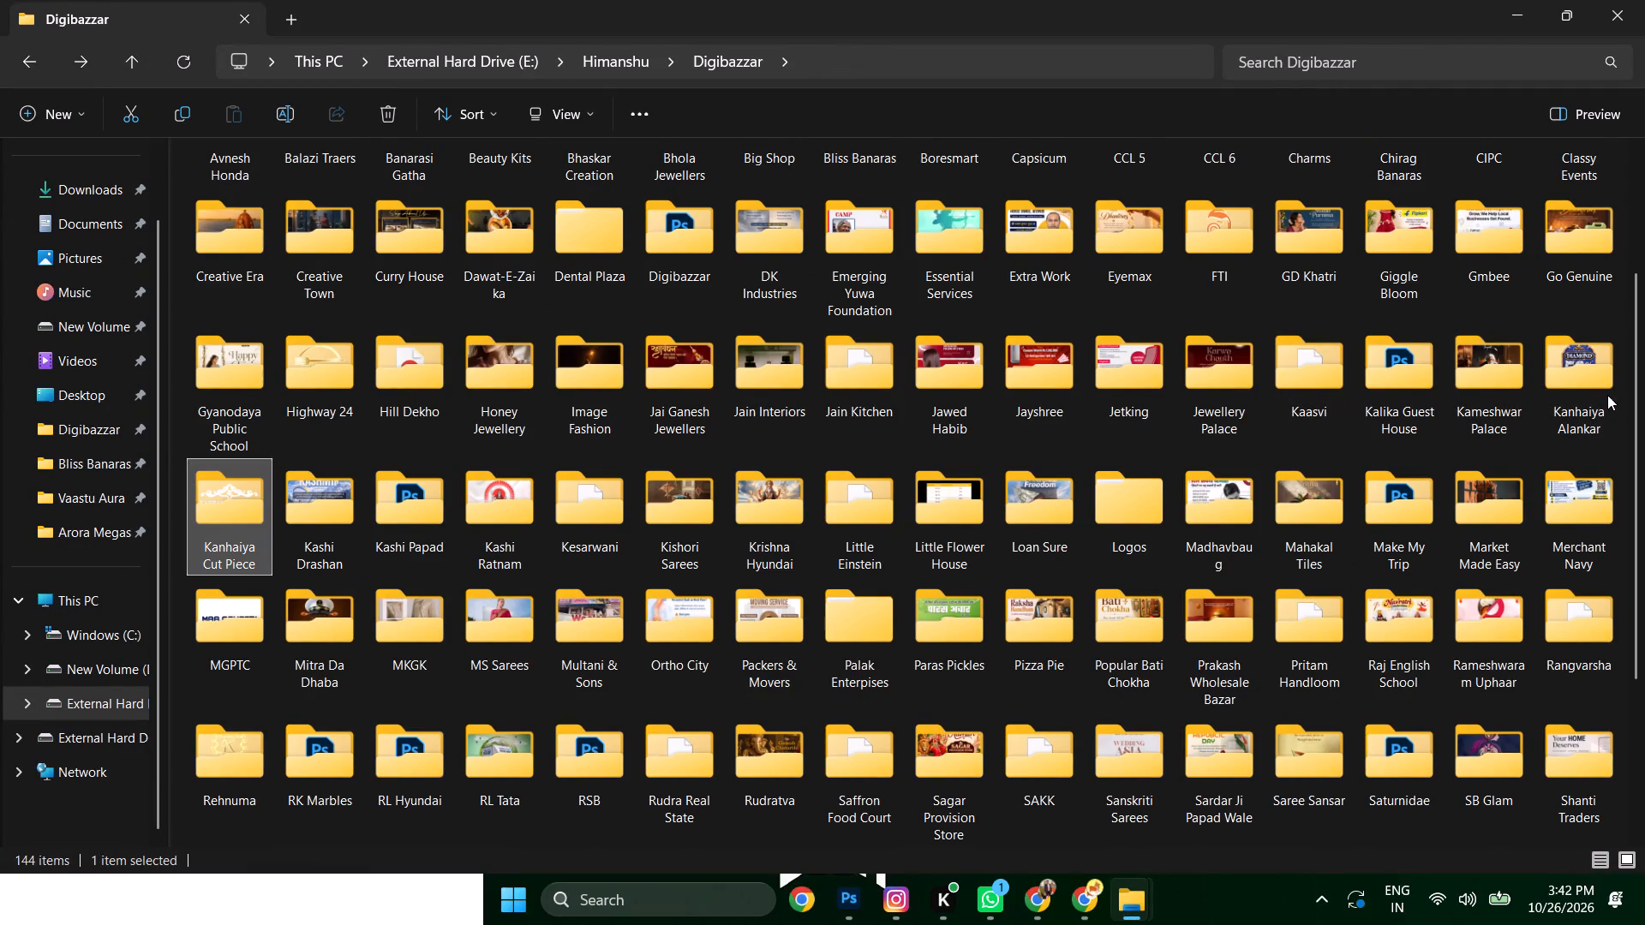
double_click(1575, 372)
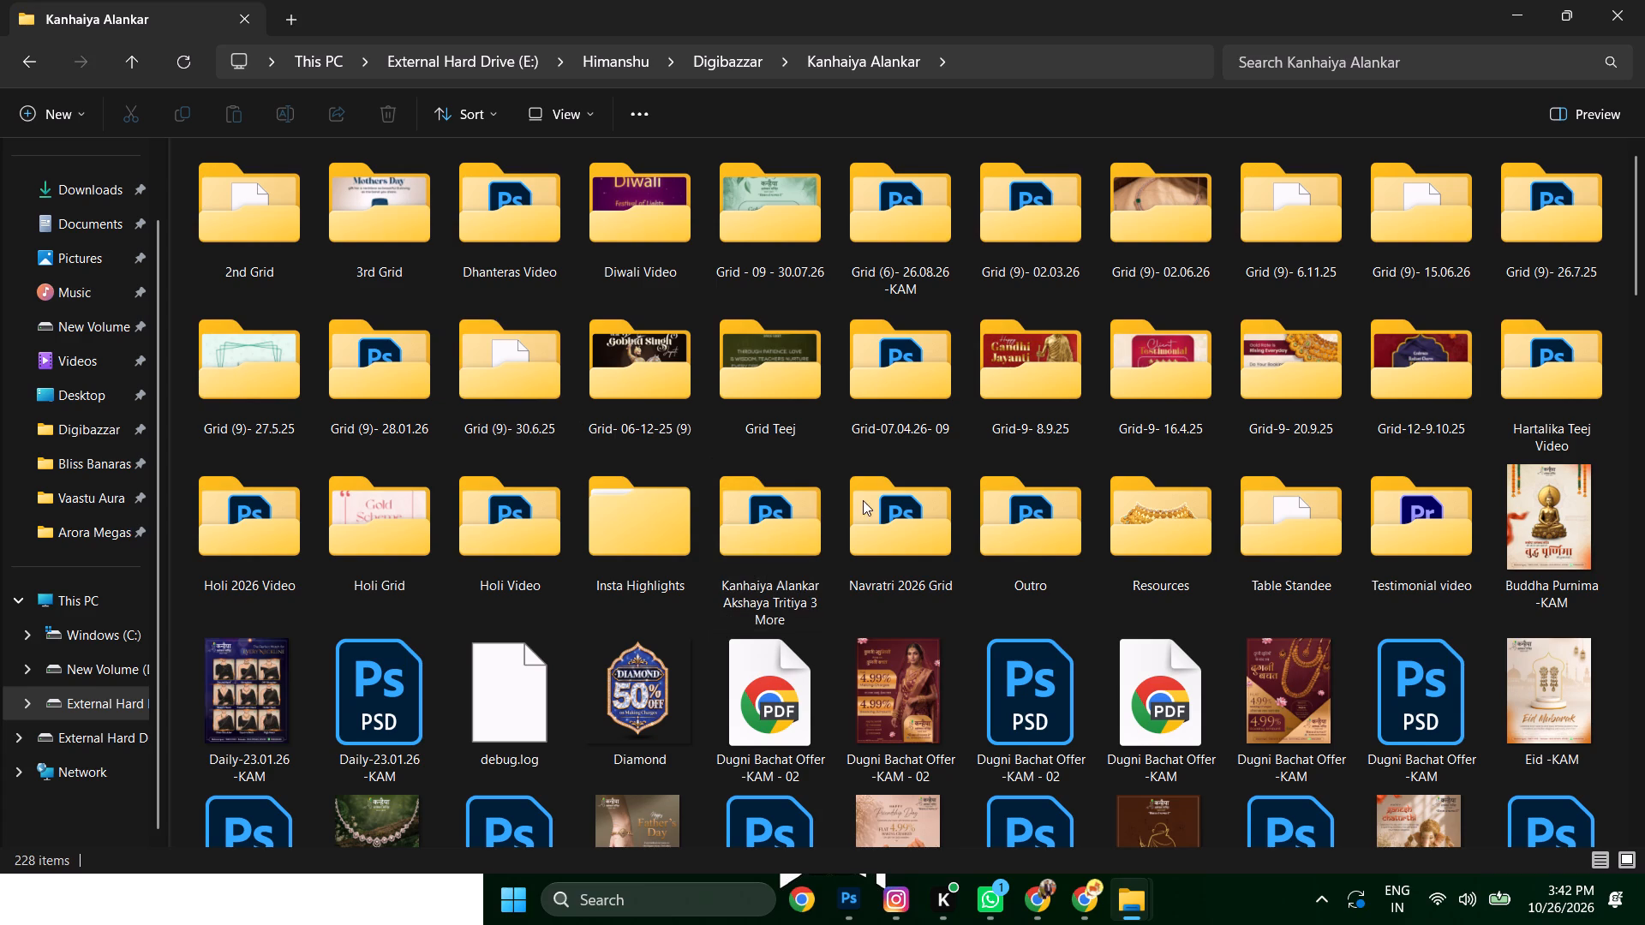
double_click(891, 502)
click(893, 409)
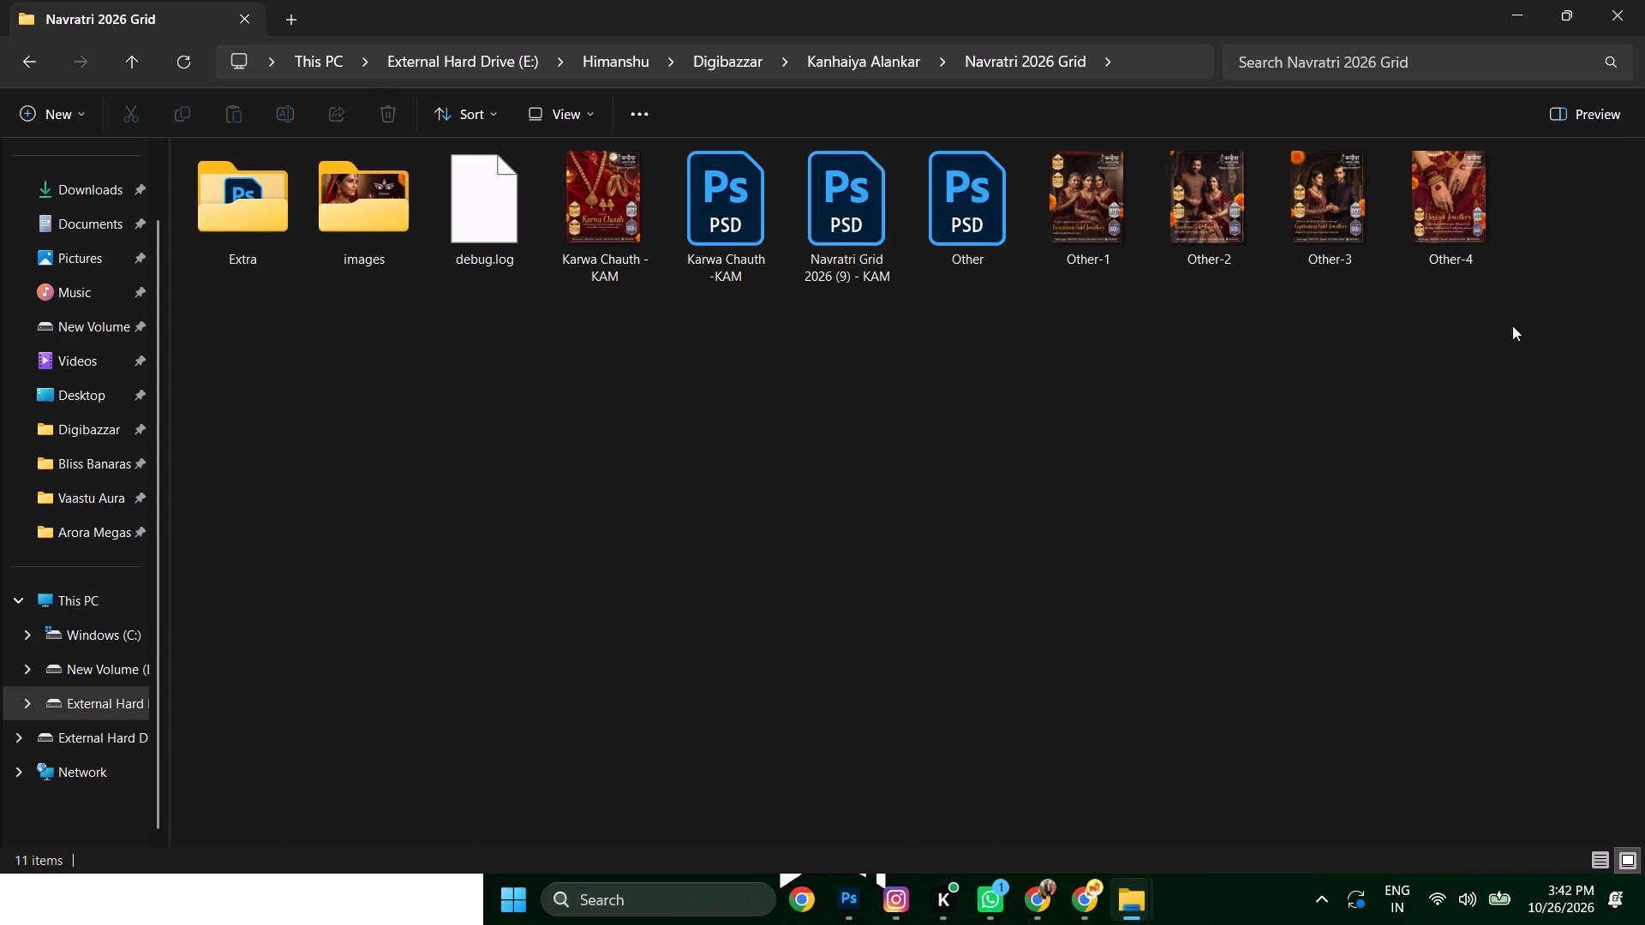
Move the Karwa Chauth image and PSD, the Other PSD and images Other-1 to Other-4 into the Extra folder.
drag(1577, 295, 700, 194)
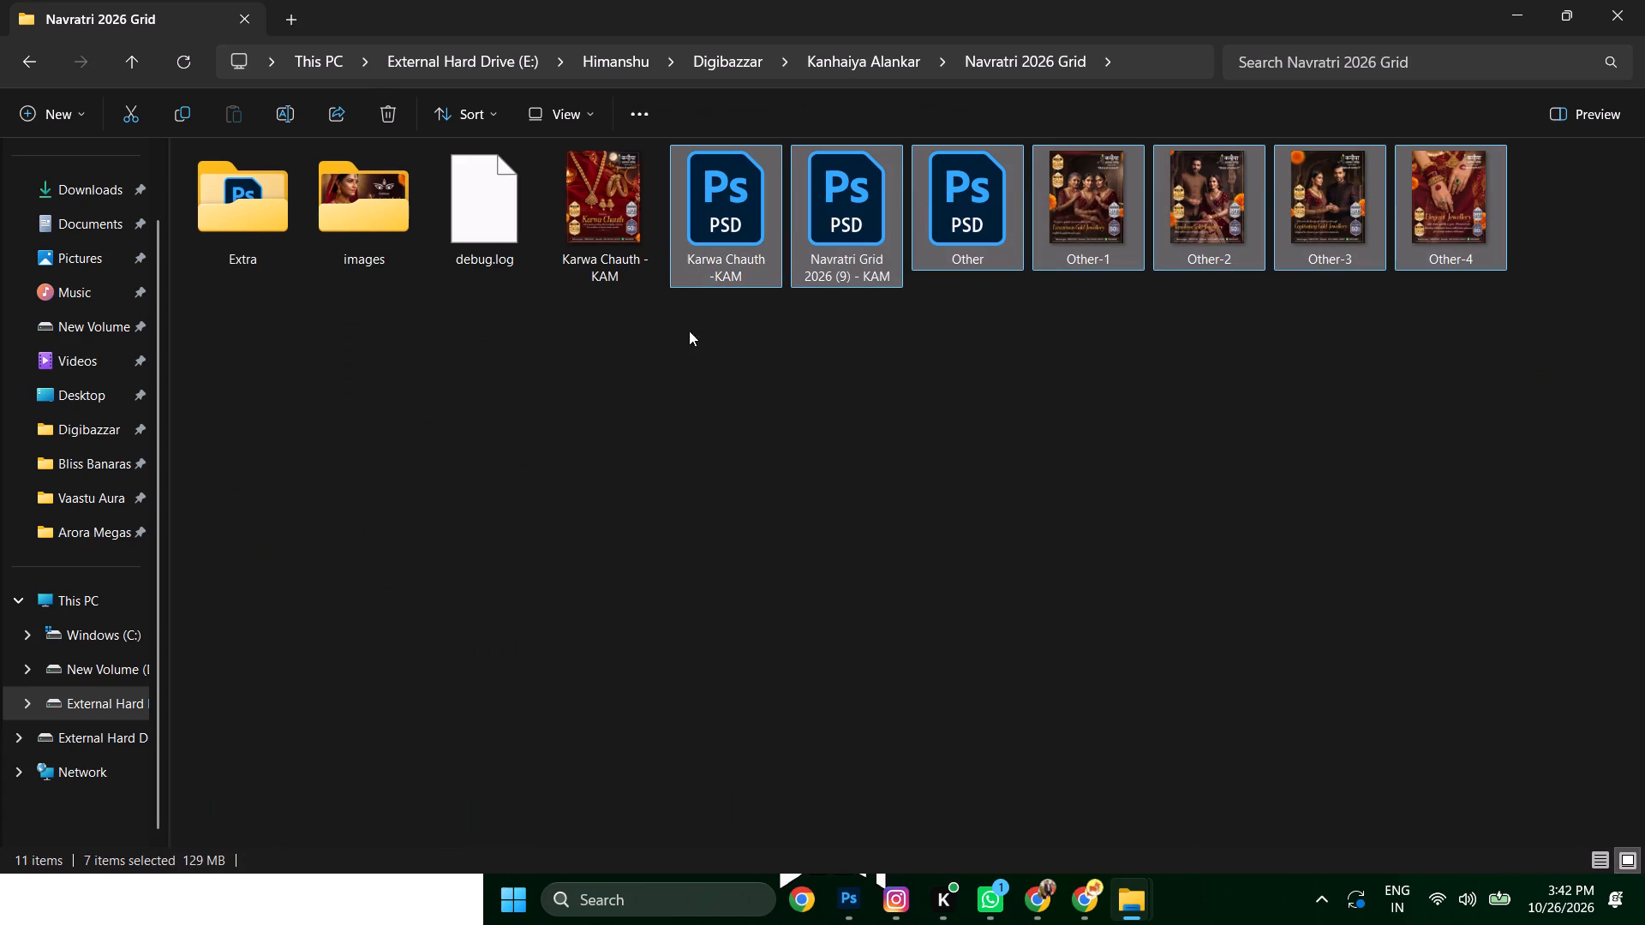
click(705, 373)
drag(1604, 331, 611, 188)
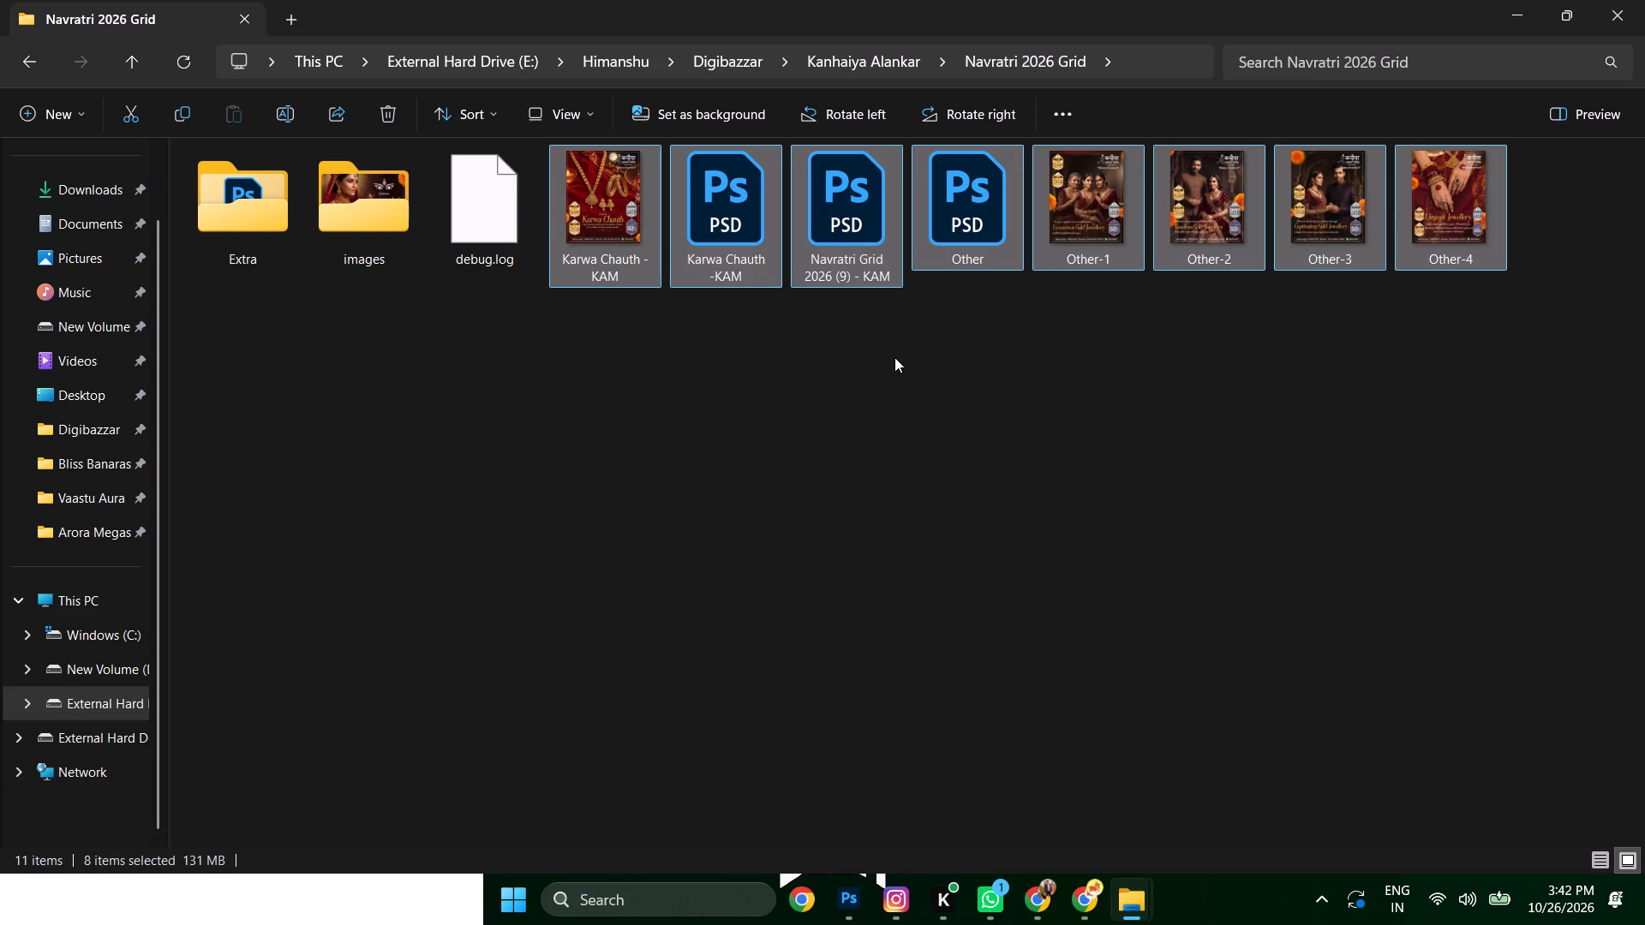
ctrl+click(861, 204)
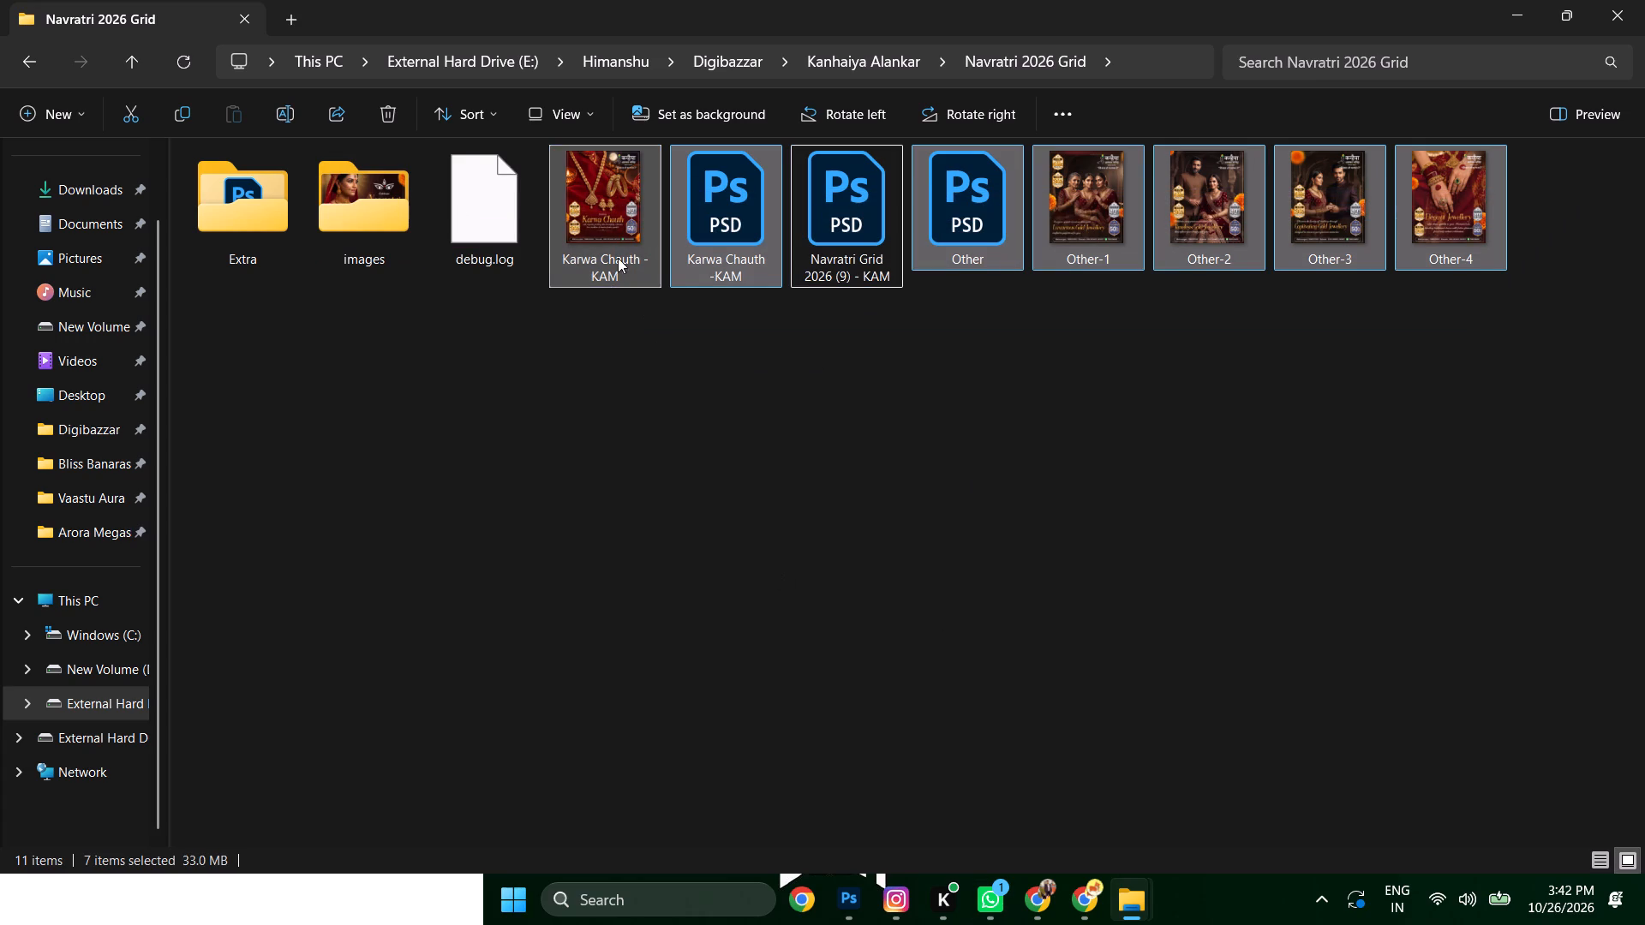
drag(609, 201, 275, 236)
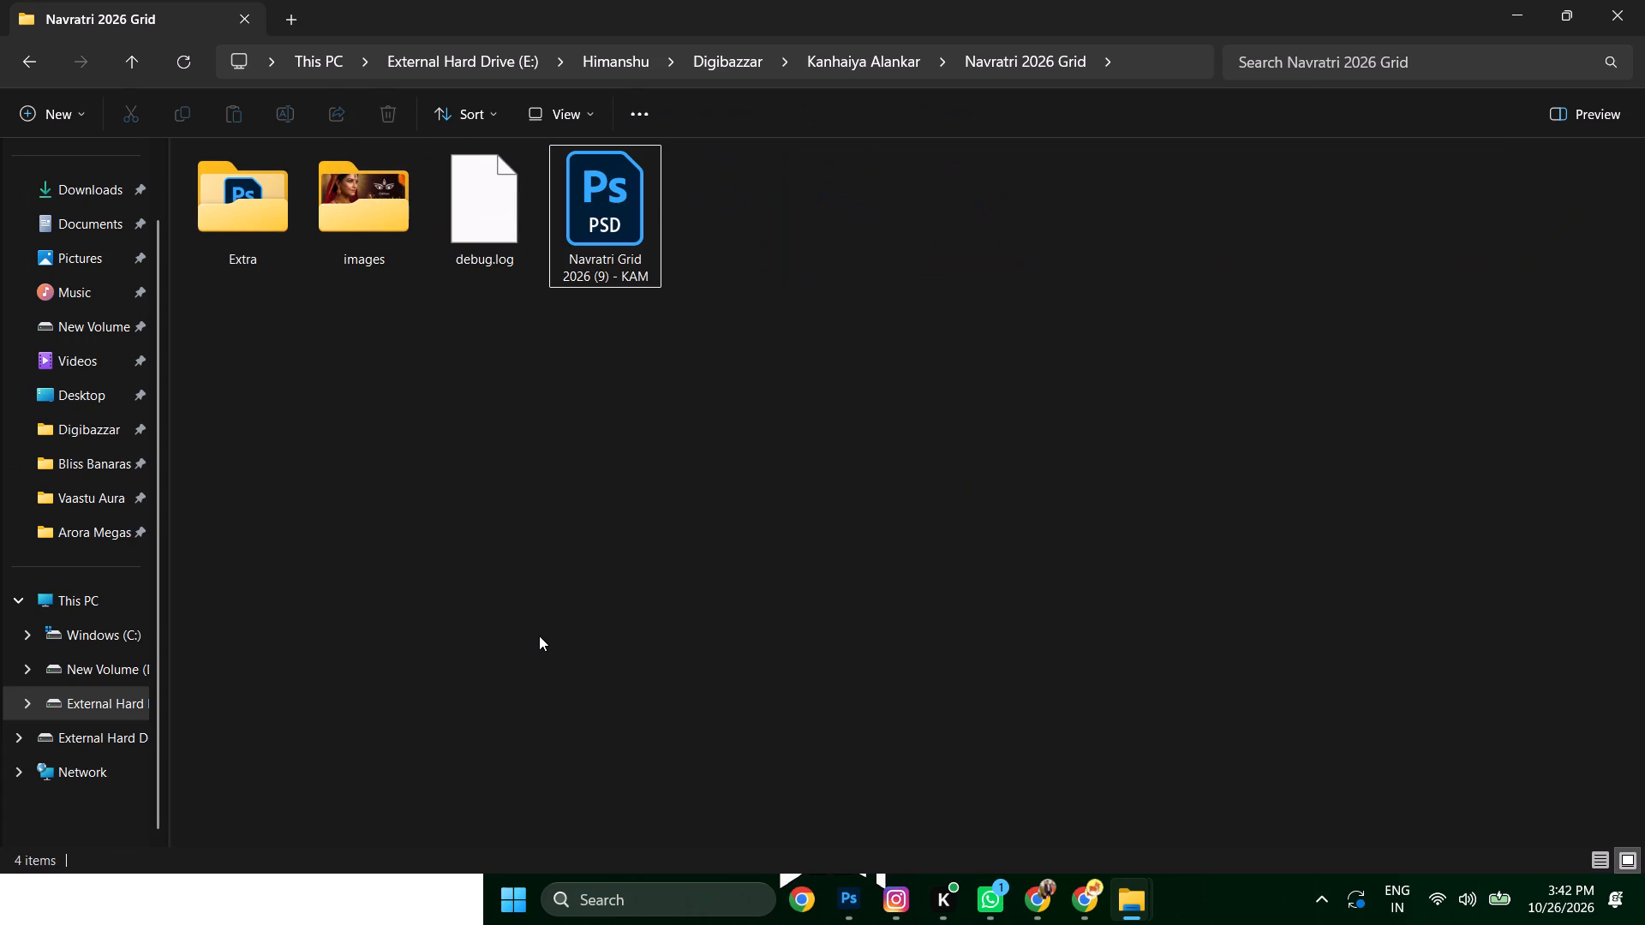
click(1051, 260)
click(609, 424)
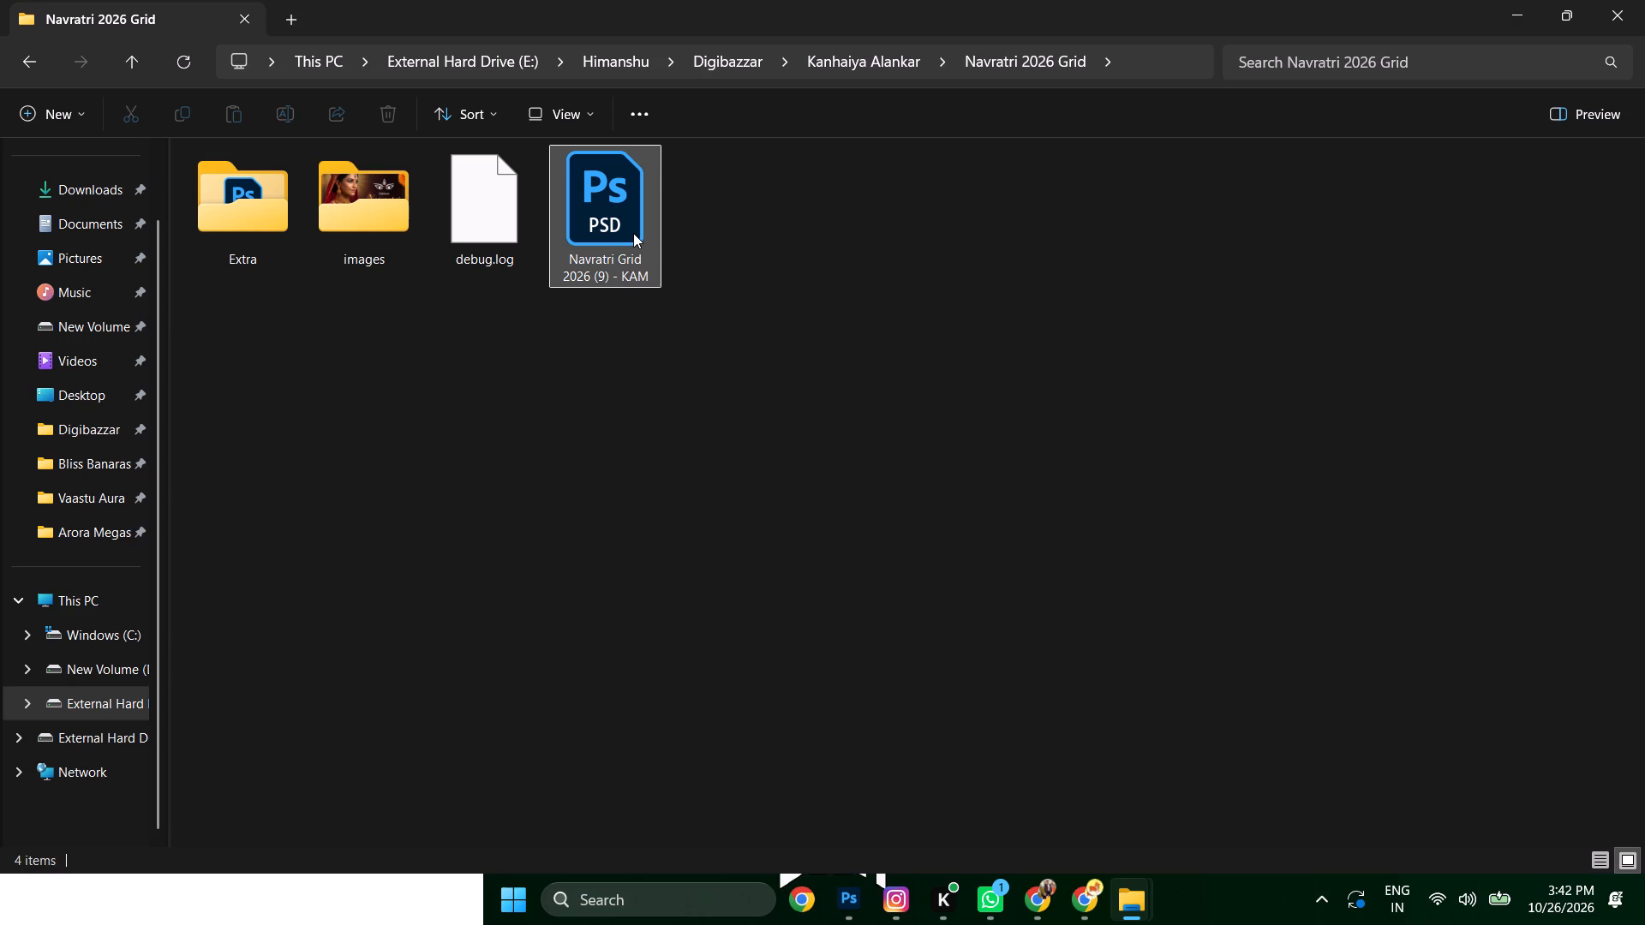
Open the Navratri Grid 2026 (9) - KAM PSD file in Photoshop.
double_click(635, 233)
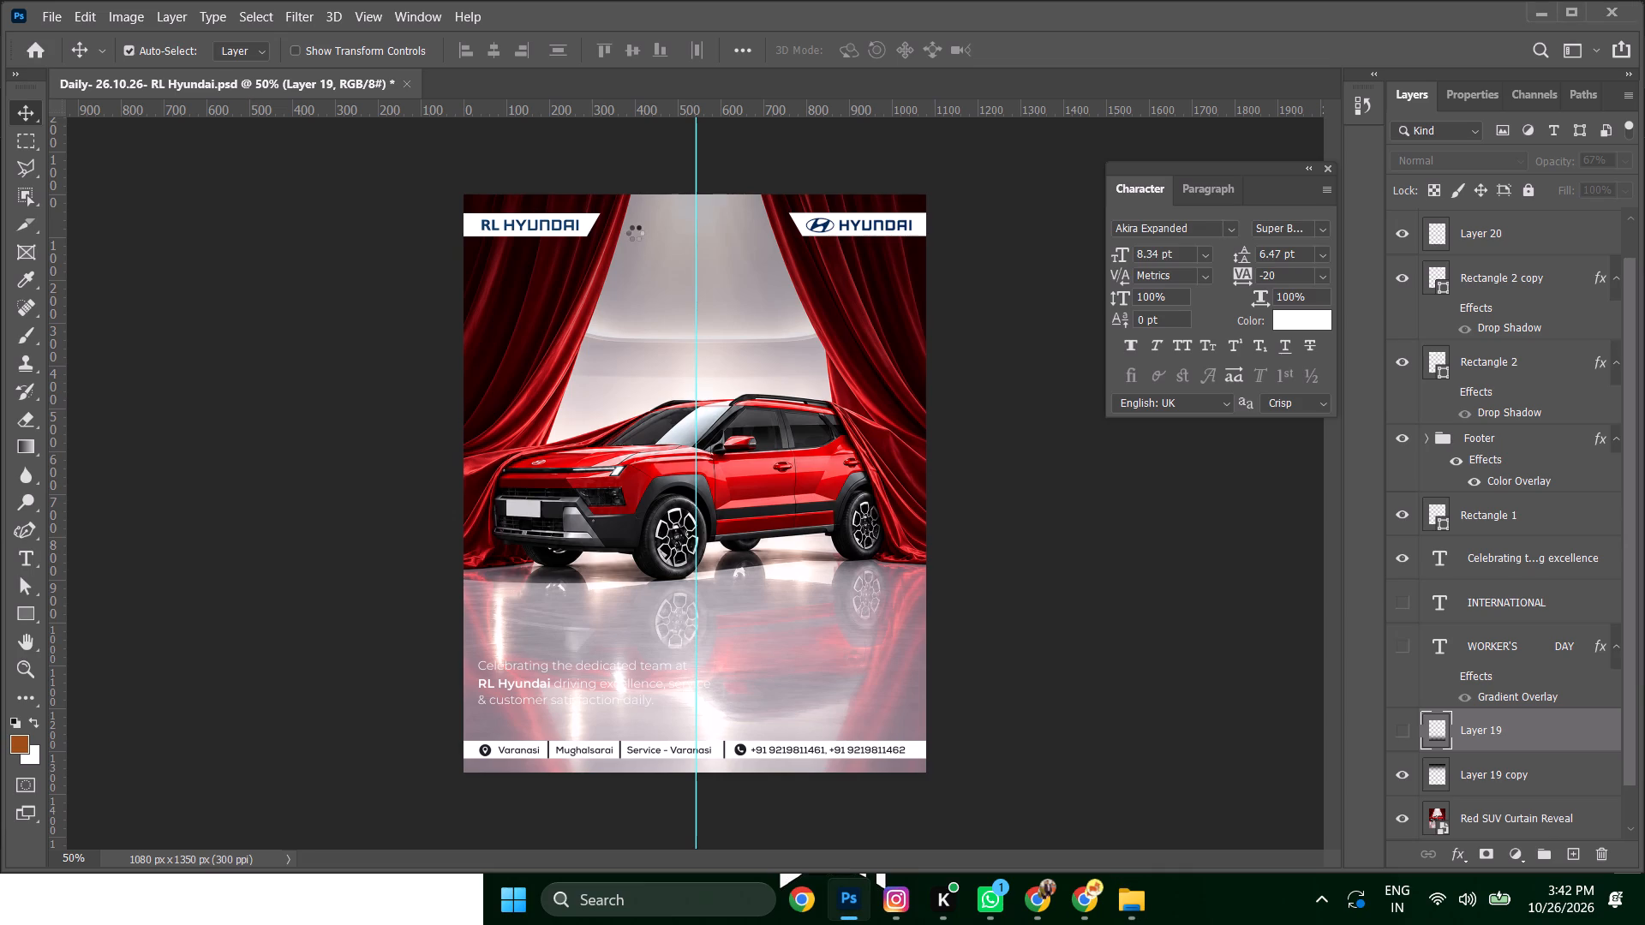
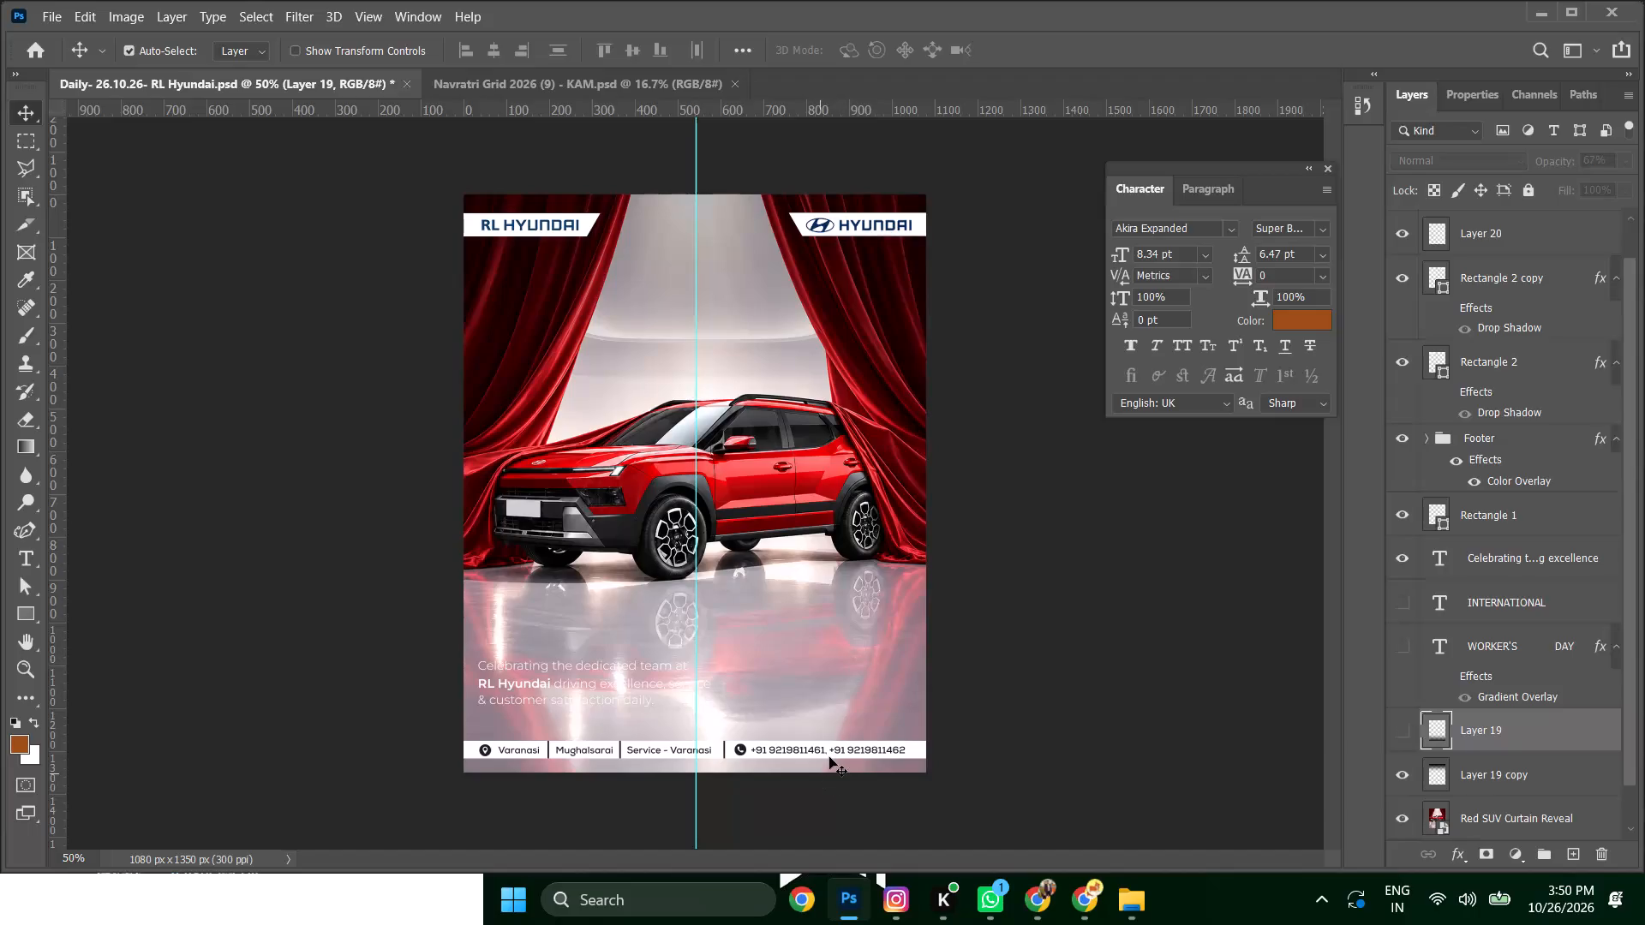
Make the hidden Layer 19 gradient visible behind the tagline in the RL Hyundai poster.
alt+scroll(895, 758, up, 4)
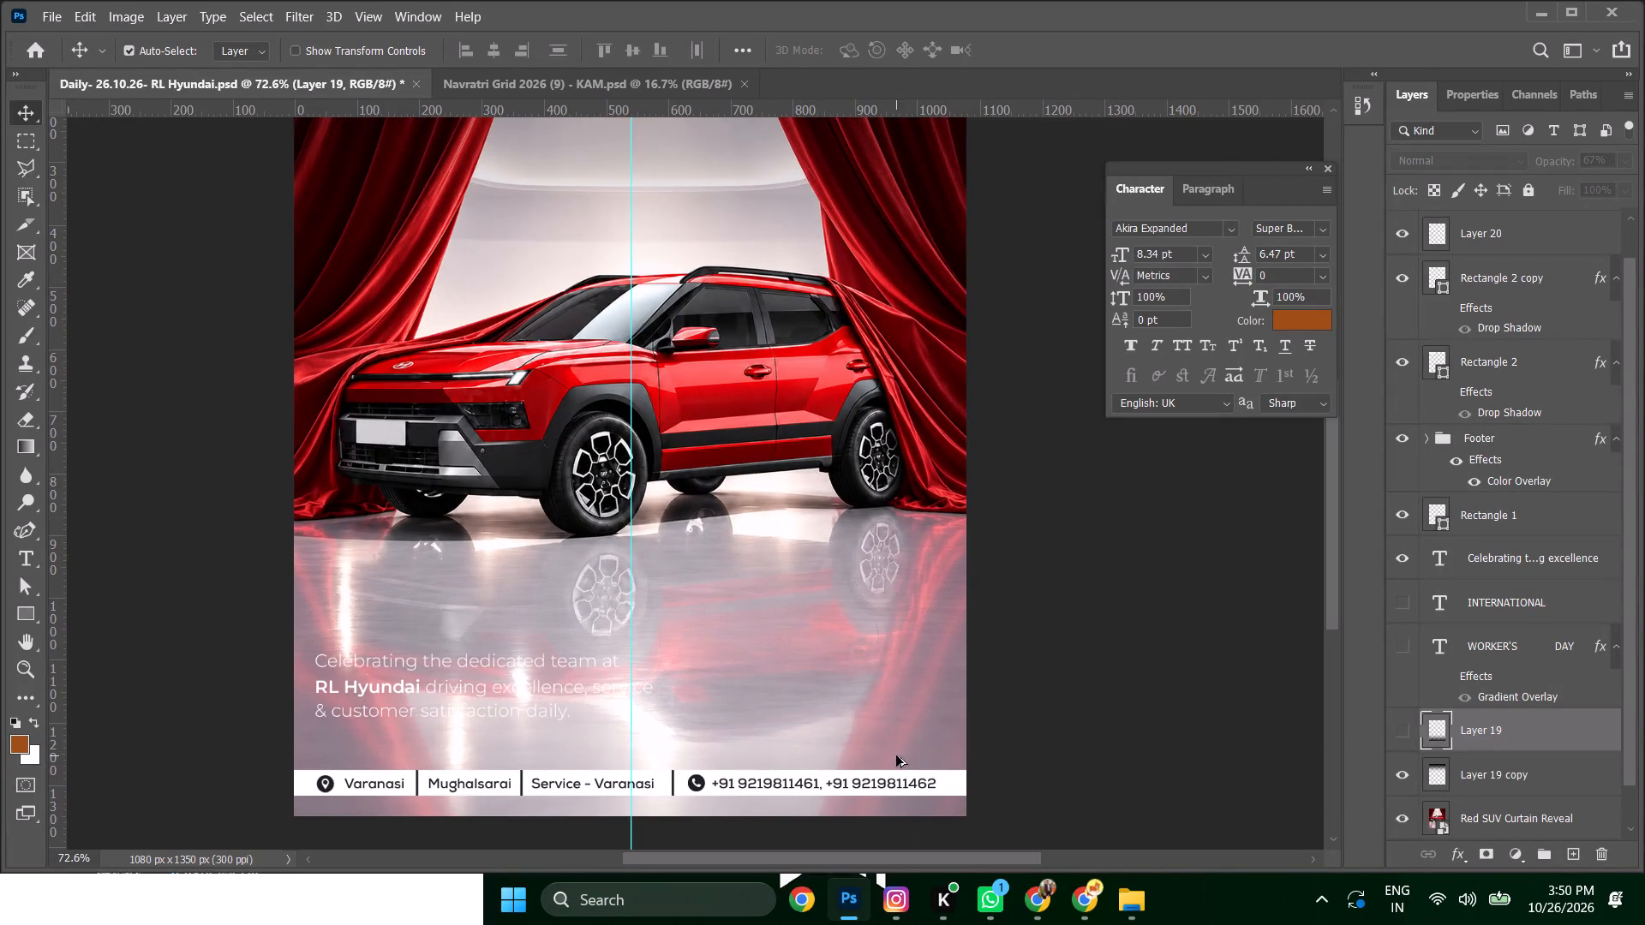
click(1093, 599)
alt+scroll(529, 620, down, 4)
click(613, 673)
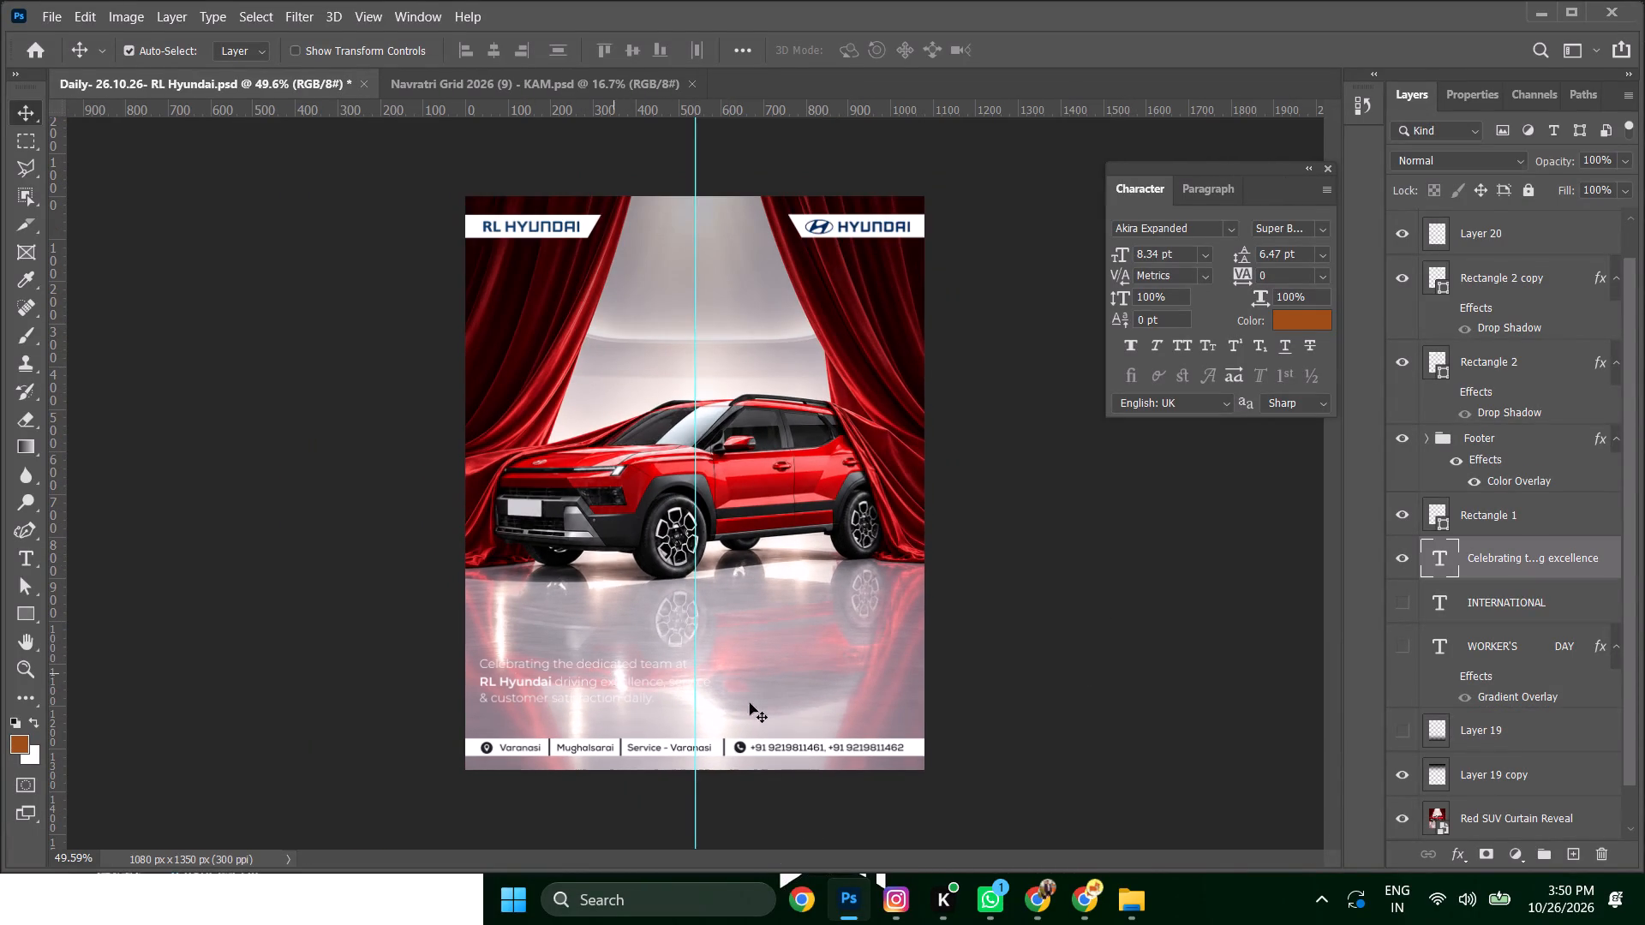
click(1406, 737)
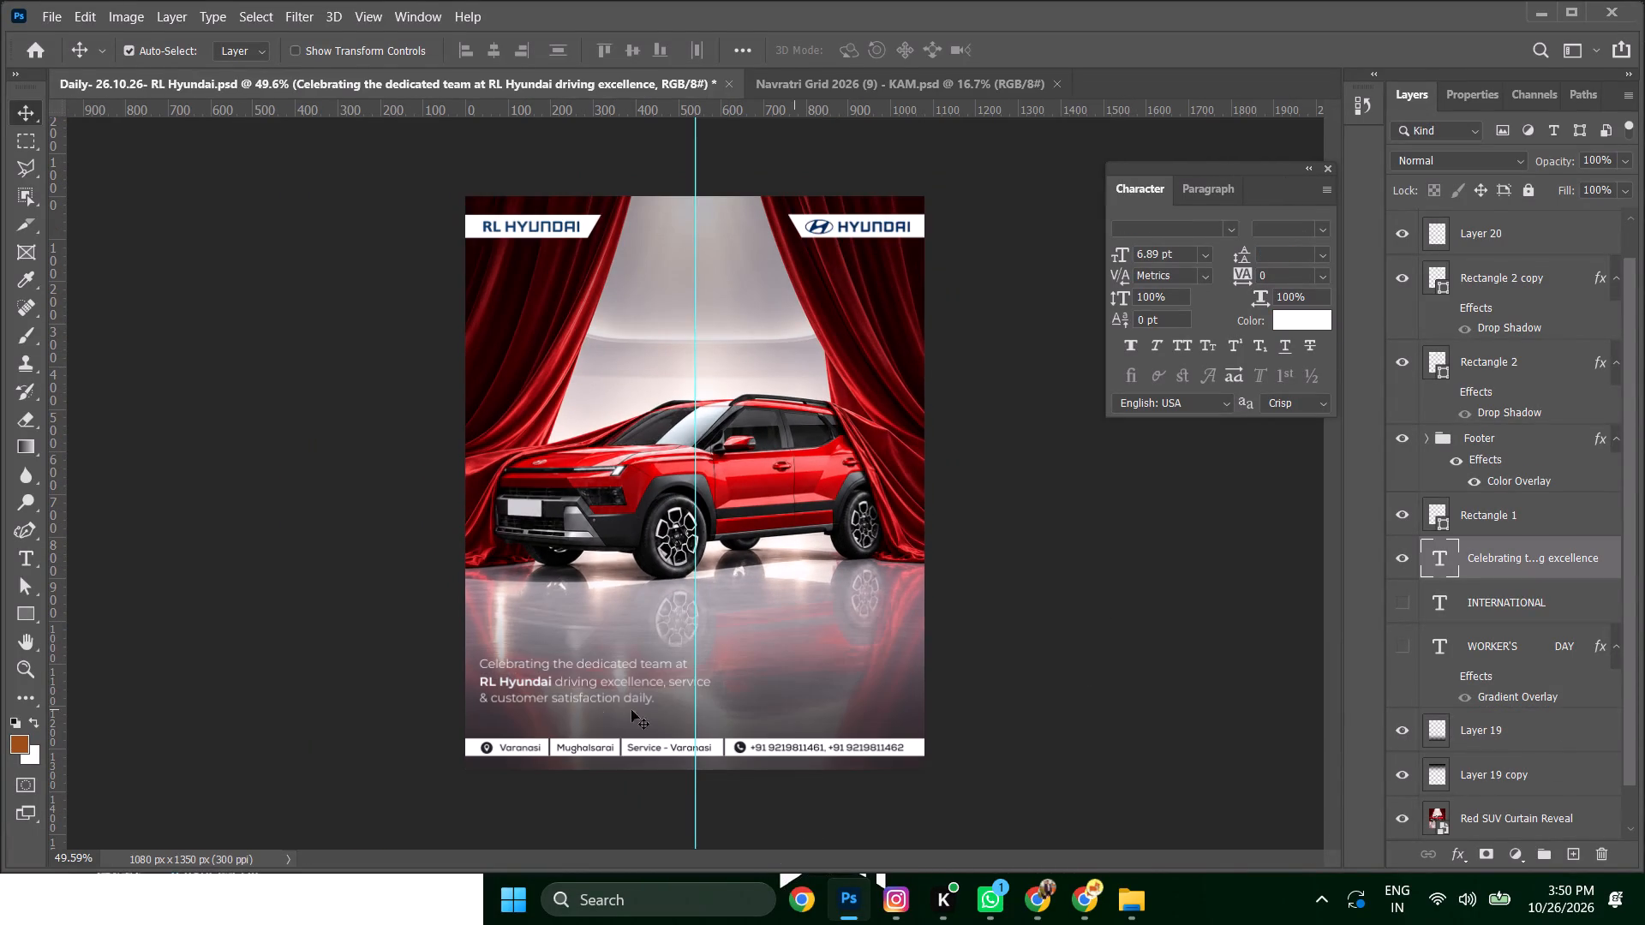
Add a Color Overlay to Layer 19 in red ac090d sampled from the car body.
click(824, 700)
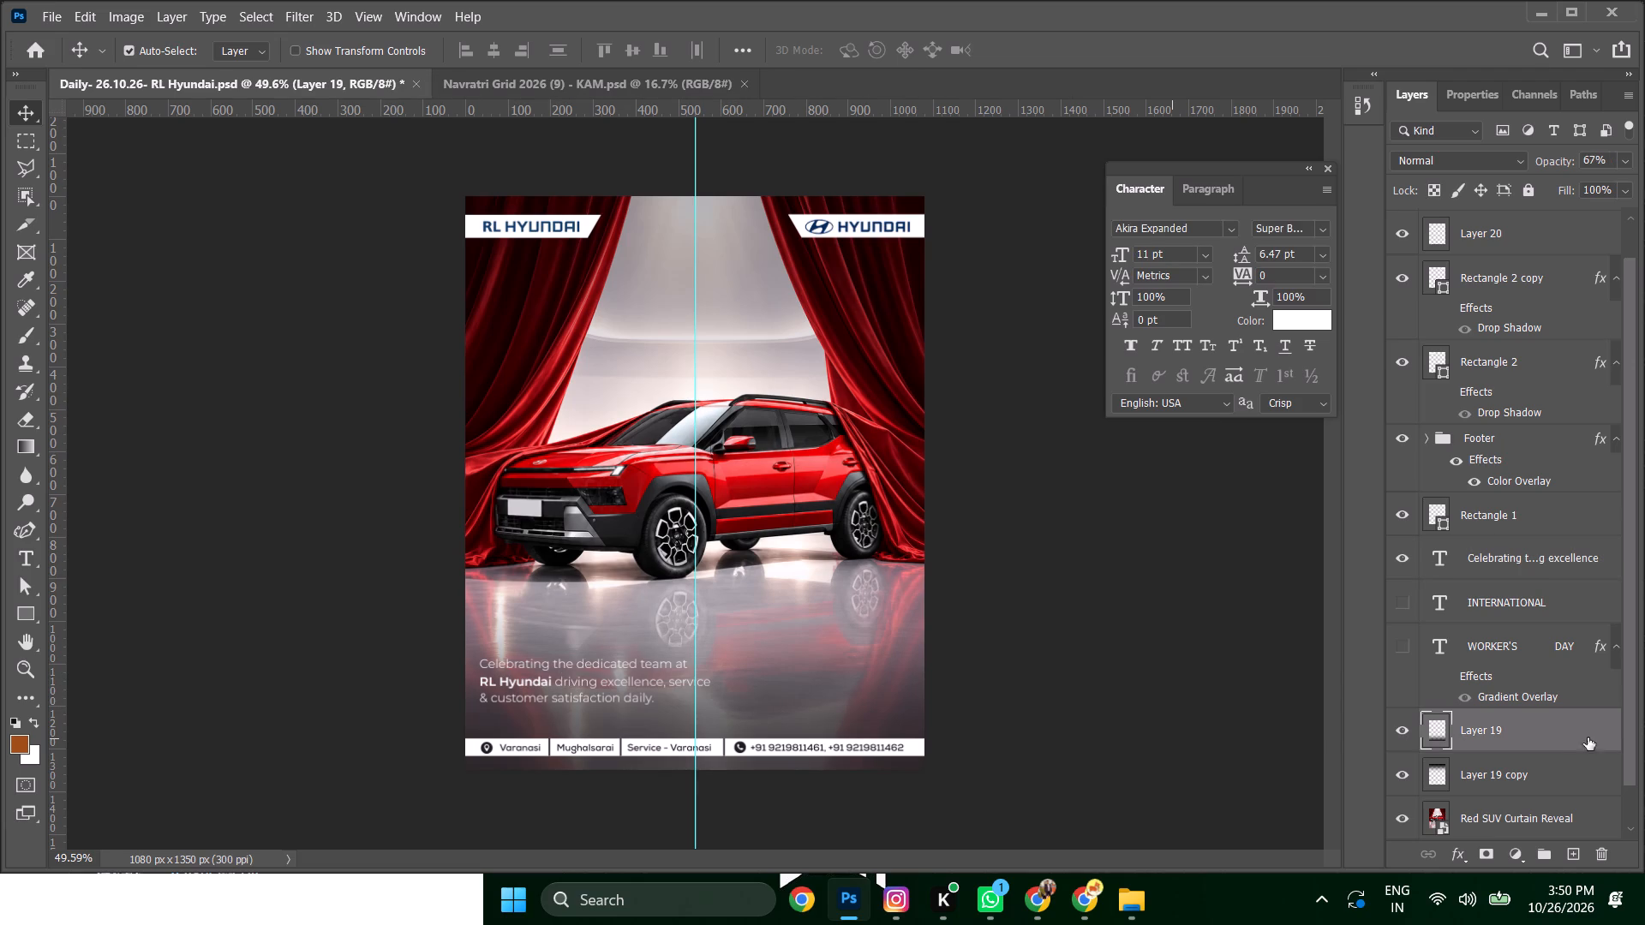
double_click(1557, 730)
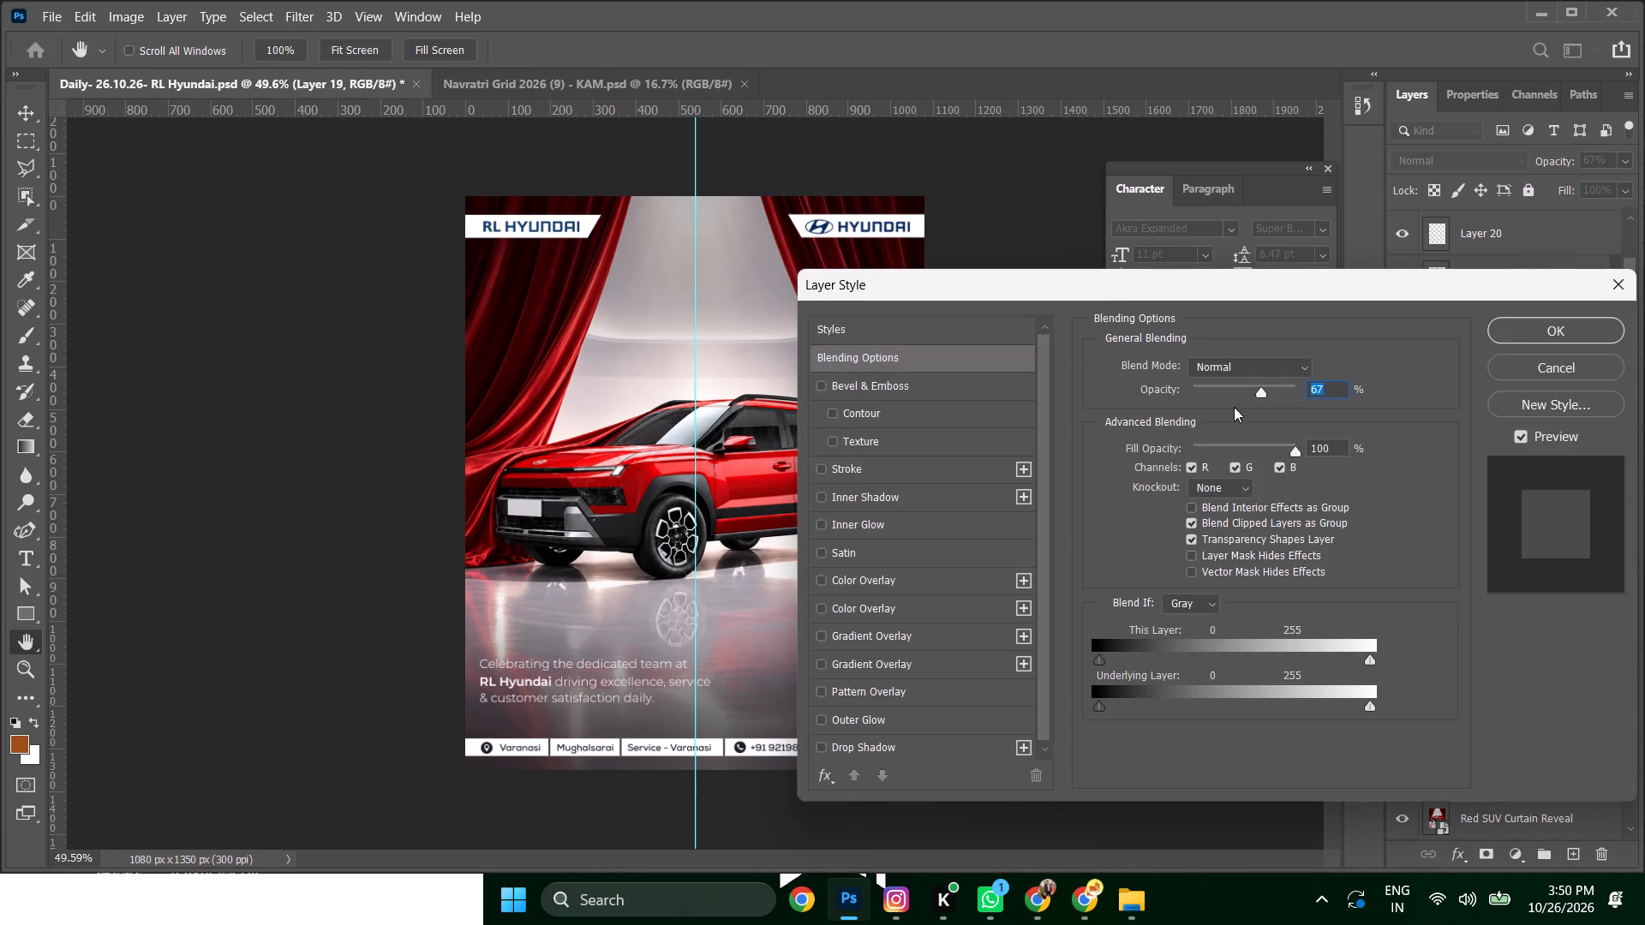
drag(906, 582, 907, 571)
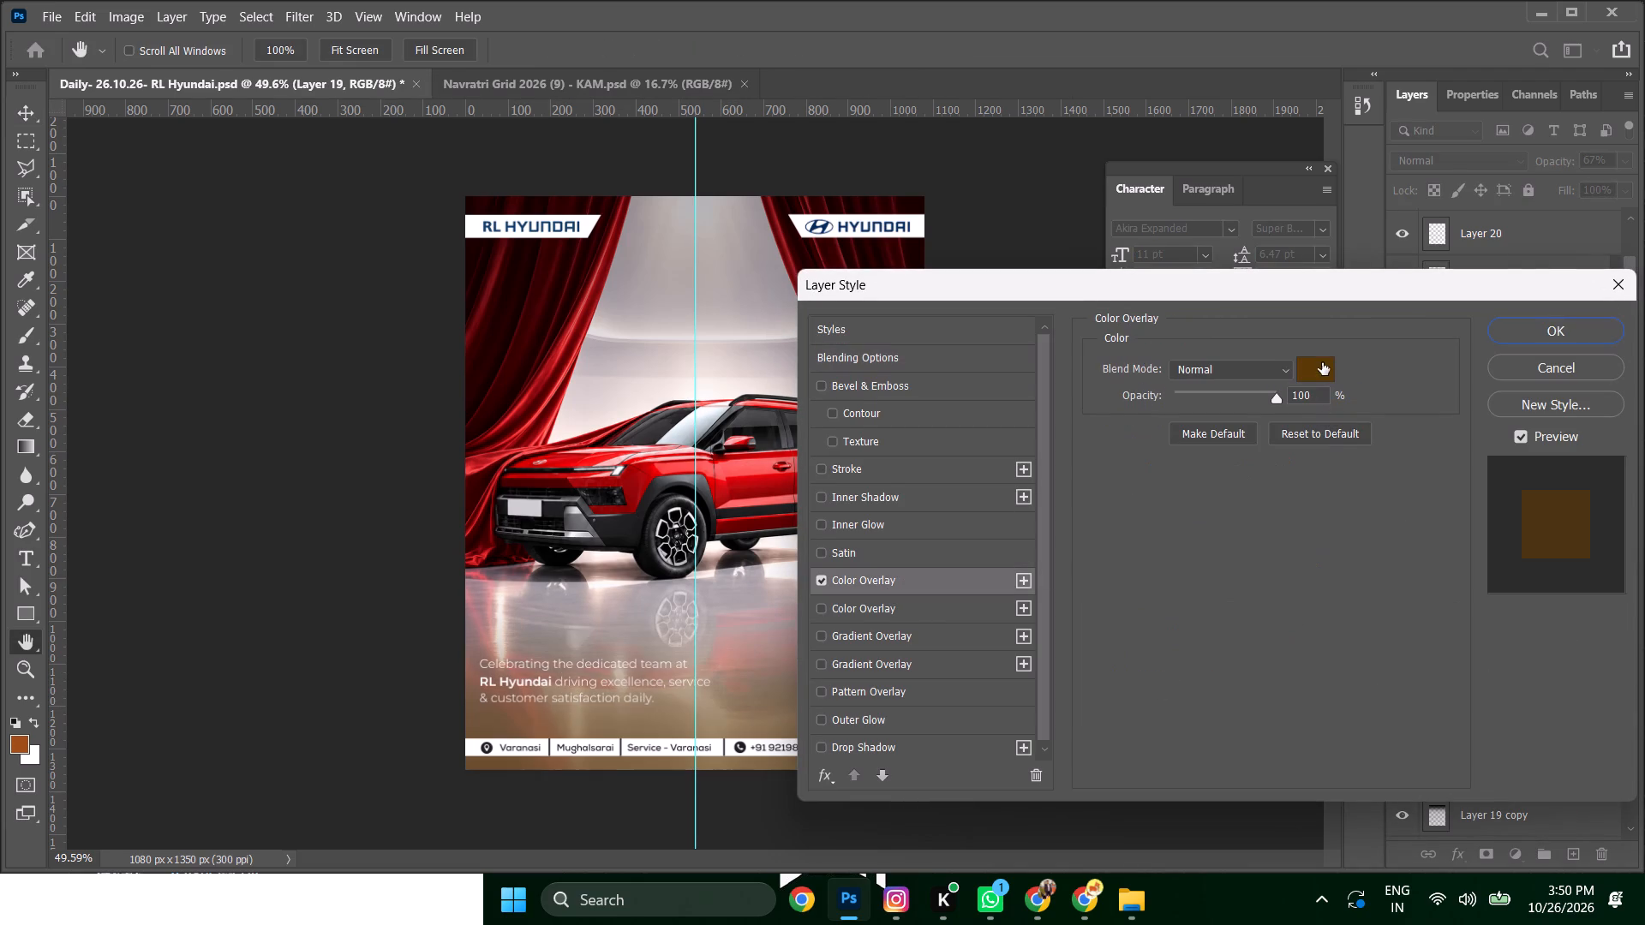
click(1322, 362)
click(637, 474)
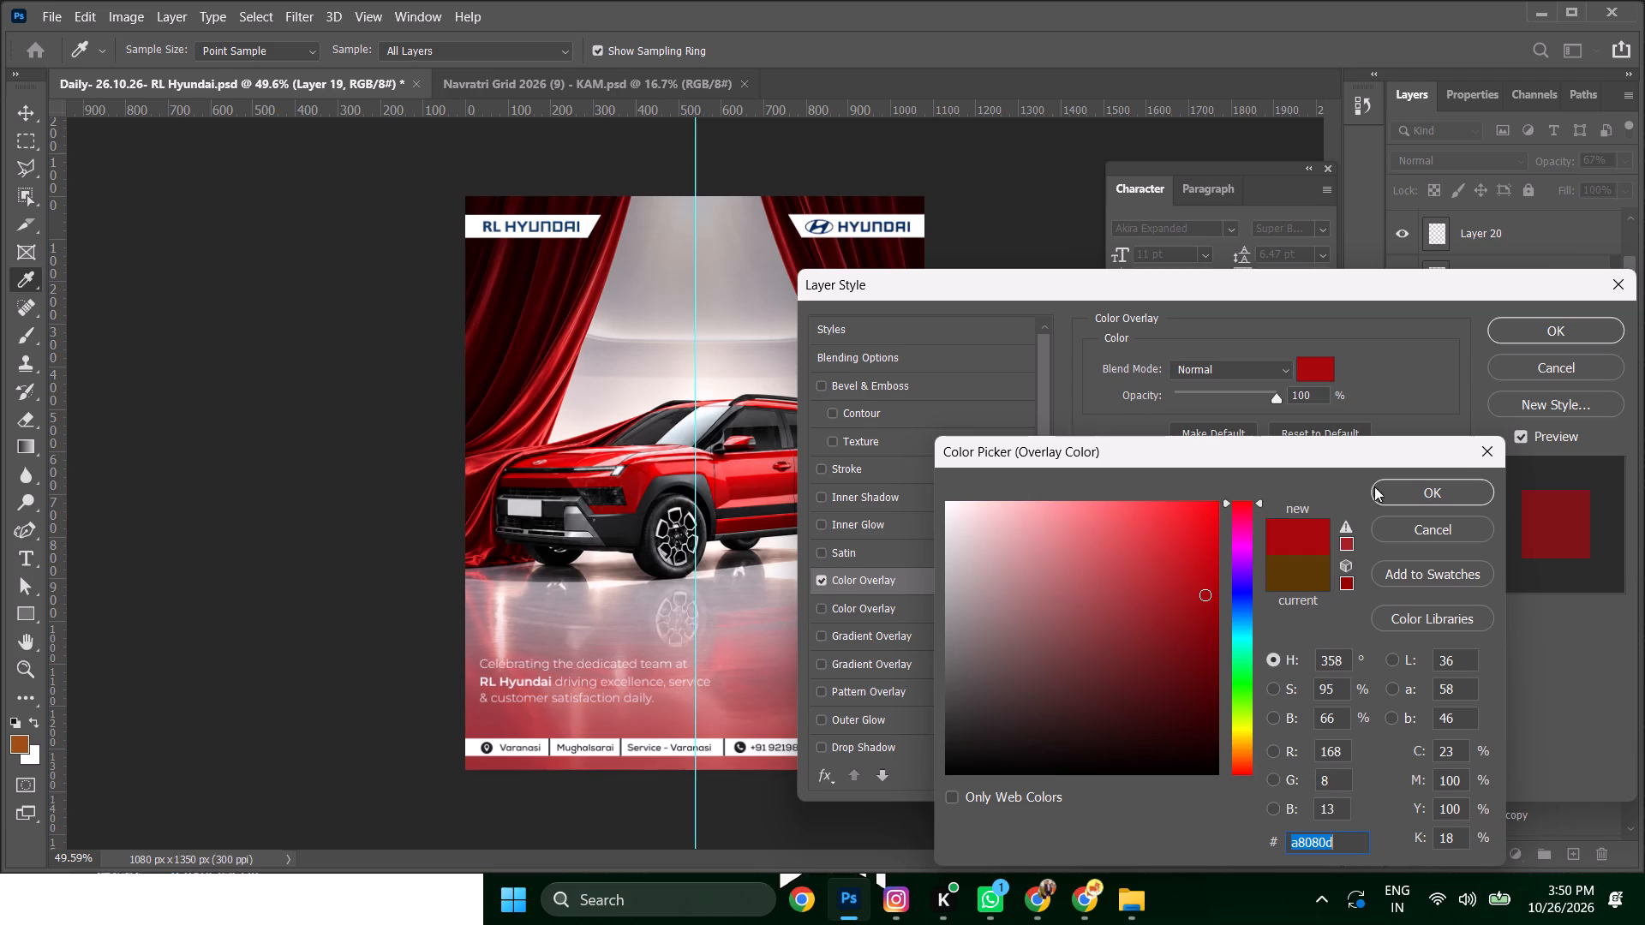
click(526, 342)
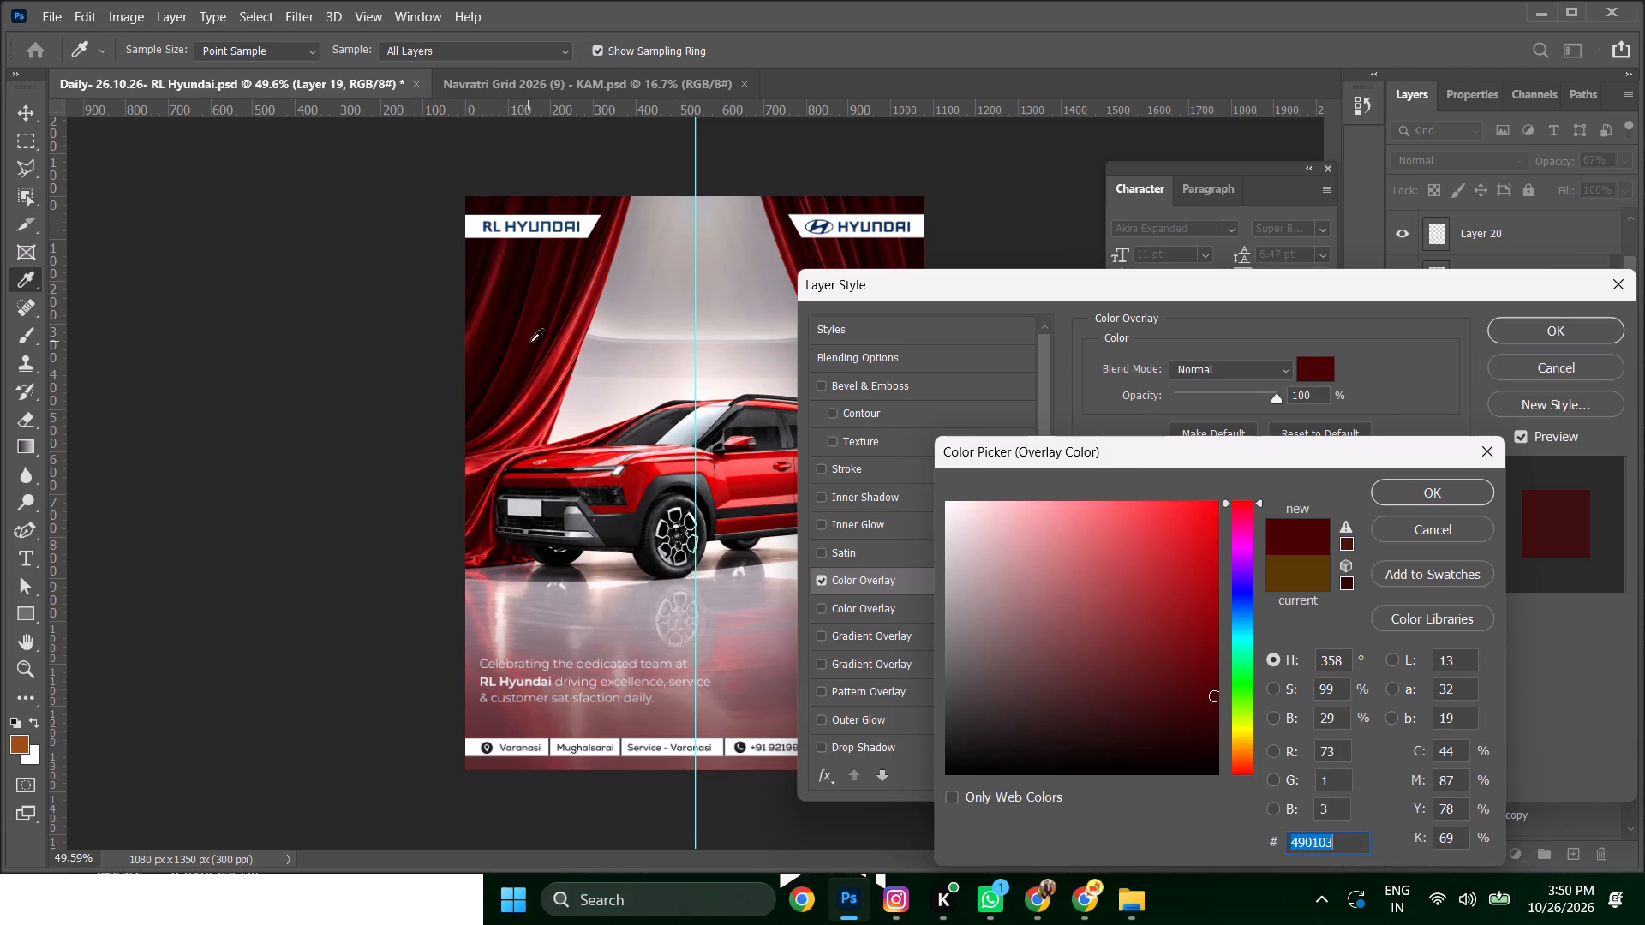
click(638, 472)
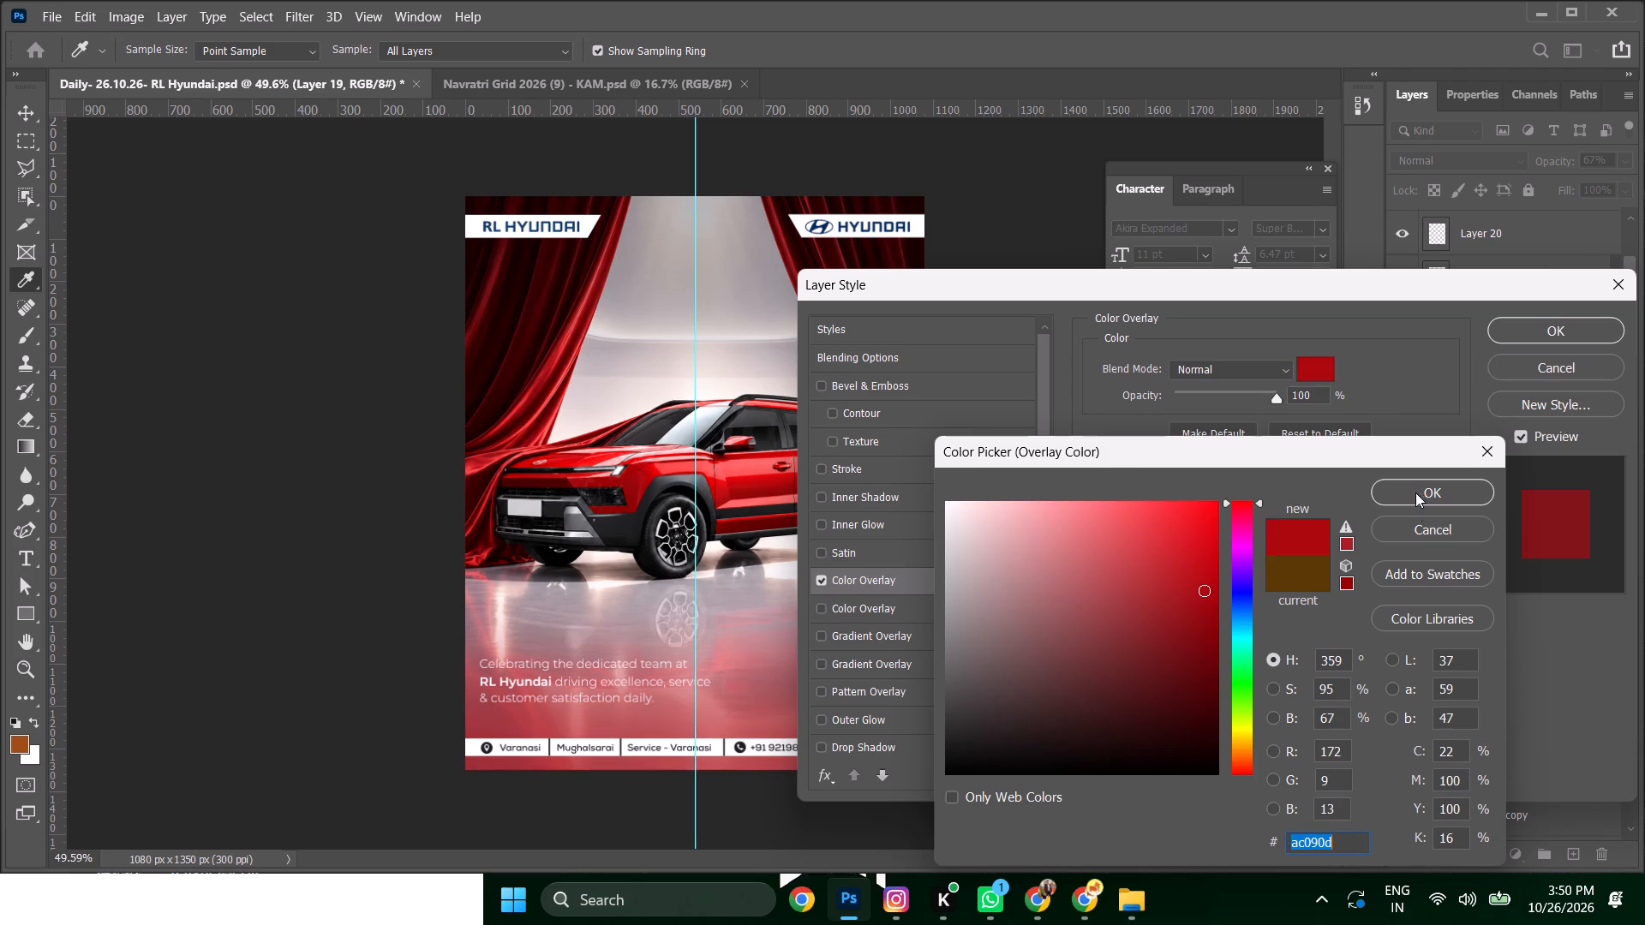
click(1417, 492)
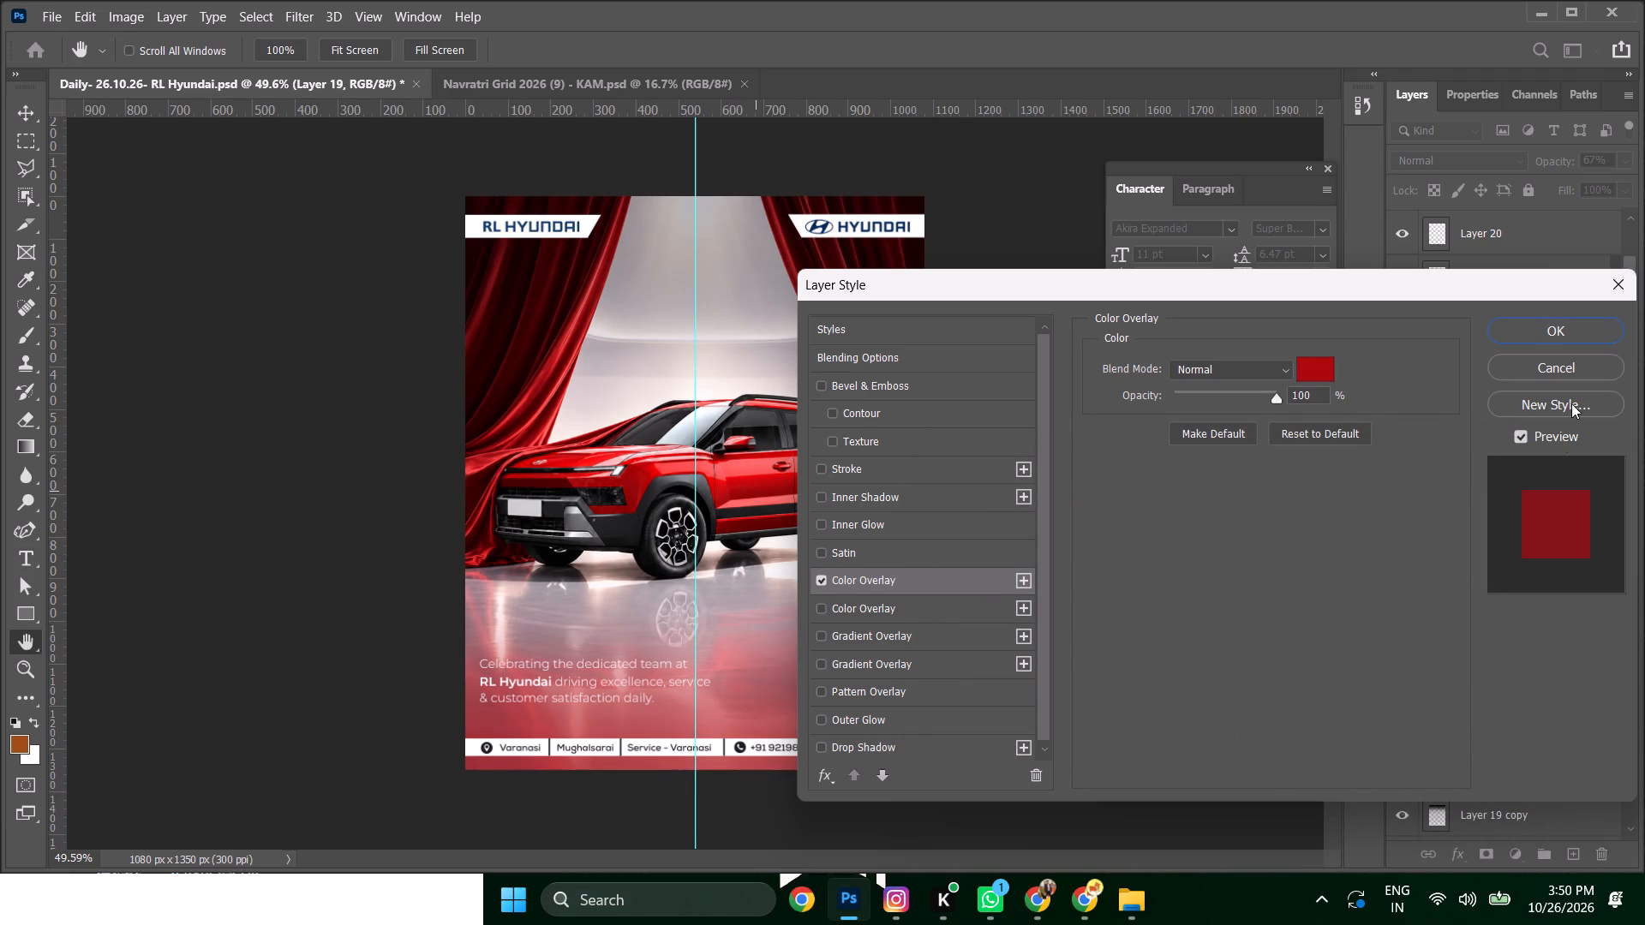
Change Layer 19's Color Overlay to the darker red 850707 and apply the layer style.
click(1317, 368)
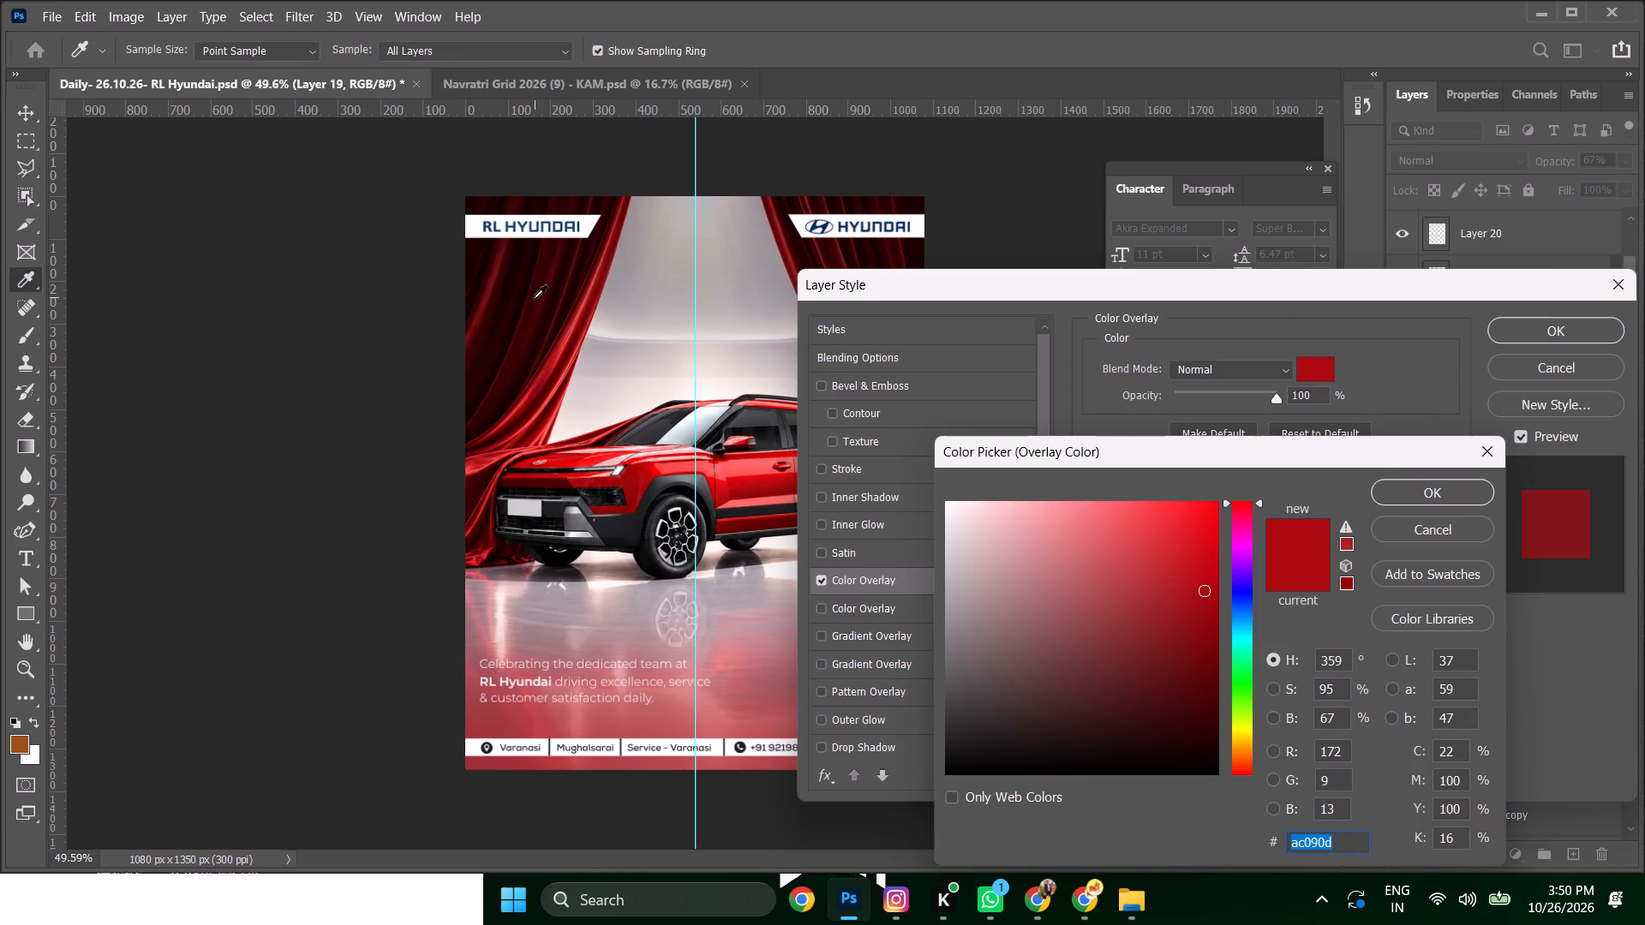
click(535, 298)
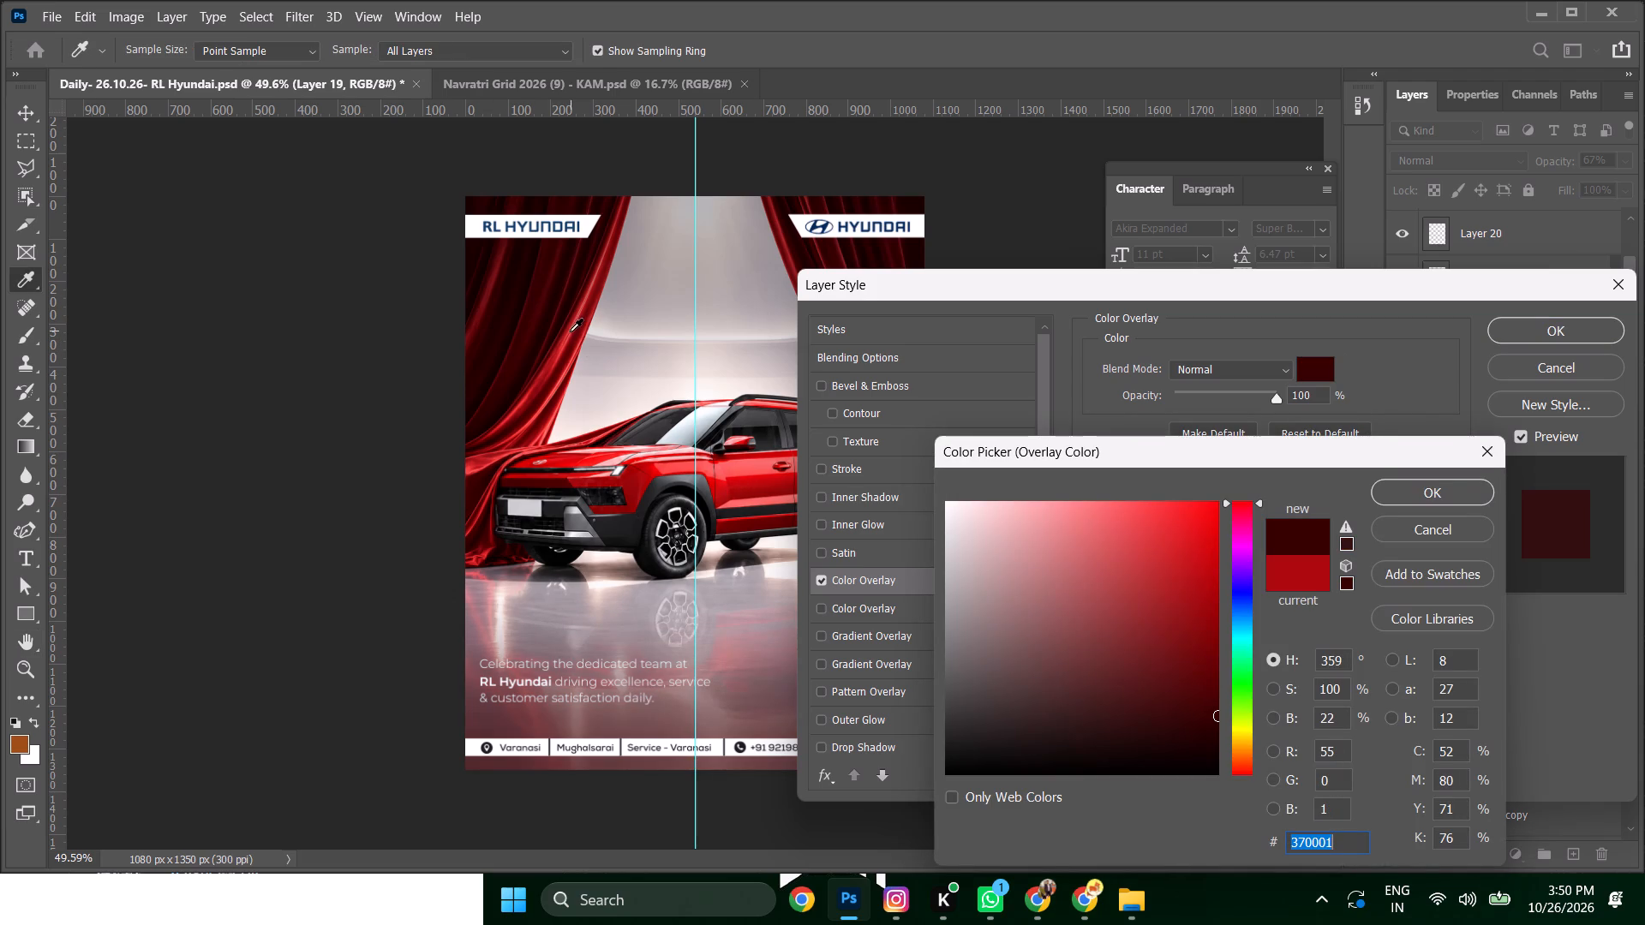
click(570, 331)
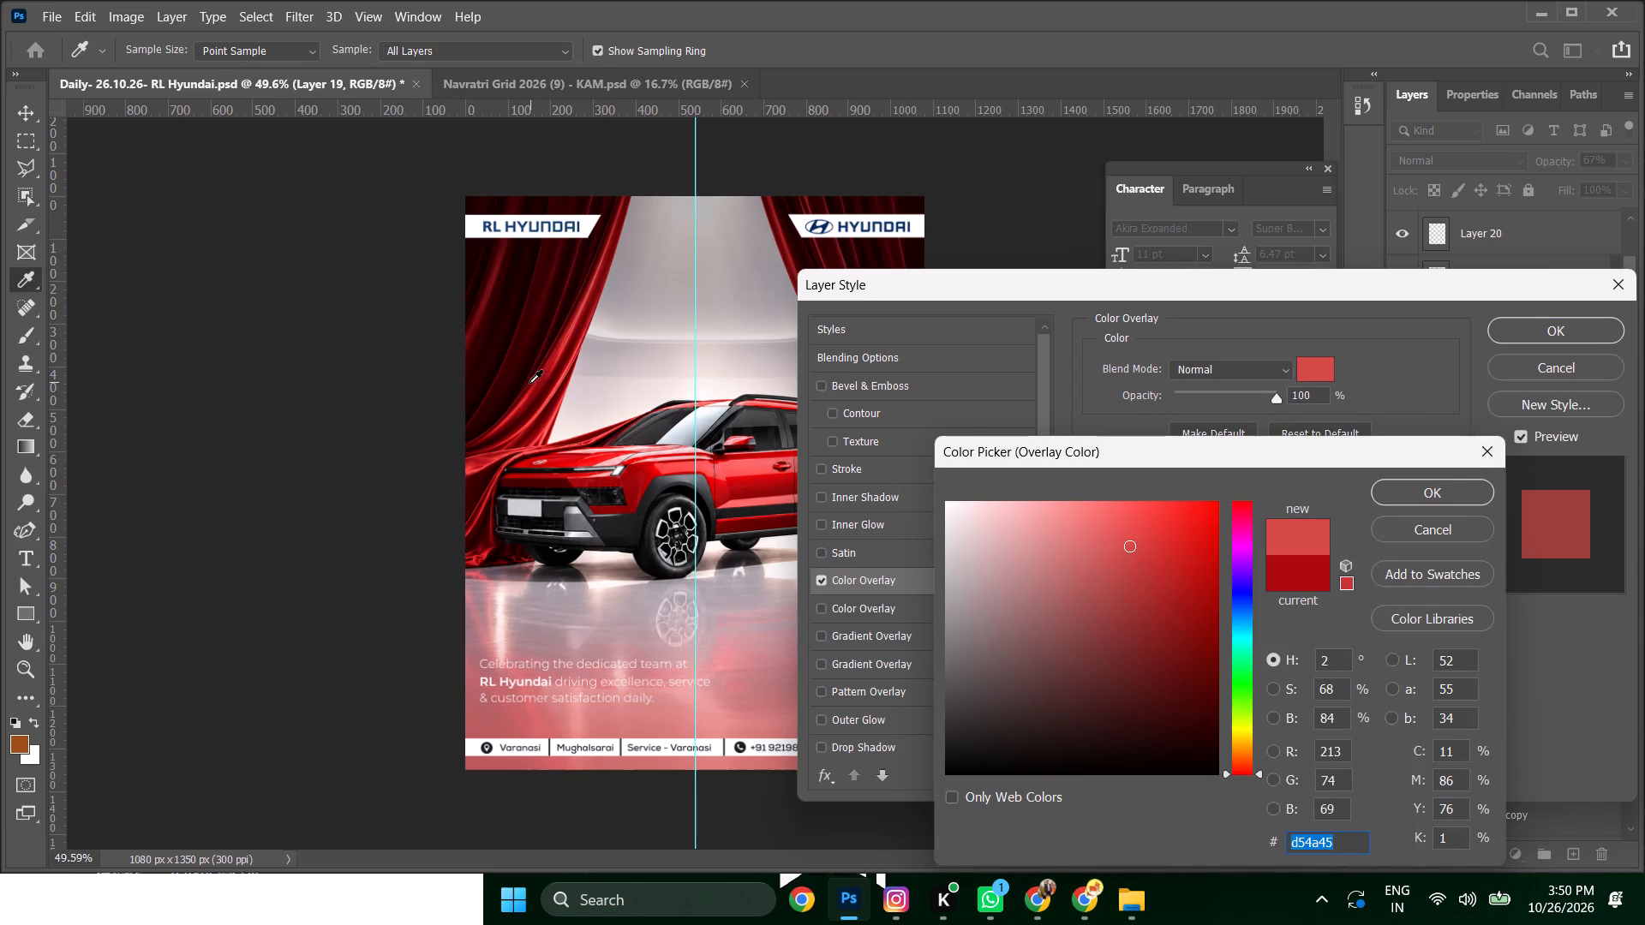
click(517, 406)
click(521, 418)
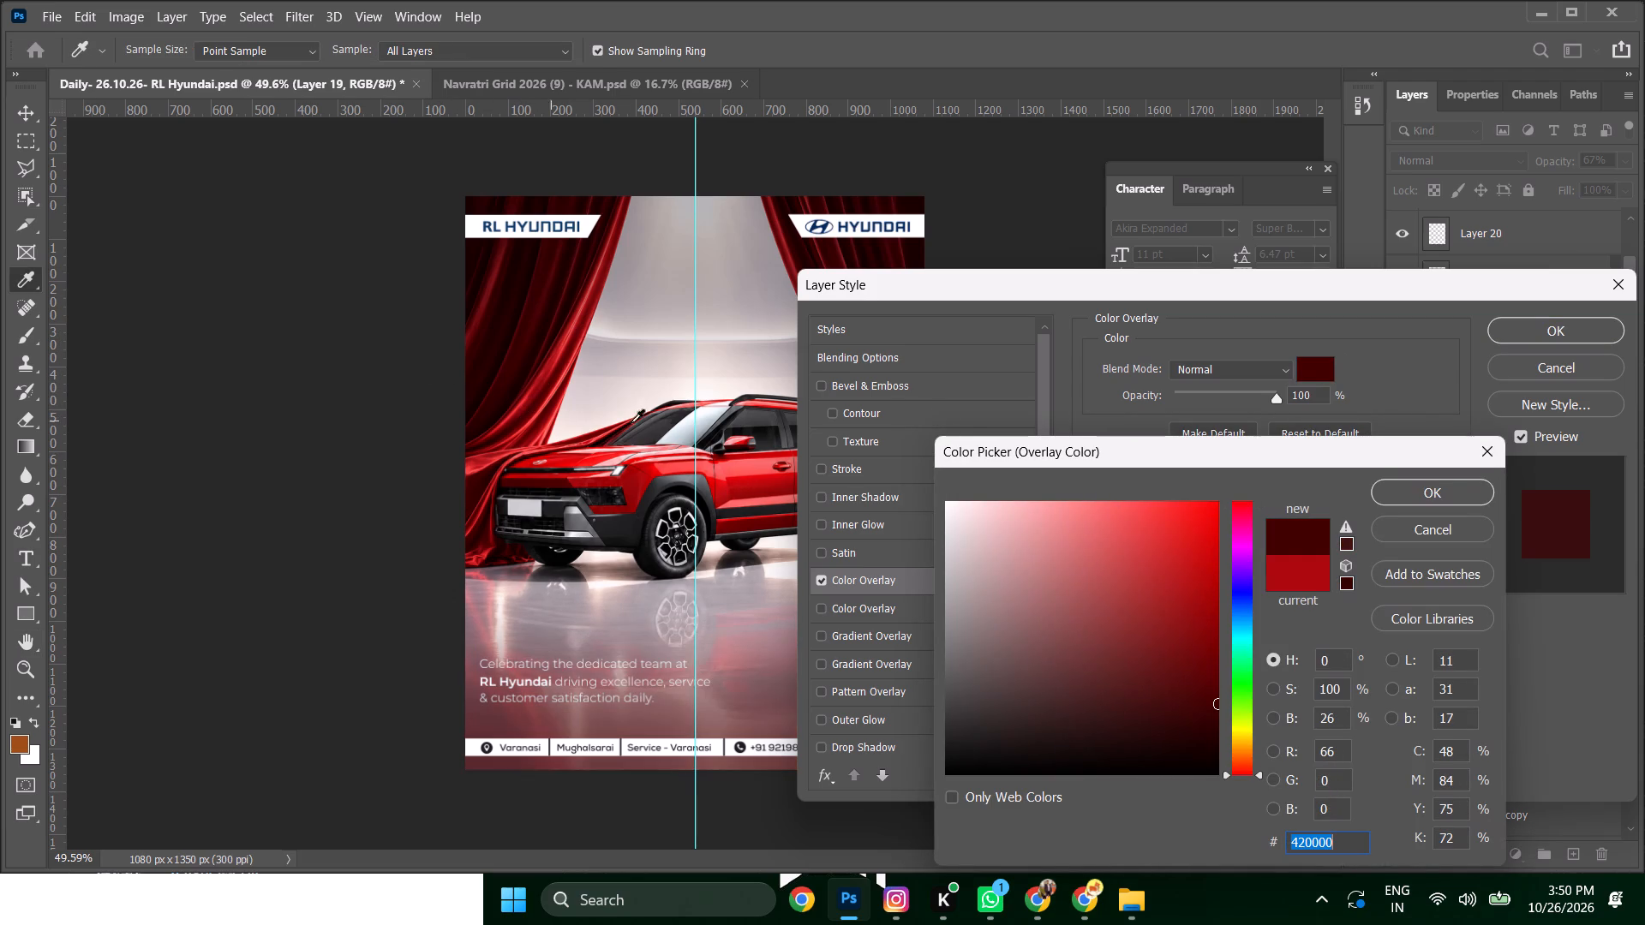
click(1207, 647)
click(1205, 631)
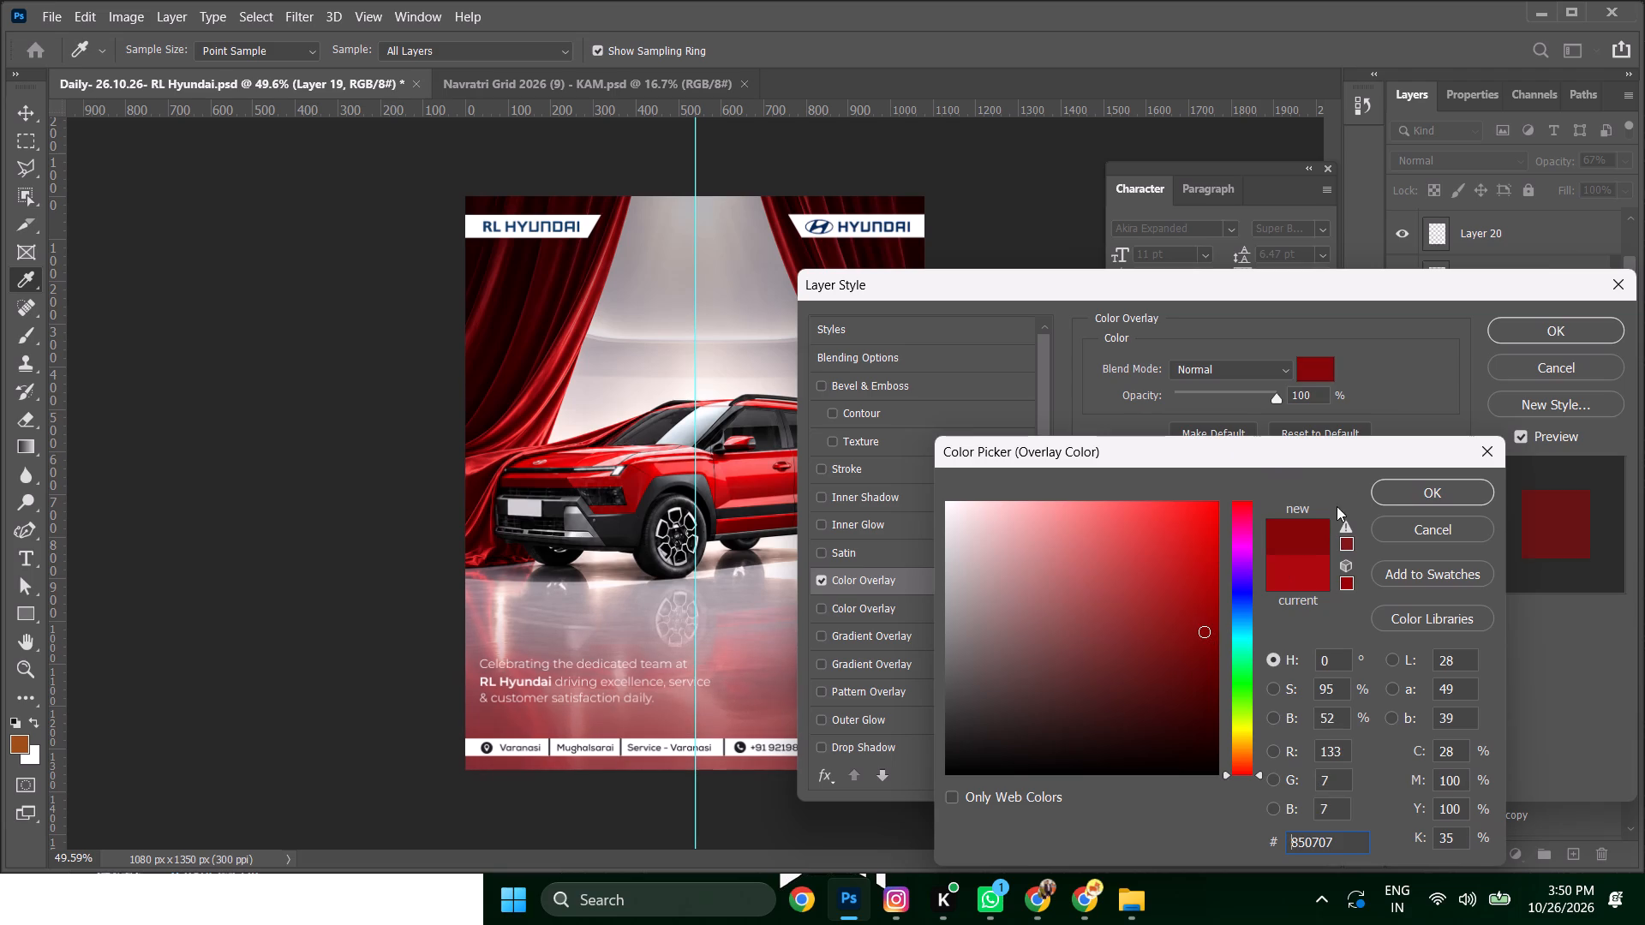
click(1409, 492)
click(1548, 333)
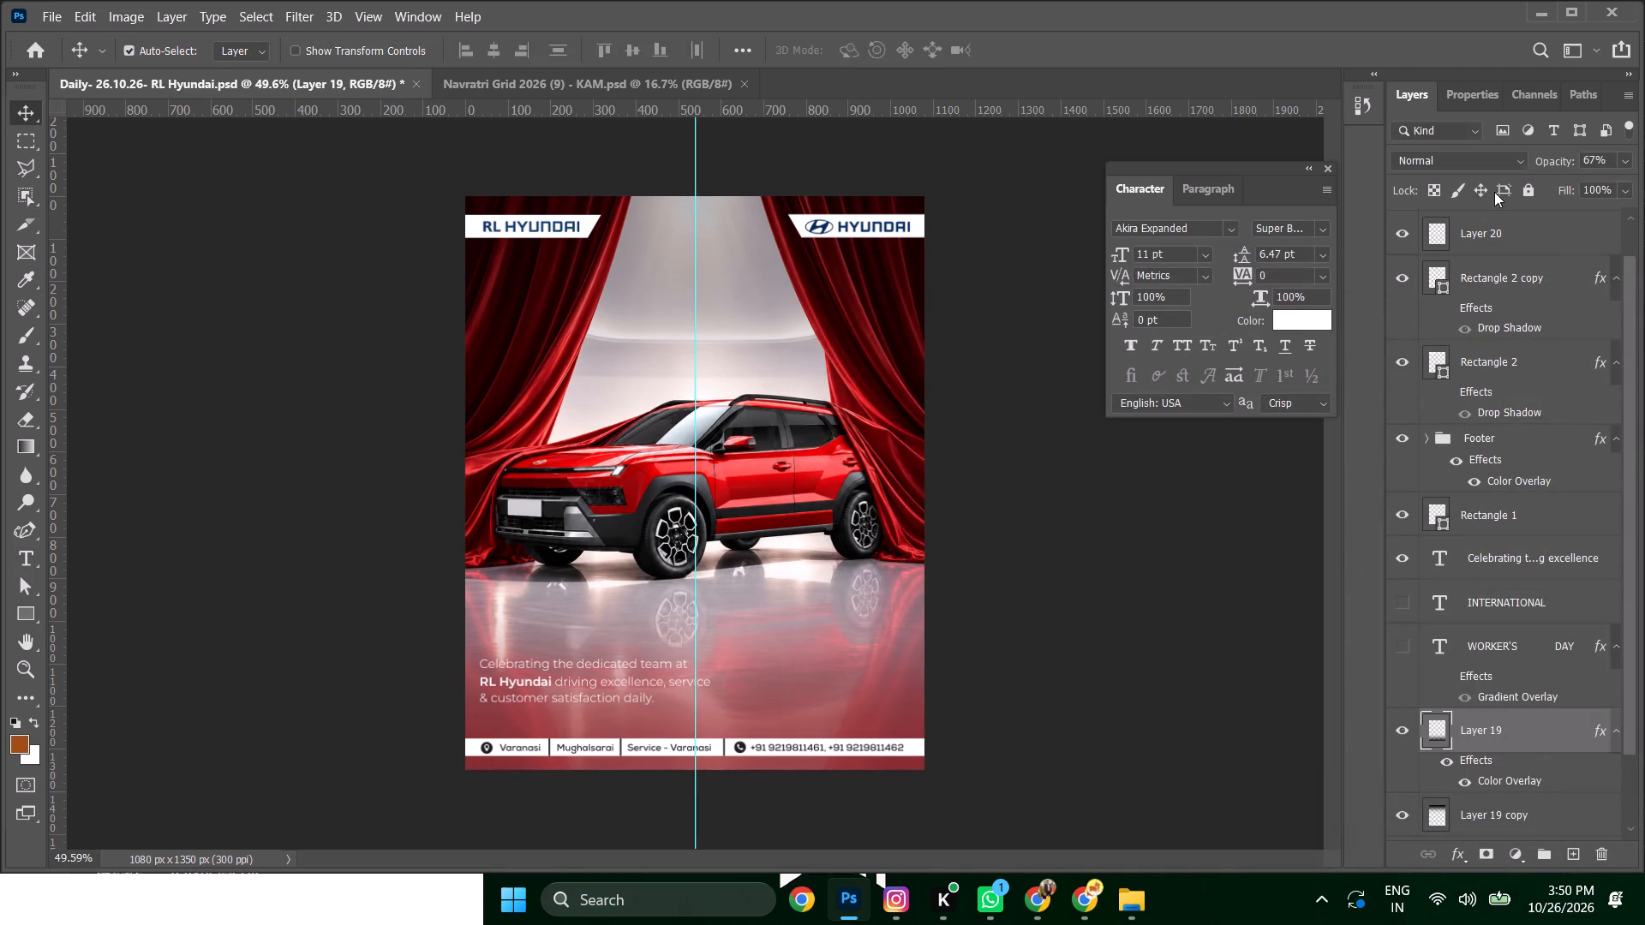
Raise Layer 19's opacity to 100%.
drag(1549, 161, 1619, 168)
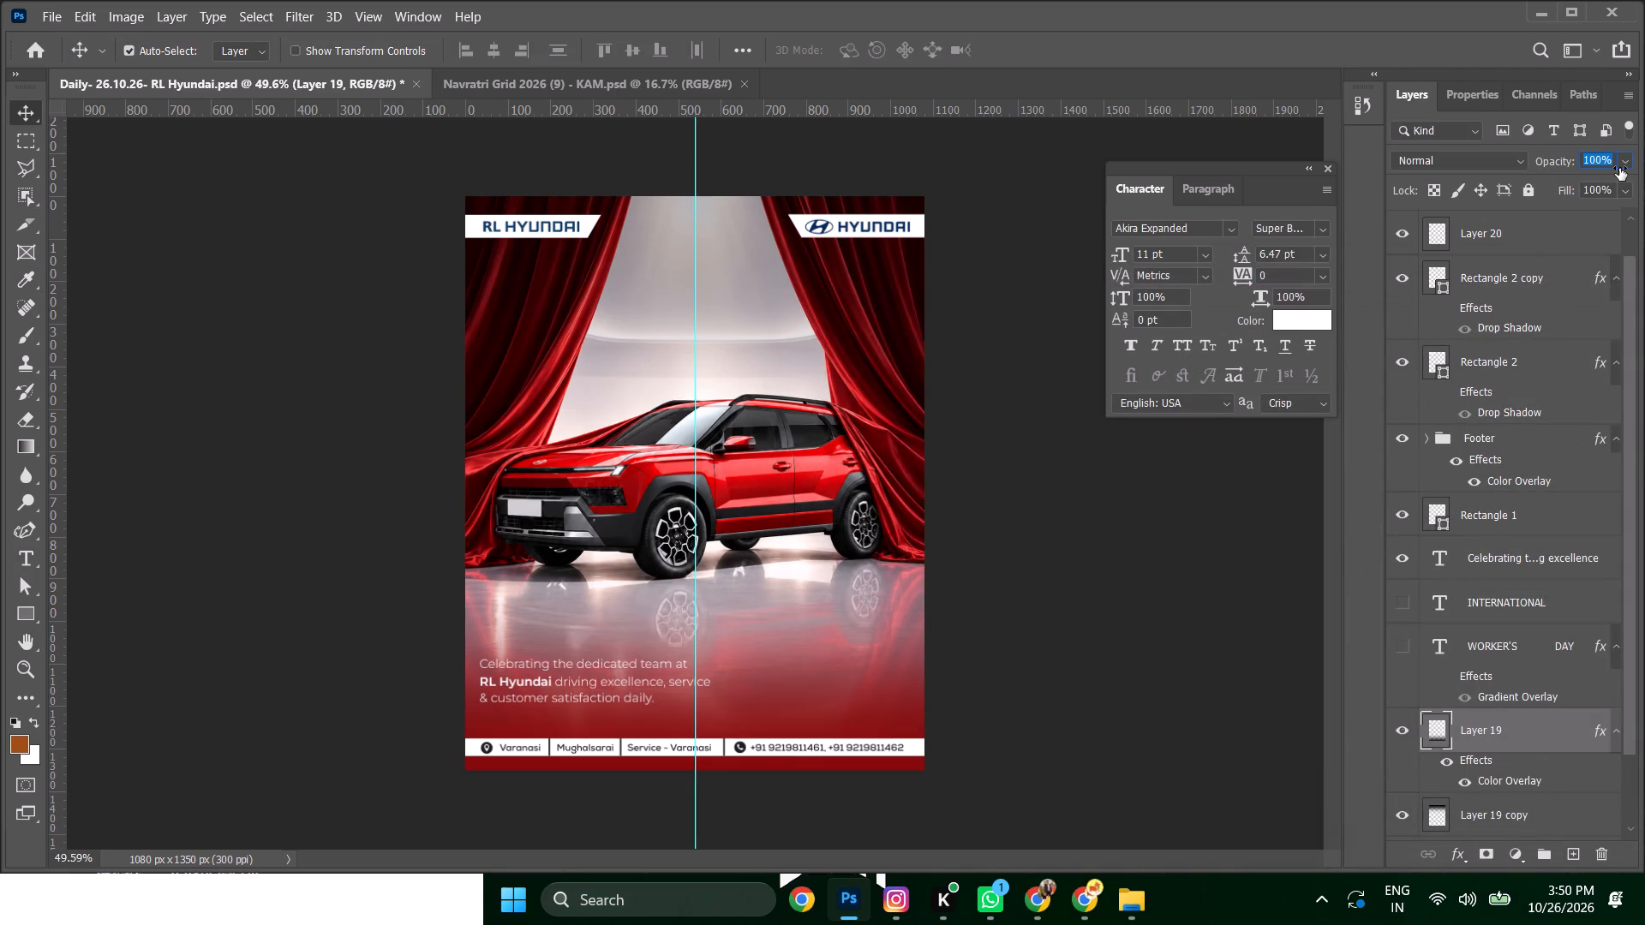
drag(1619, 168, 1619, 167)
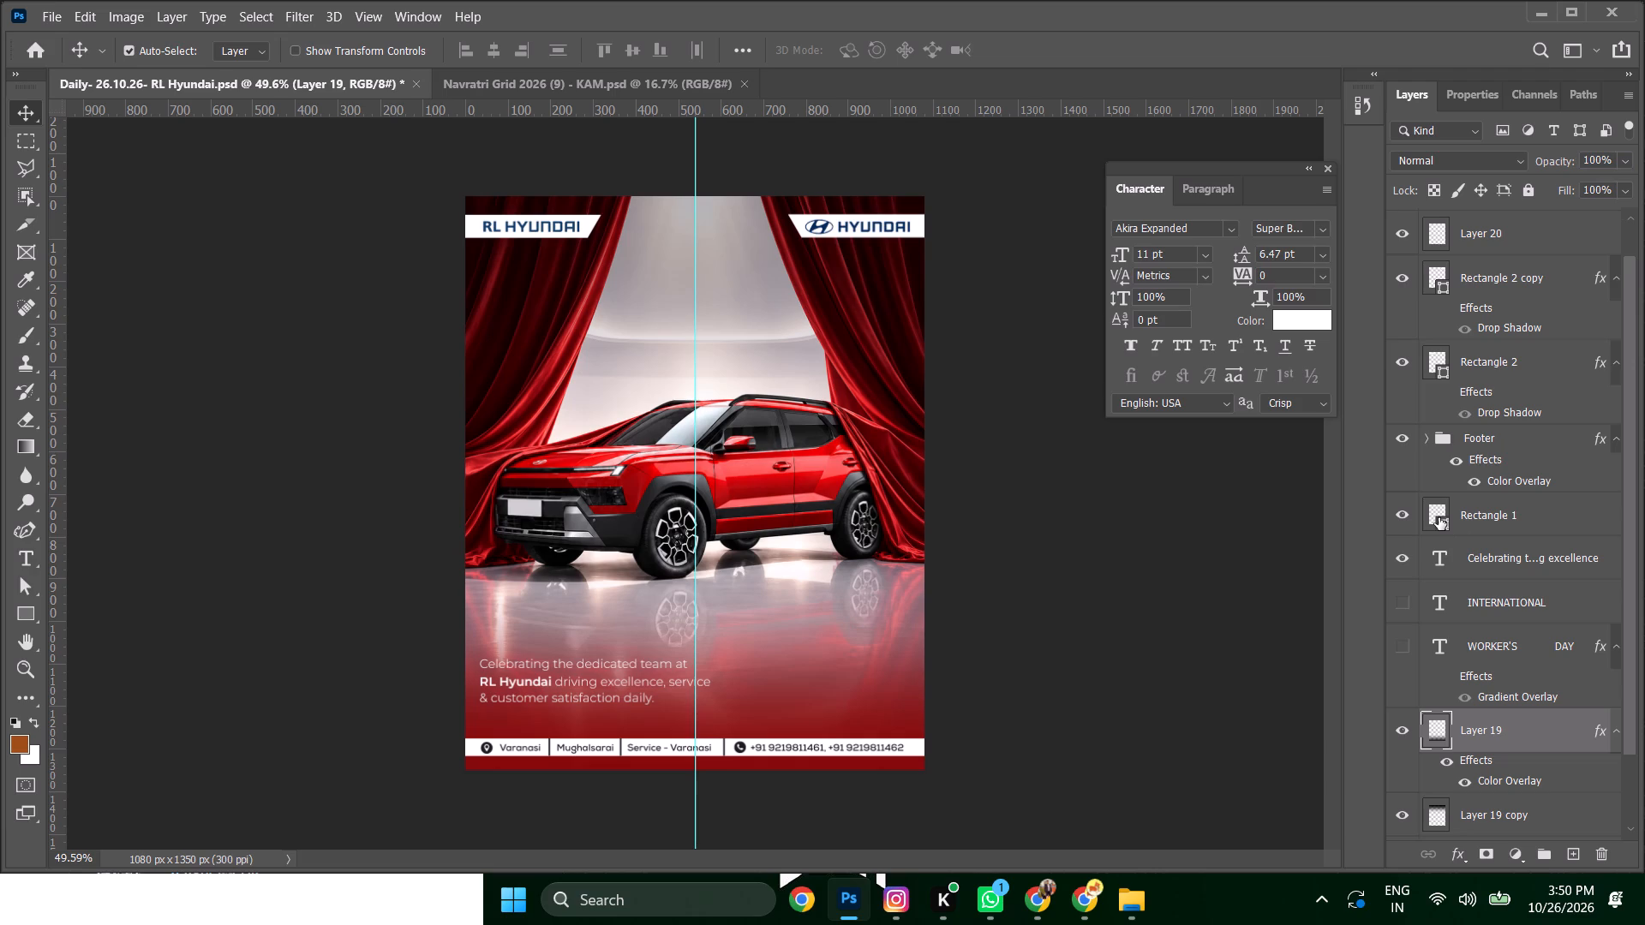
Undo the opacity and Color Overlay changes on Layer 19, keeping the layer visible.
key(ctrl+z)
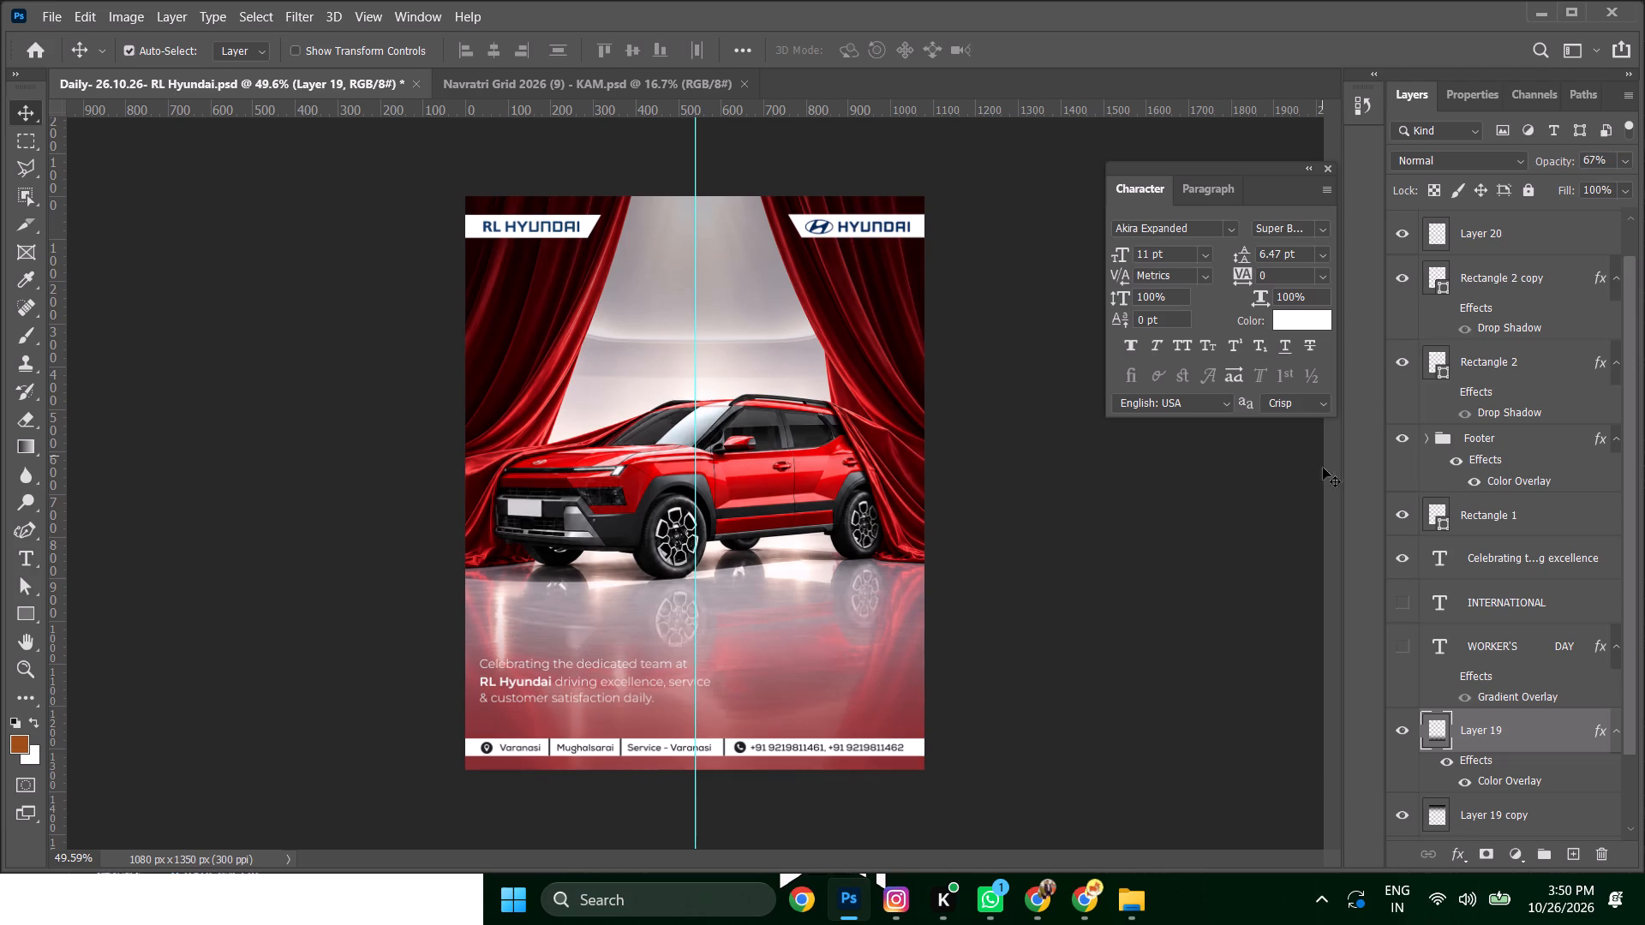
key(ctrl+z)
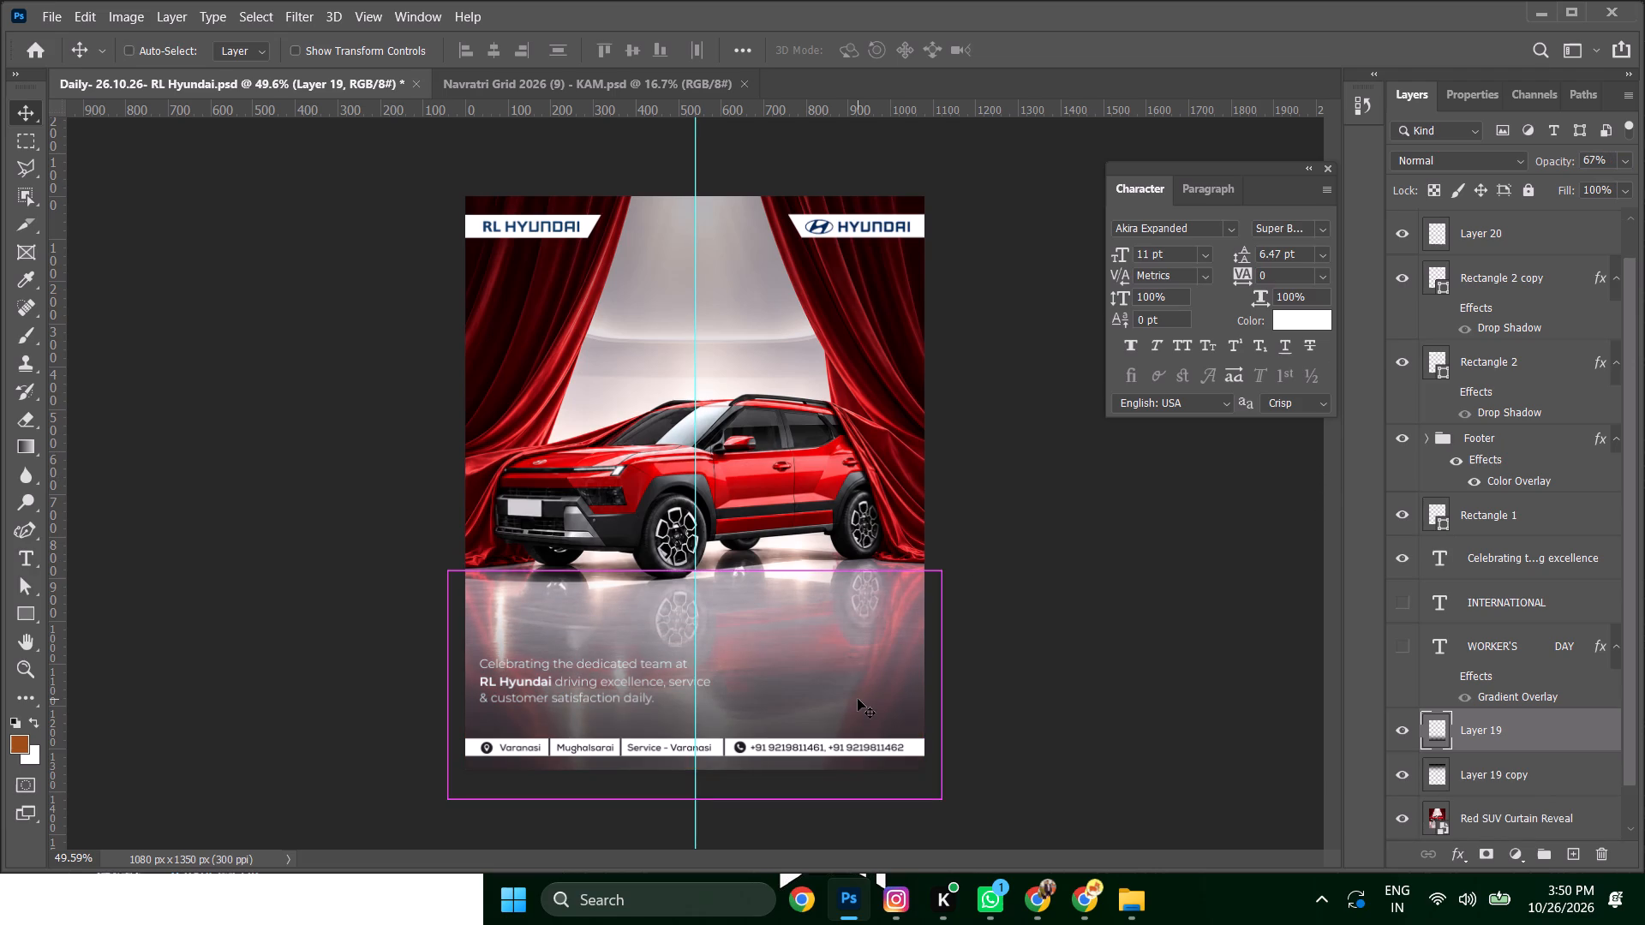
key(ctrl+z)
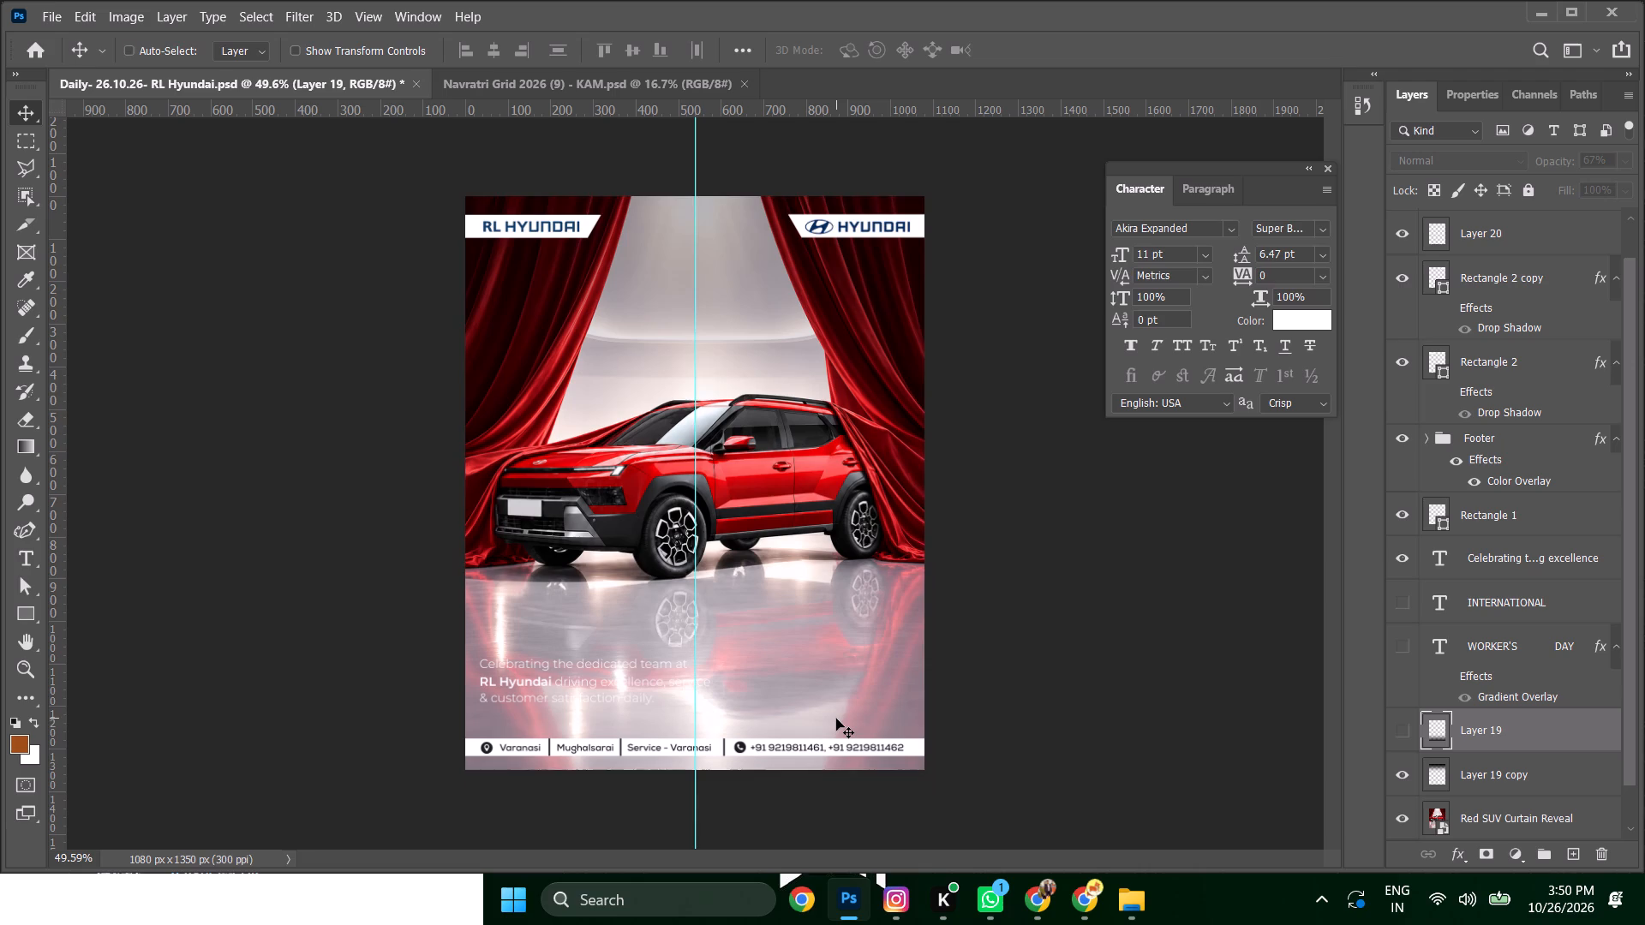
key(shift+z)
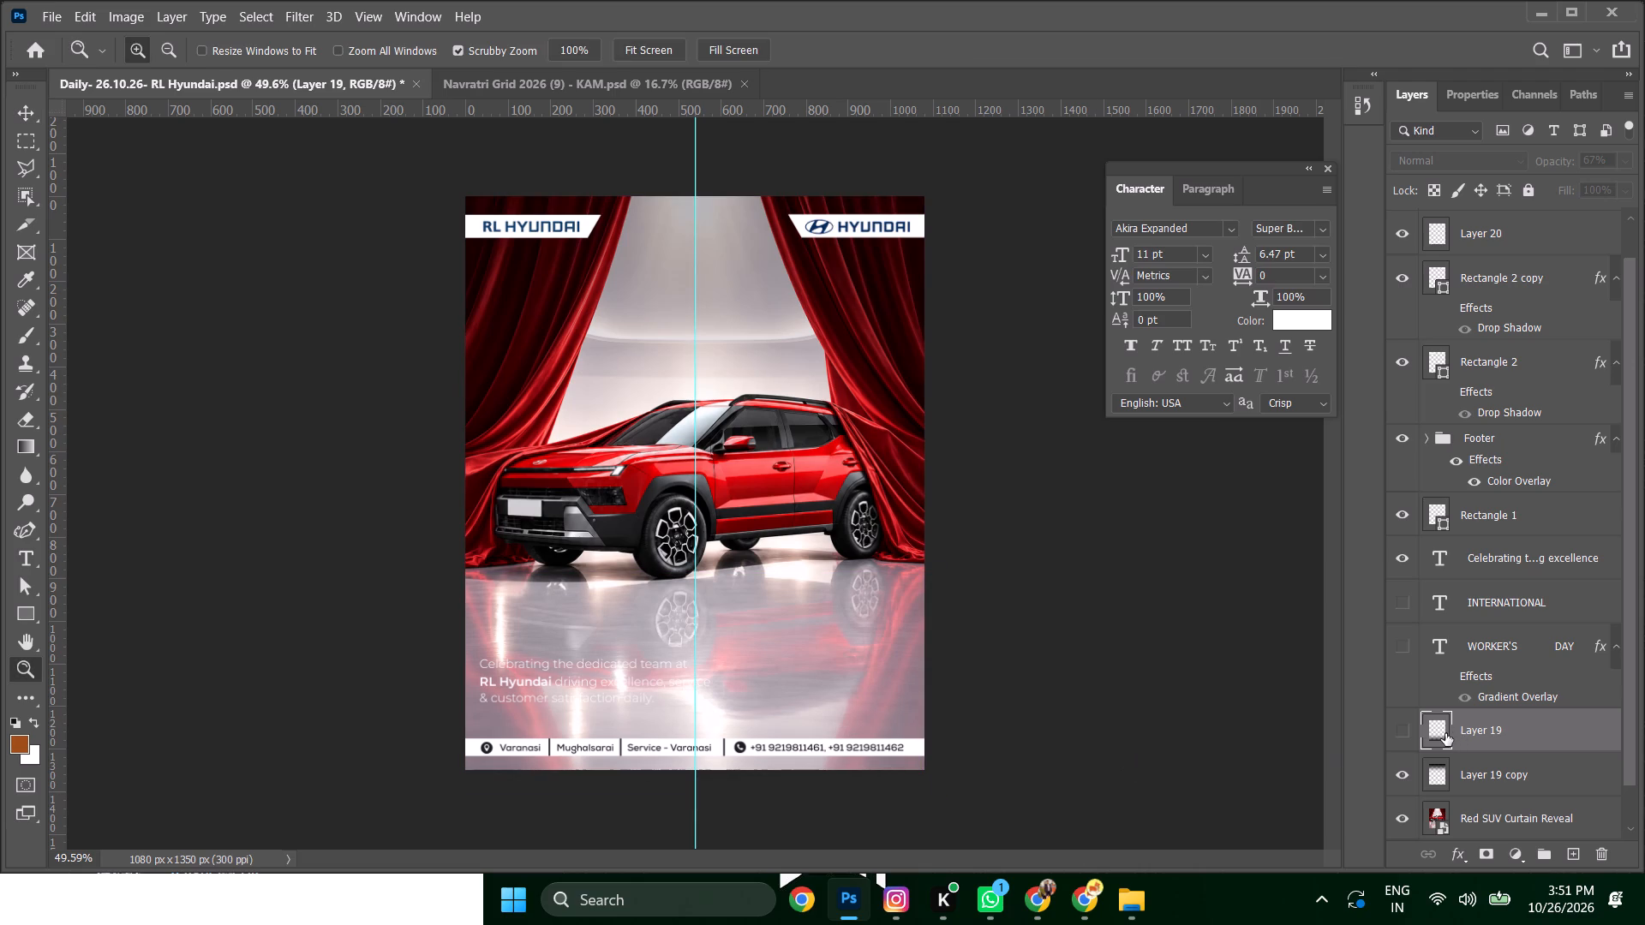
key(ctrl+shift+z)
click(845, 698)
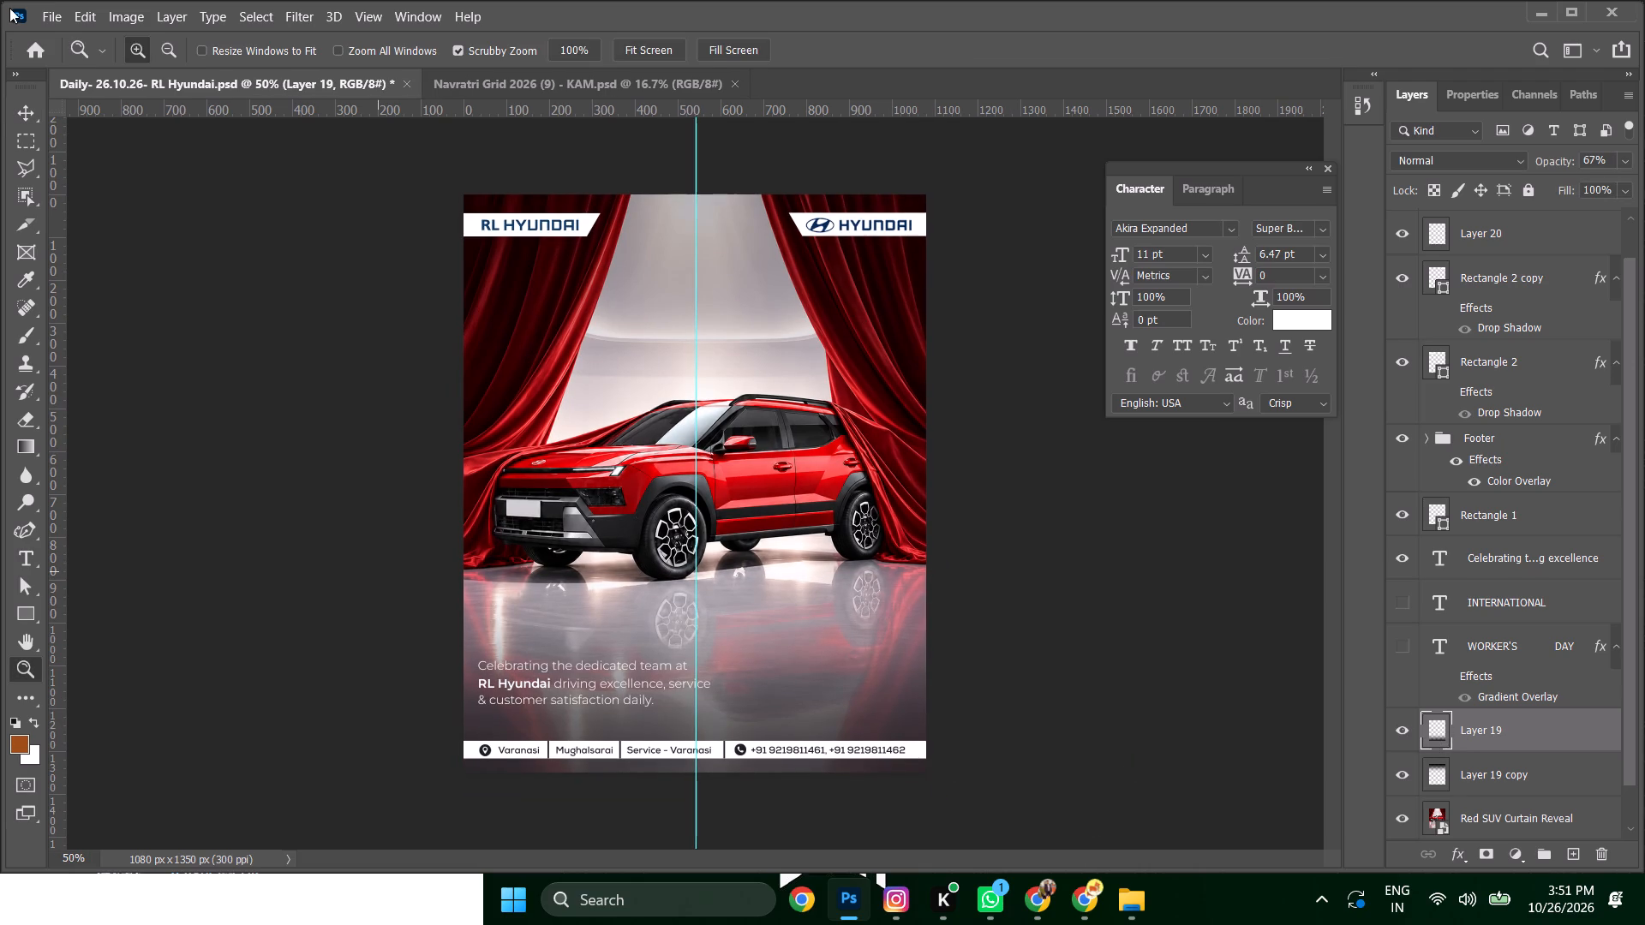
Apply a white Color Overlay (RGB 255, 255, 255) to Layer 19.
click(19, 106)
click(777, 718)
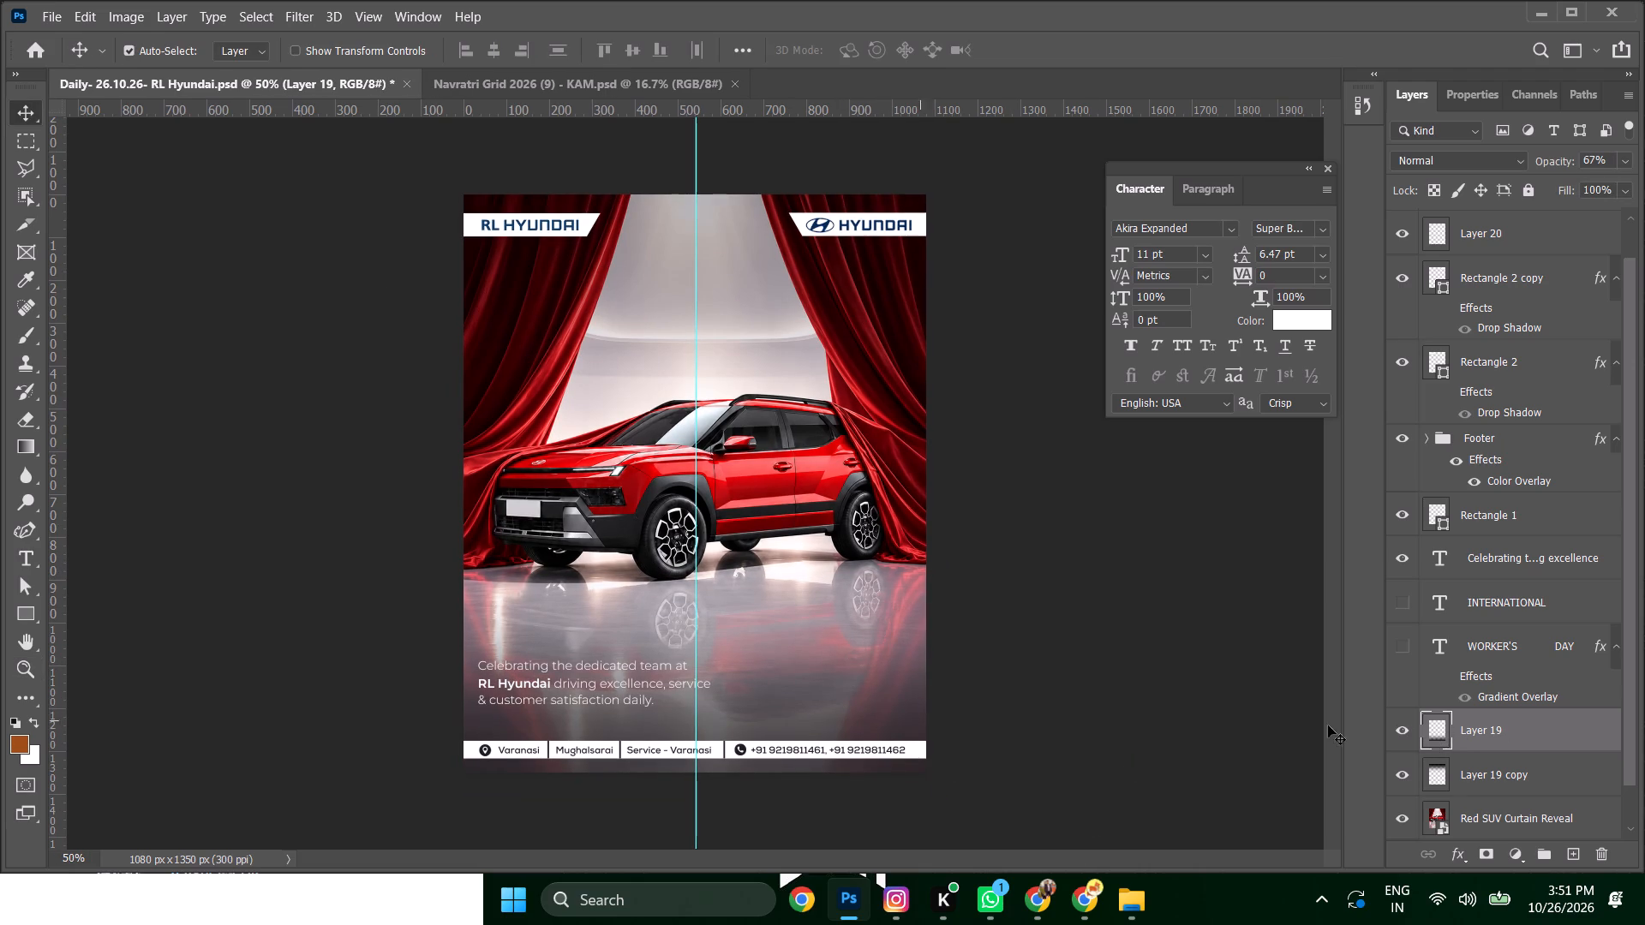
click(1567, 741)
double_click(1559, 741)
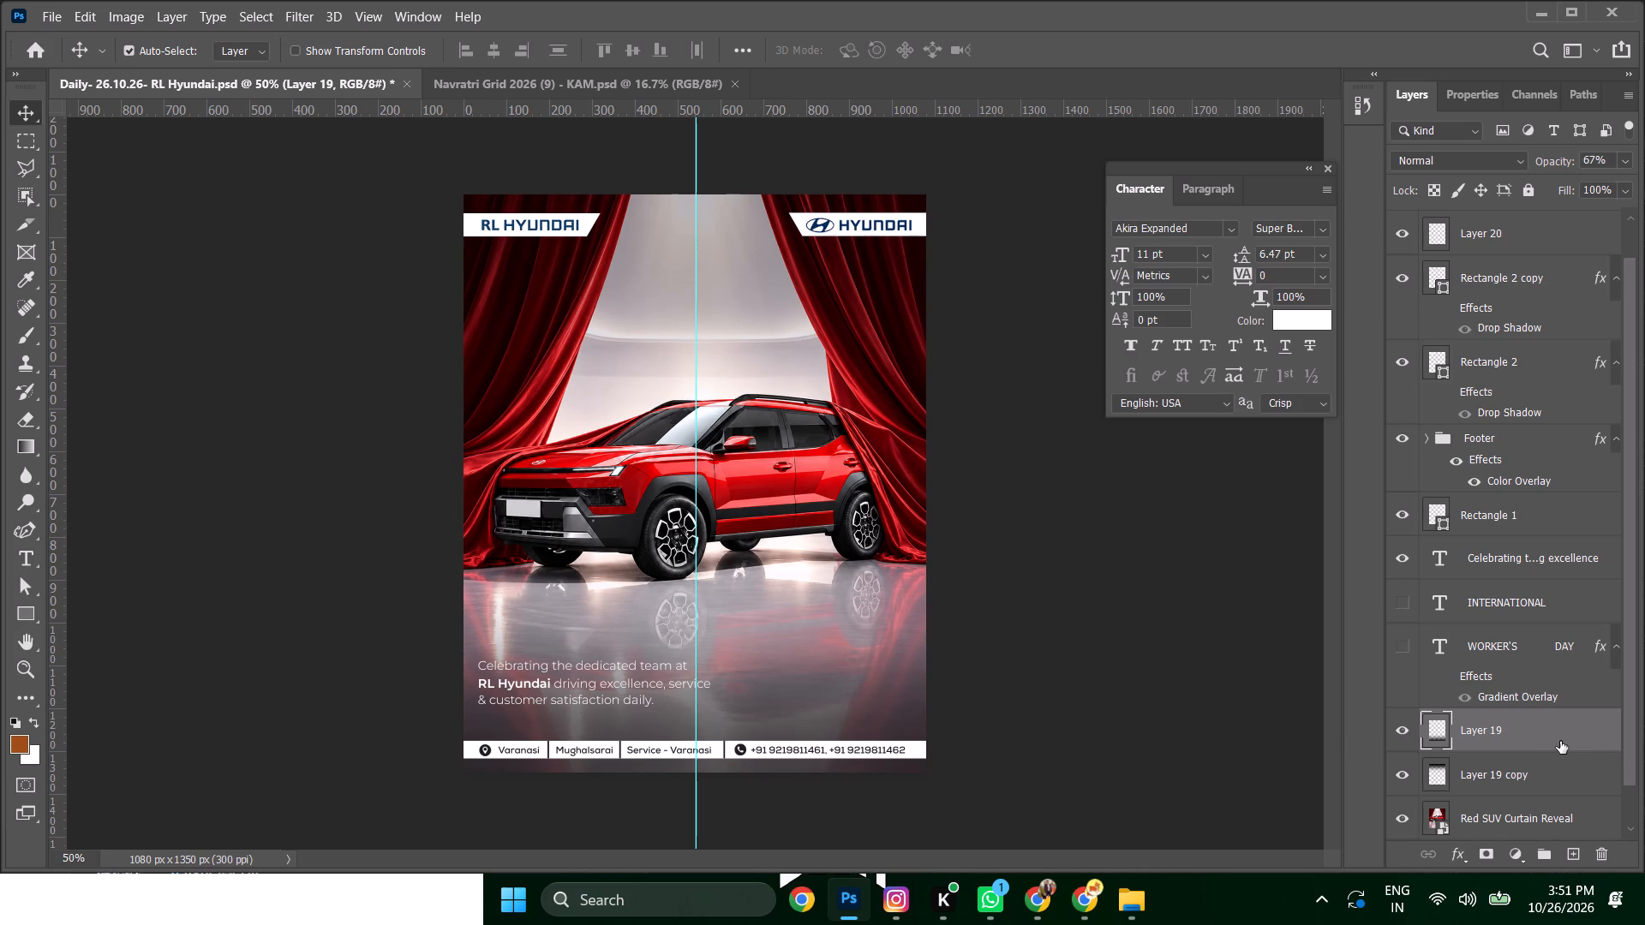
double_click(1560, 739)
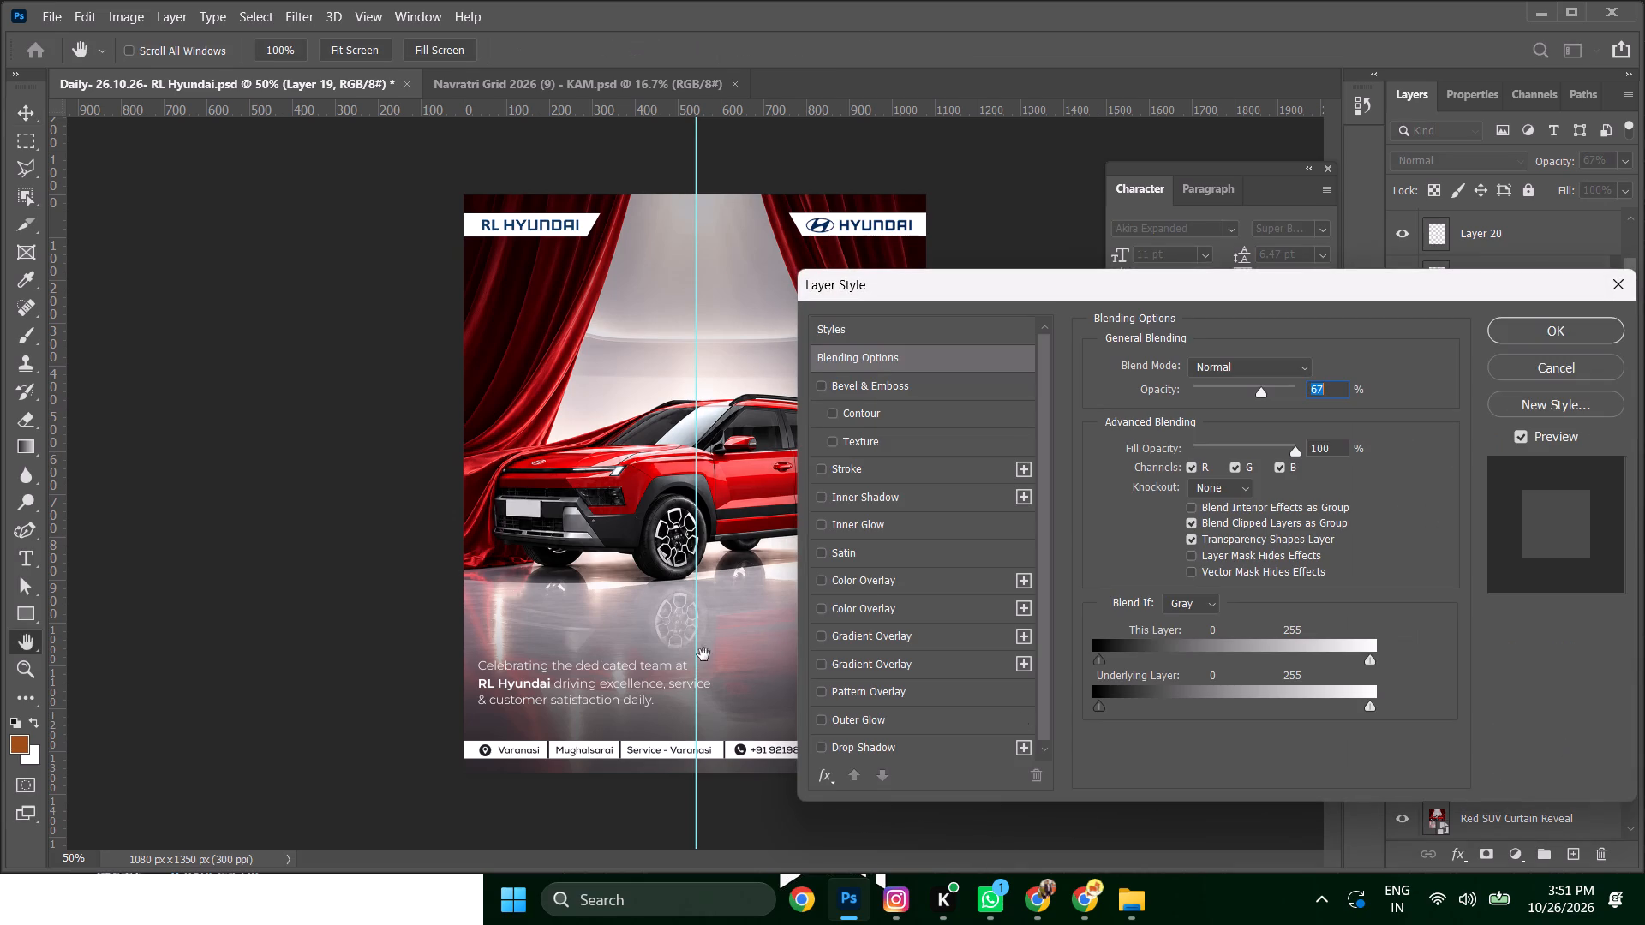
click(873, 576)
click(1303, 366)
drag(1104, 605, 813, 468)
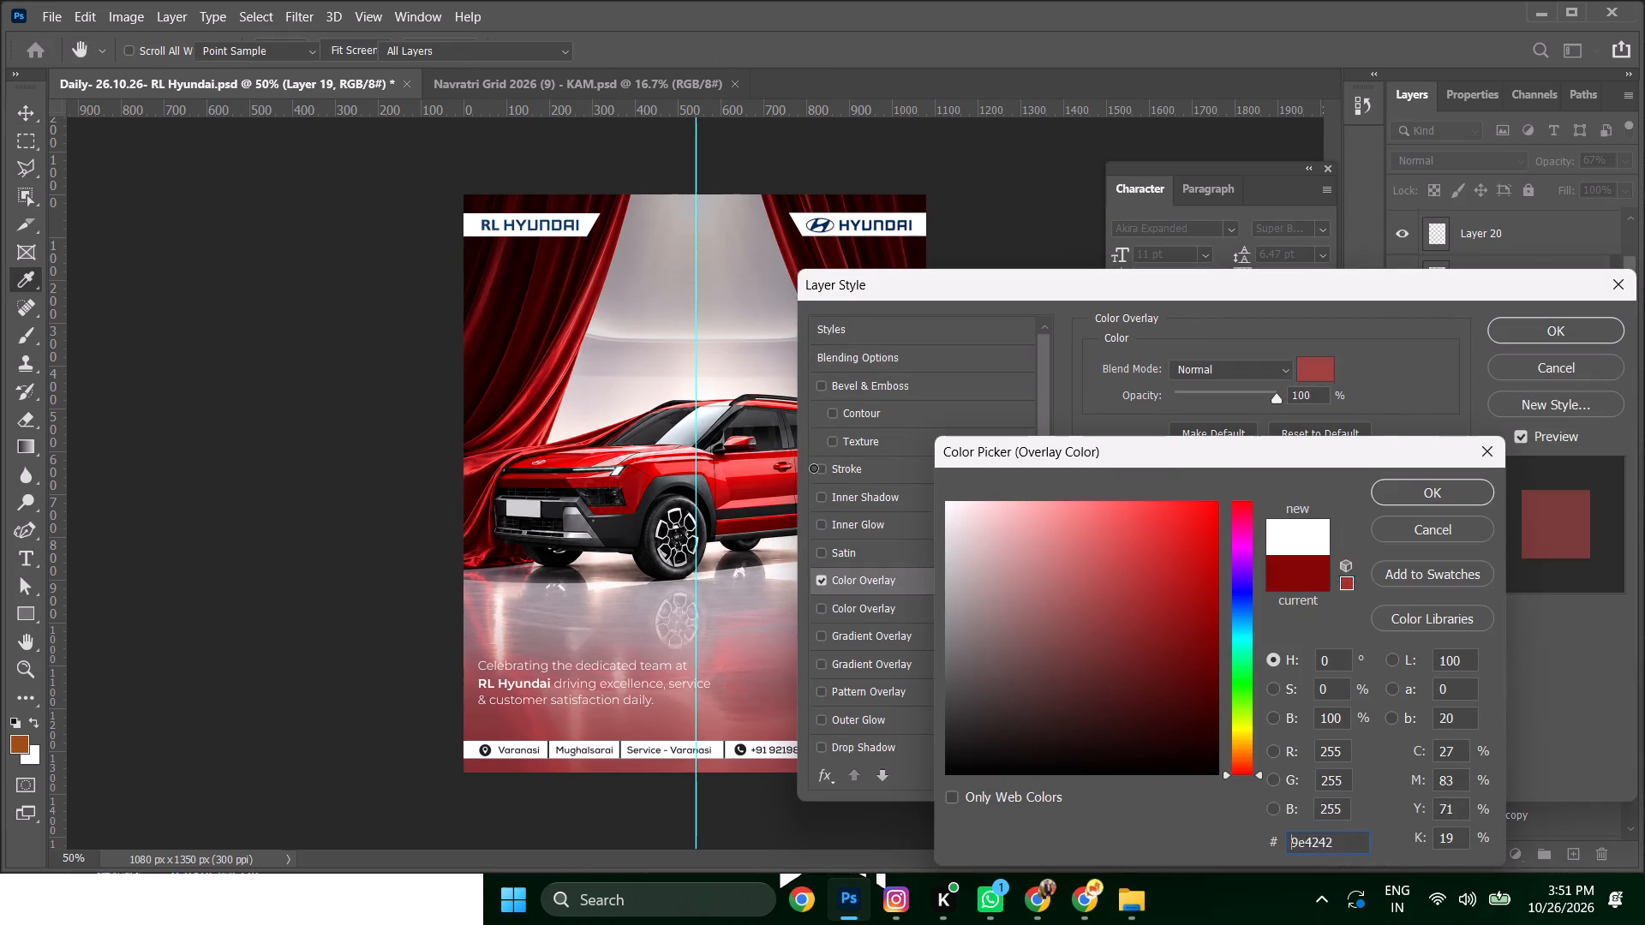
drag(813, 468, 807, 462)
click(1417, 489)
click(1570, 338)
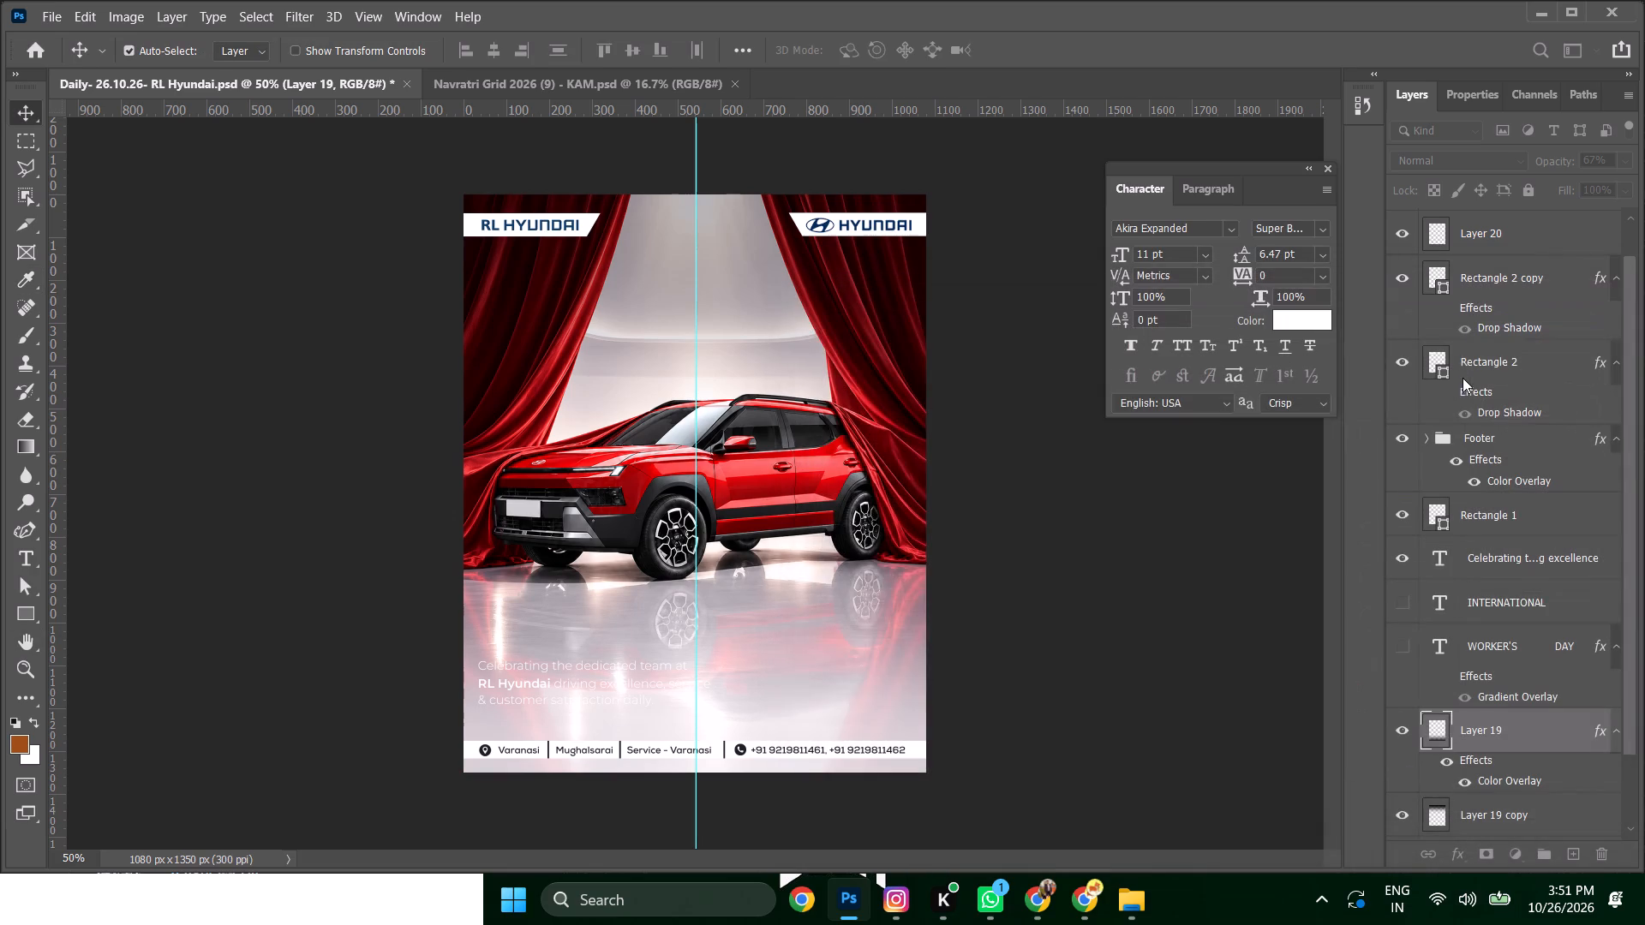
Set the Footer group's Color Overlay to the dark red 9f0609 sampled from the poster artwork.
alt+scroll(812, 647, up, 10)
key(space)
key(space)
key(space)
key(space)
key(space)
key(space)
drag(805, 703, 833, 357)
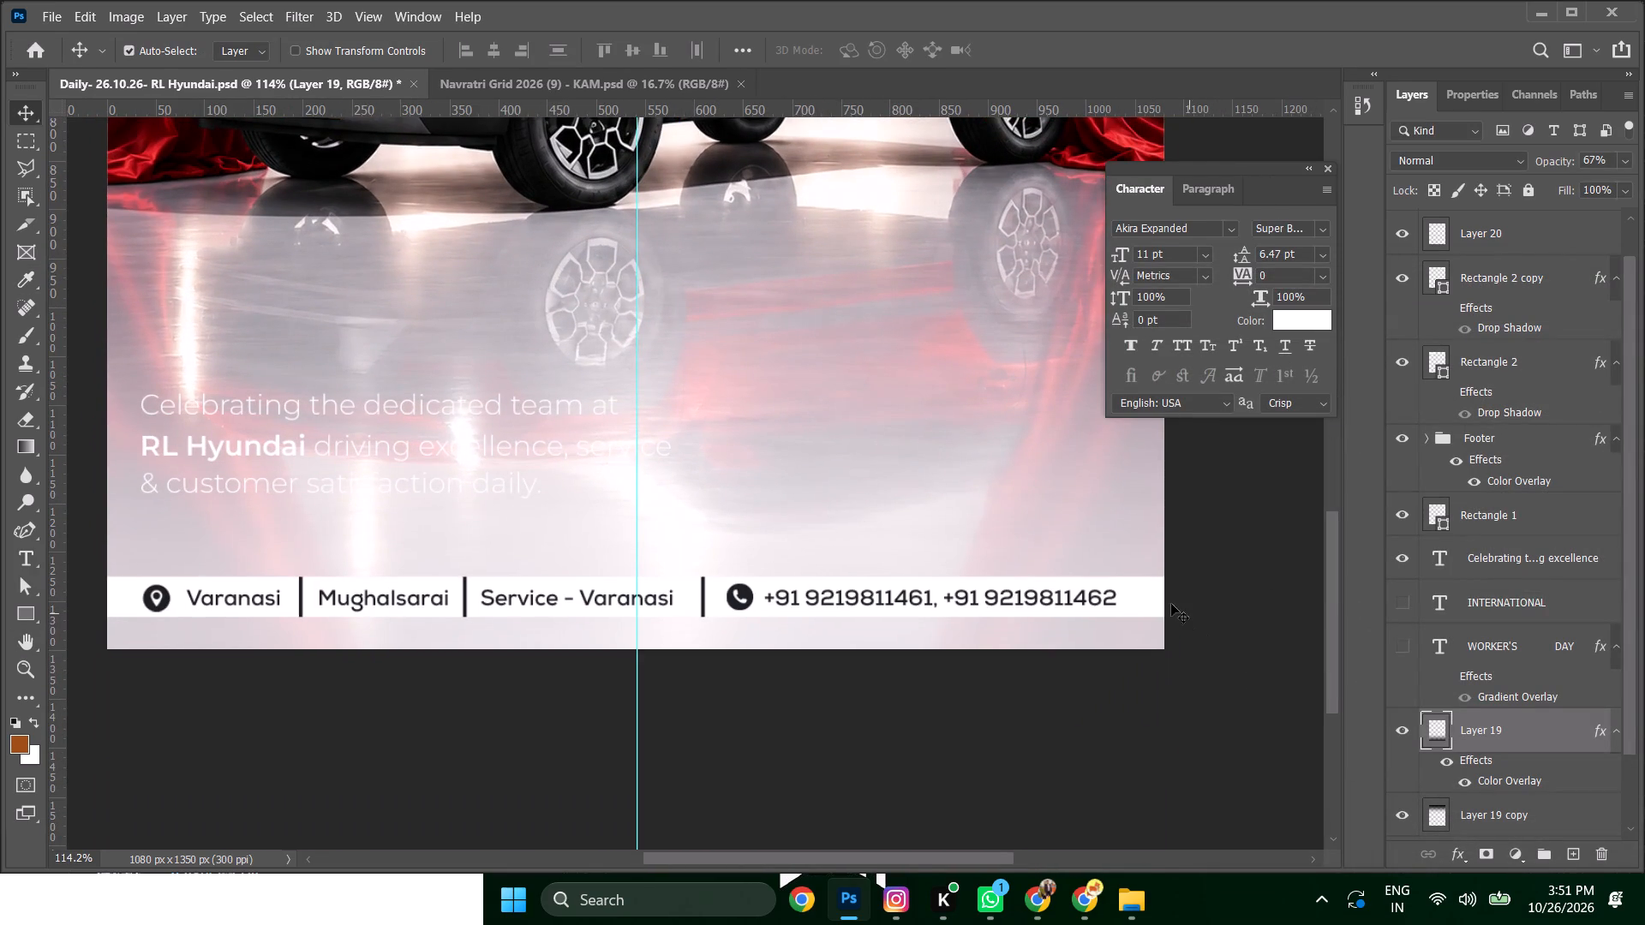
click(1157, 600)
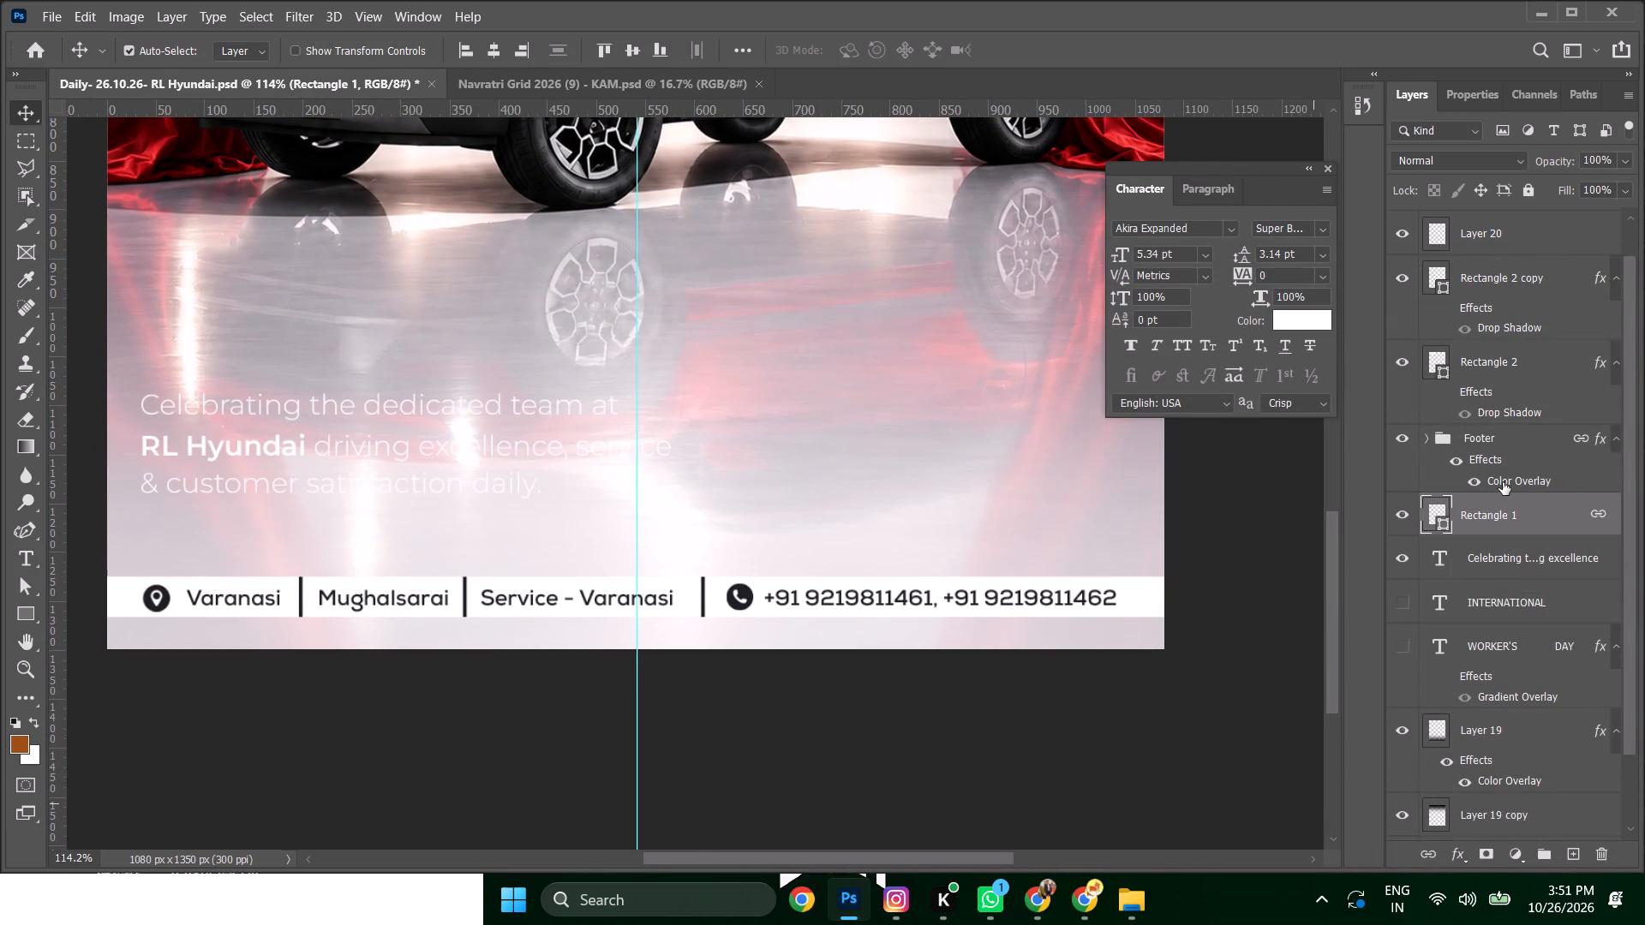
scroll(1150, 522, up, 10)
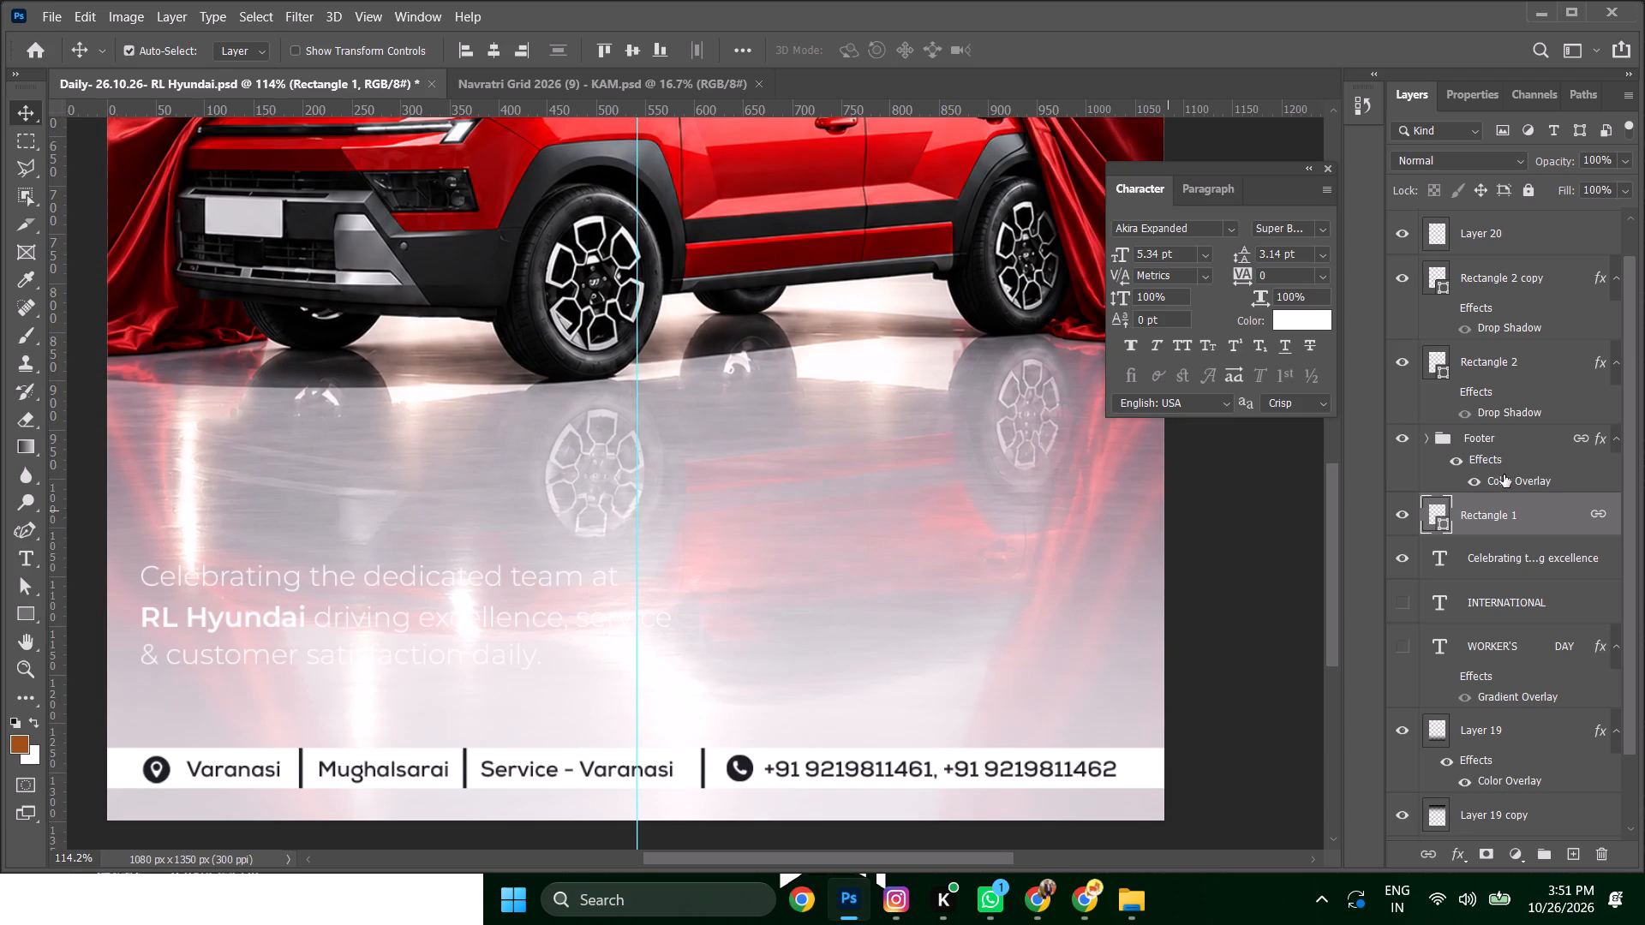
double_click(1505, 485)
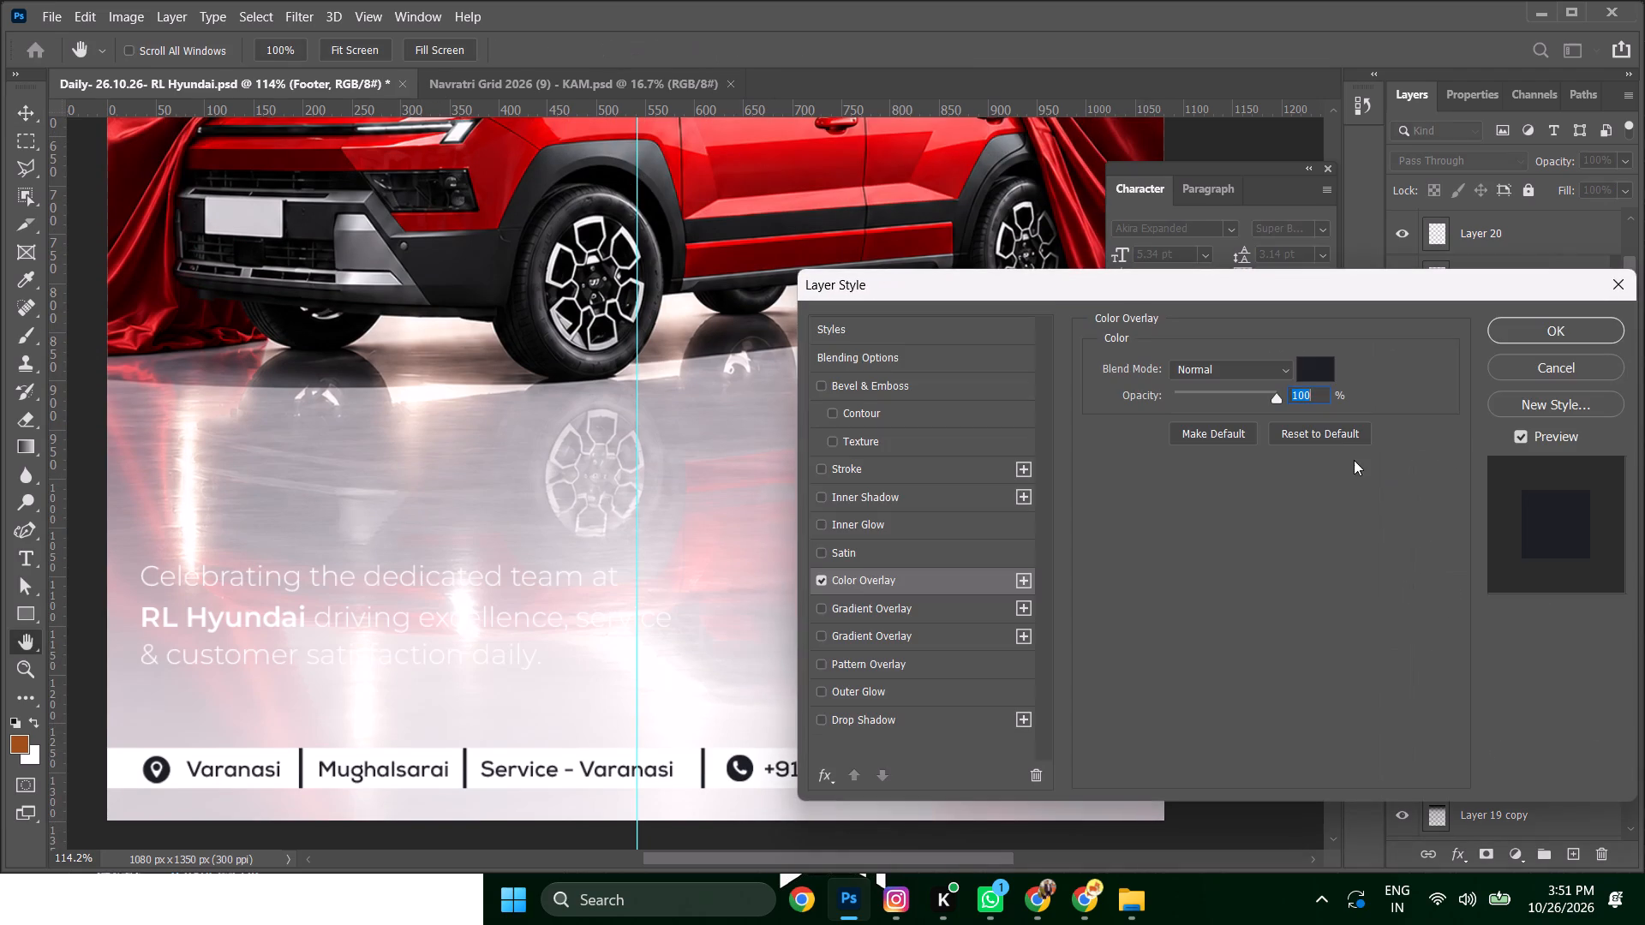
click(1309, 369)
click(791, 176)
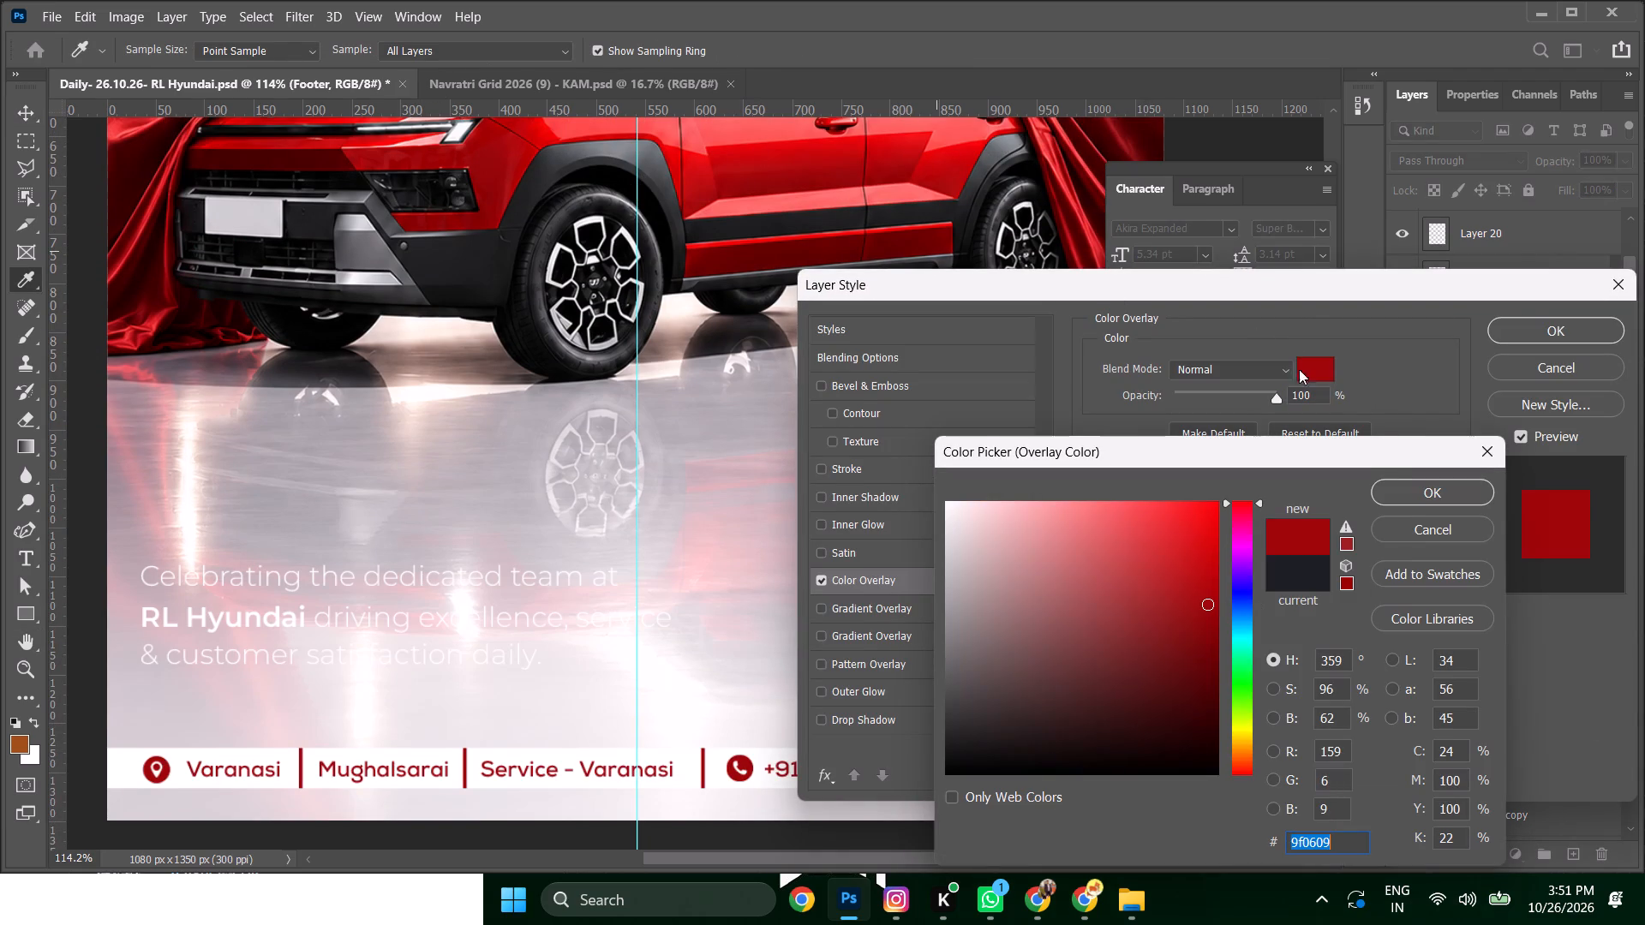
click(1406, 499)
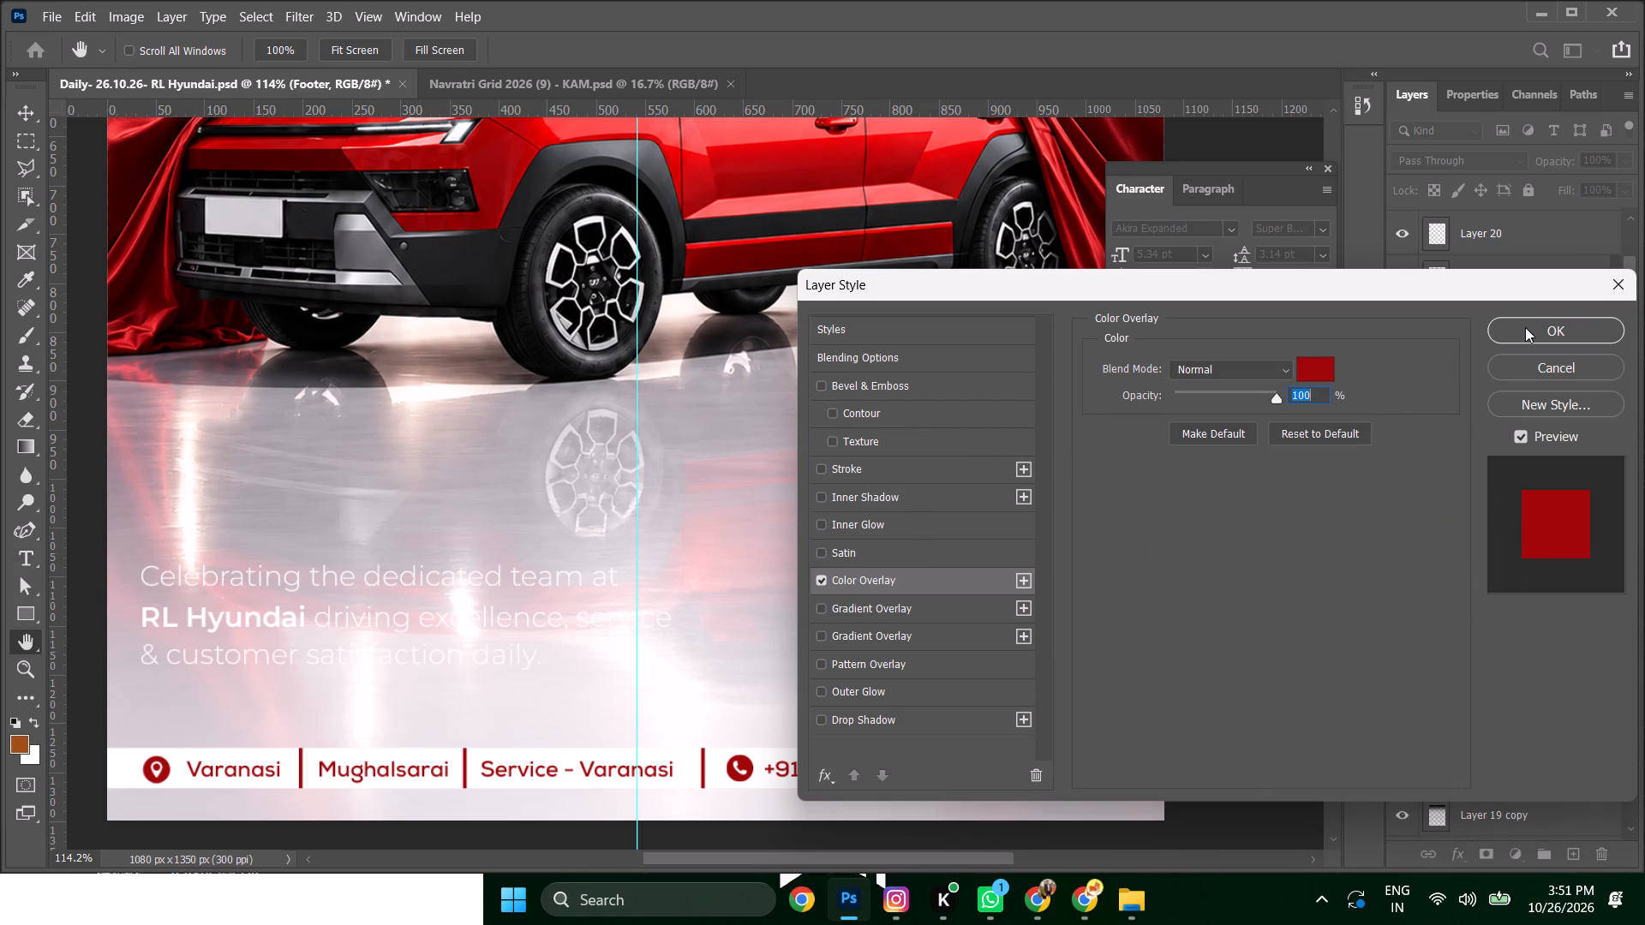
click(1523, 327)
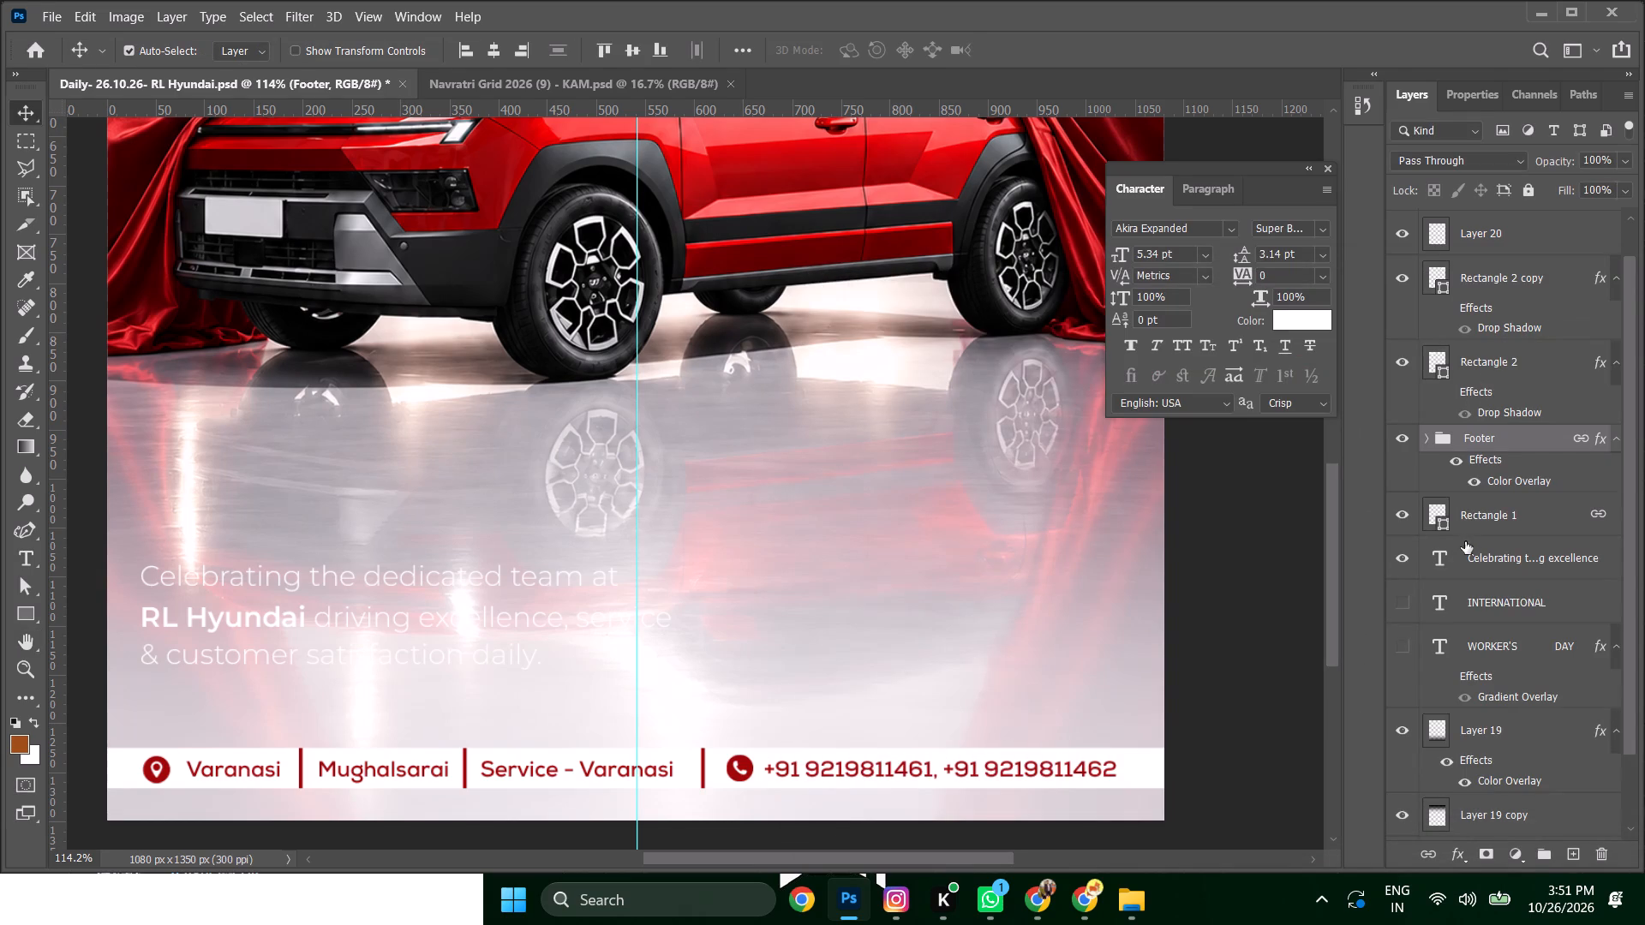
Fill Rectangle 1, the strip behind the footer contacts, with the recently used red 9f0609.
click(1480, 511)
click(1475, 87)
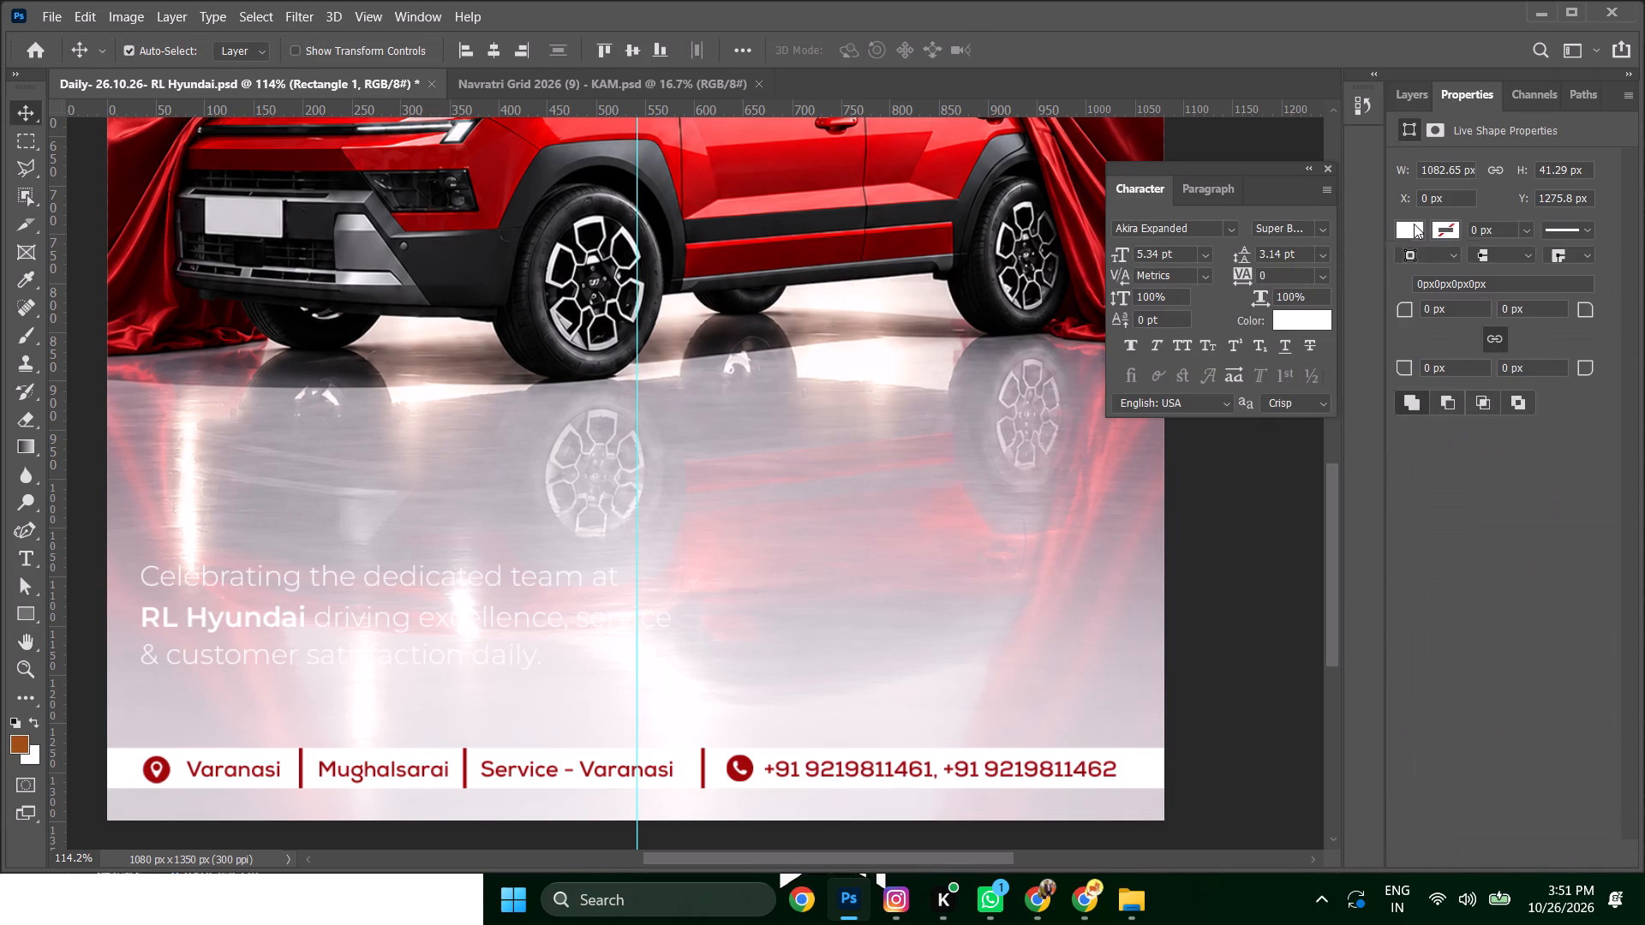
click(1414, 224)
click(1355, 346)
Change the Footer group's Color Overlay to white and apply the layer style.
click(1402, 103)
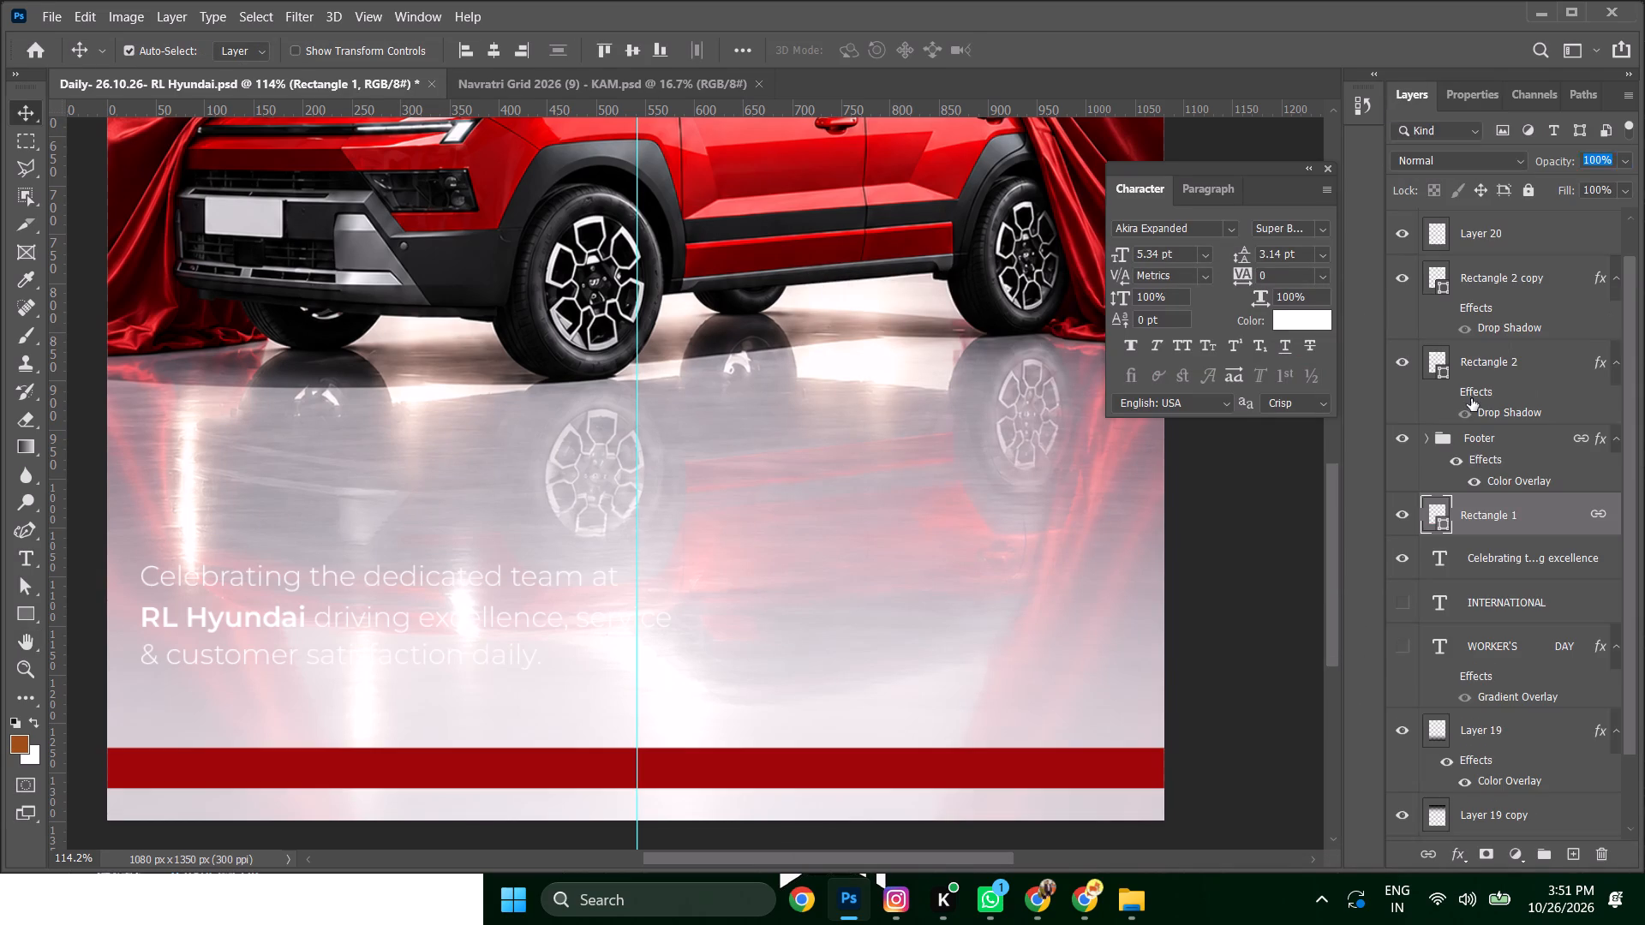
double_click(1503, 479)
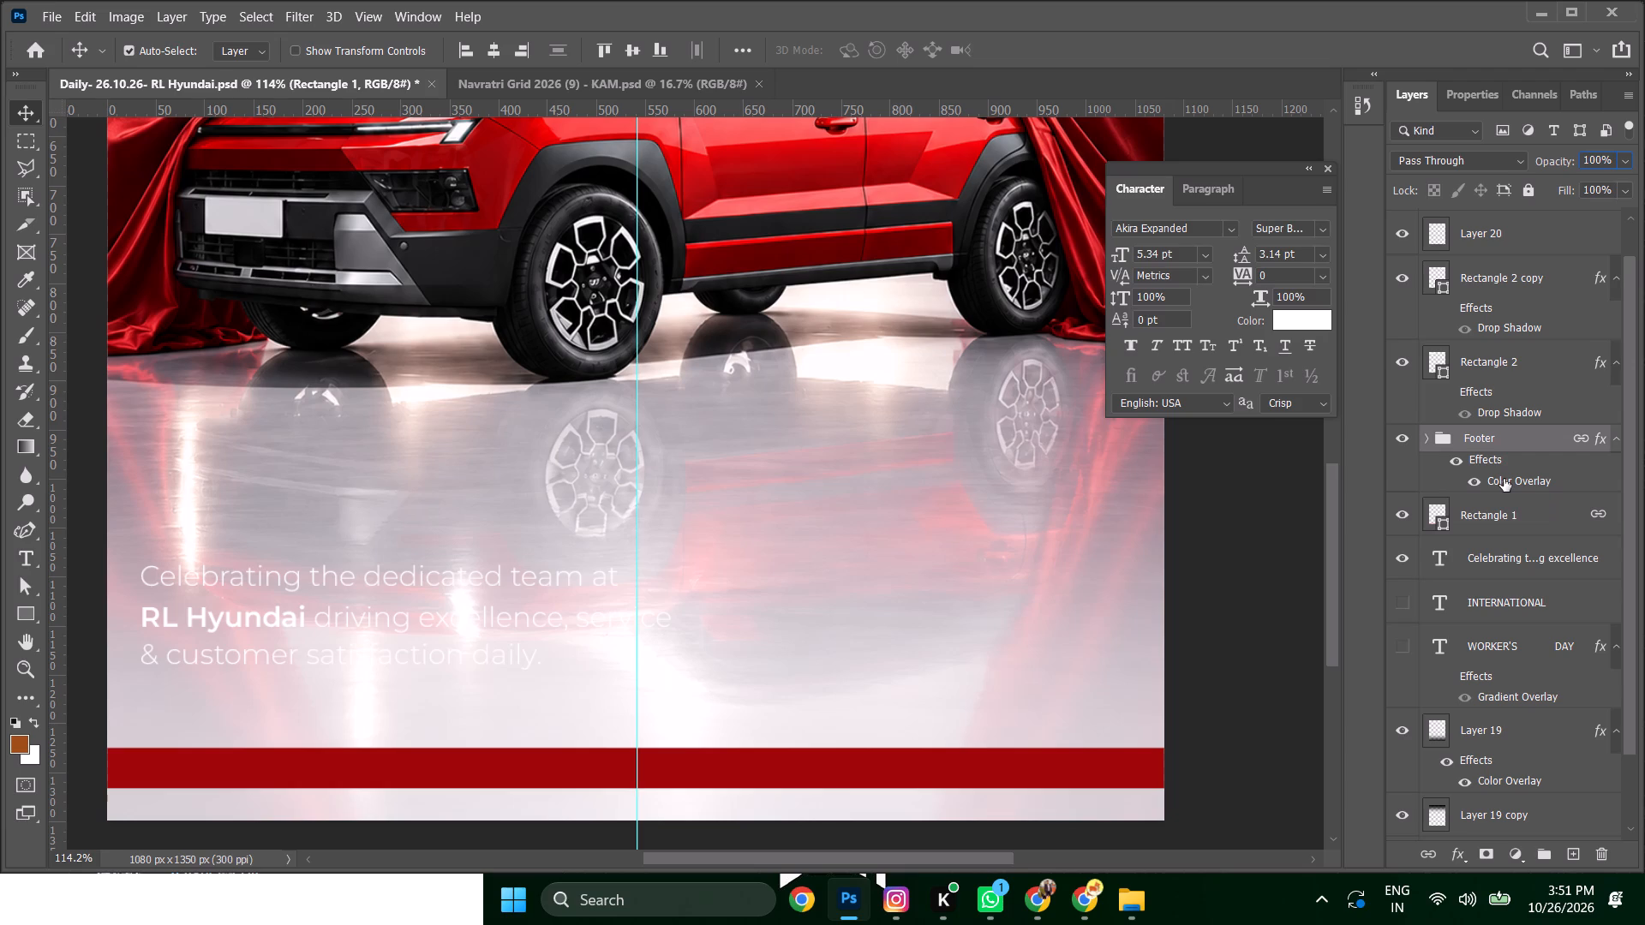
click(1308, 325)
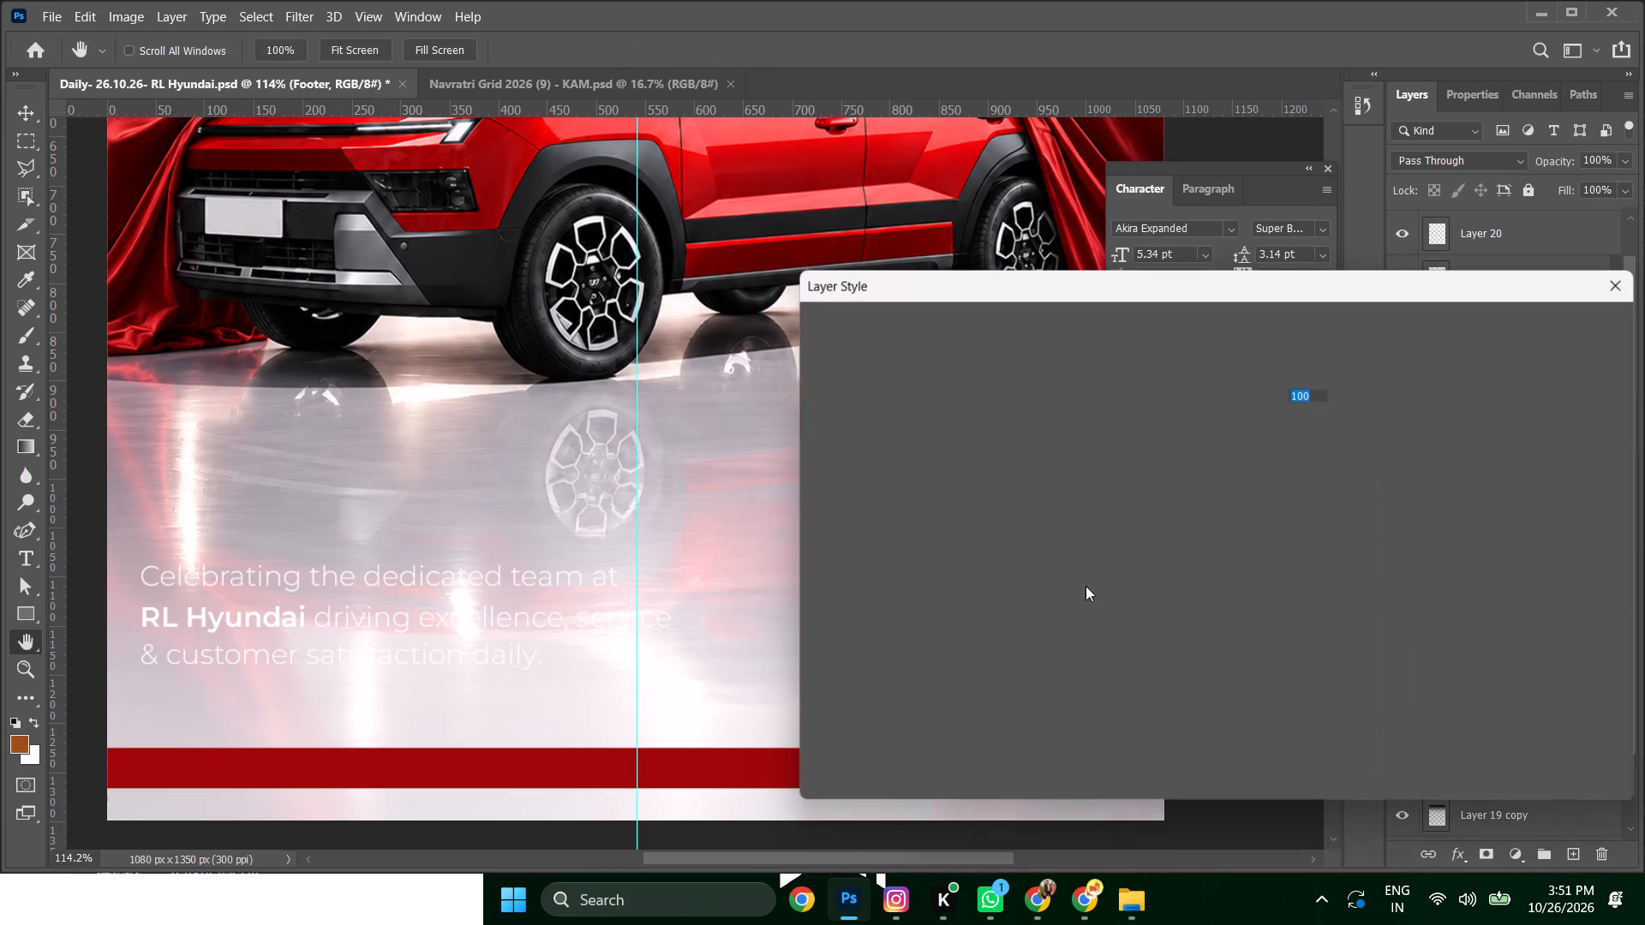
click(1307, 364)
drag(972, 537, 808, 430)
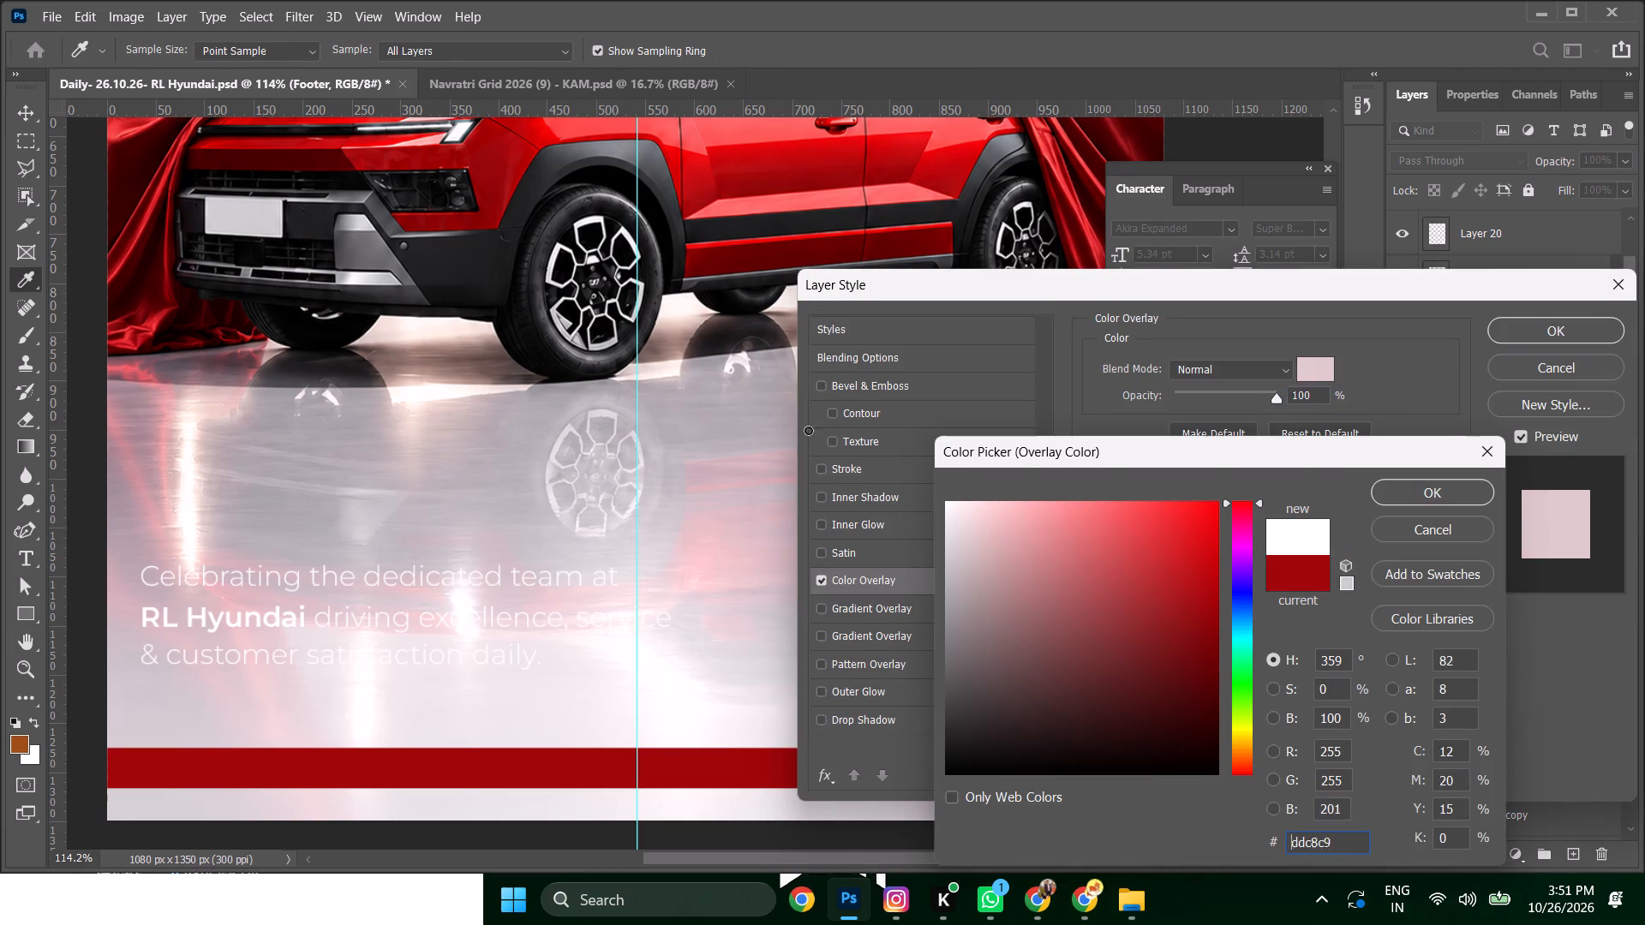
drag(808, 430, 808, 429)
click(1420, 496)
click(1536, 328)
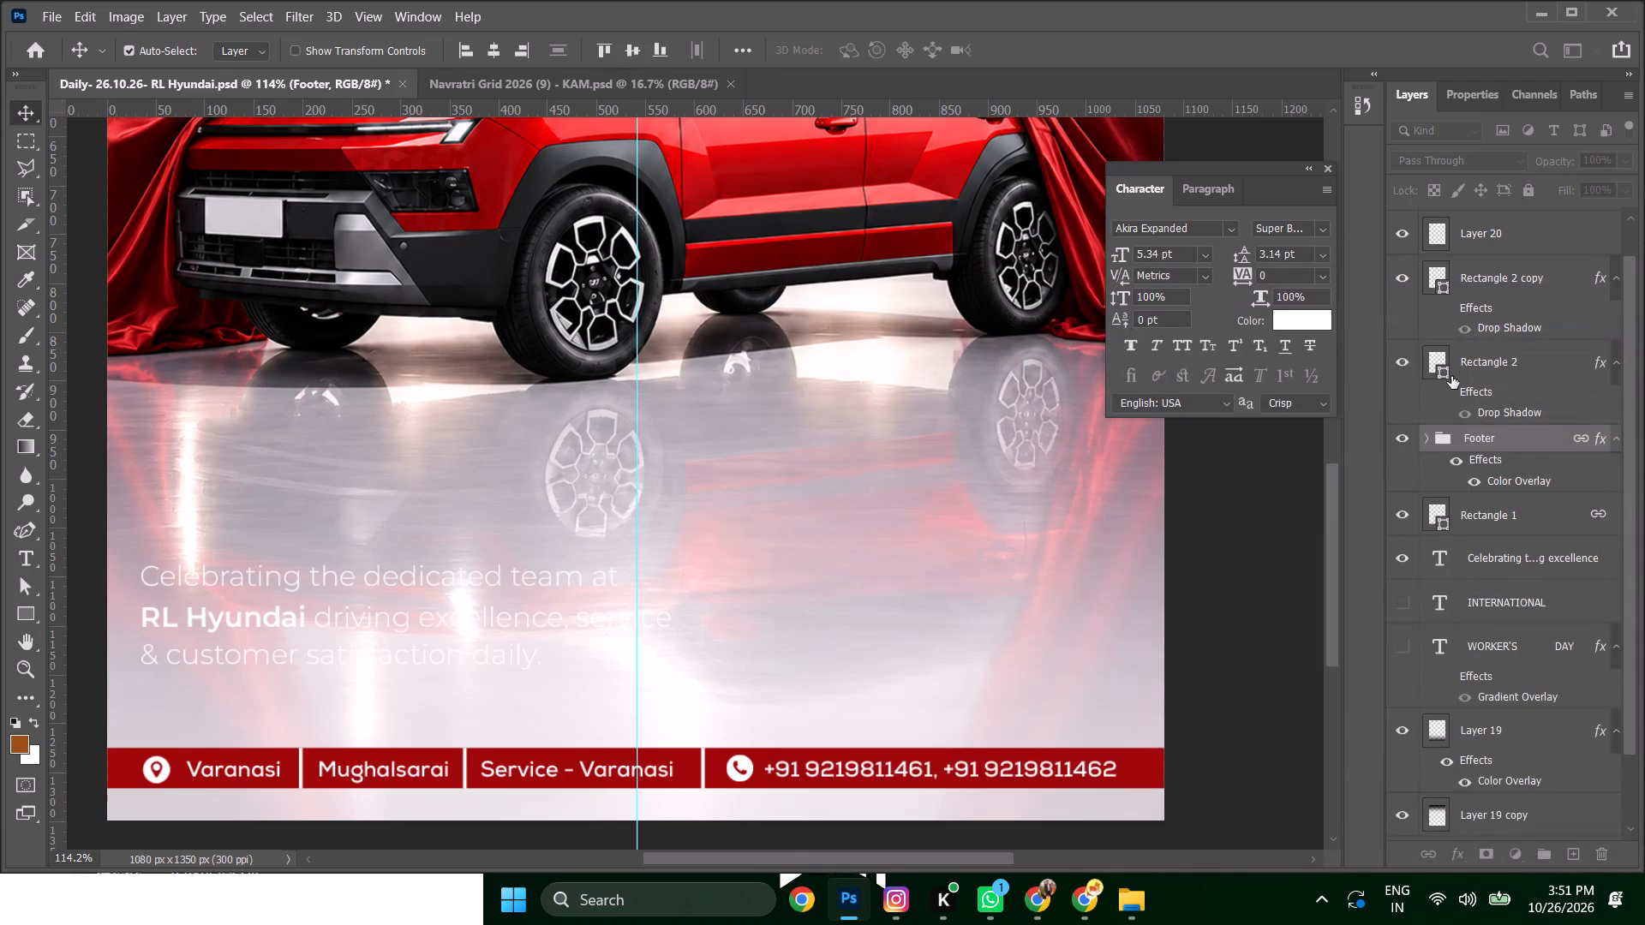
Copy the hex code 9f0609 from the fill of Rectangle 1, leaving the fill as it is.
alt+scroll(712, 739, down, 9)
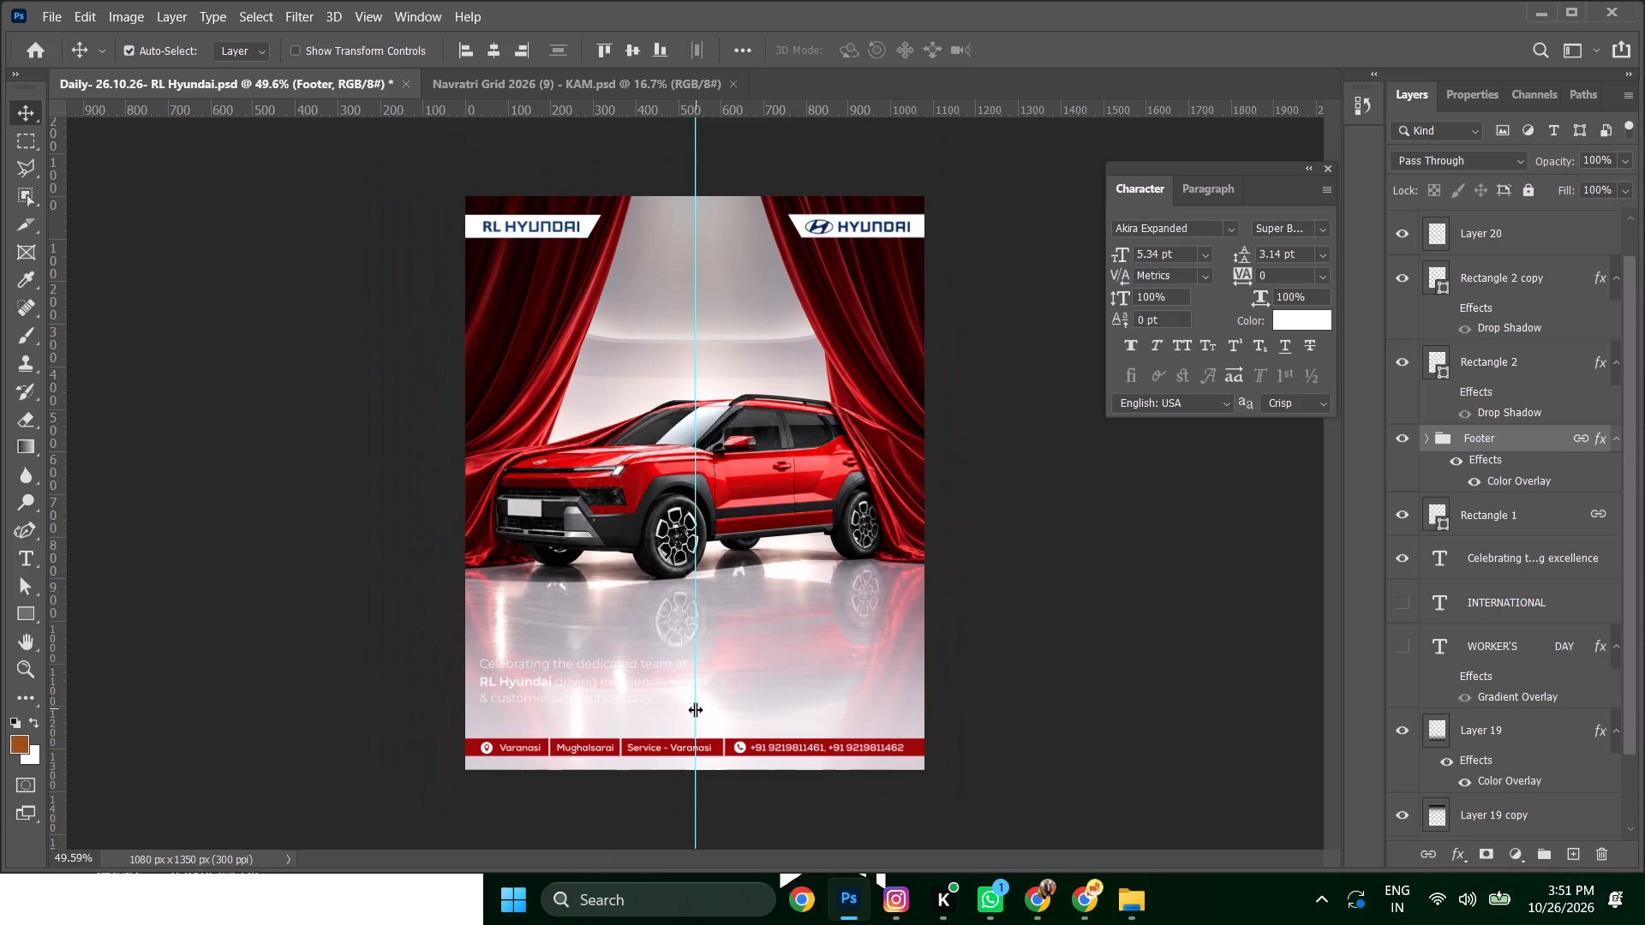
alt+scroll(547, 346, up, 6)
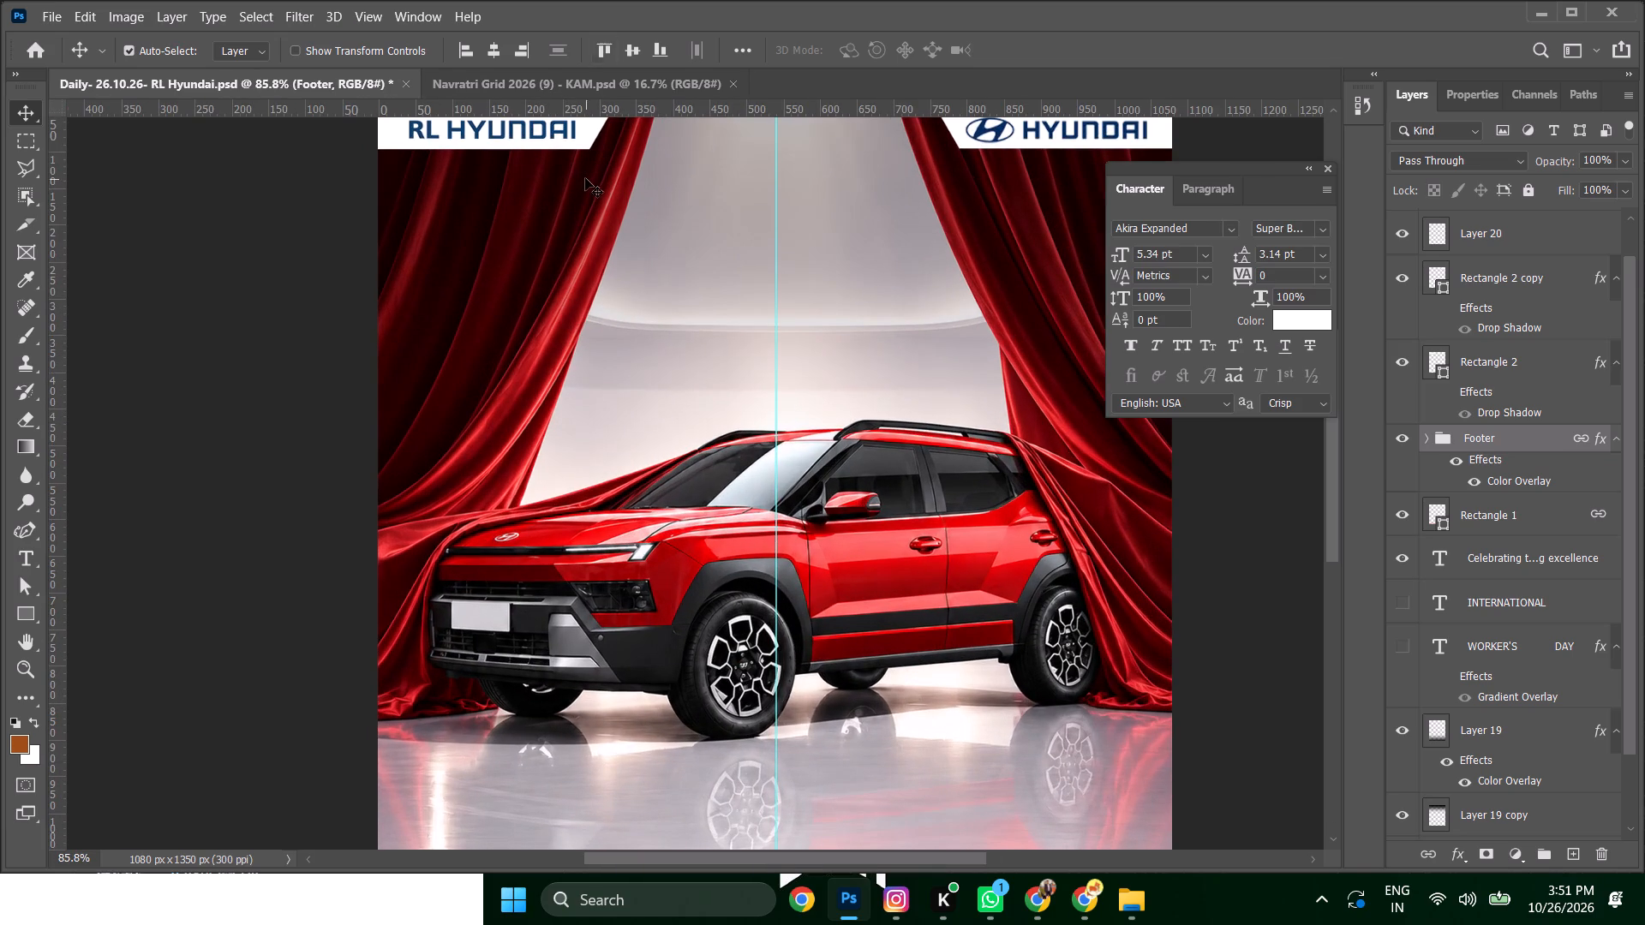
scroll(583, 178, up, 9)
scroll(643, 319, down, 12)
scroll(1113, 725, down, 5)
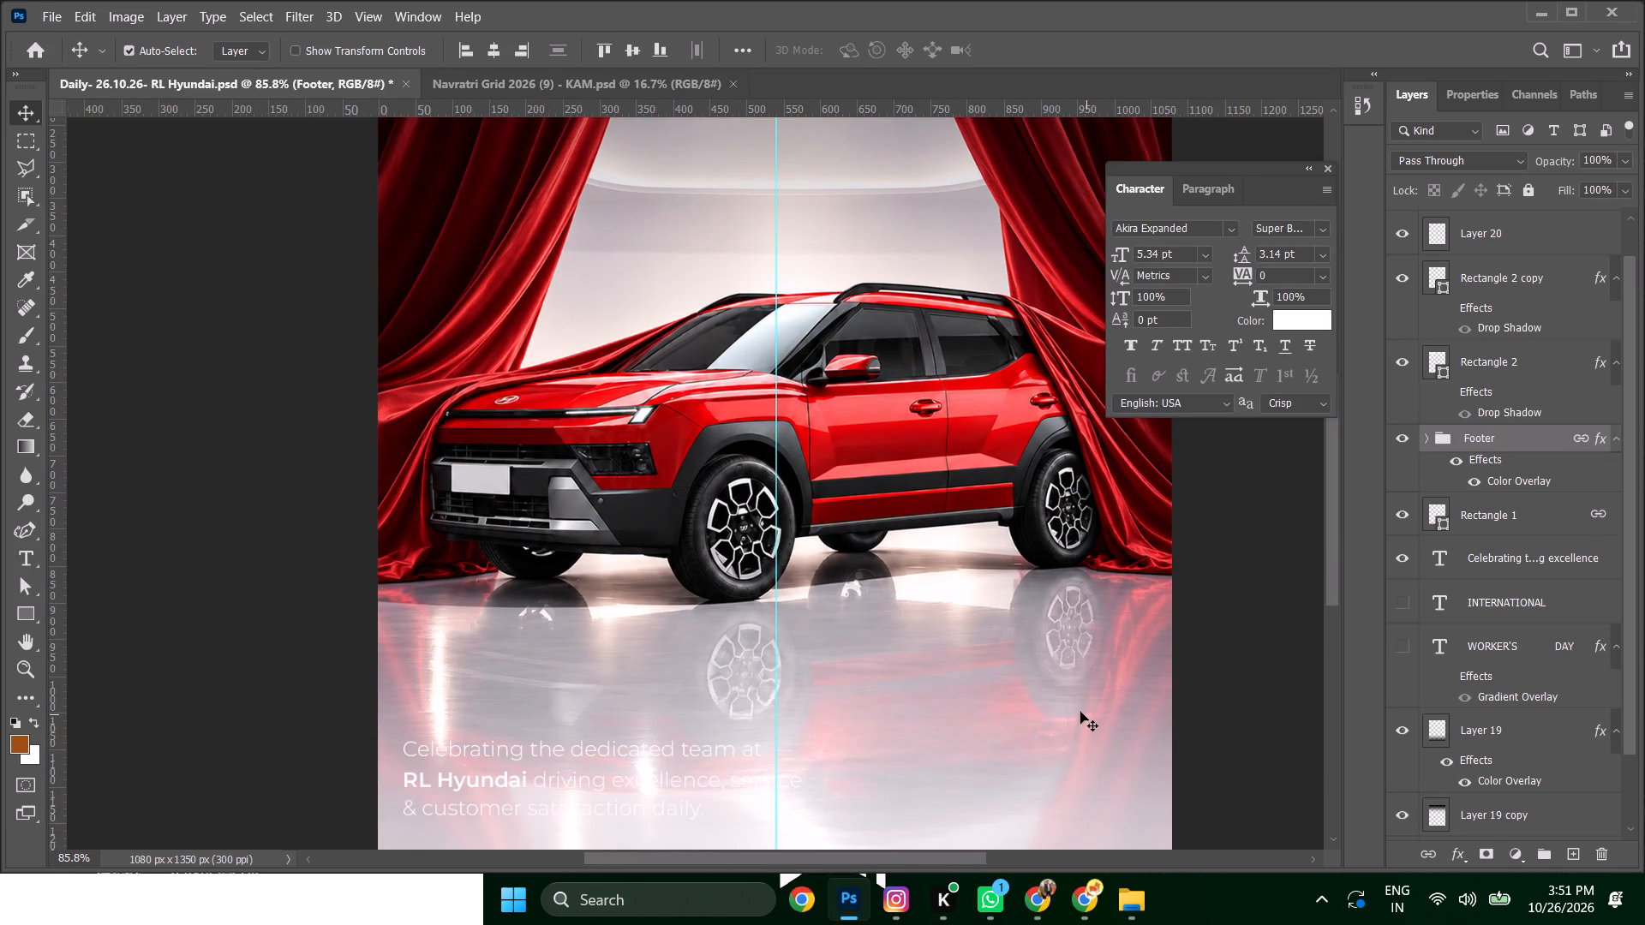
scroll(1040, 733, down, 7)
click(1157, 768)
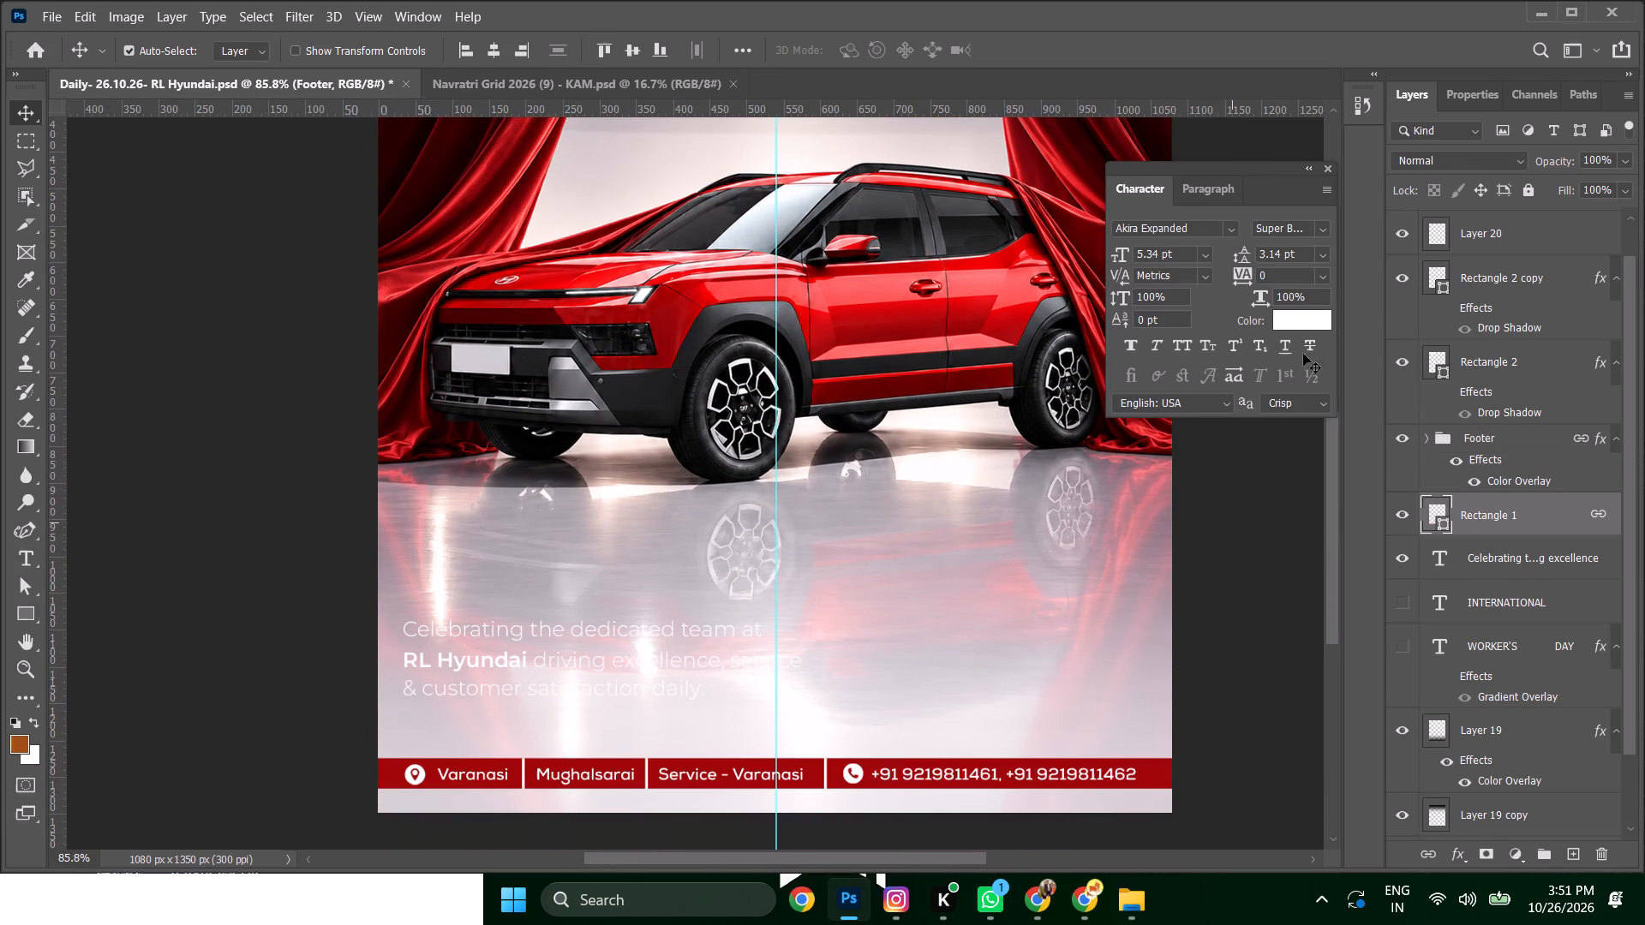
click(1481, 92)
click(1419, 230)
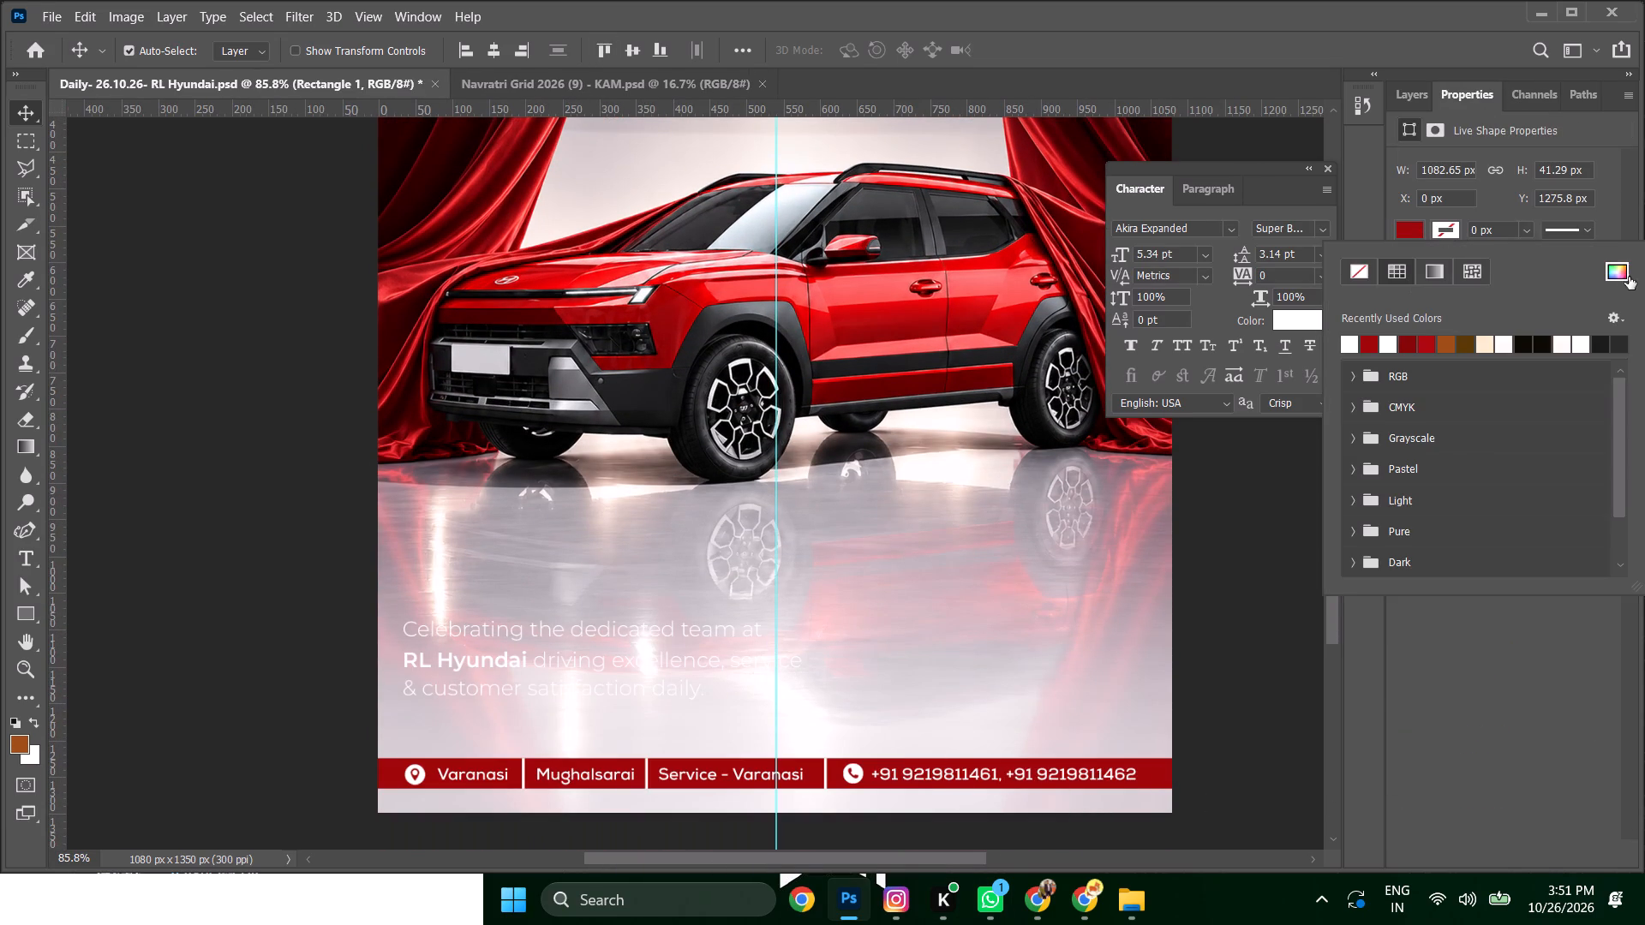
click(1619, 267)
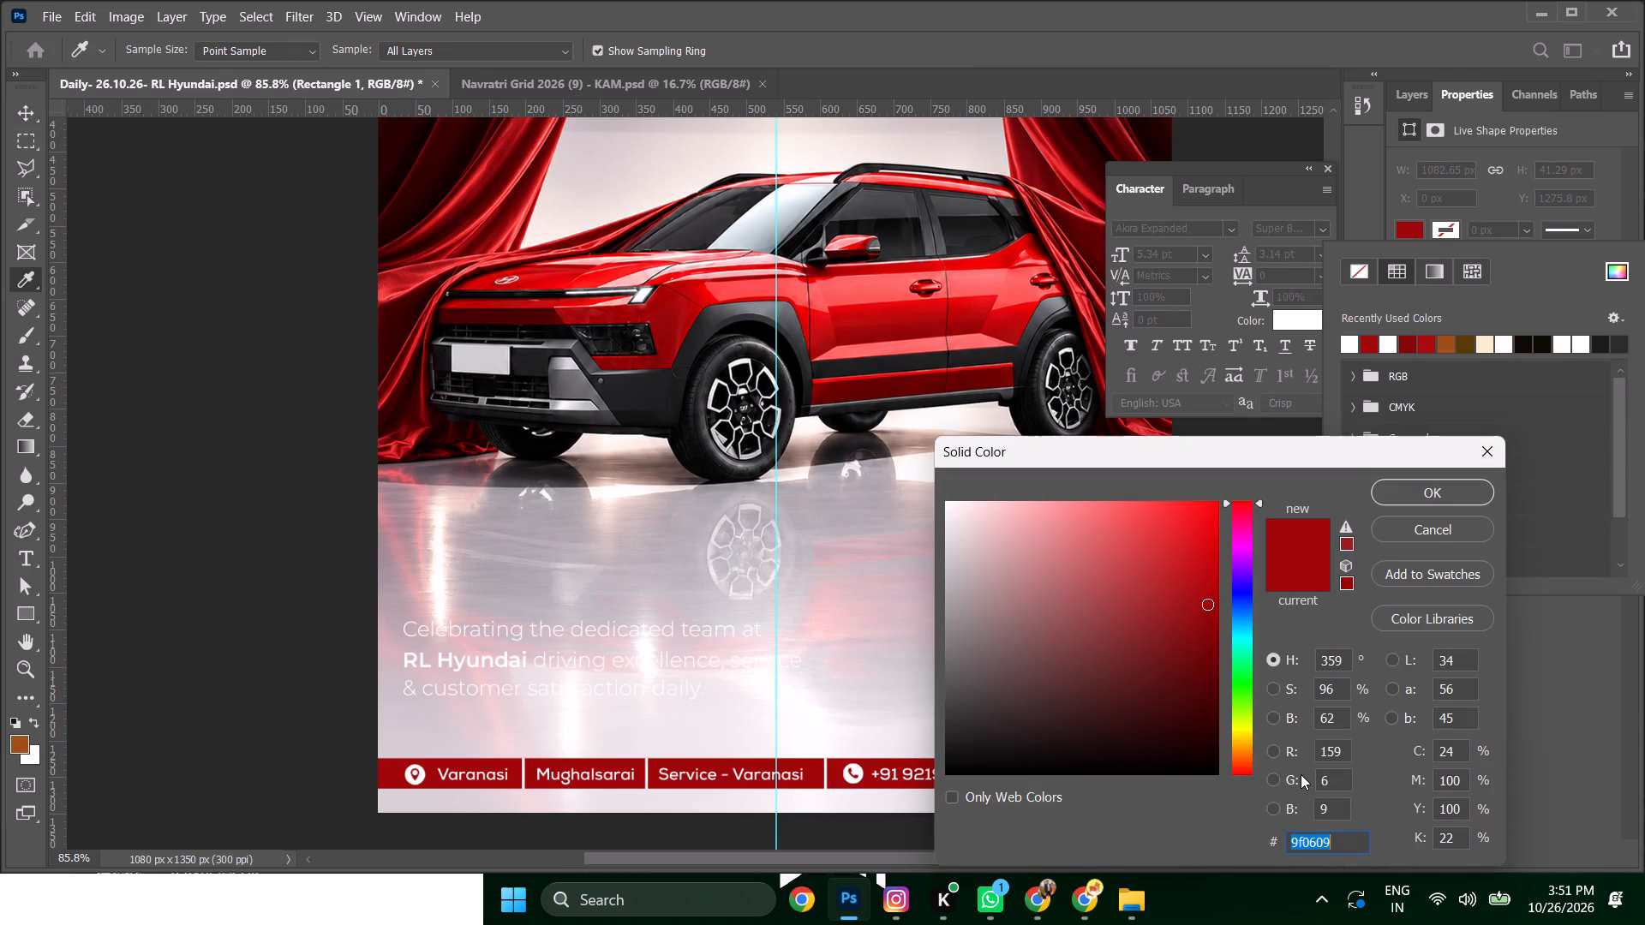
key(ctrl+c)
click(1492, 447)
Apply a Color Overlay with the copied red 9f0609 to the RL Hyundai logo's layer, Logo.
scroll(620, 307, up, 13)
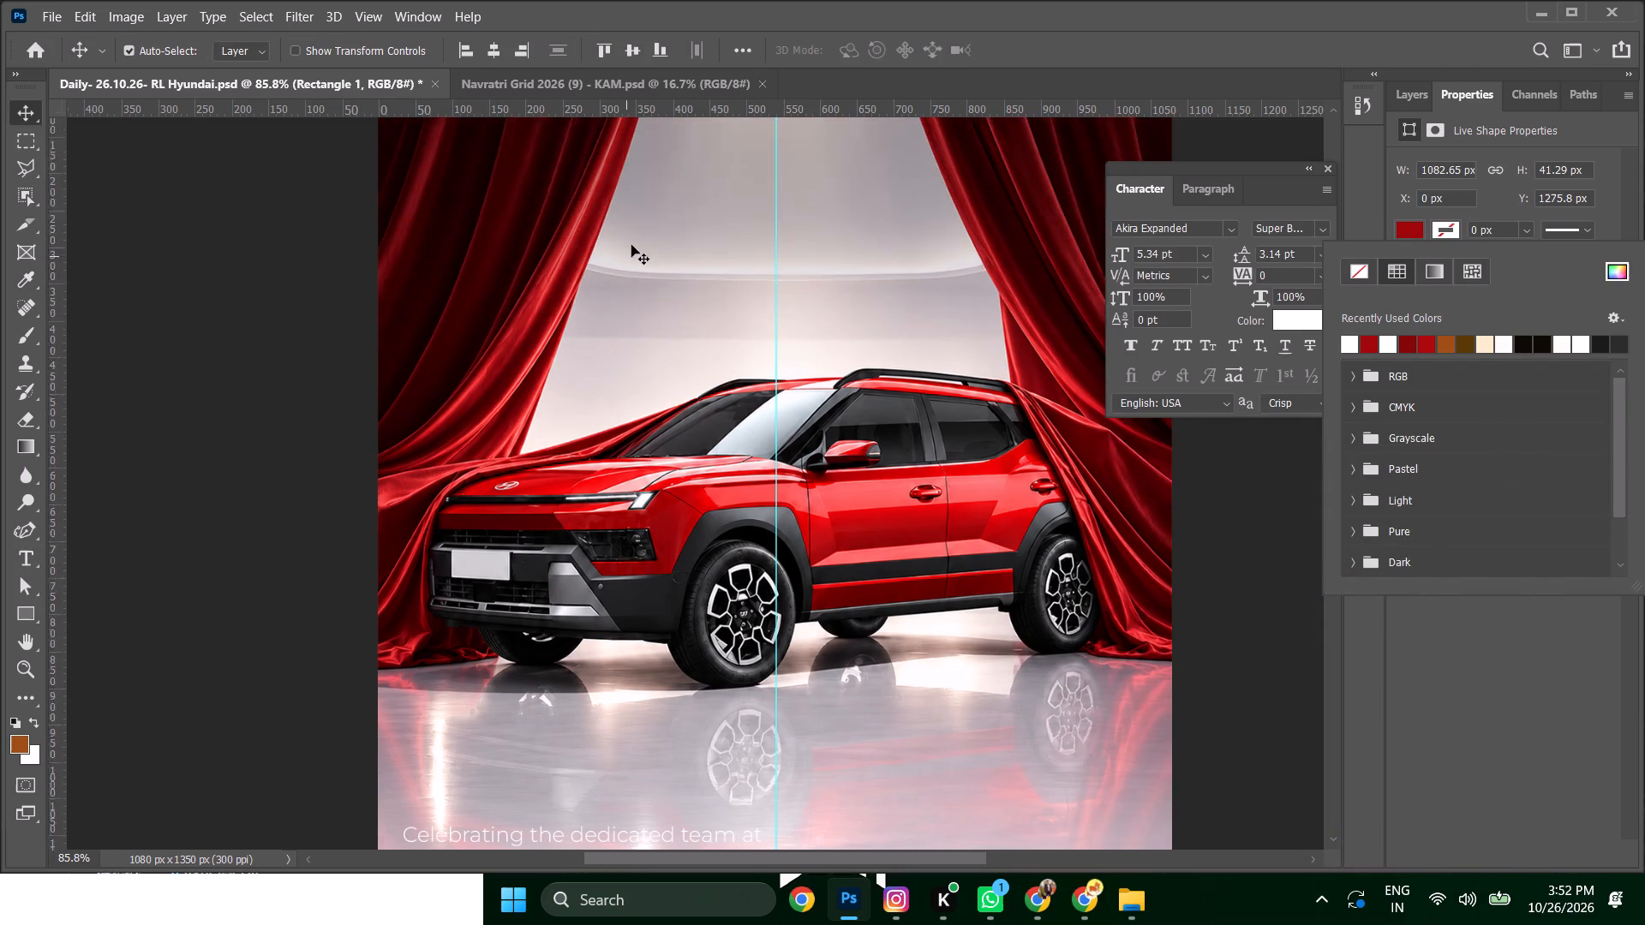
scroll(631, 245, up, 12)
click(544, 296)
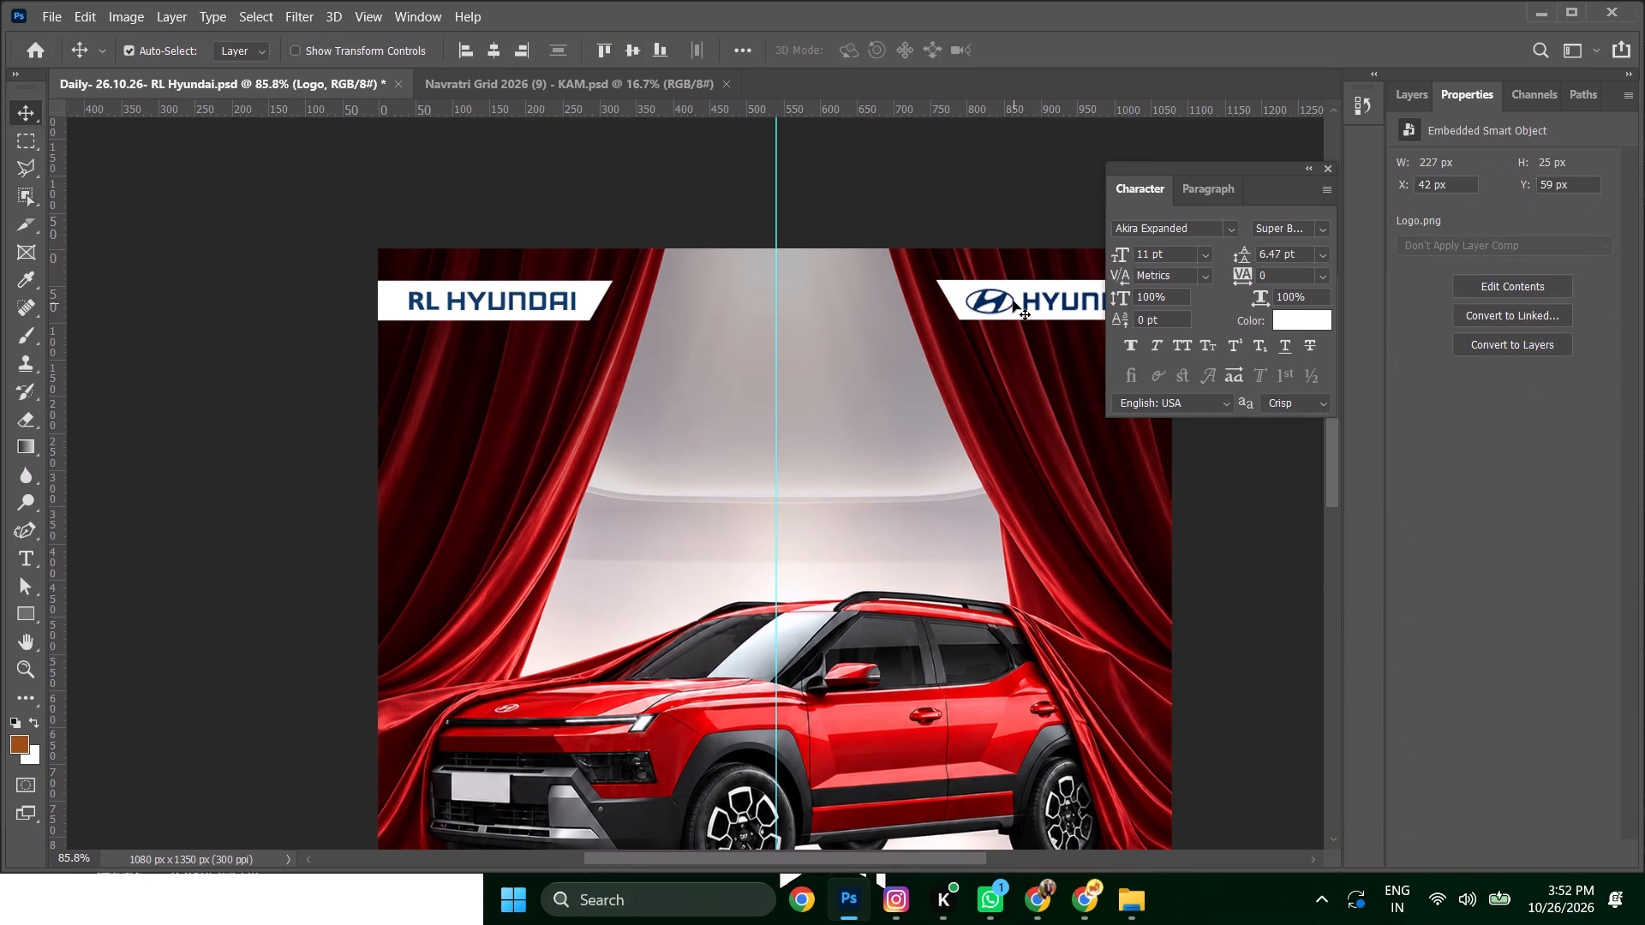
shift+click(1013, 301)
click(1395, 96)
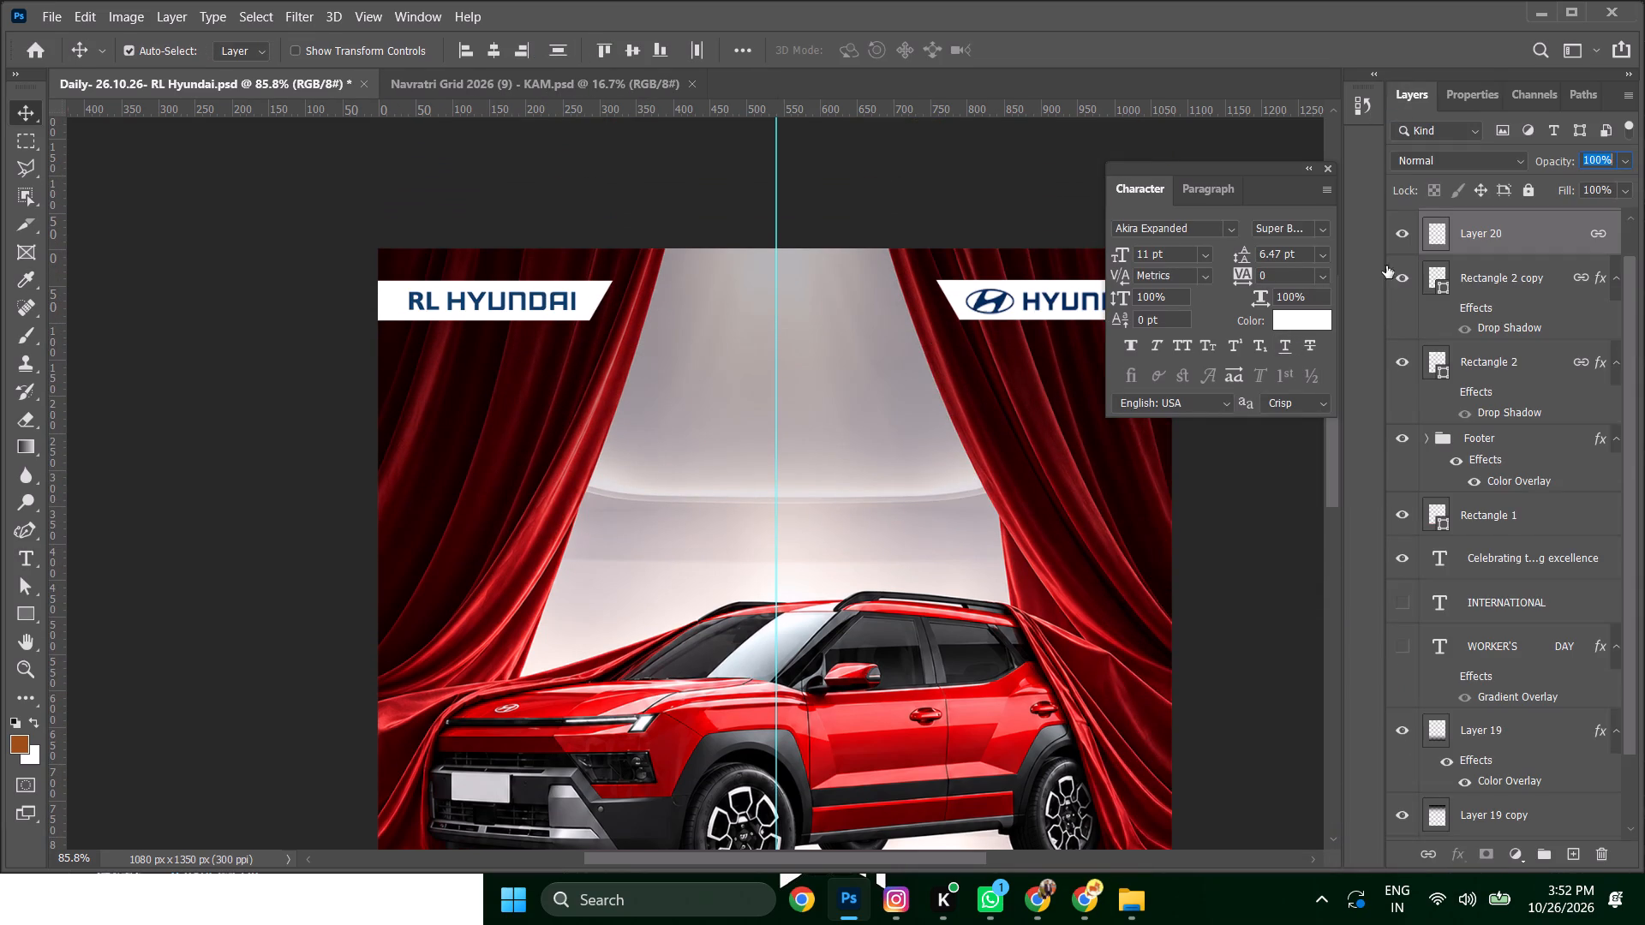
click(539, 301)
click(552, 303)
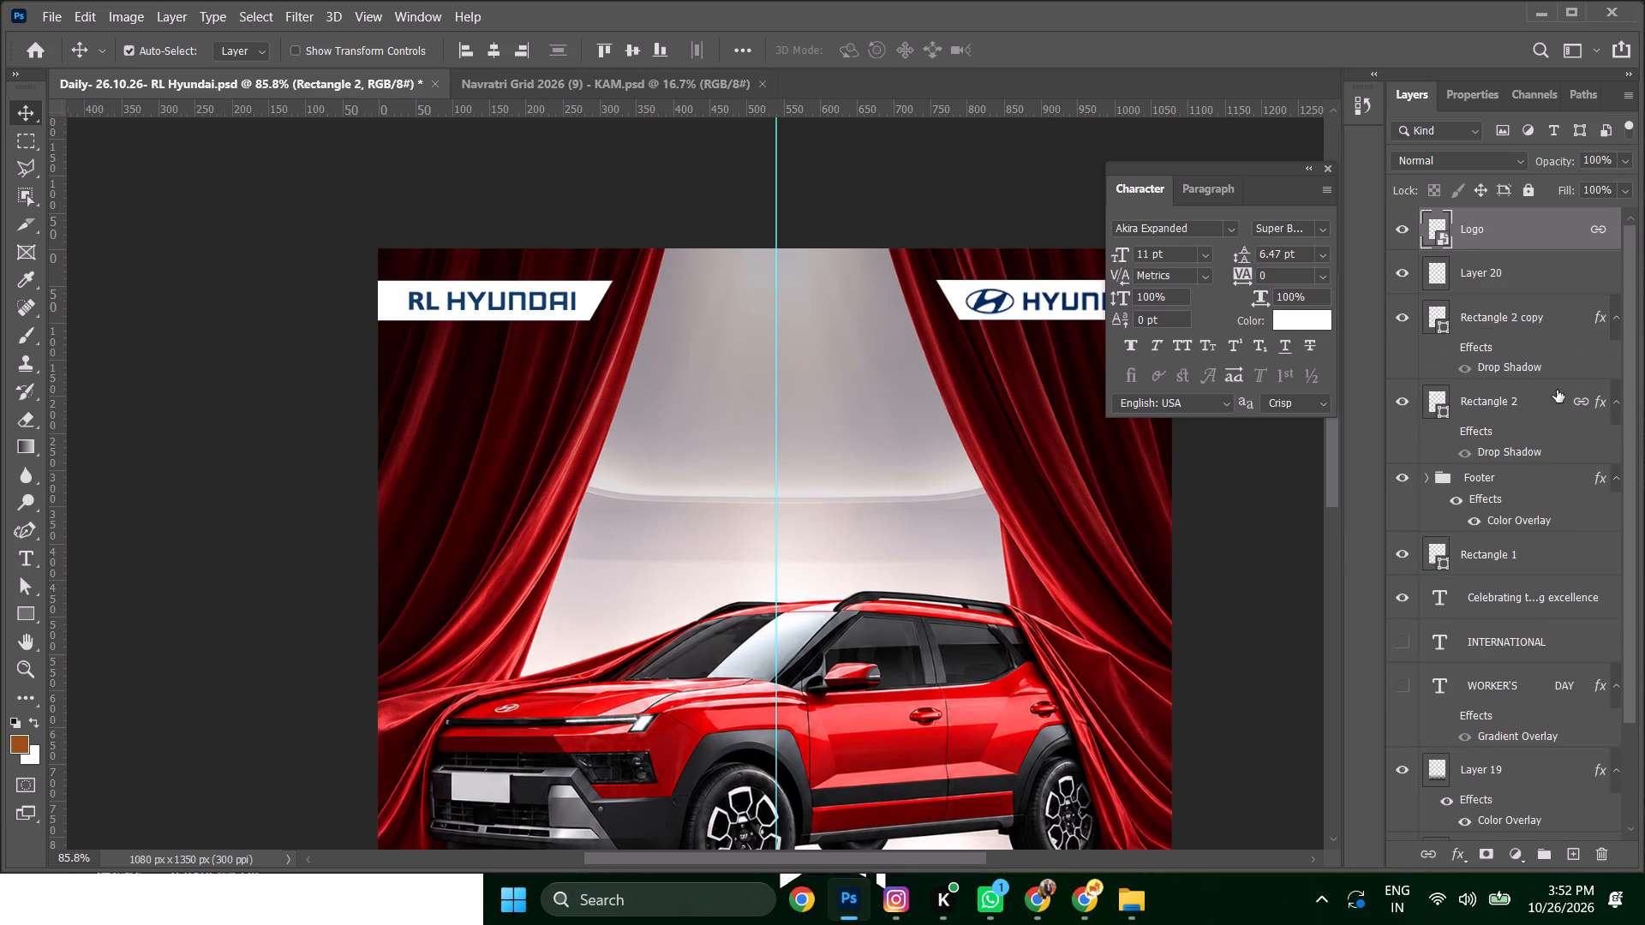
scroll(517, 319, up, 7)
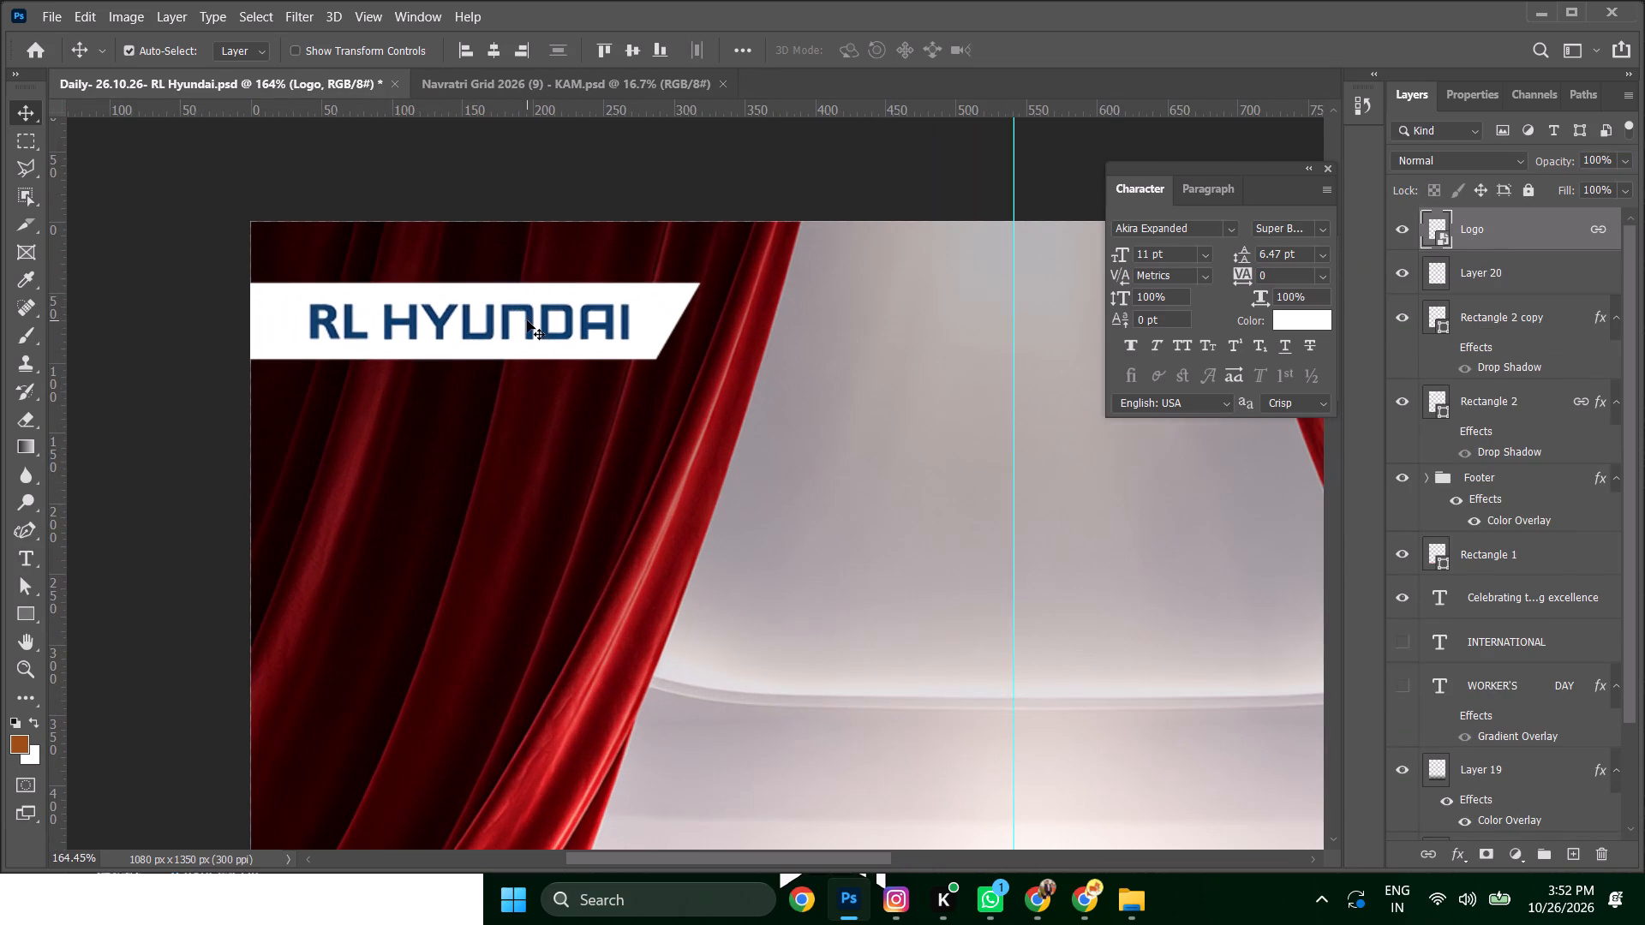
click(531, 312)
alt+scroll(893, 360, down, 3)
double_click(1534, 236)
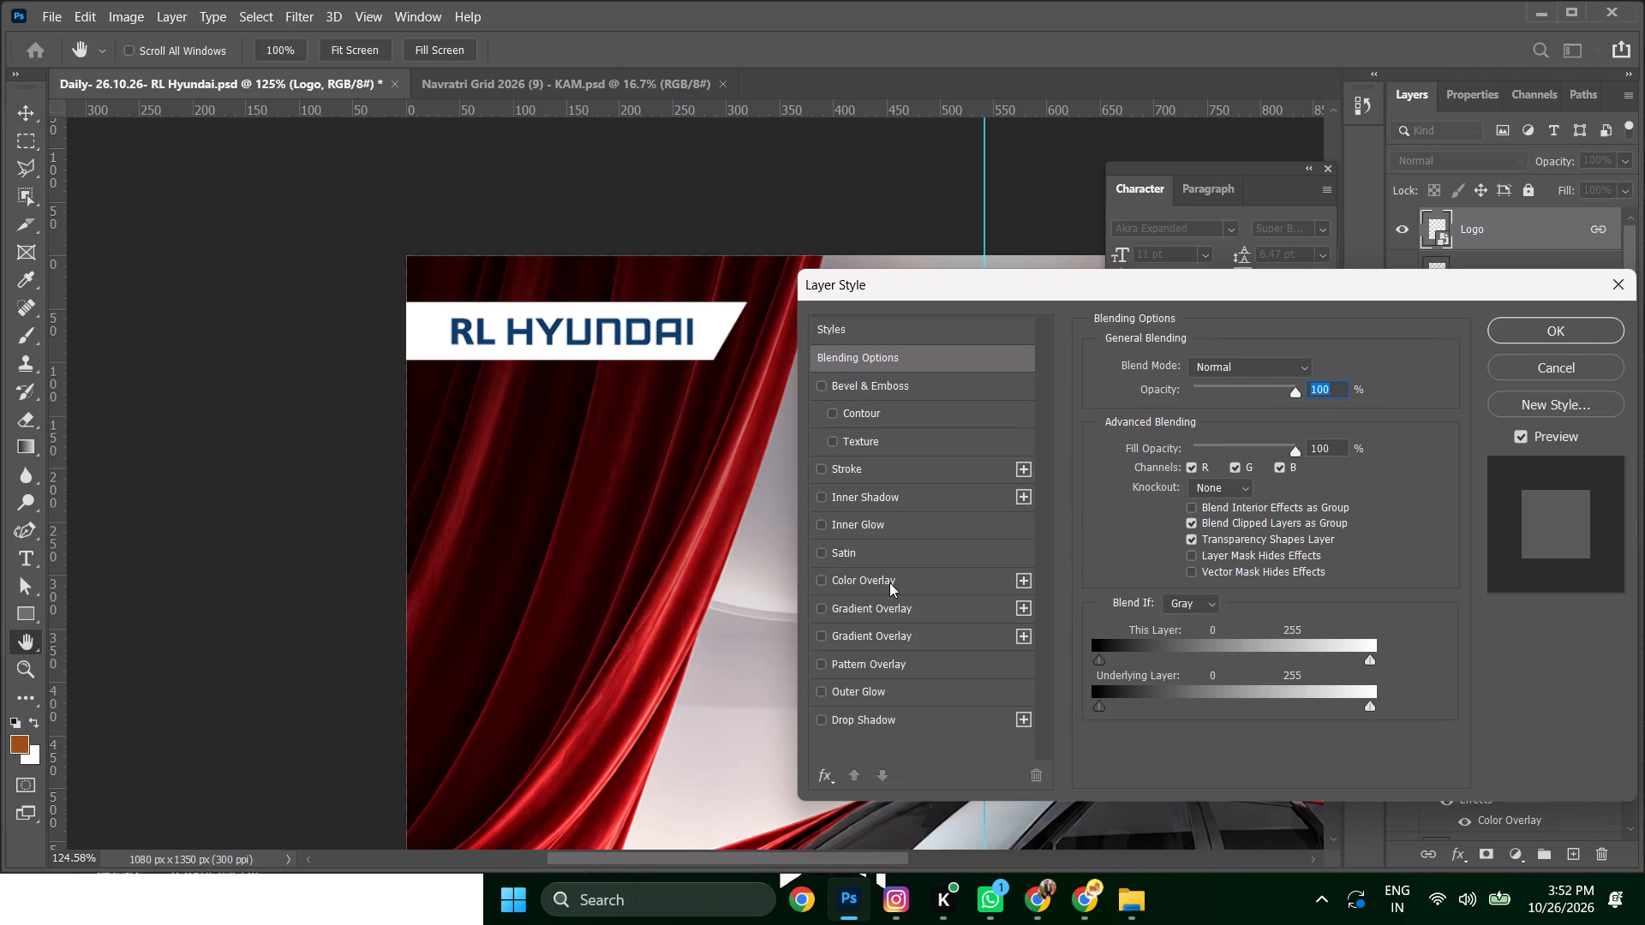
click(889, 582)
click(1301, 369)
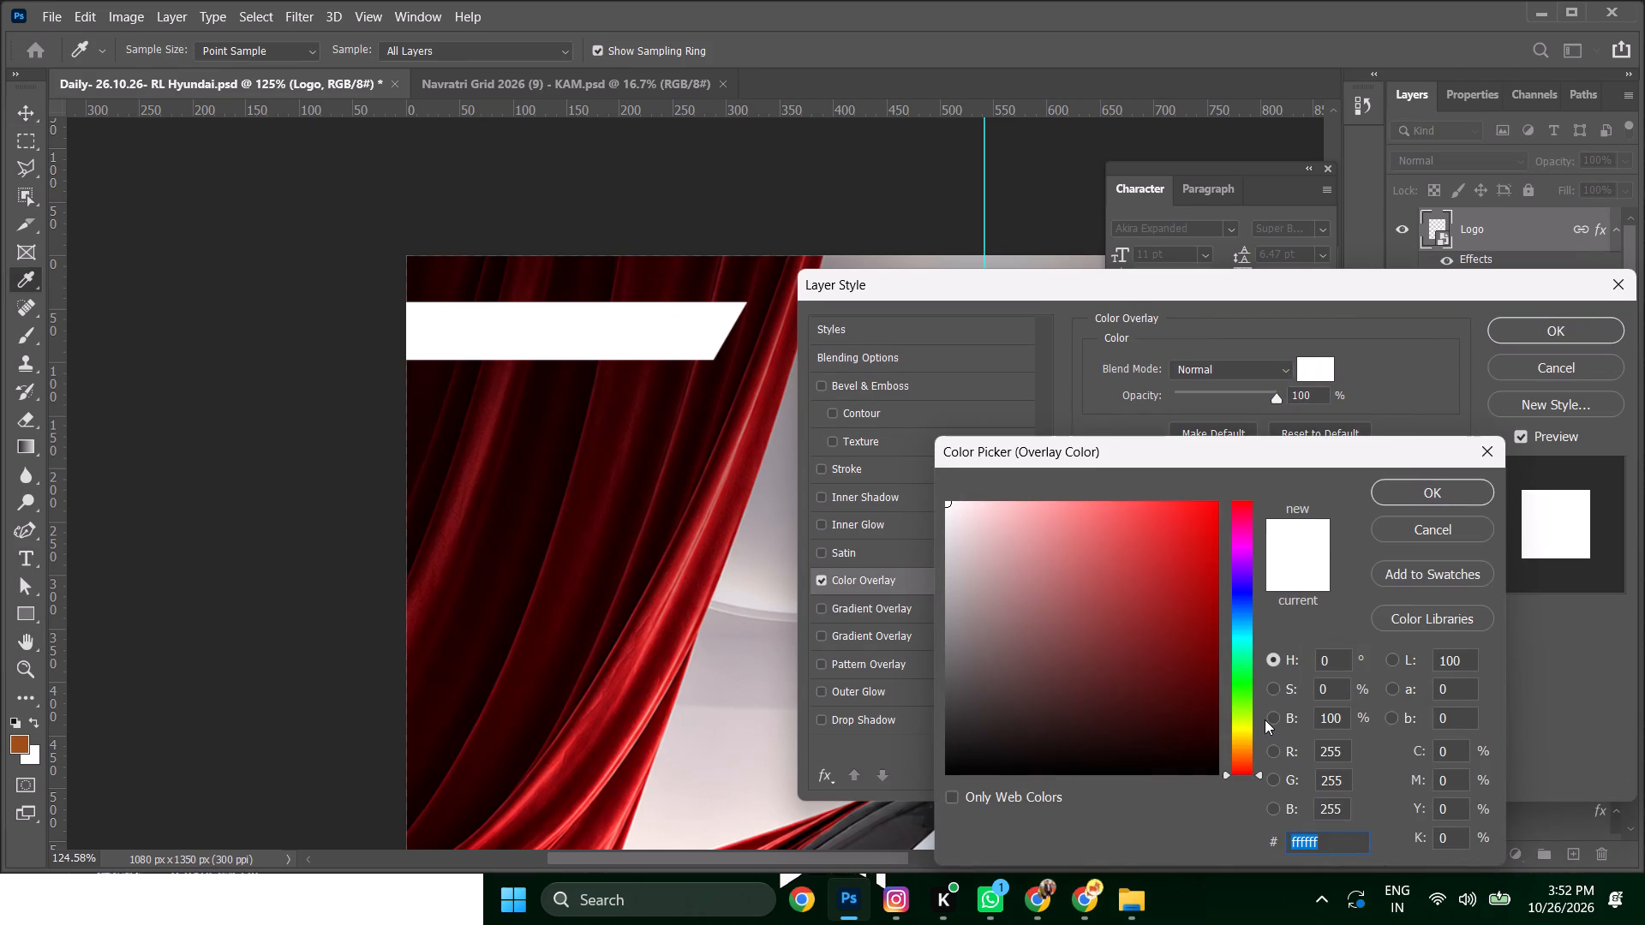
key(ctrl+v)
click(1460, 485)
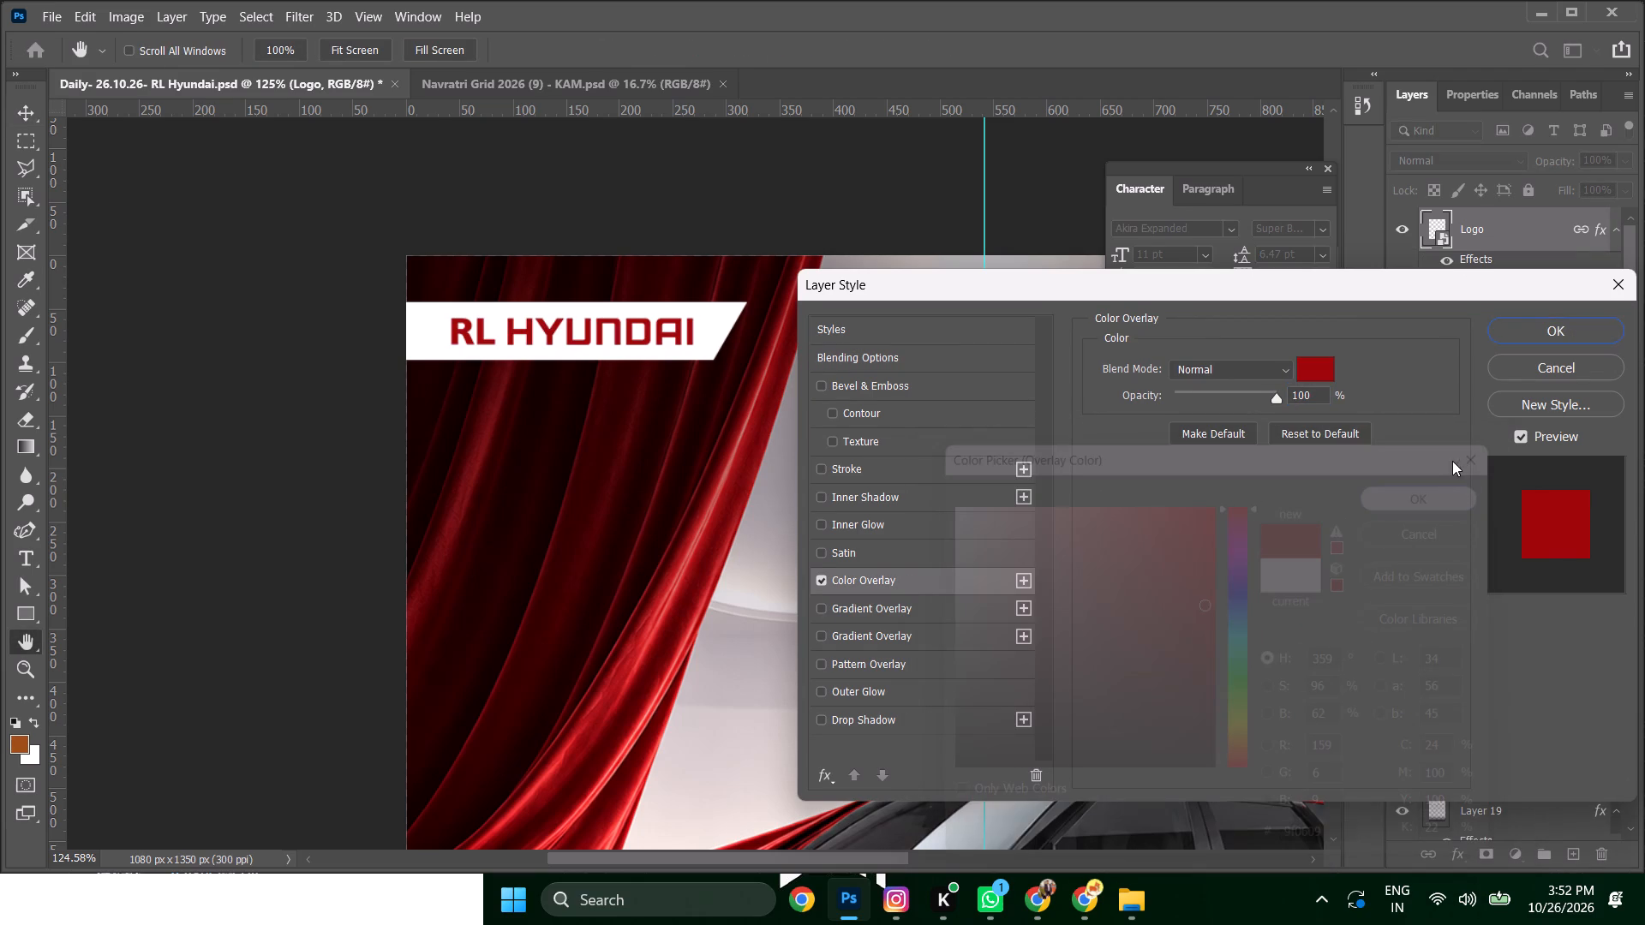
click(1529, 341)
Copy the Logo layer's Color Overlay onto Layer 20, the Hyundai emblem logo at the poster's upper right.
key(space)
key(space)
key(space)
key(space)
key(space)
key(space)
key(space)
key(space)
key(space)
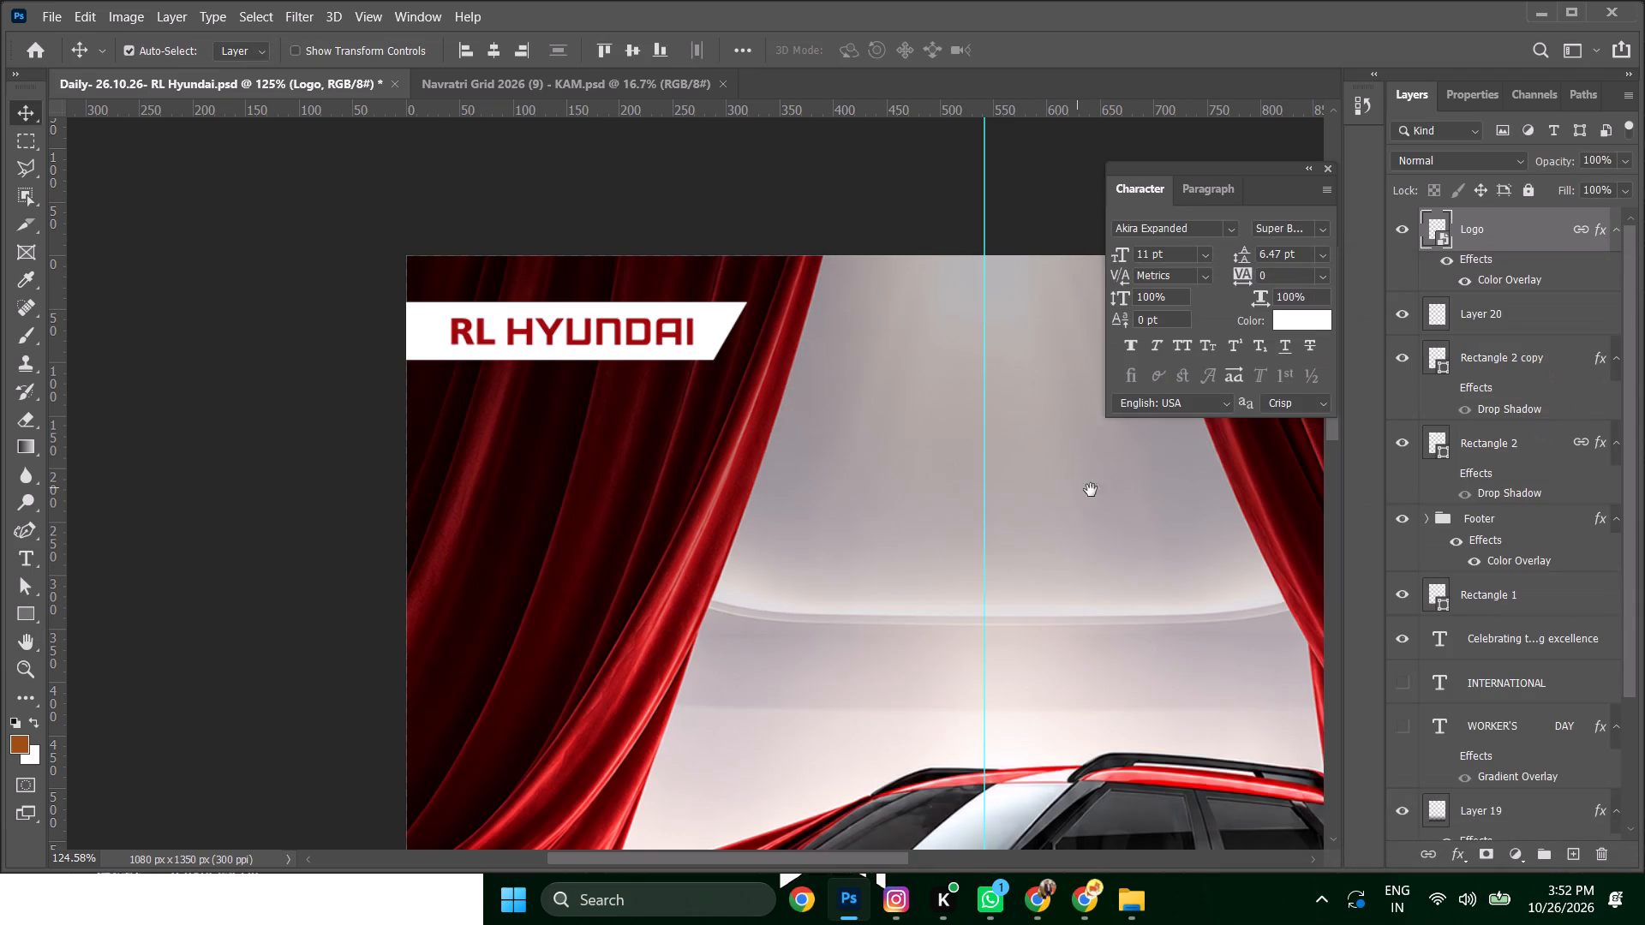
drag(1115, 474, 812, 531)
click(1006, 388)
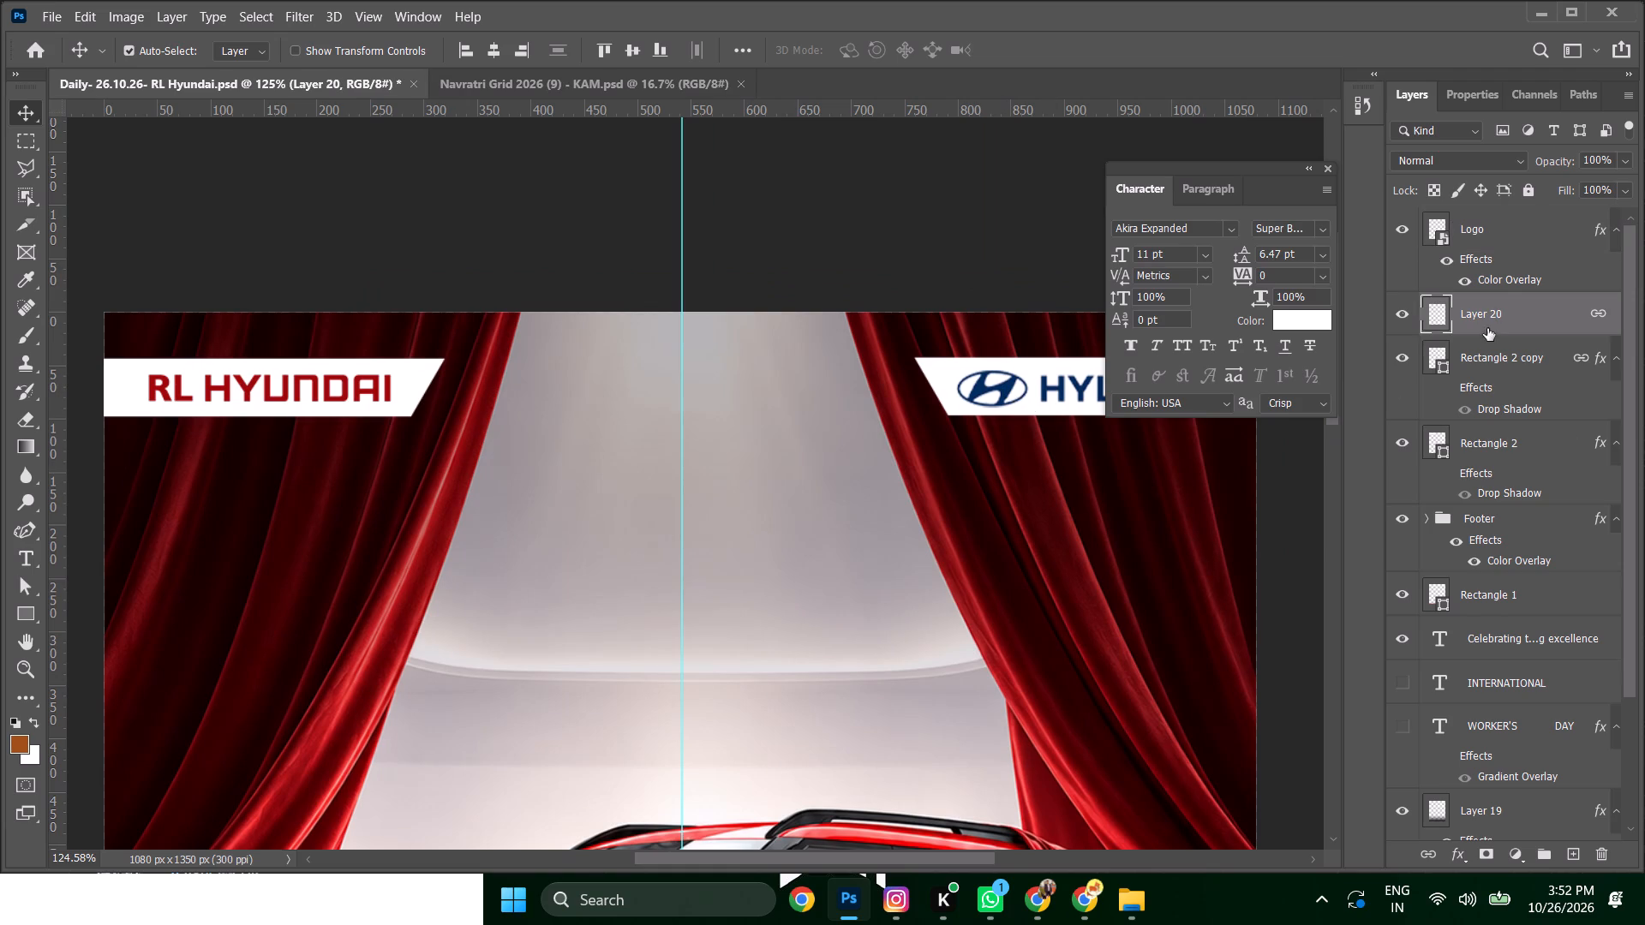
alt+drag(1497, 279, 1488, 324)
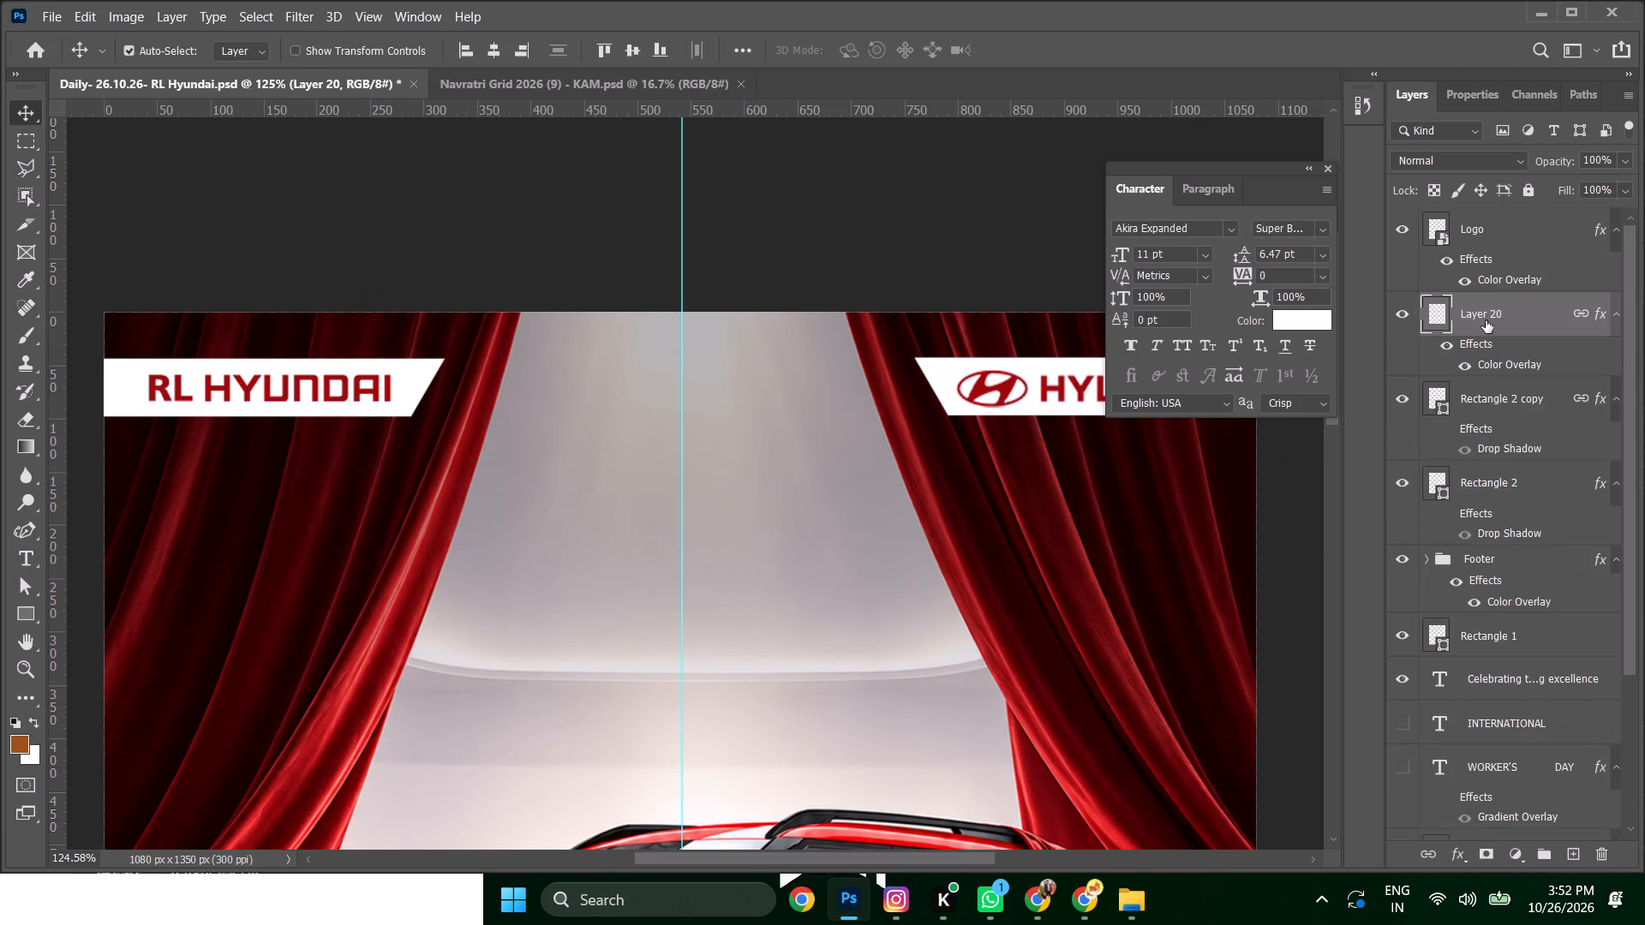
Save the RL Hyundai daily poster PSD.
key(ctrl+s)
alt+scroll(912, 370, down, 11)
click(29, 138)
click(22, 118)
alt+scroll(971, 386, down, 10)
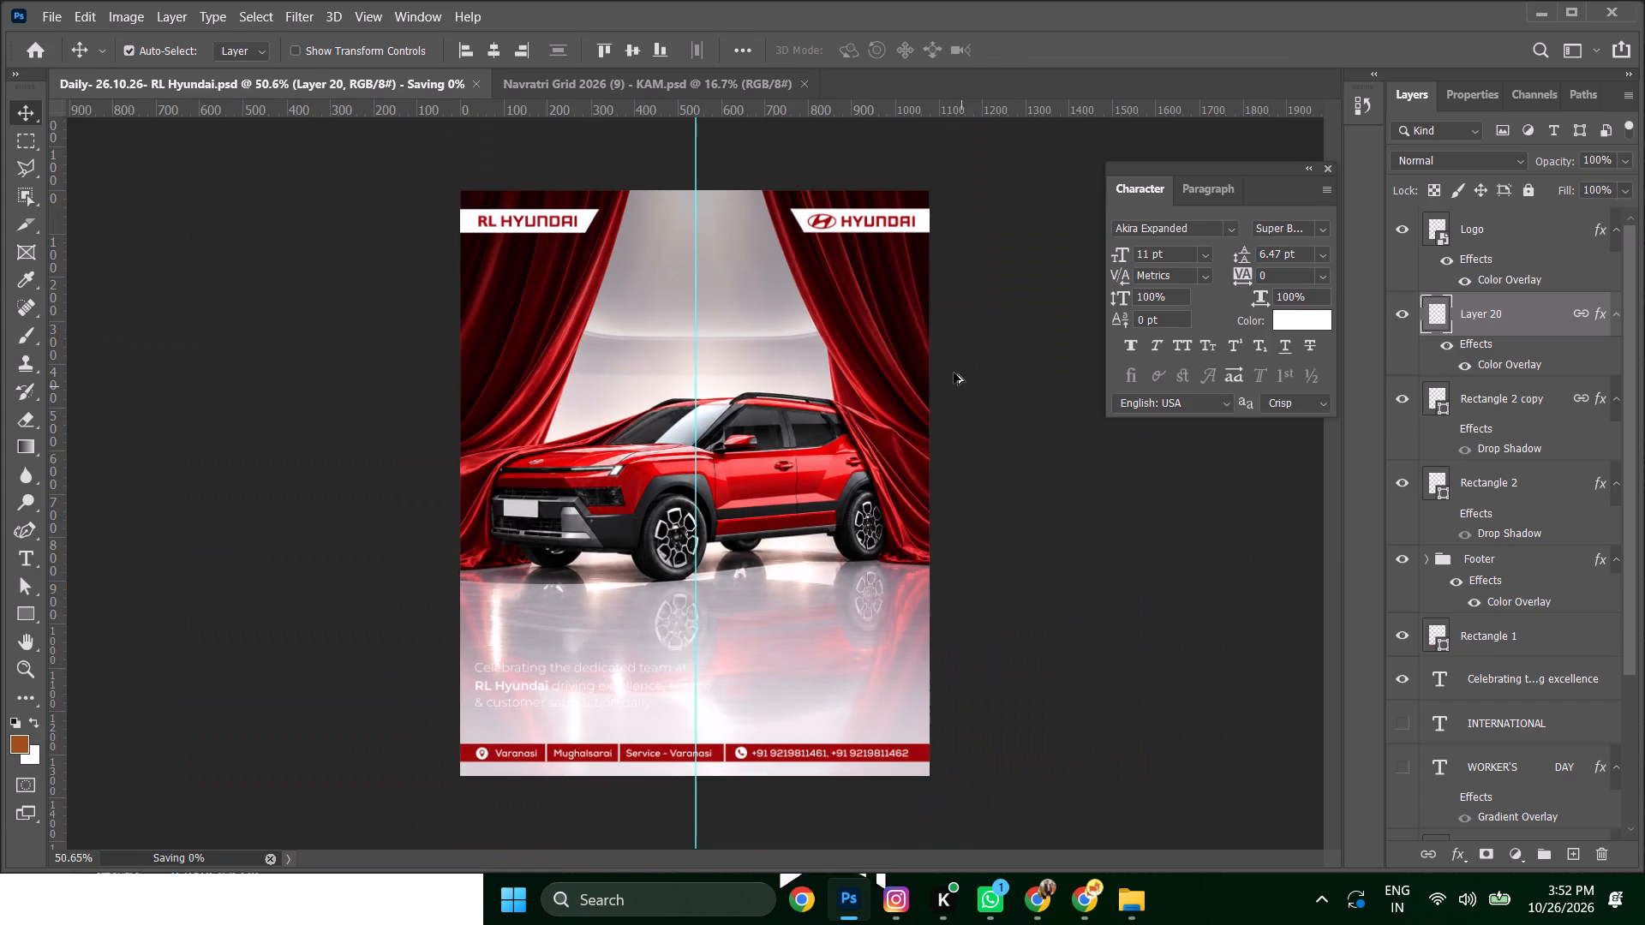
alt+scroll(952, 370, up, 1)
key(ctrl+s)
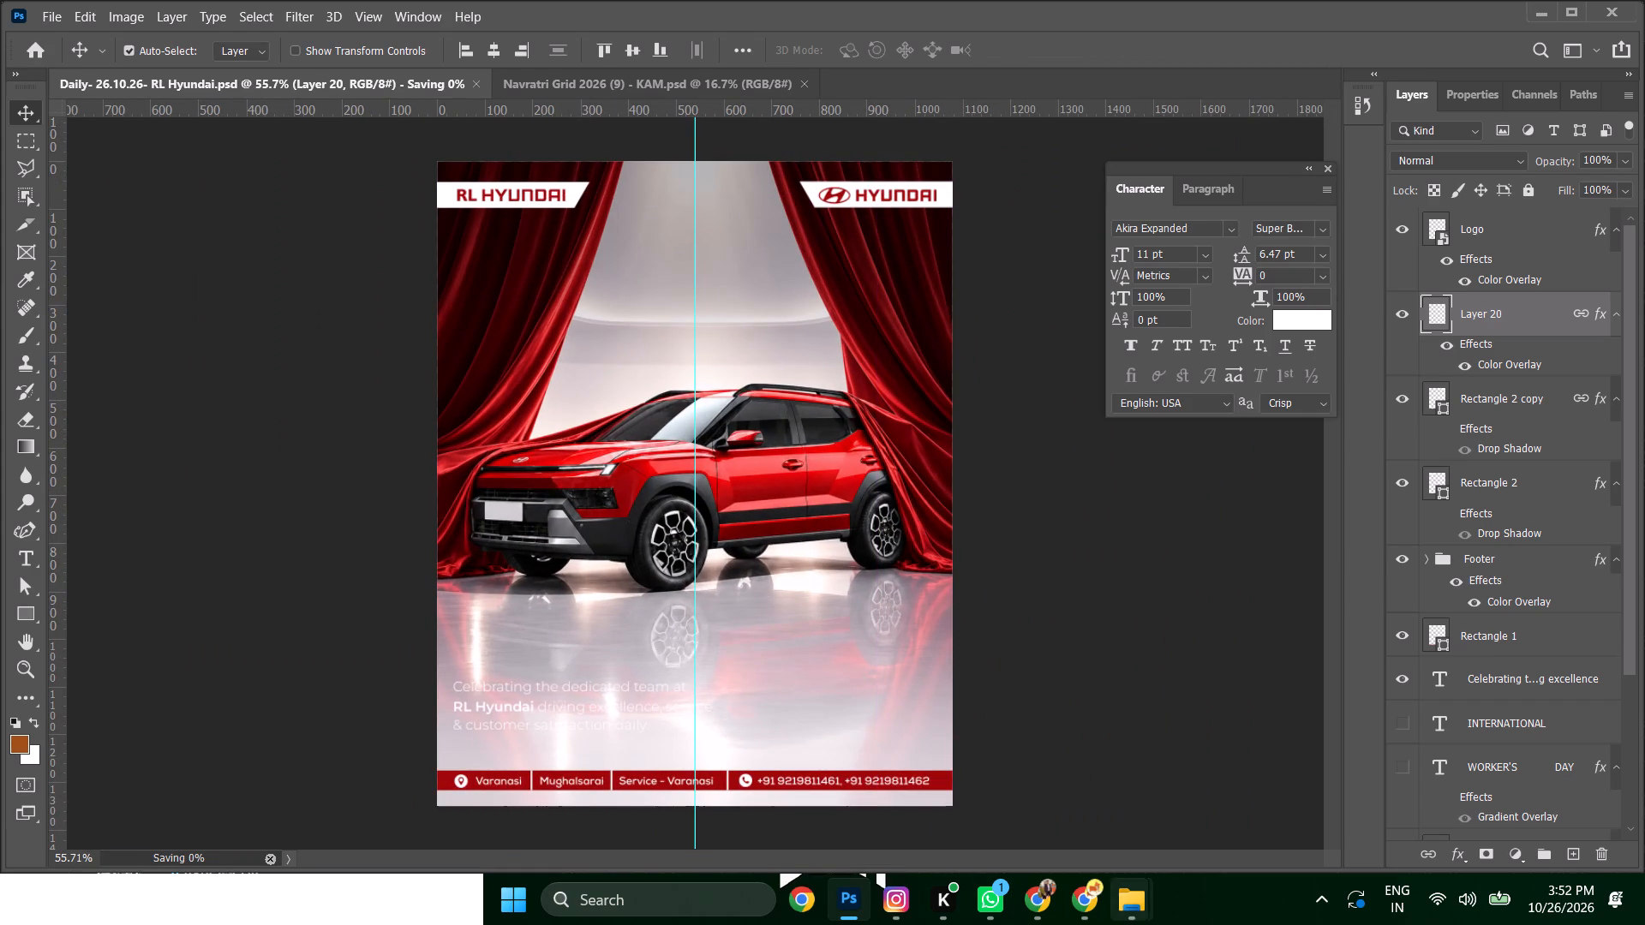
Switch to Chrome, search YouTube for "guess h i sback" and play Eminem - Without Me (Official Music Video).
click(1040, 897)
click(154, 0)
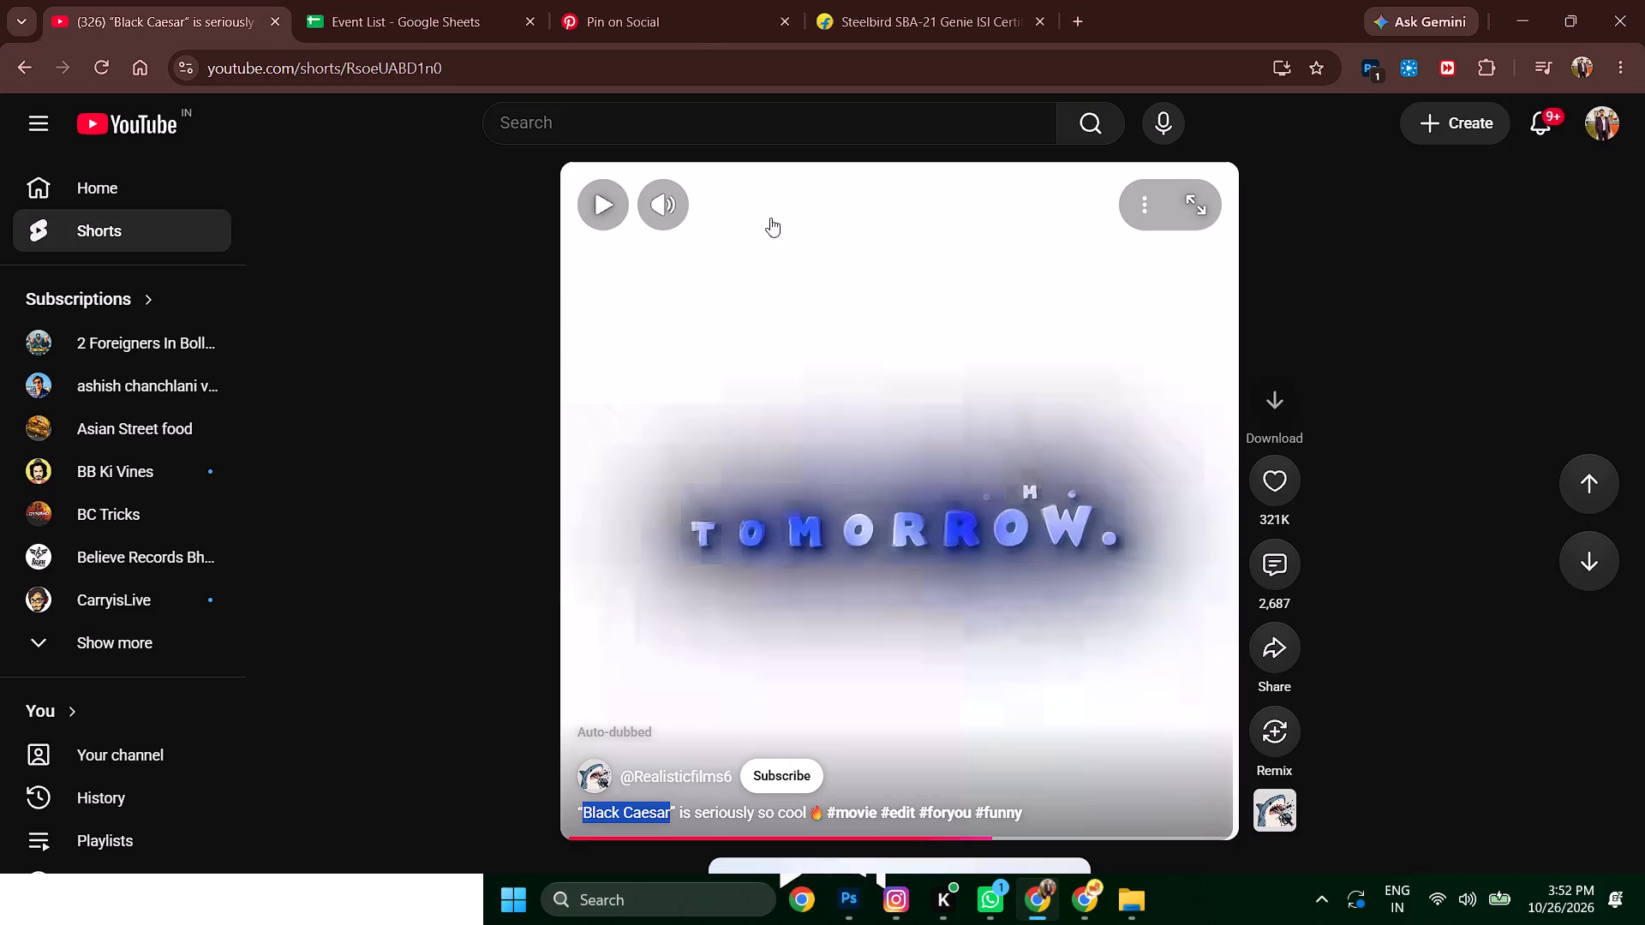
drag(696, 127, 171, 155)
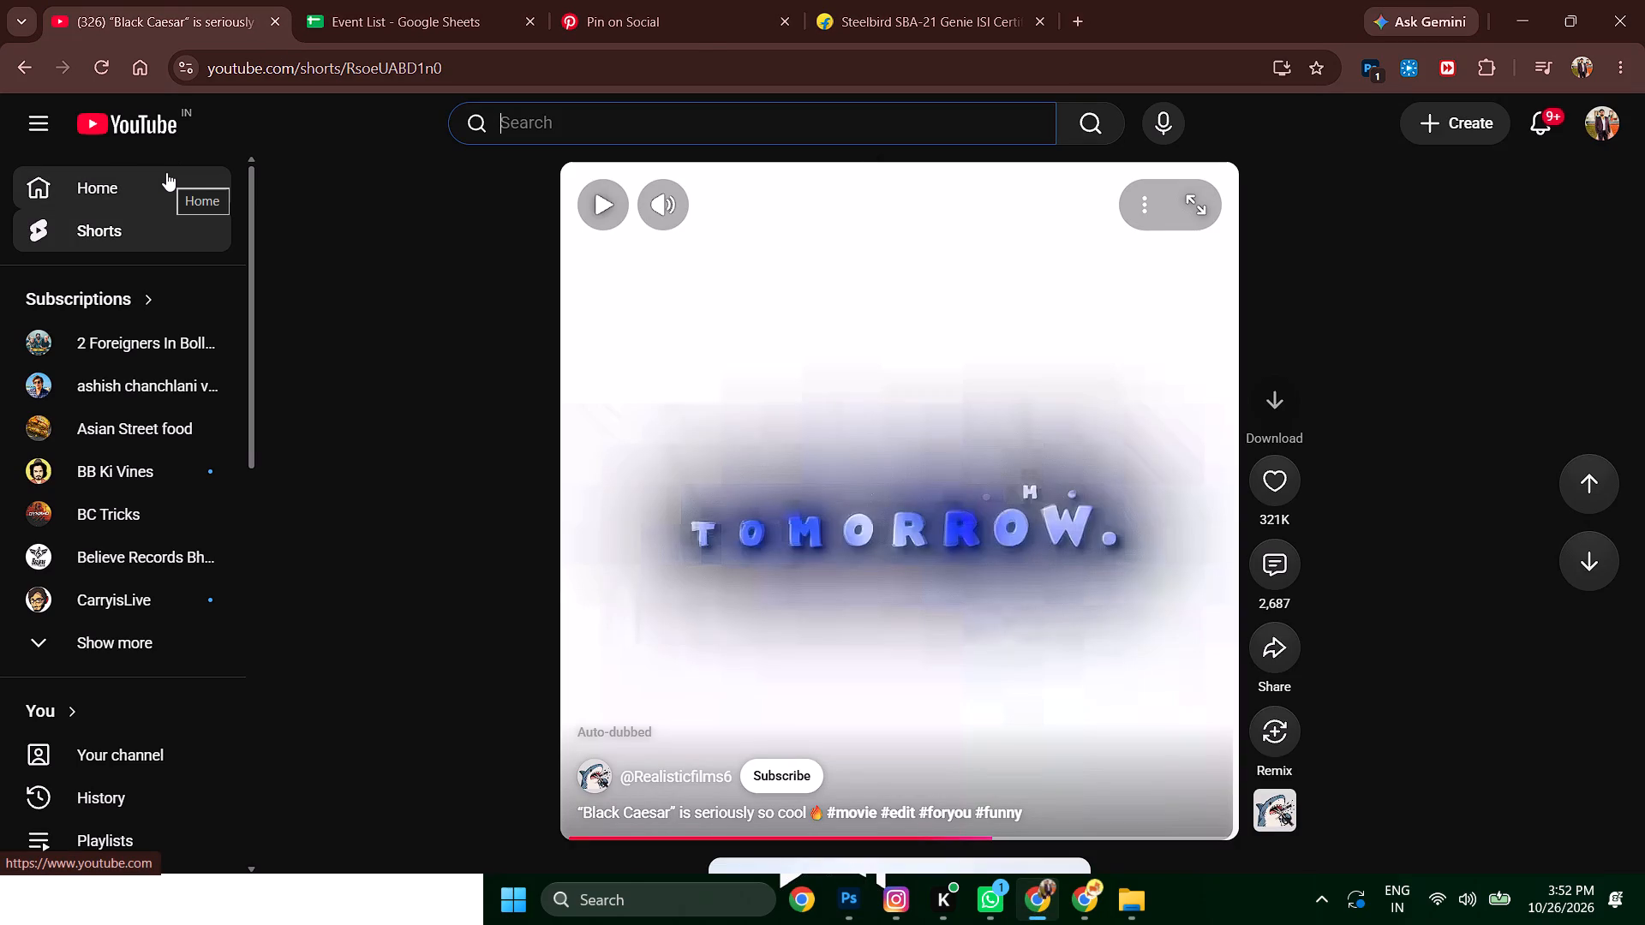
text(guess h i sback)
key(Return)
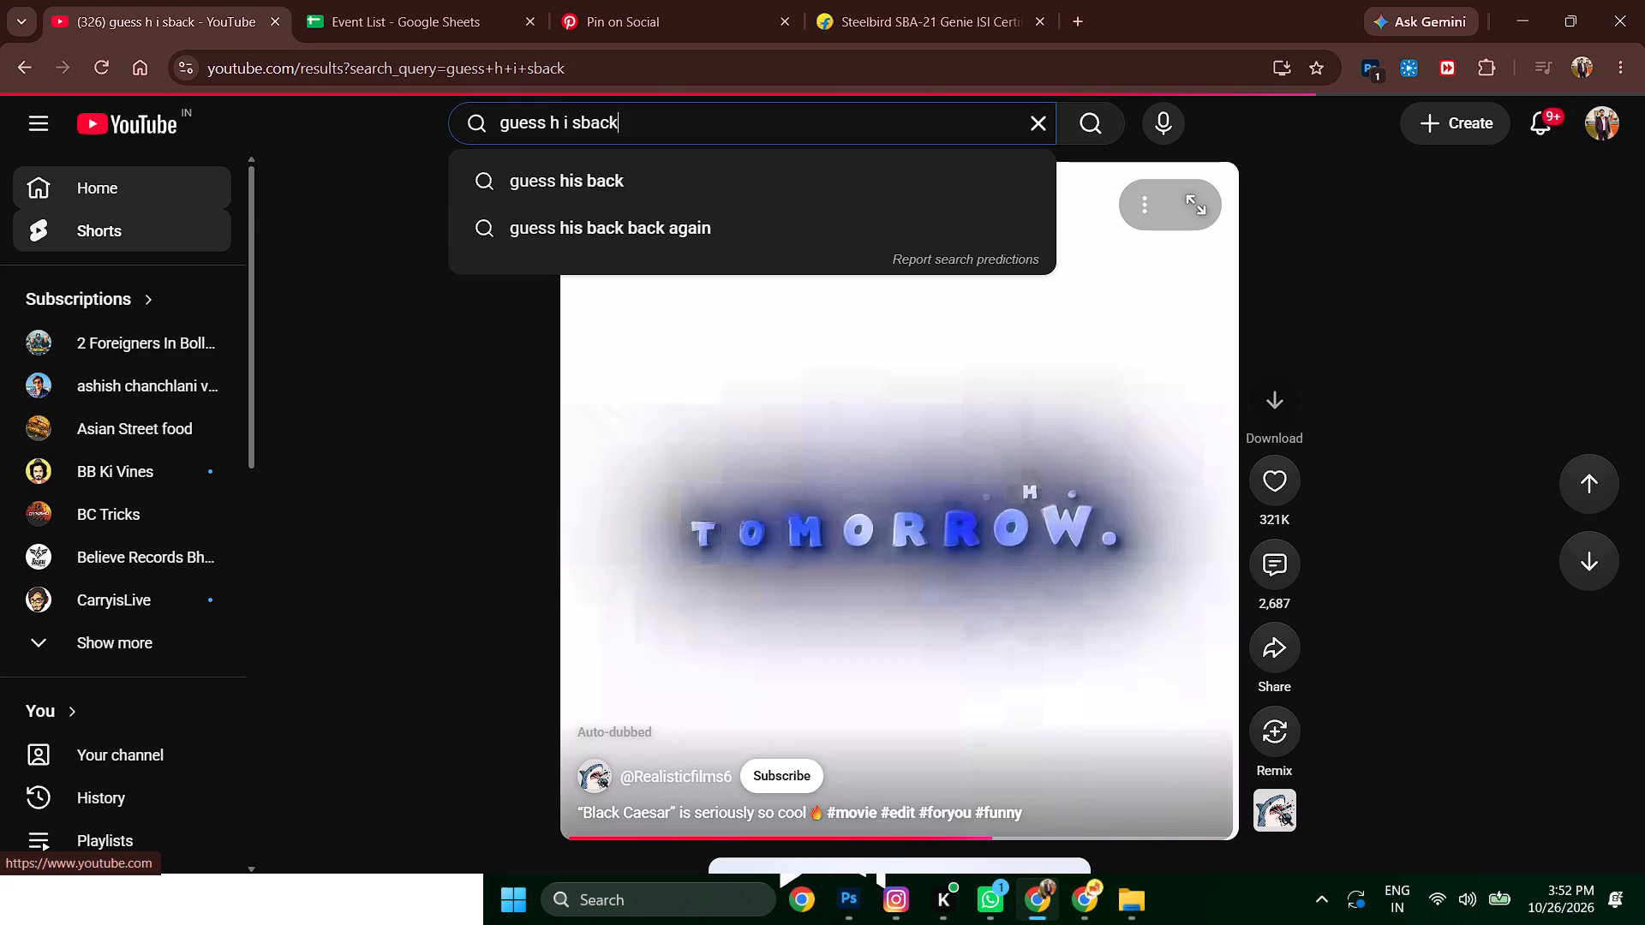
scroll(593, 482, down, 5)
scroll(618, 400, down, 1)
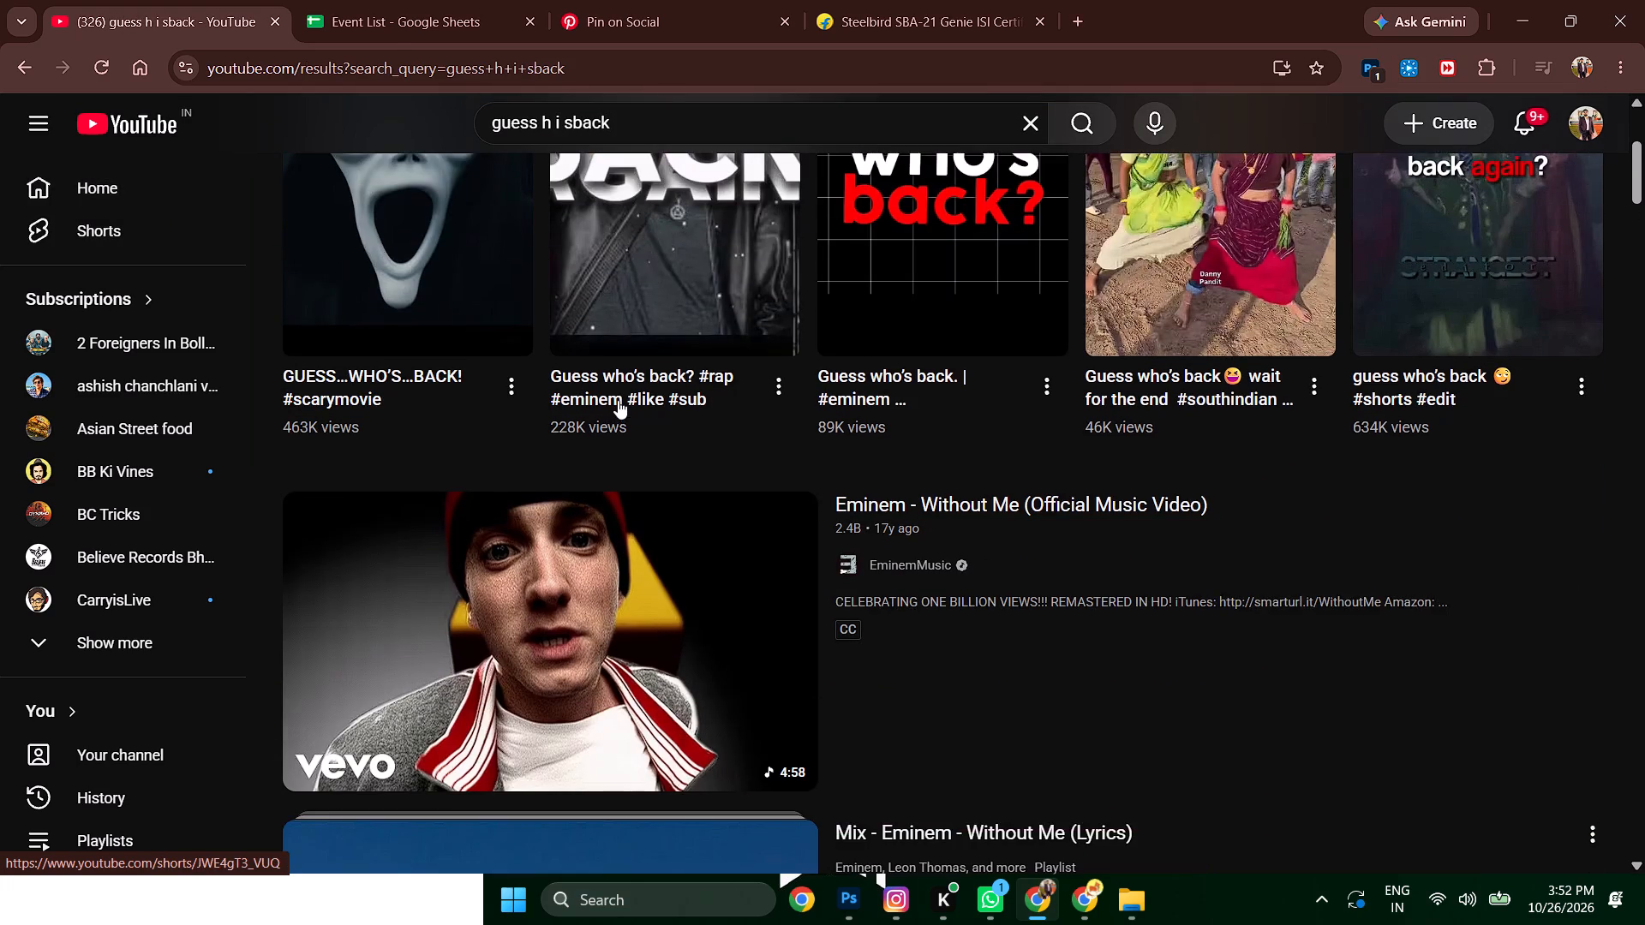
click(480, 439)
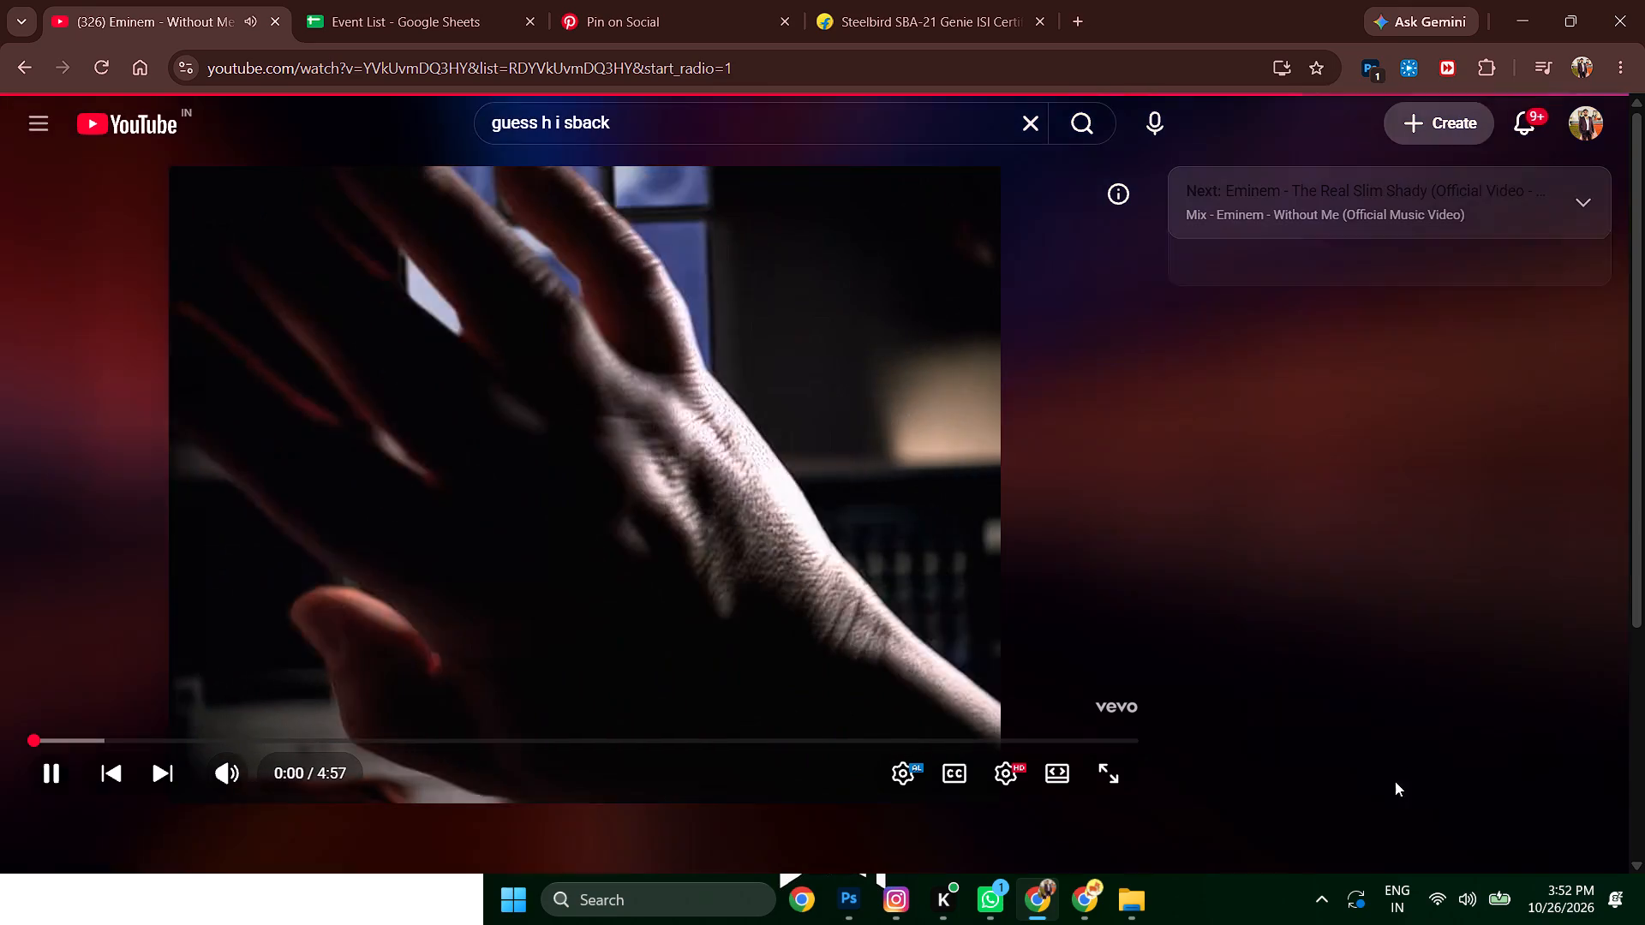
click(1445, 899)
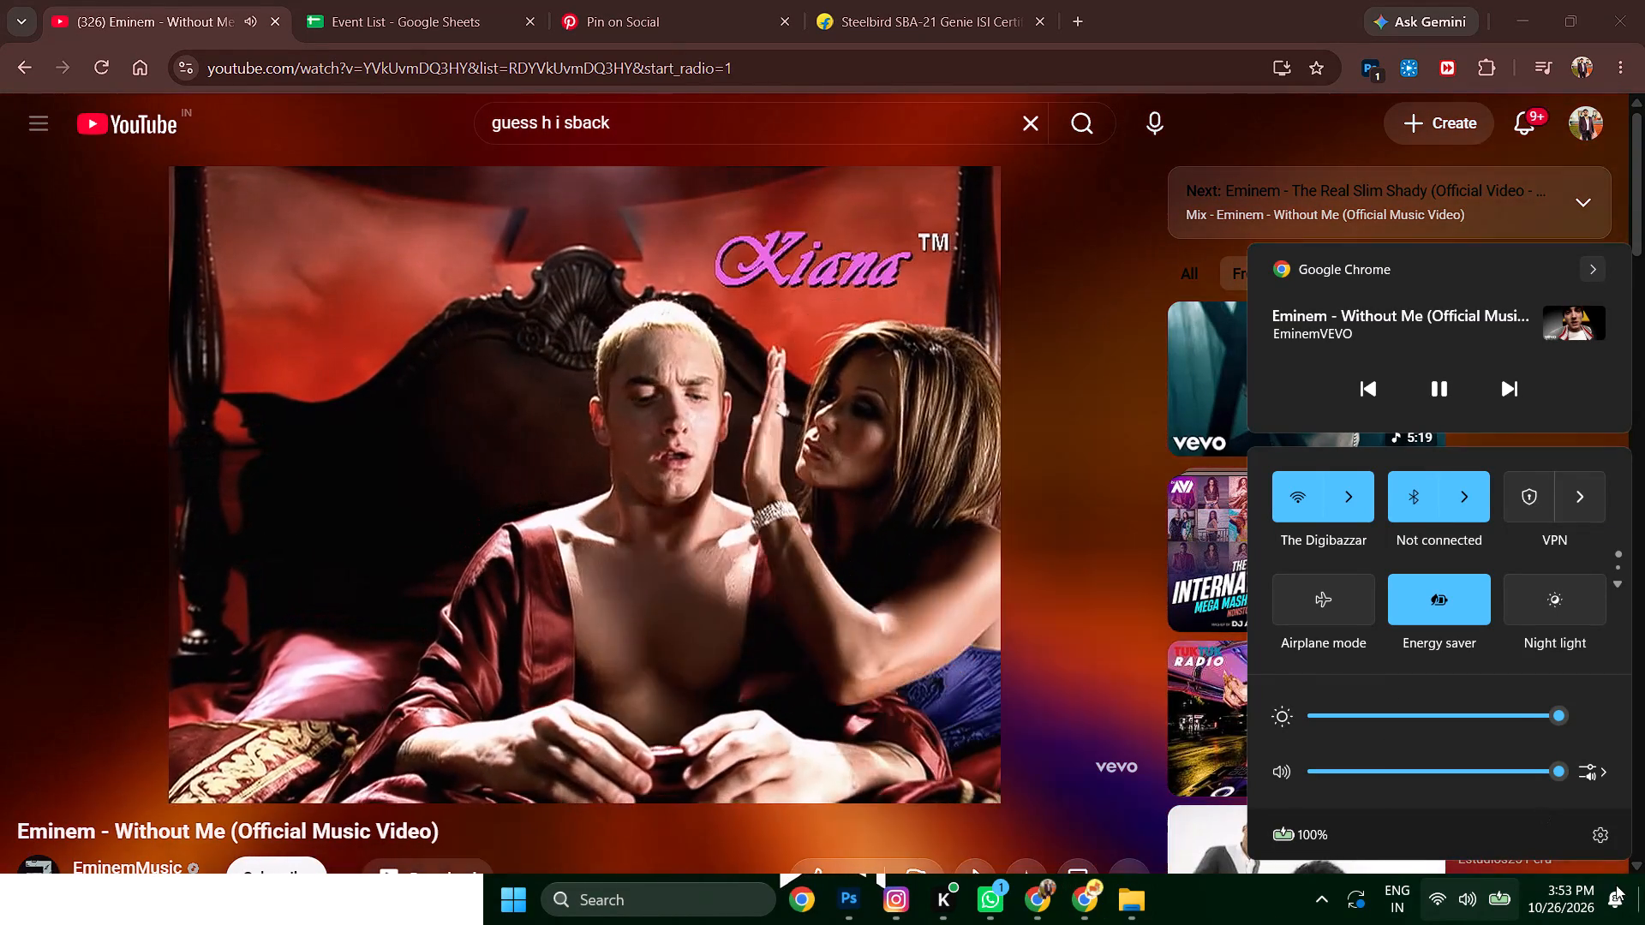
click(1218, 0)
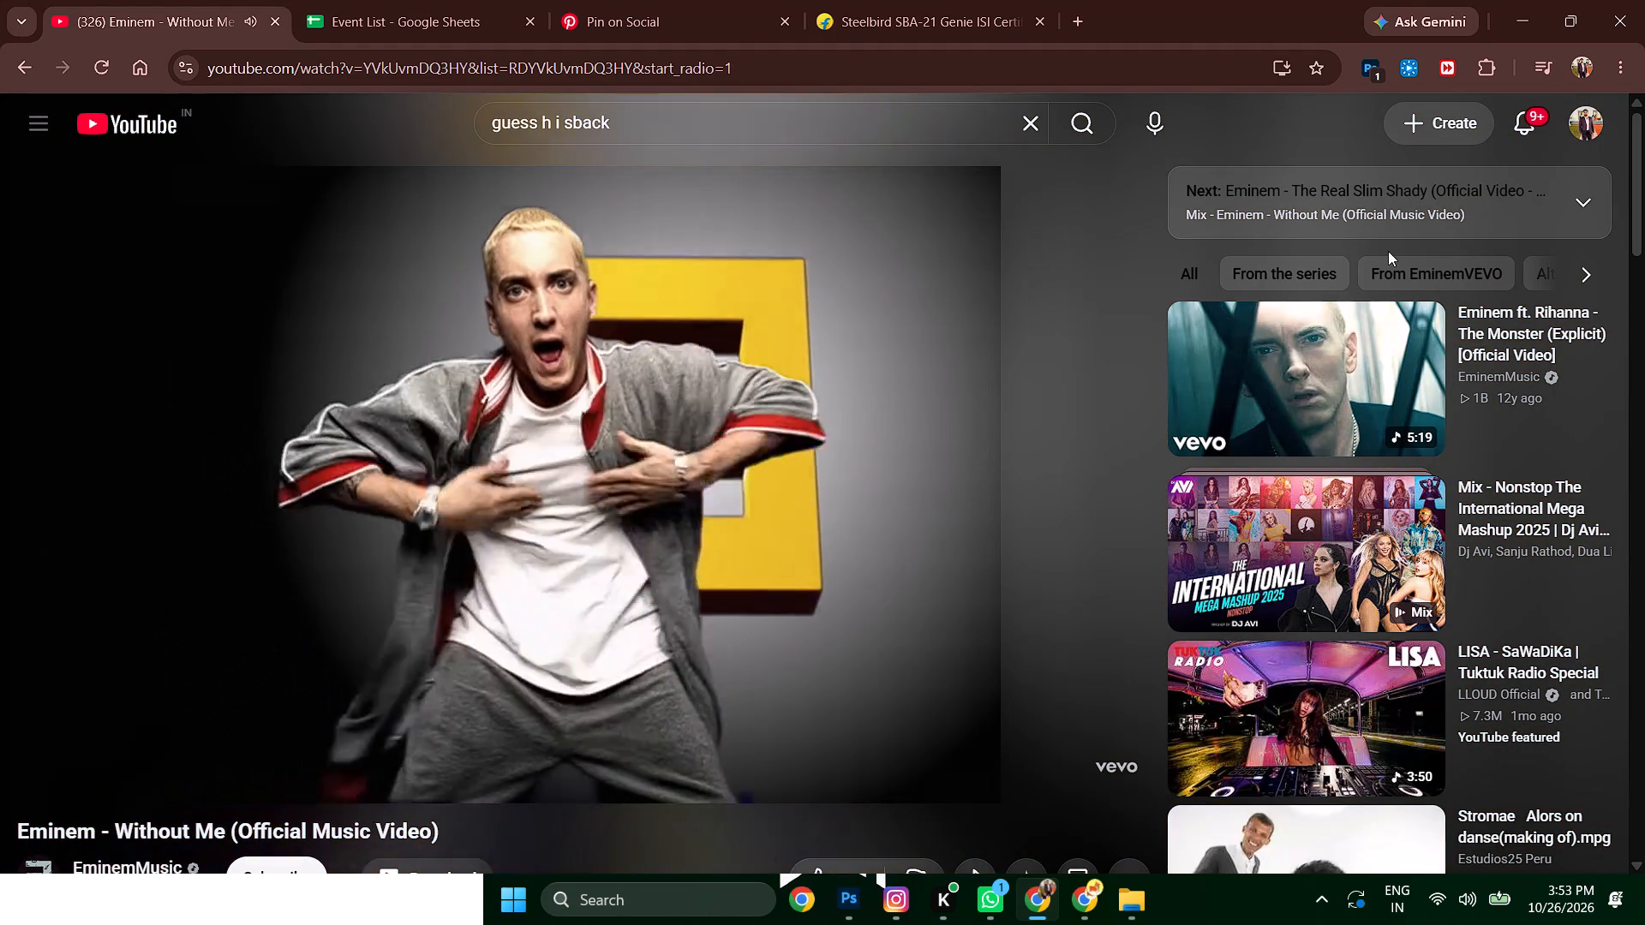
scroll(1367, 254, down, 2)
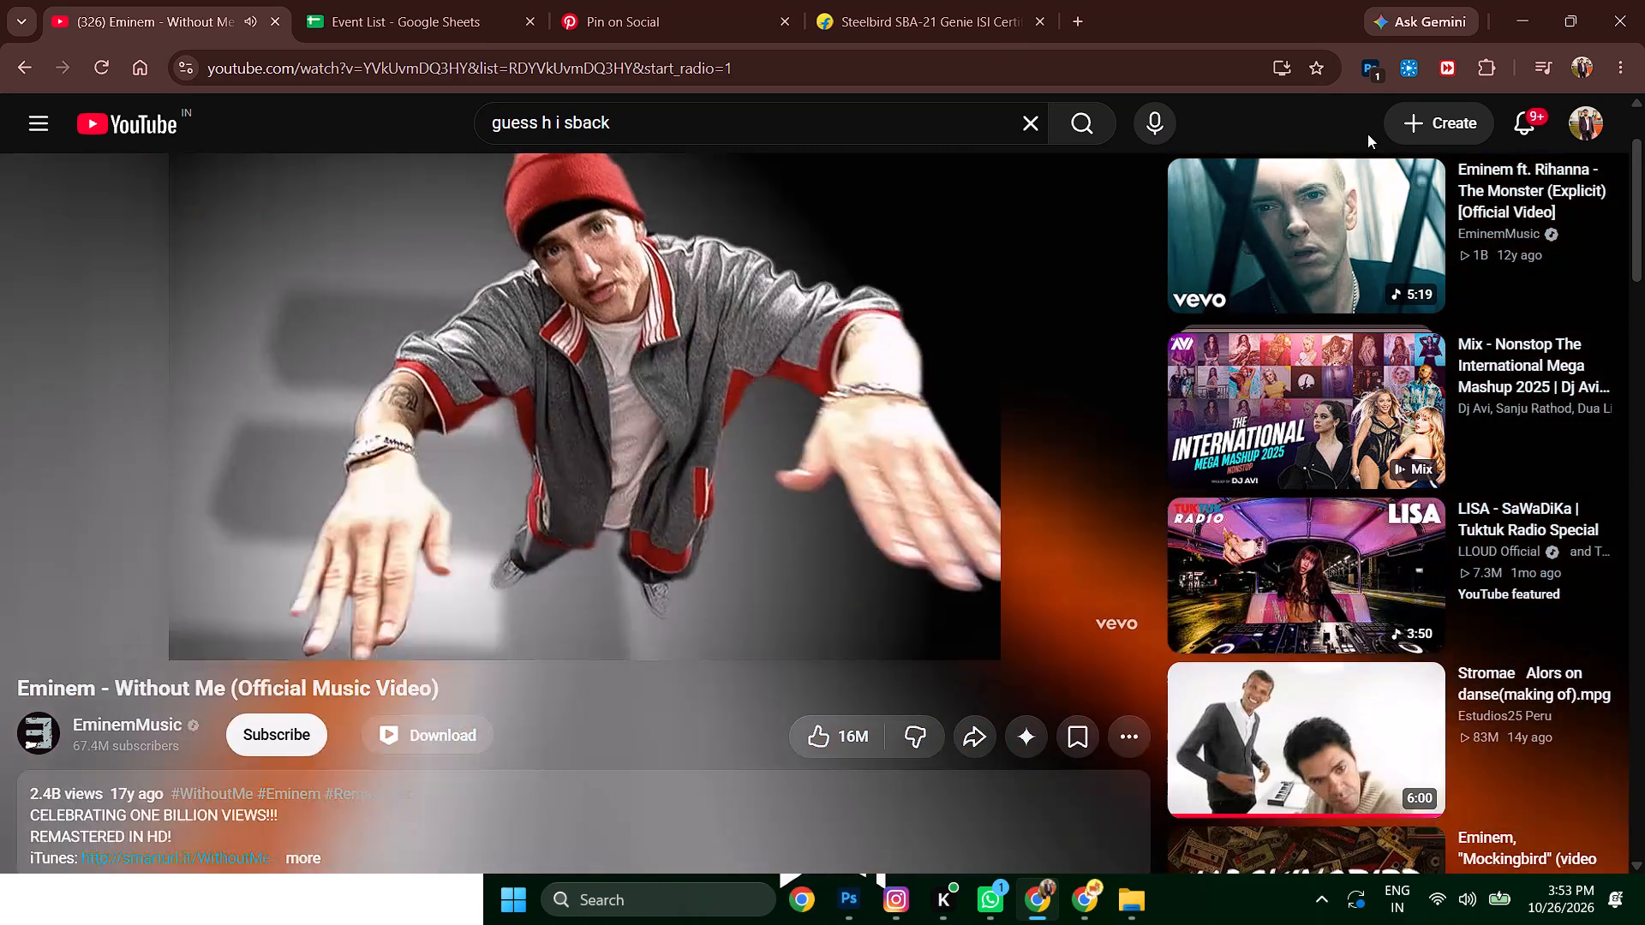
Browse the recommended YouTube videos and play Marshmello & Anne-Marie - FRIENDS (Music Video).
scroll(1391, 75, down, 5)
scroll(1349, 256, down, 5)
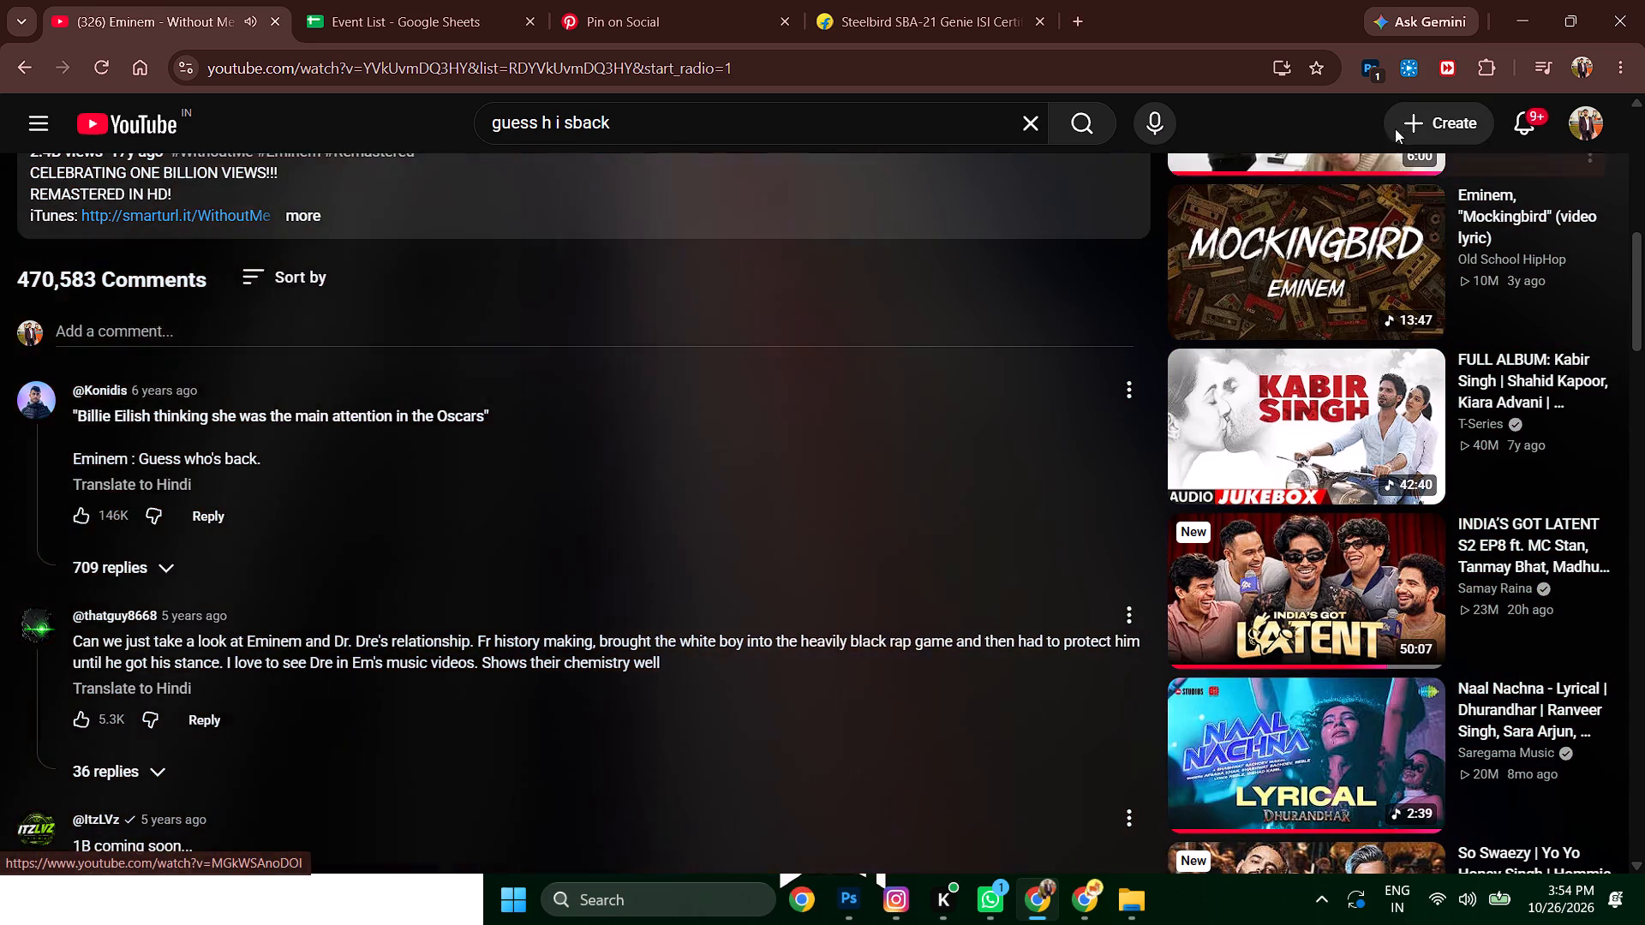
scroll(1395, 170, down, 2)
scroll(1368, 397, down, 2)
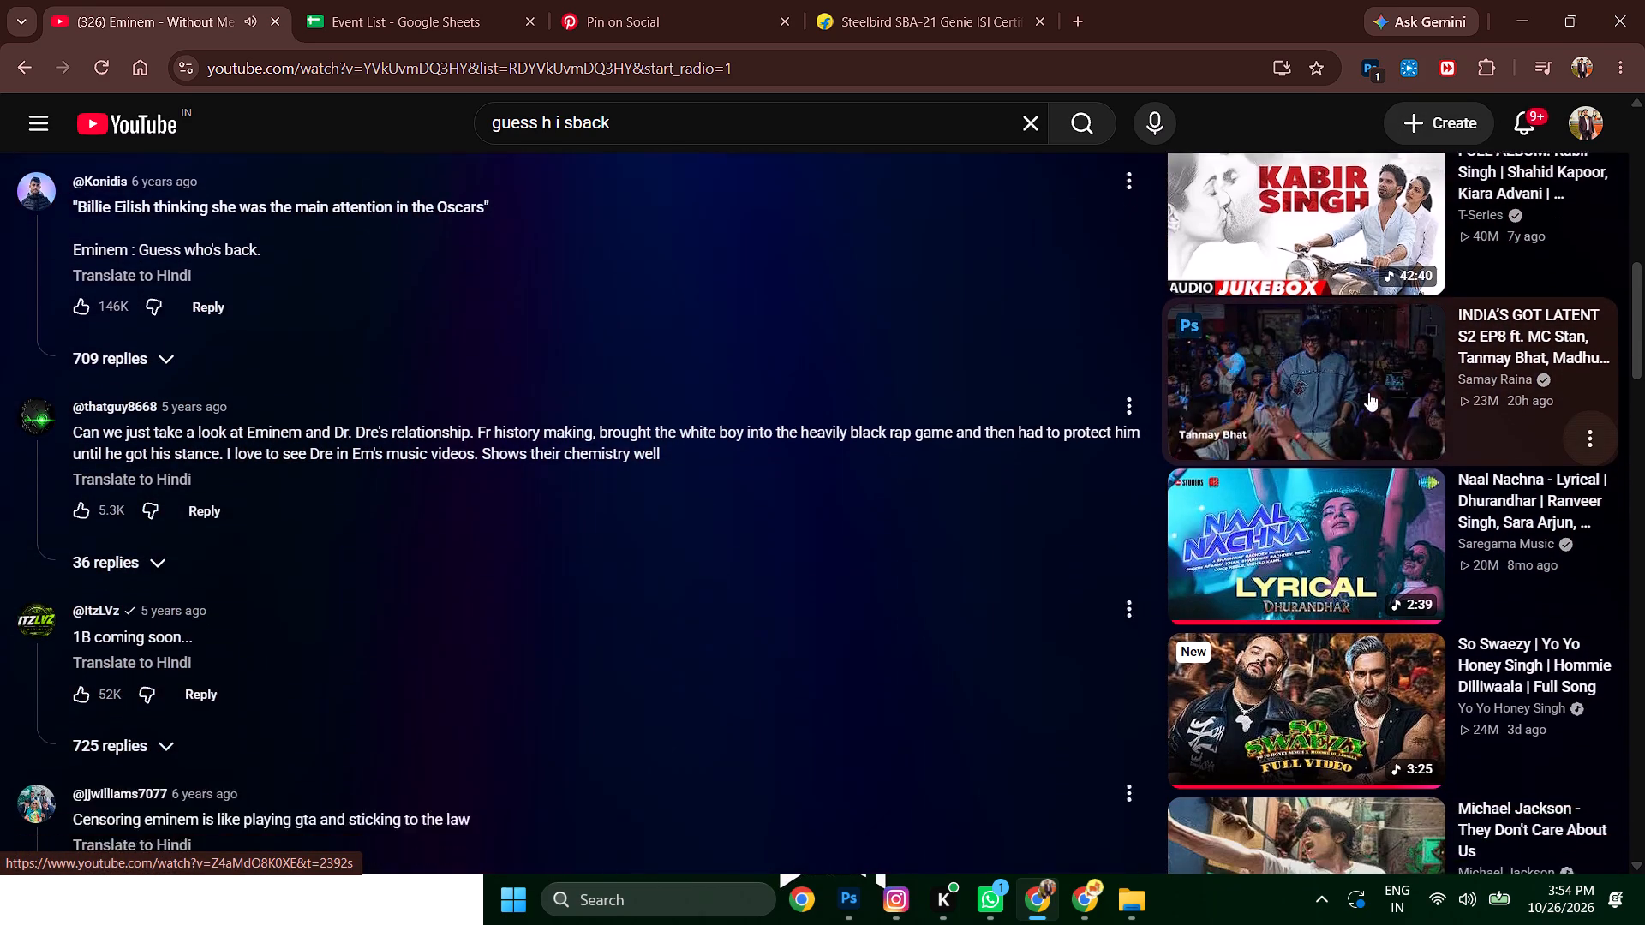
scroll(1368, 392, down, 7)
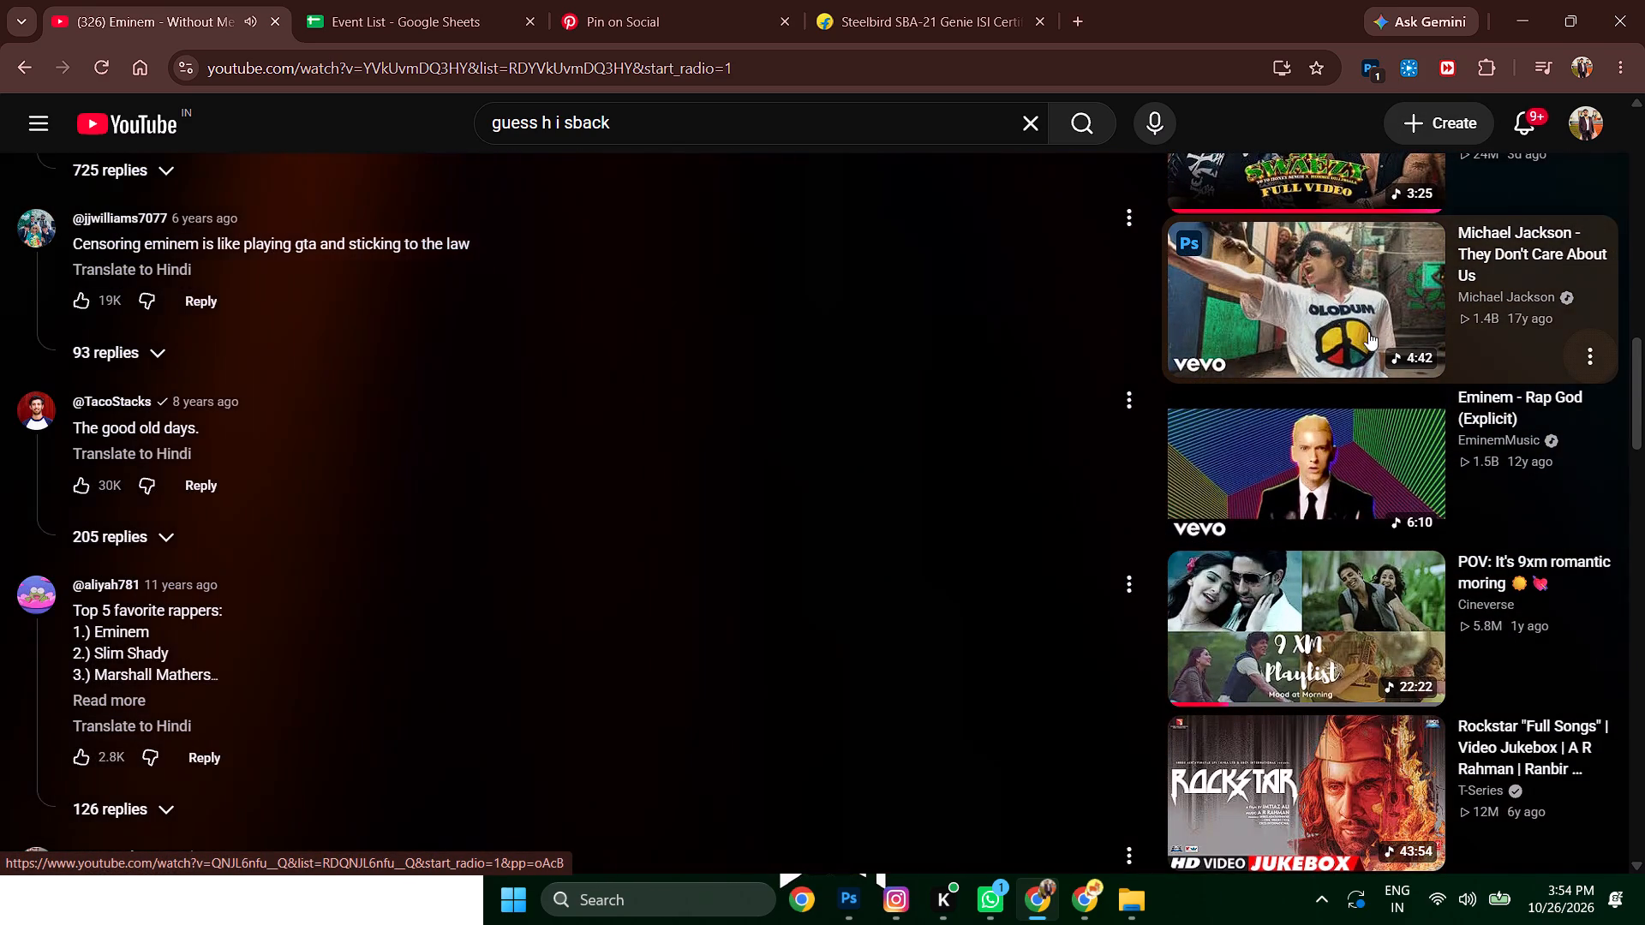
scroll(1379, 328, down, 5)
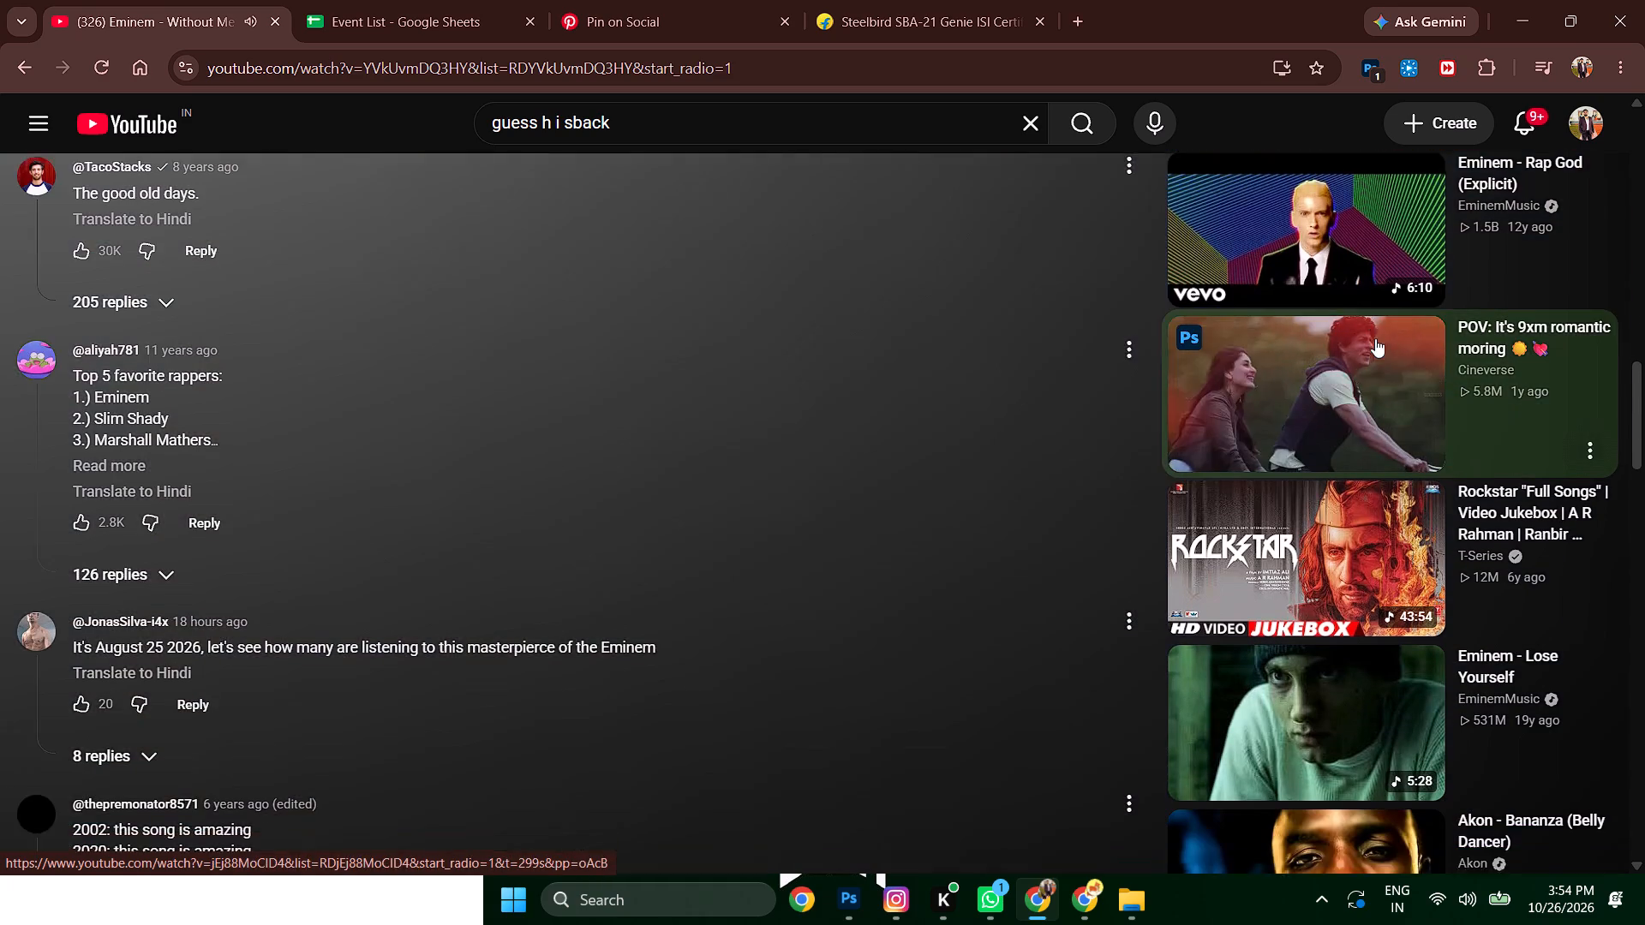
scroll(1375, 338, down, 3)
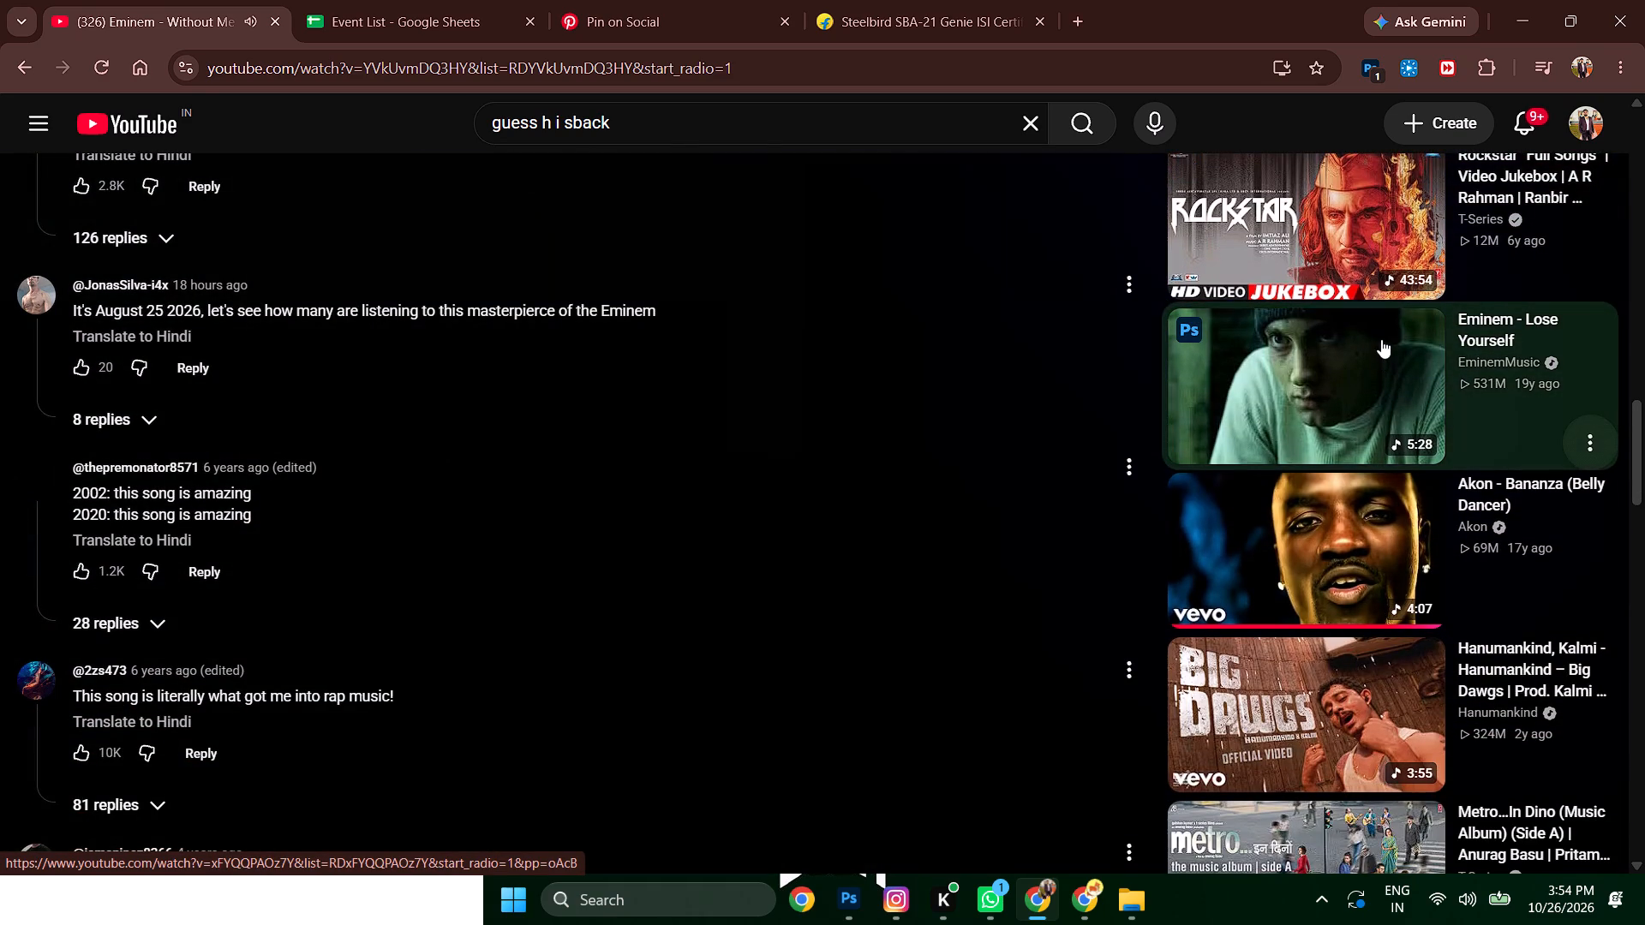
scroll(1379, 367, down, 6)
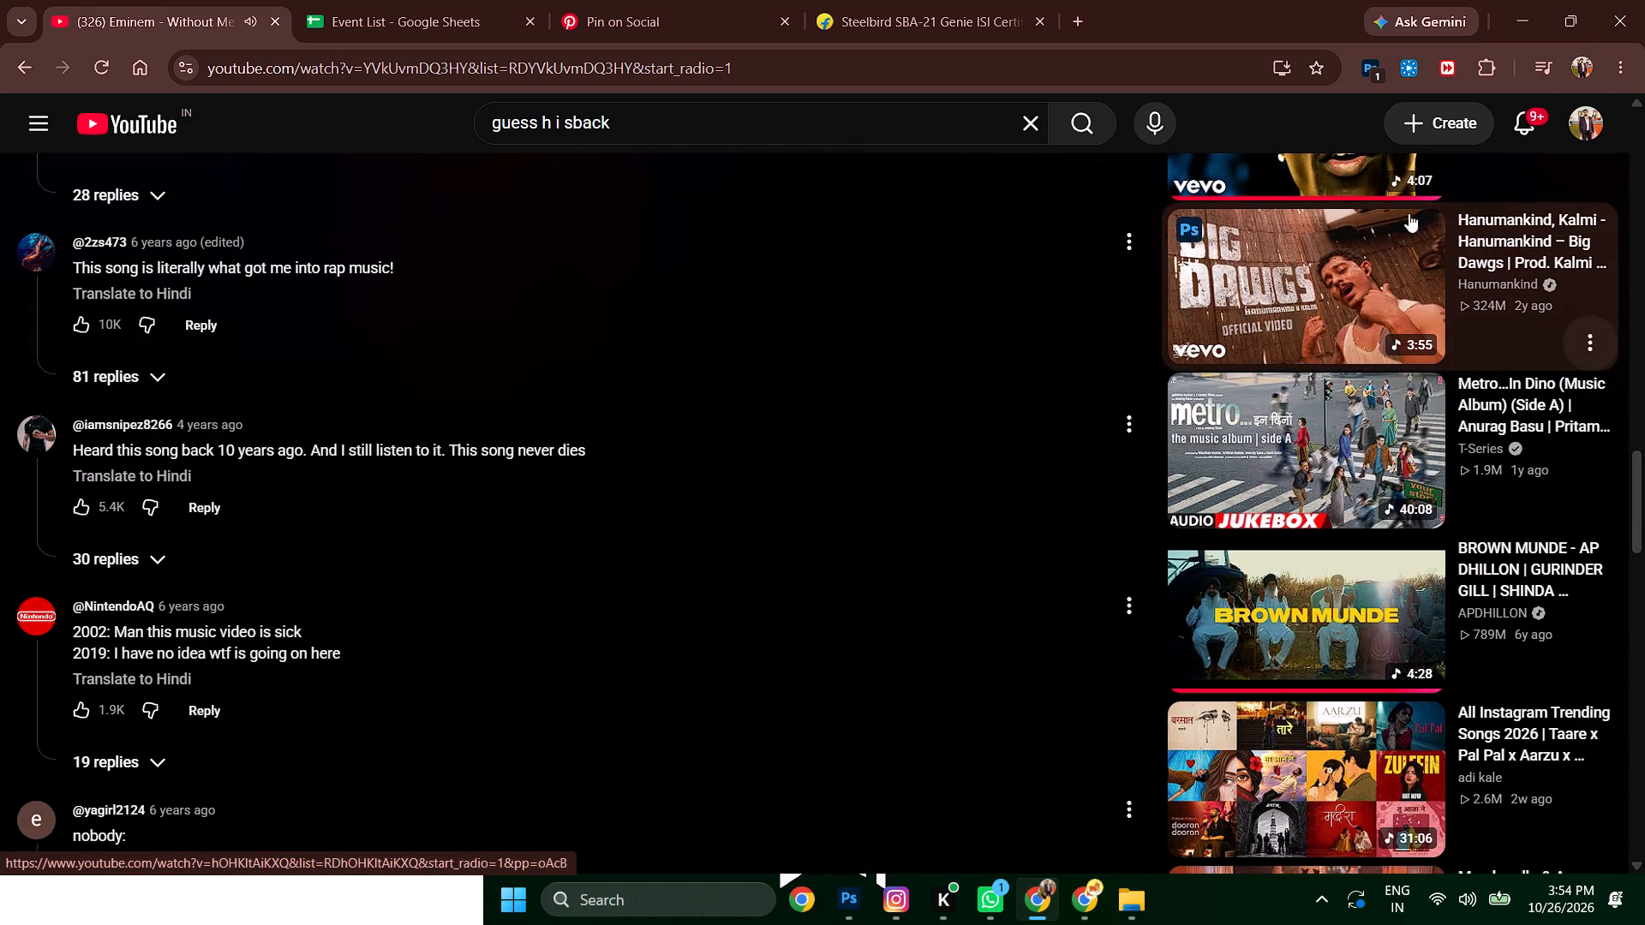
scroll(1376, 329, down, 2)
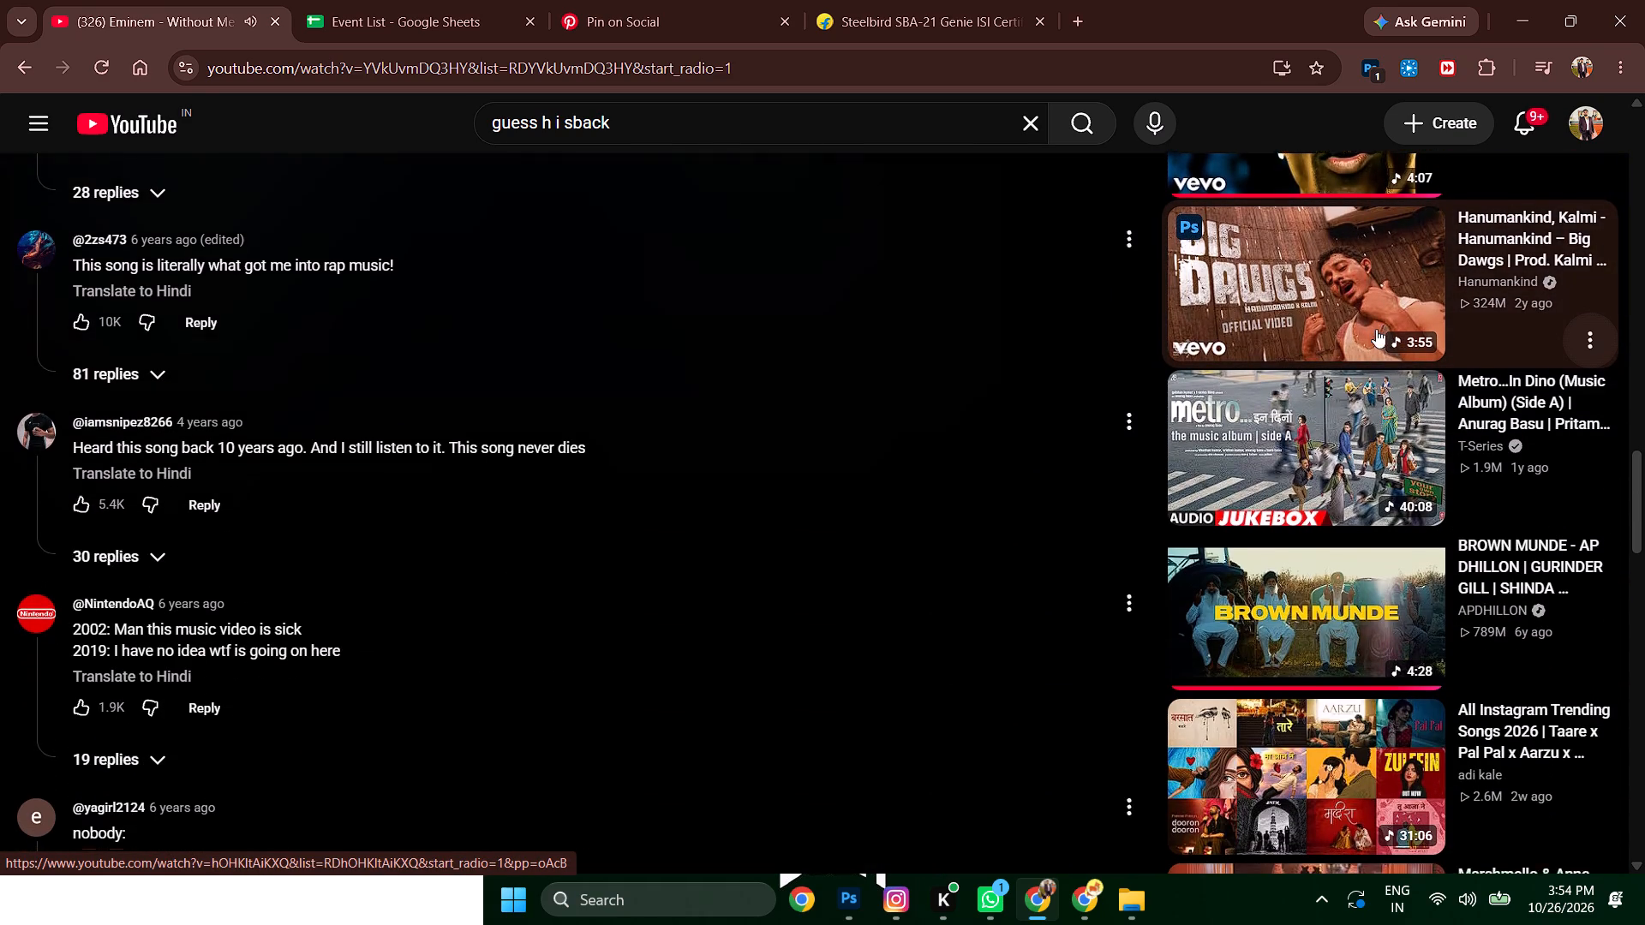
scroll(1376, 329, down, 5)
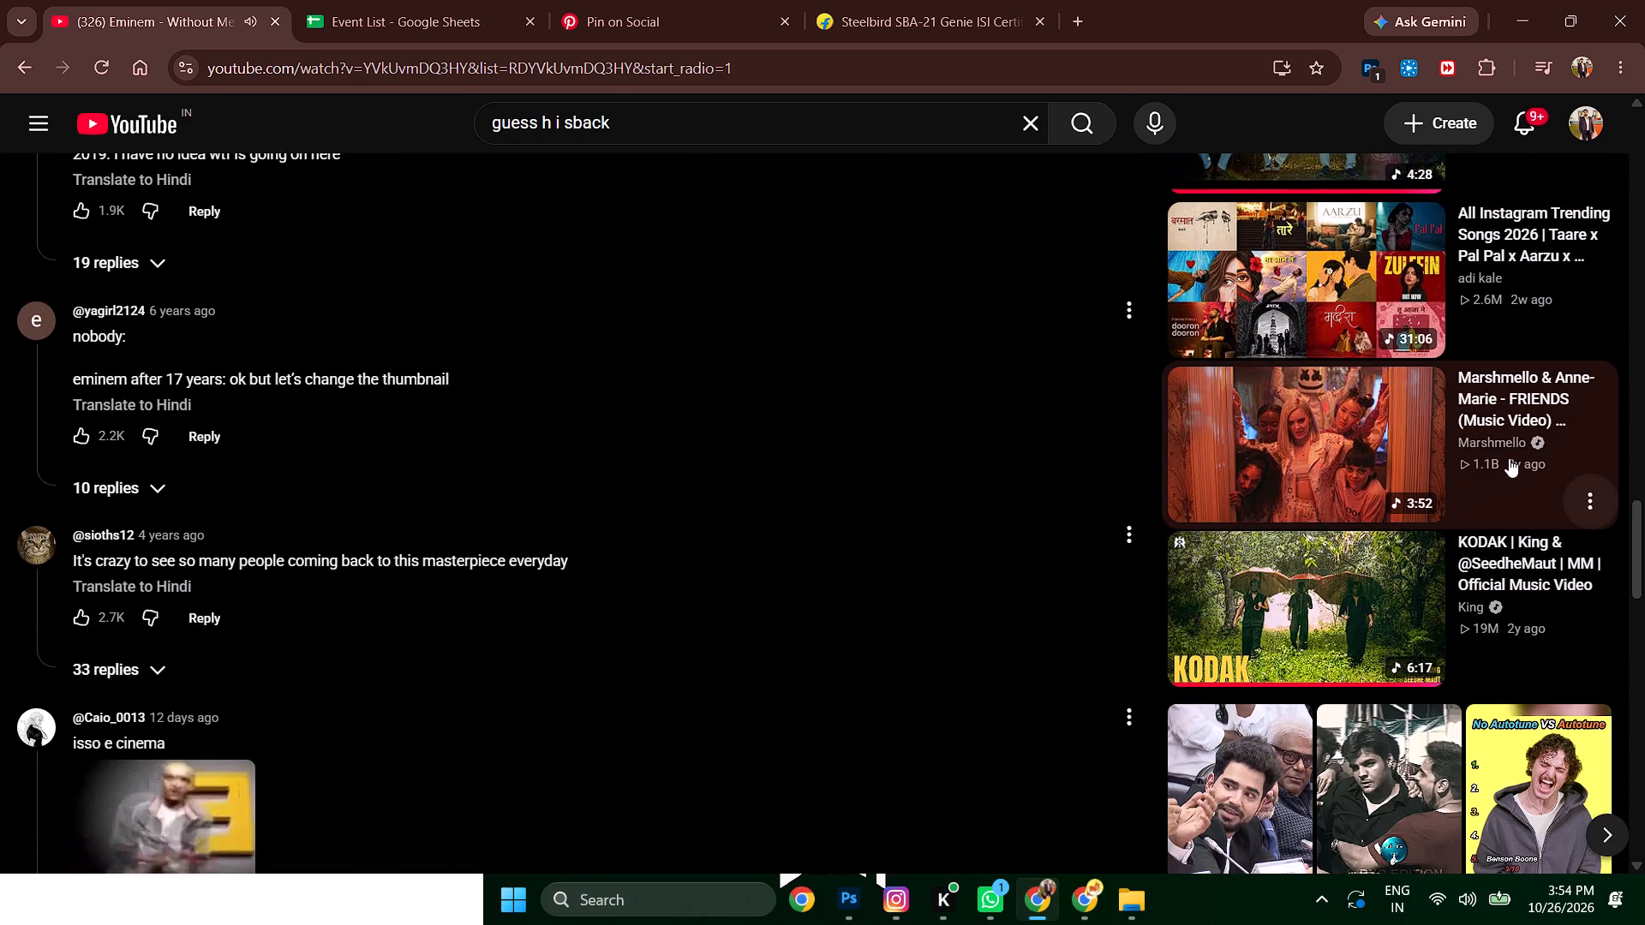
click(1296, 430)
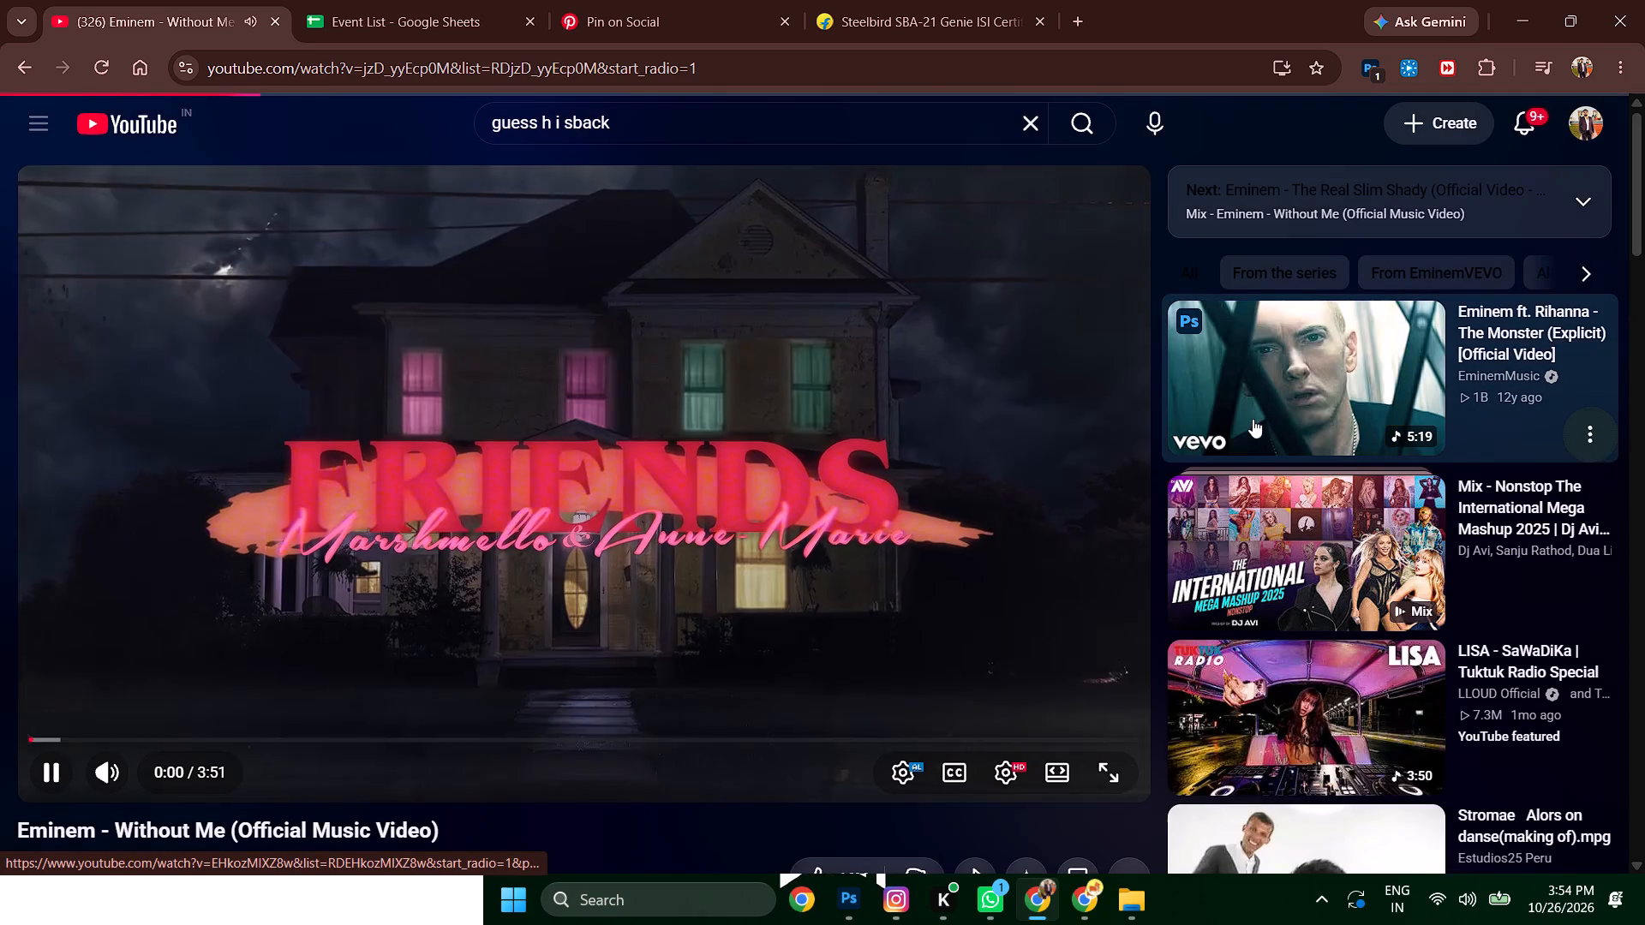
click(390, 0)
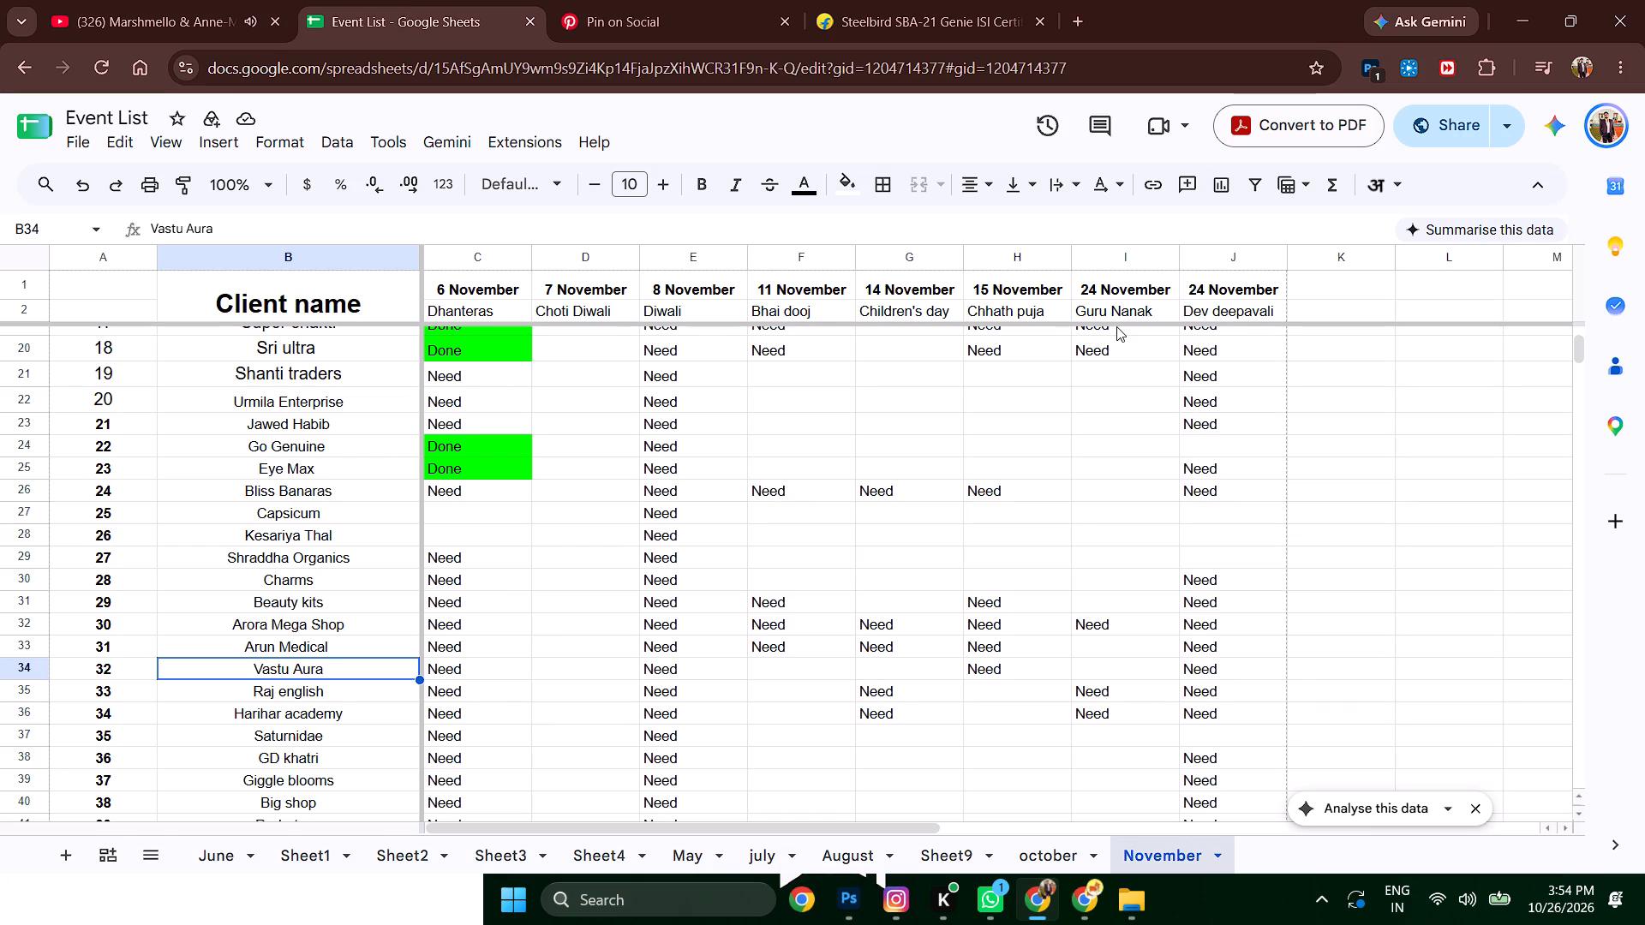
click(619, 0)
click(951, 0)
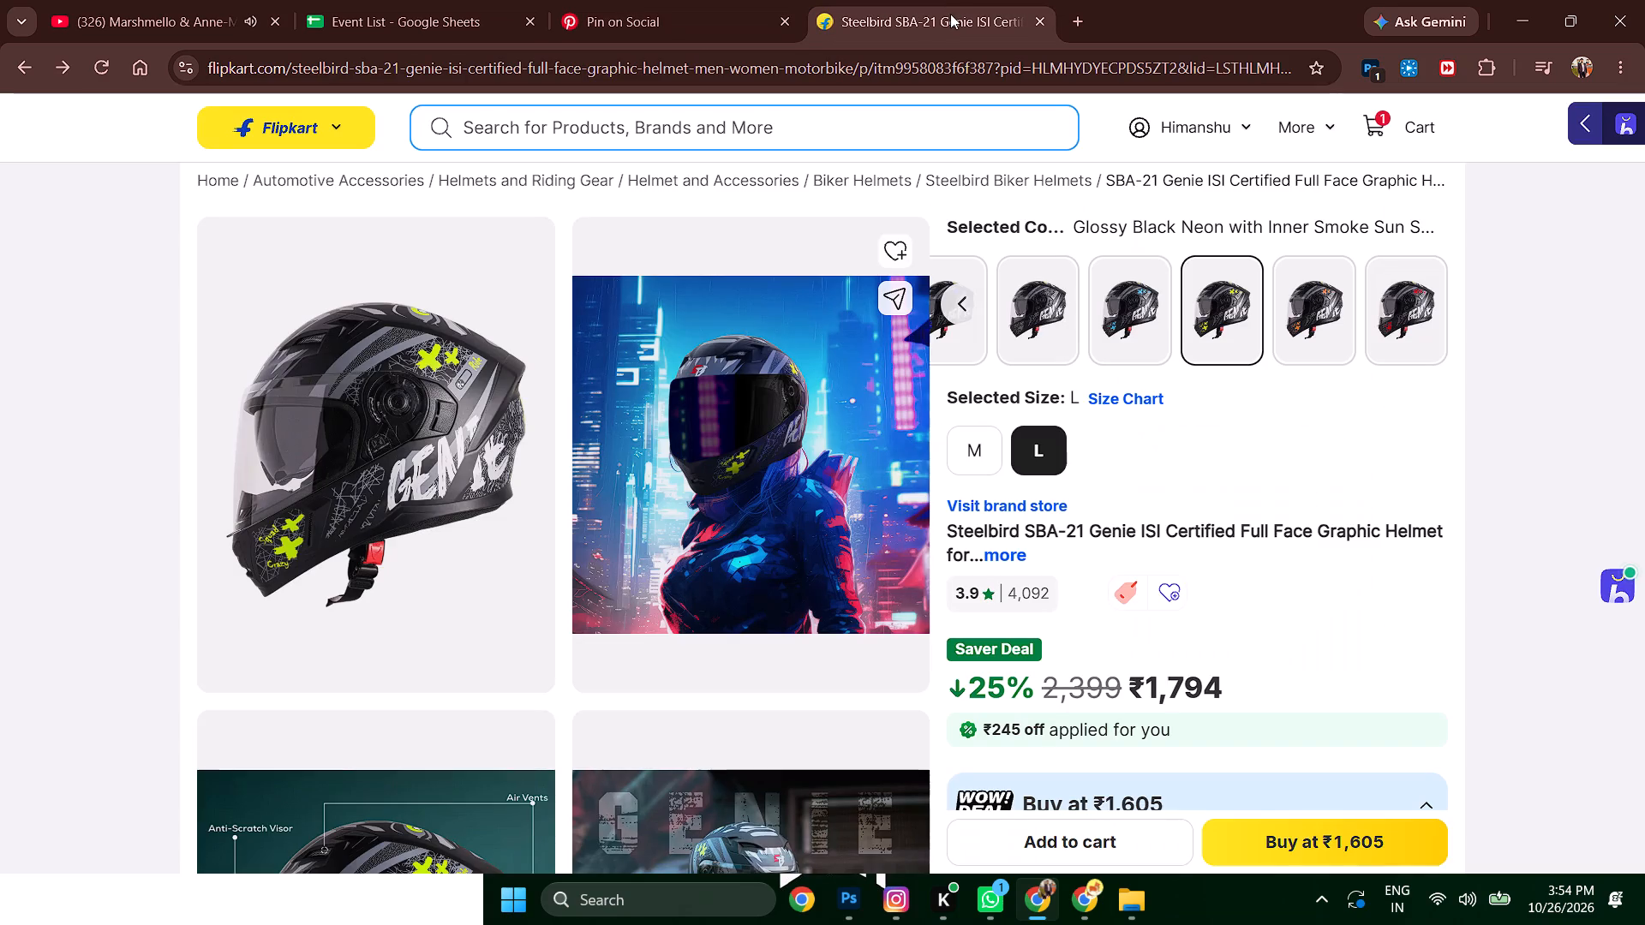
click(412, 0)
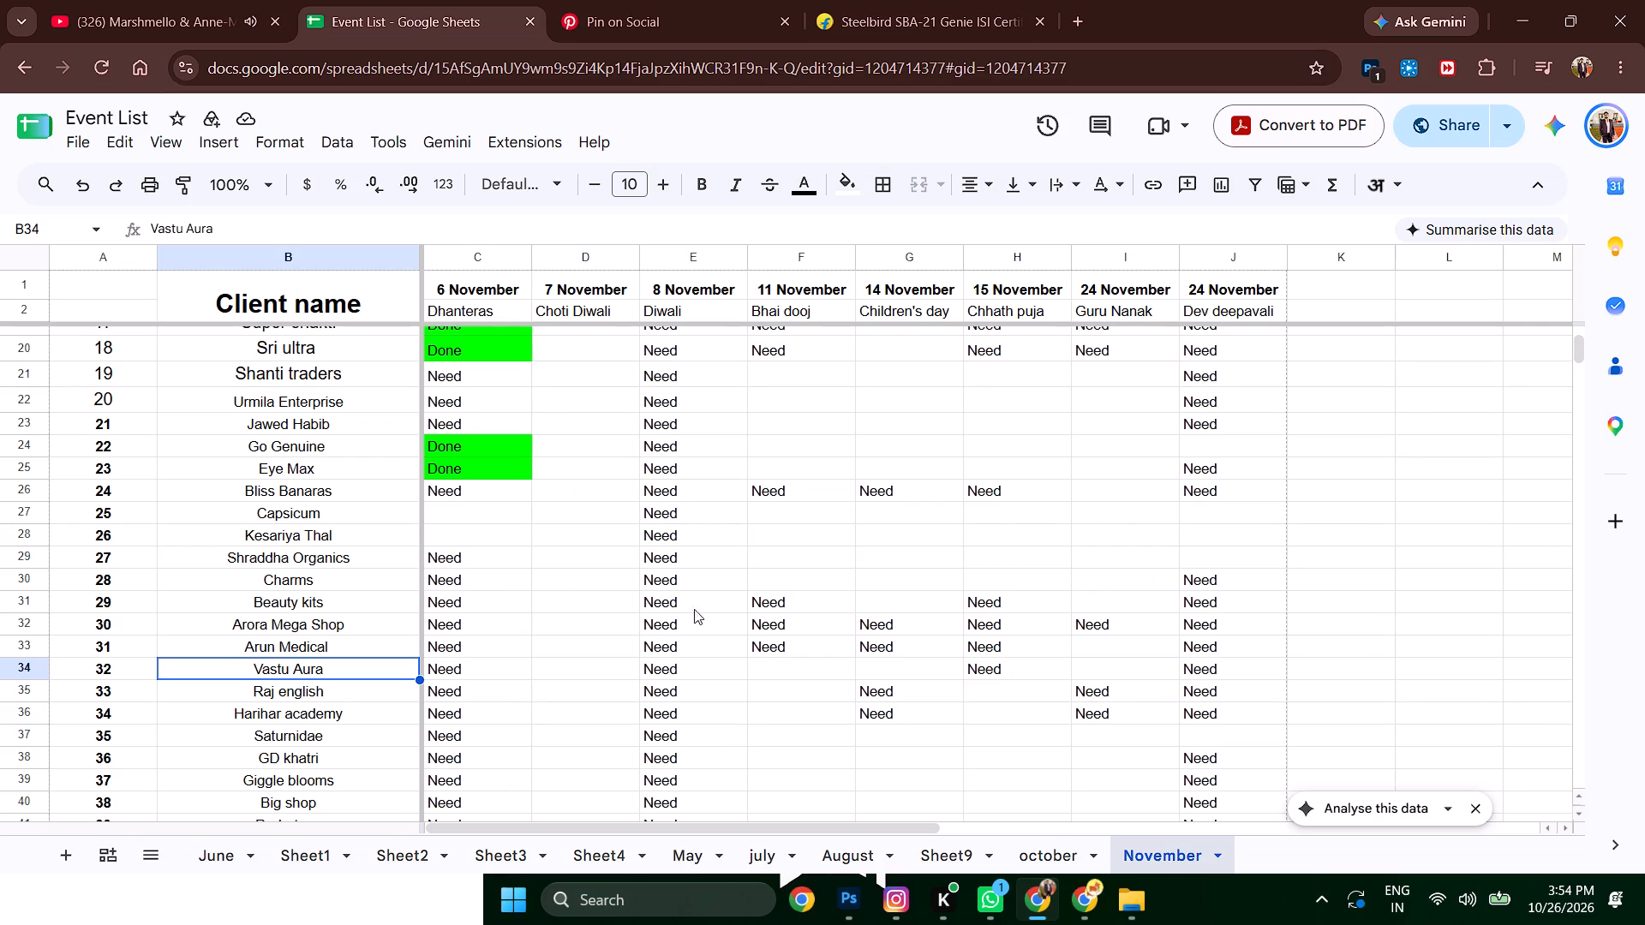
Switch to Photoshop and set the "Celebrating the dedicated team at RL Hyundai" paragraph's text color to black, 000000.
click(851, 895)
drag(560, 697, 623, 663)
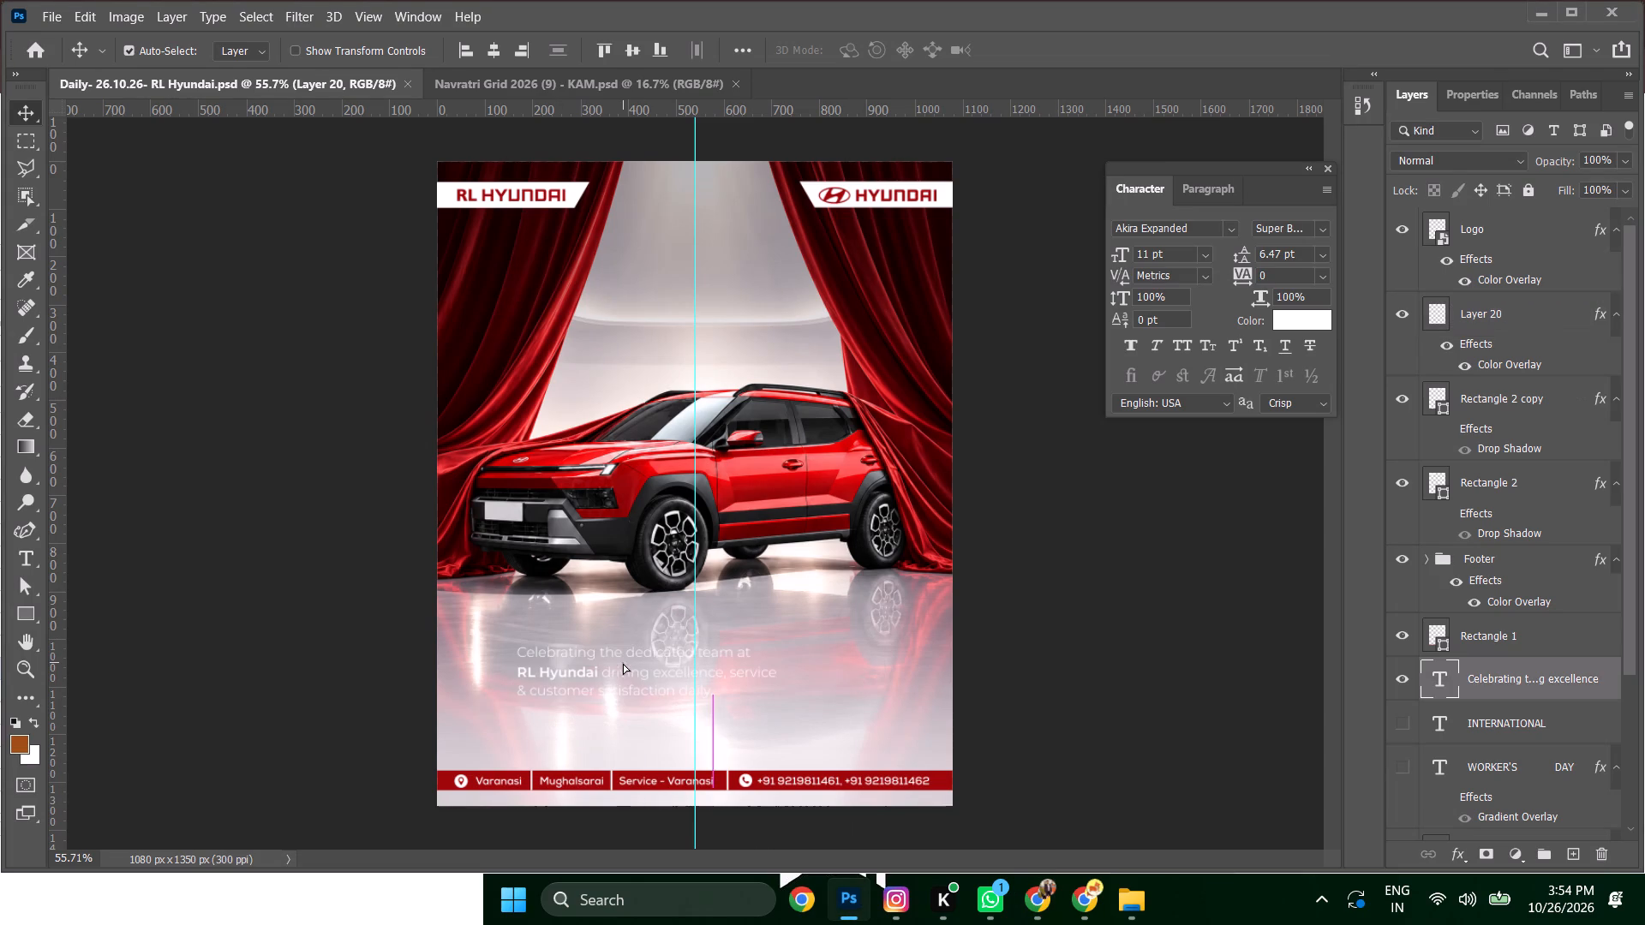
click(1311, 310)
drag(1058, 653, 837, 856)
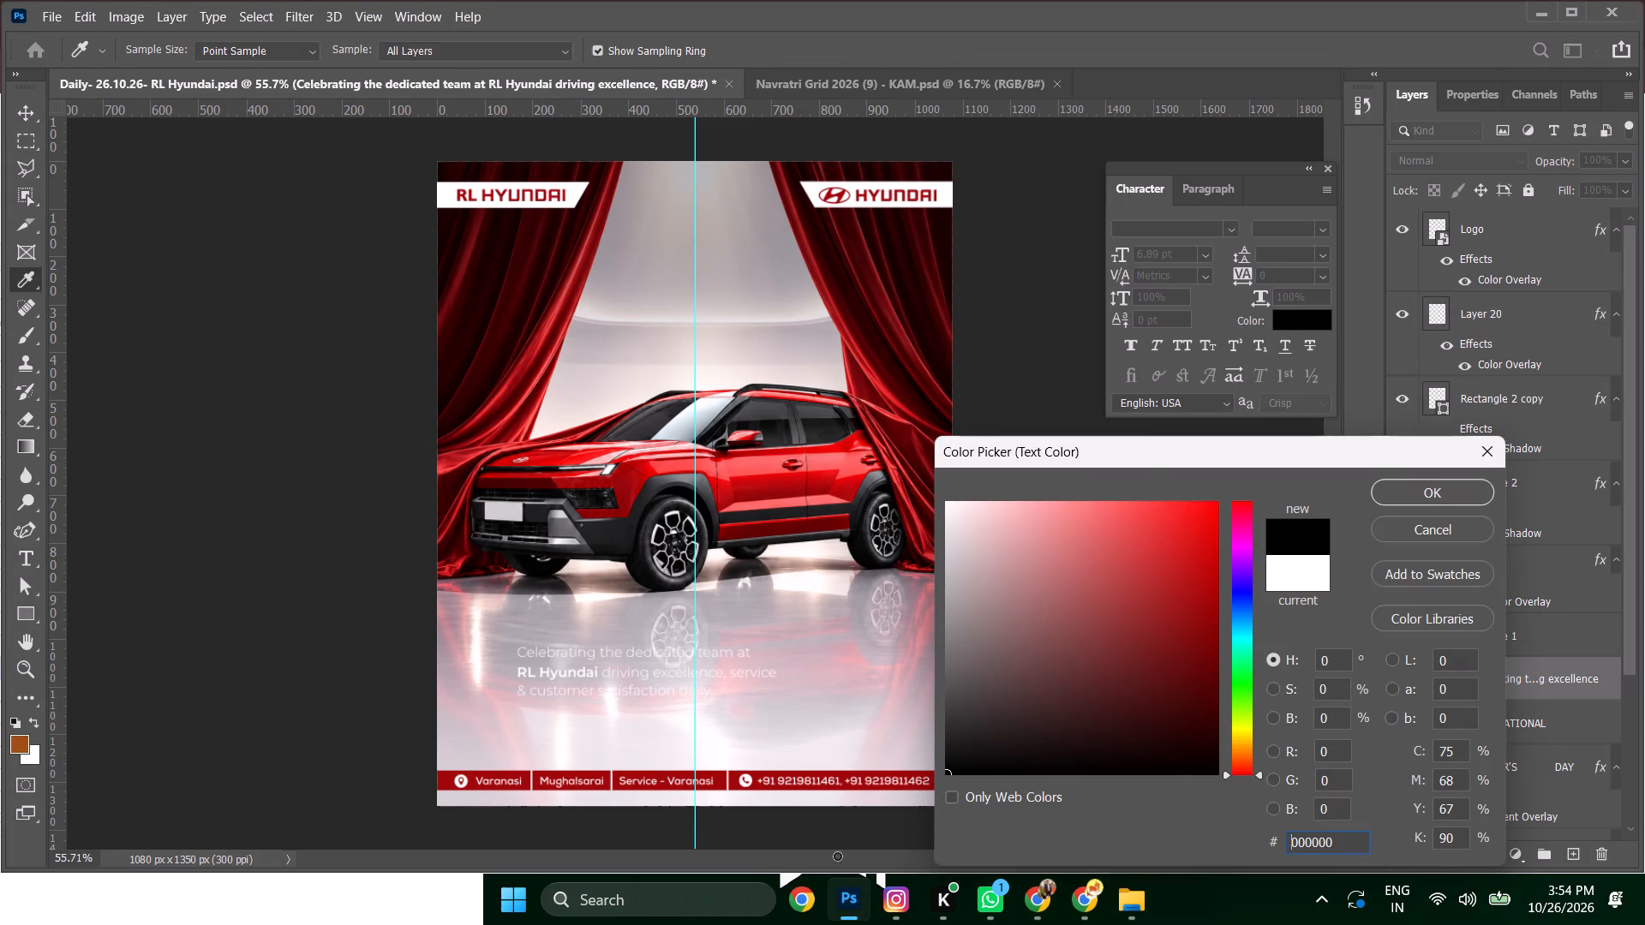
drag(837, 856, 833, 856)
click(1408, 490)
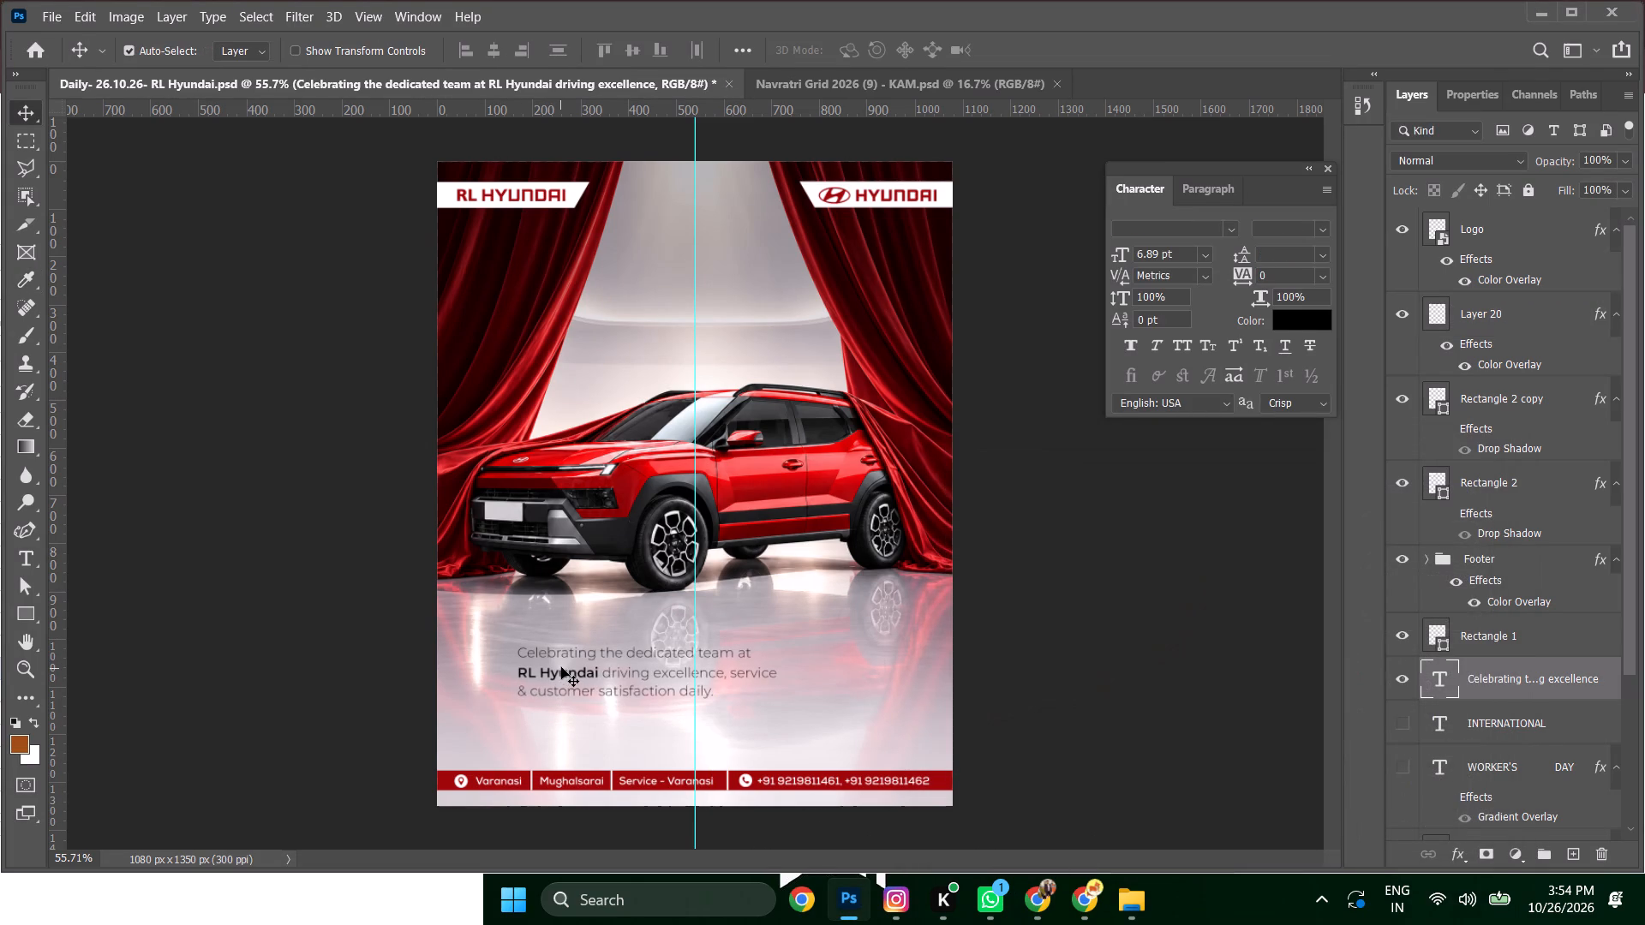
Replace the whole paragraph below the car with the copied text 9f0609.
double_click(561, 667)
key(ctrl+v)
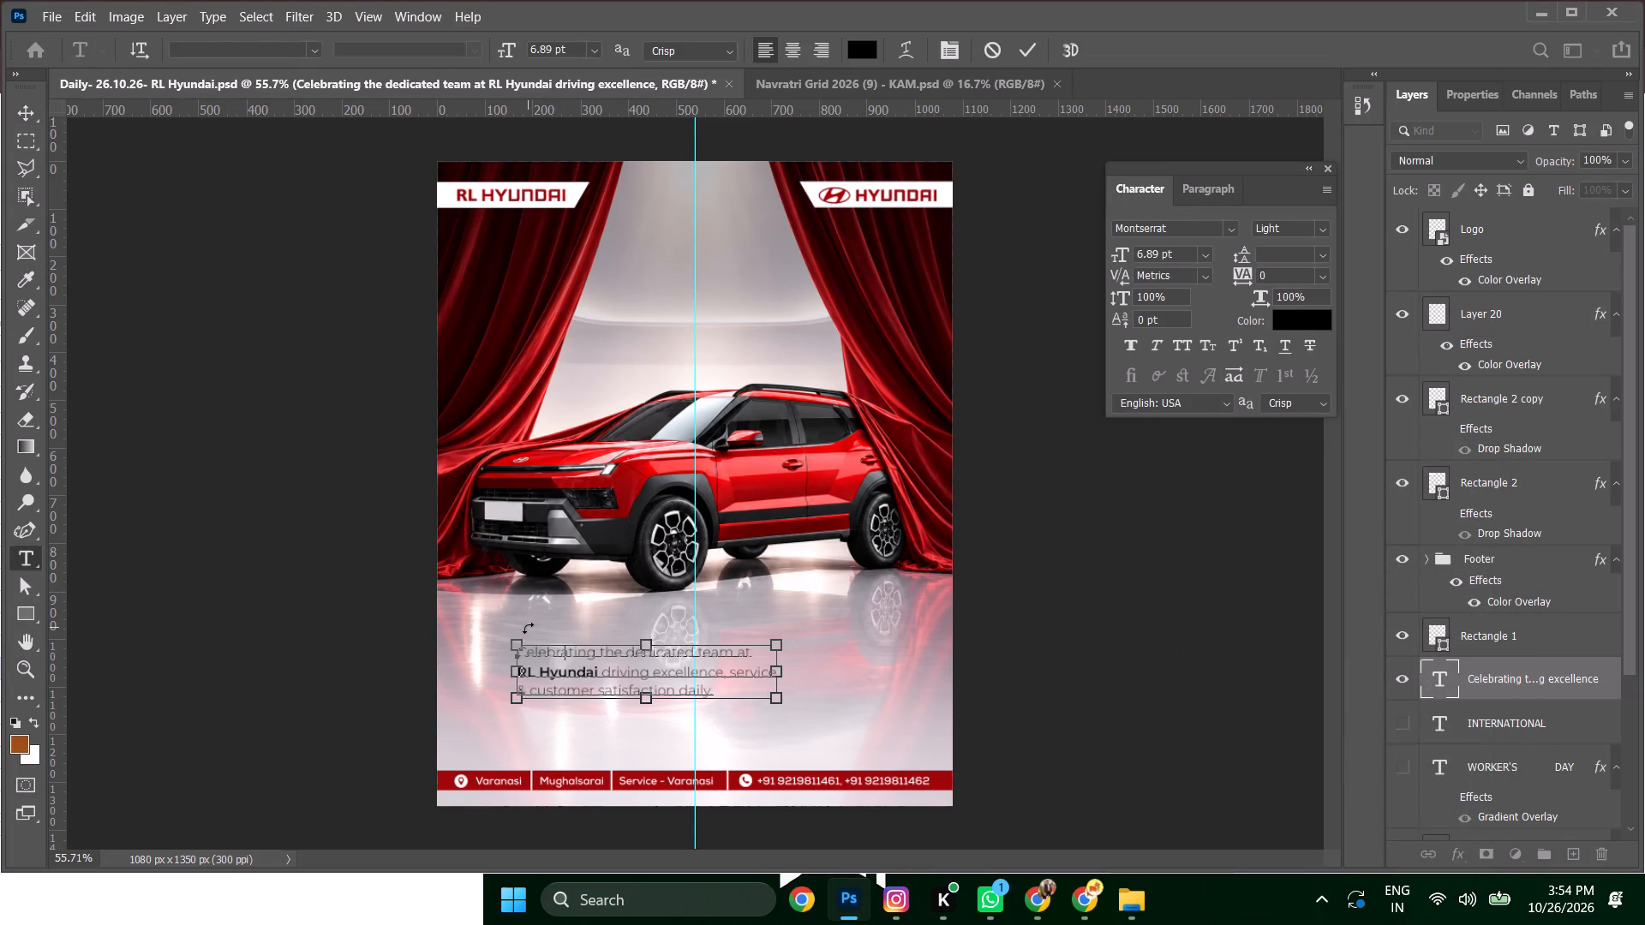
click(26, 105)
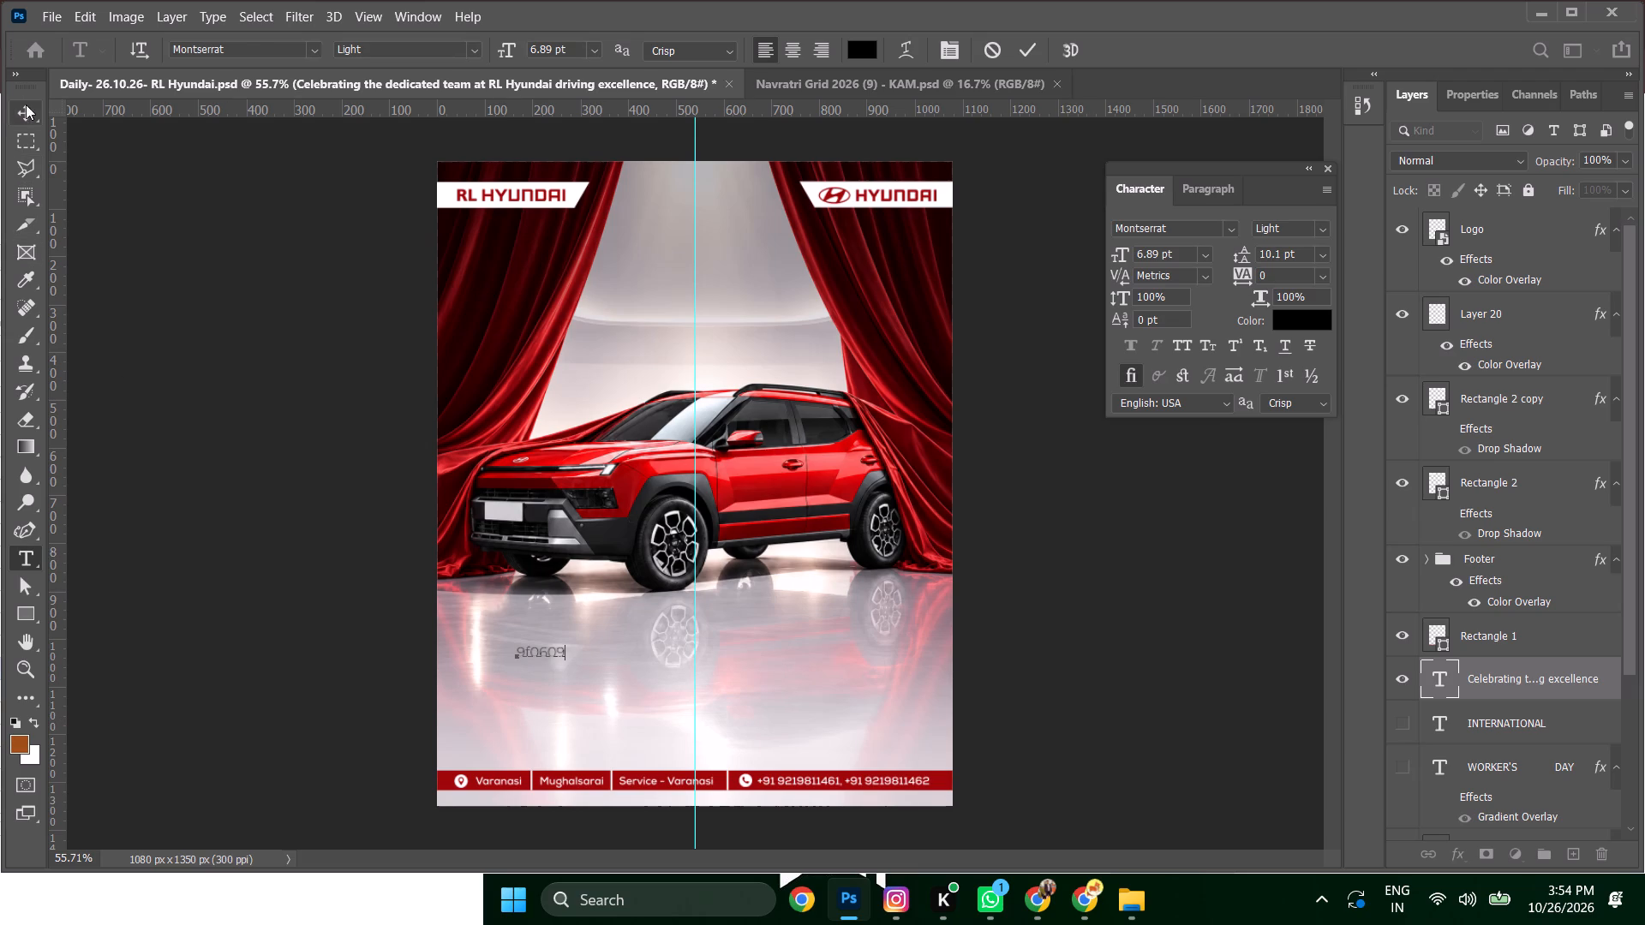
Set the font weight of the 9f0609 text layer below the car to Montserrat Medium.
click(542, 650)
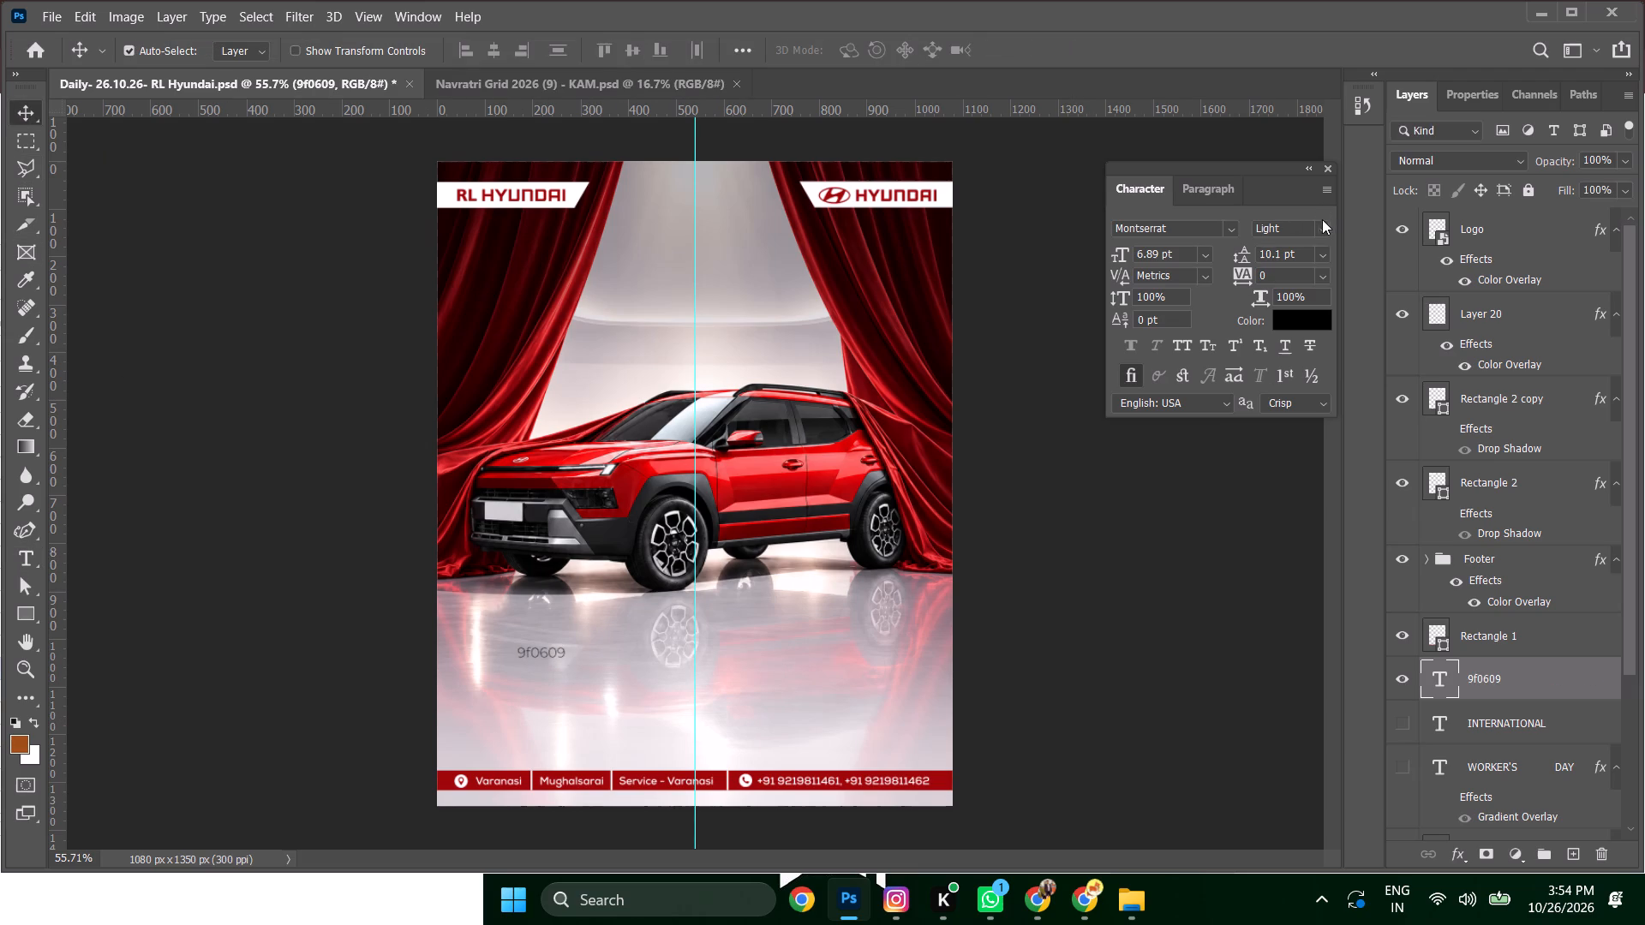
click(1325, 224)
click(1304, 319)
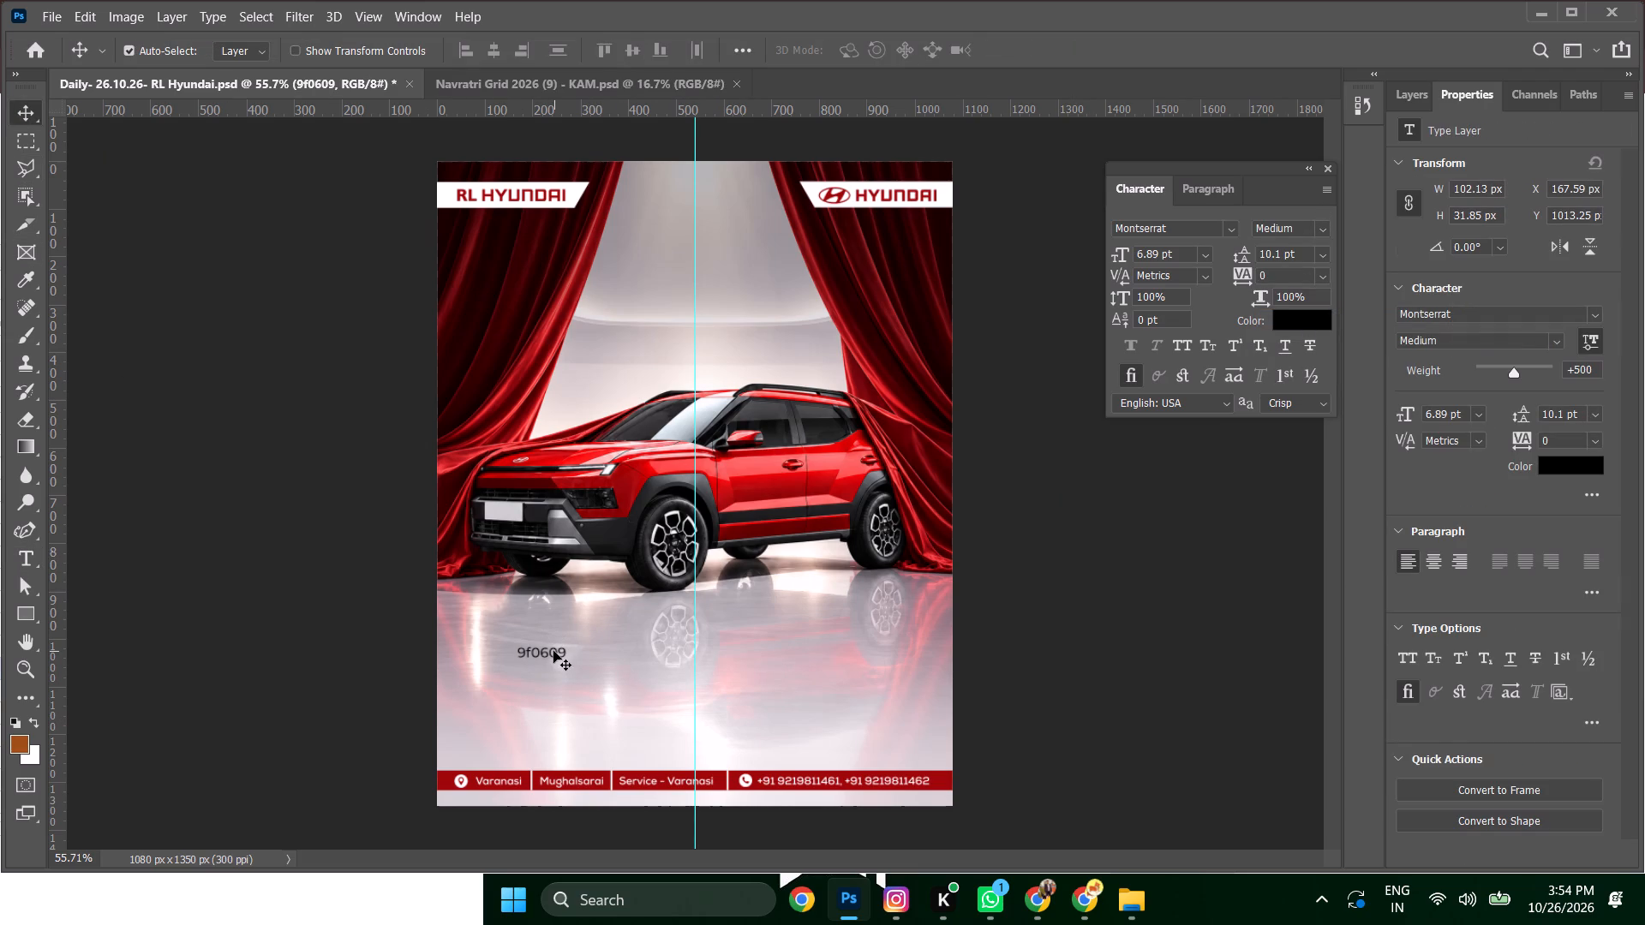
Open the 9f0609 text below the car for editing with its content selected.
double_click(553, 651)
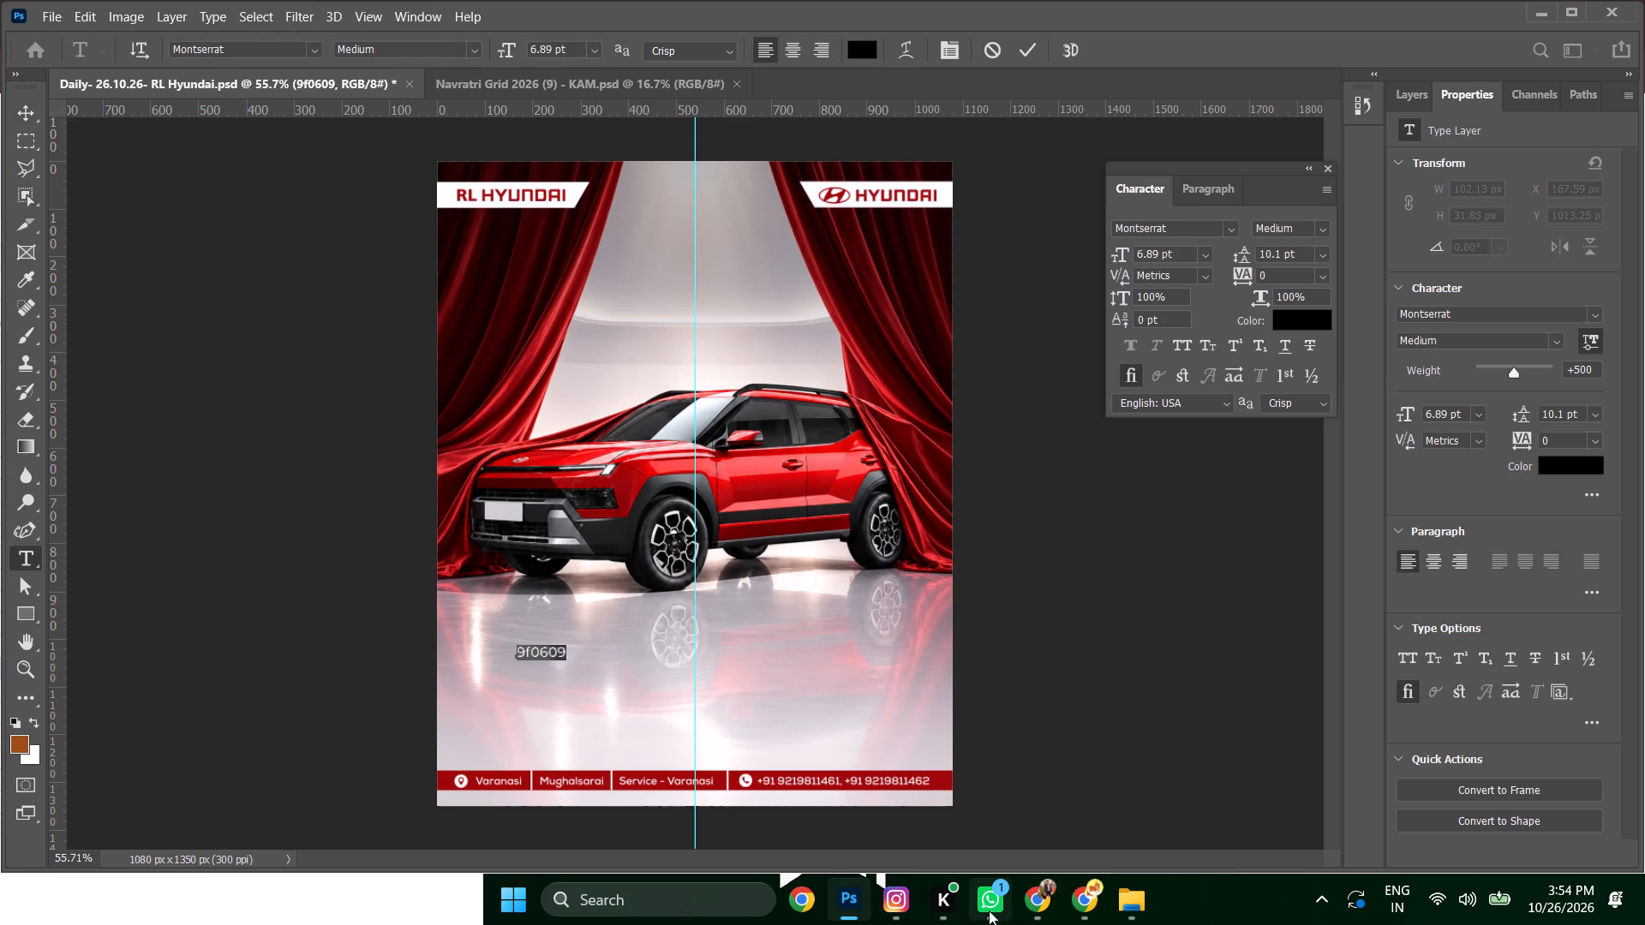
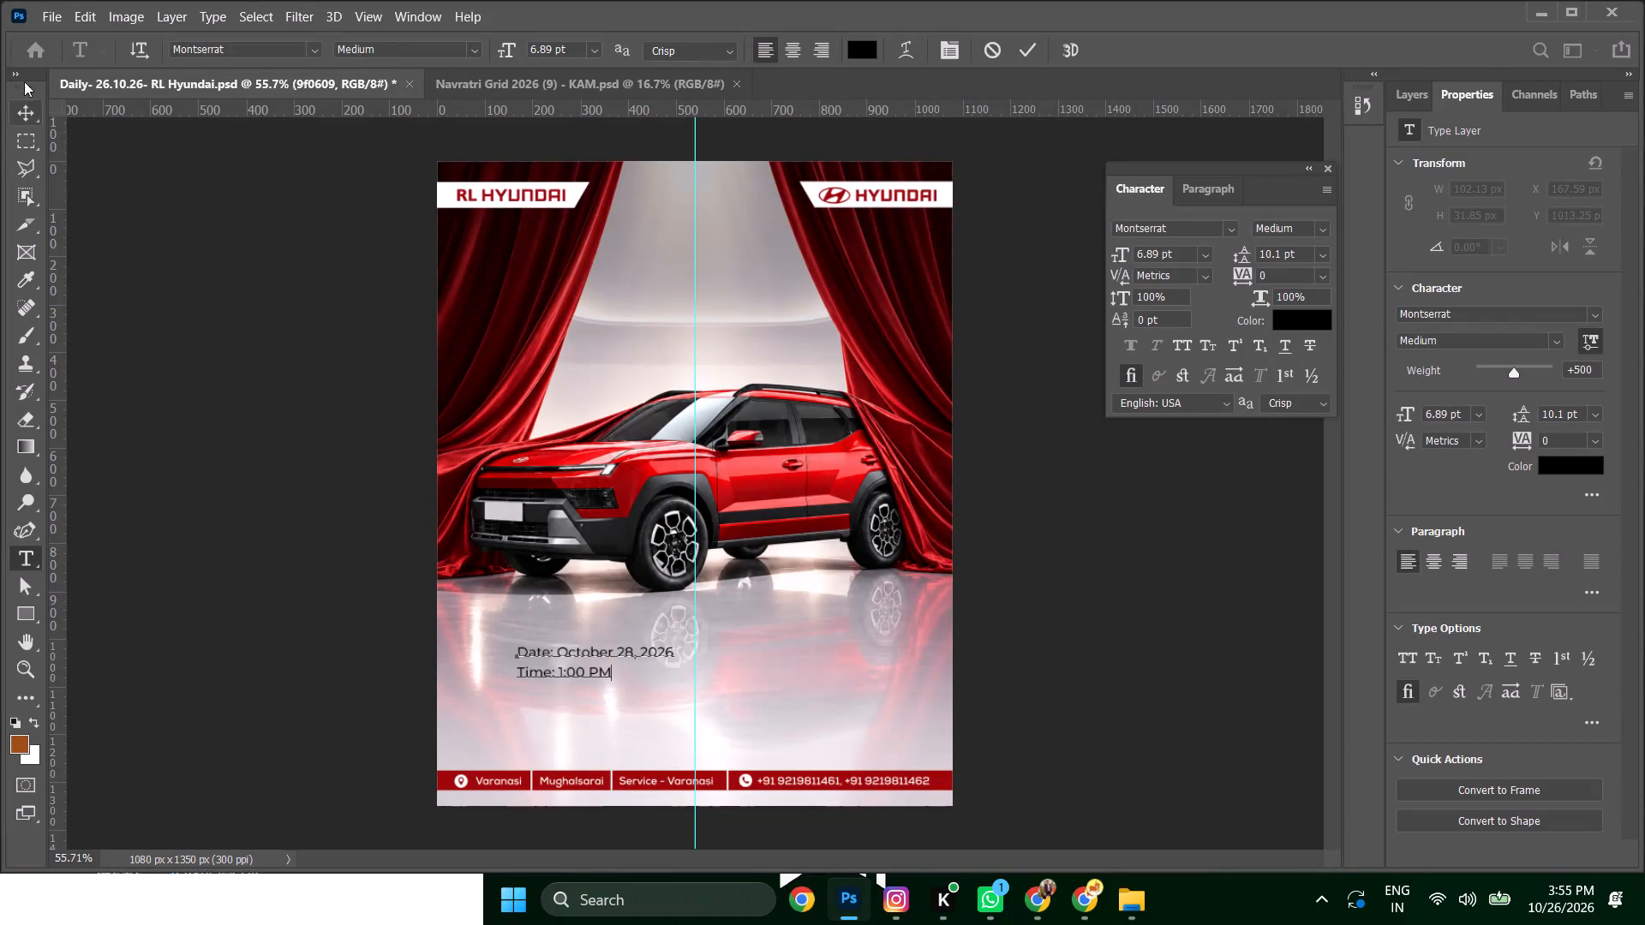
Center-align the "Date: October 28, 2026 / Time: 1:00 PM" text below the car.
click(24, 107)
double_click(586, 658)
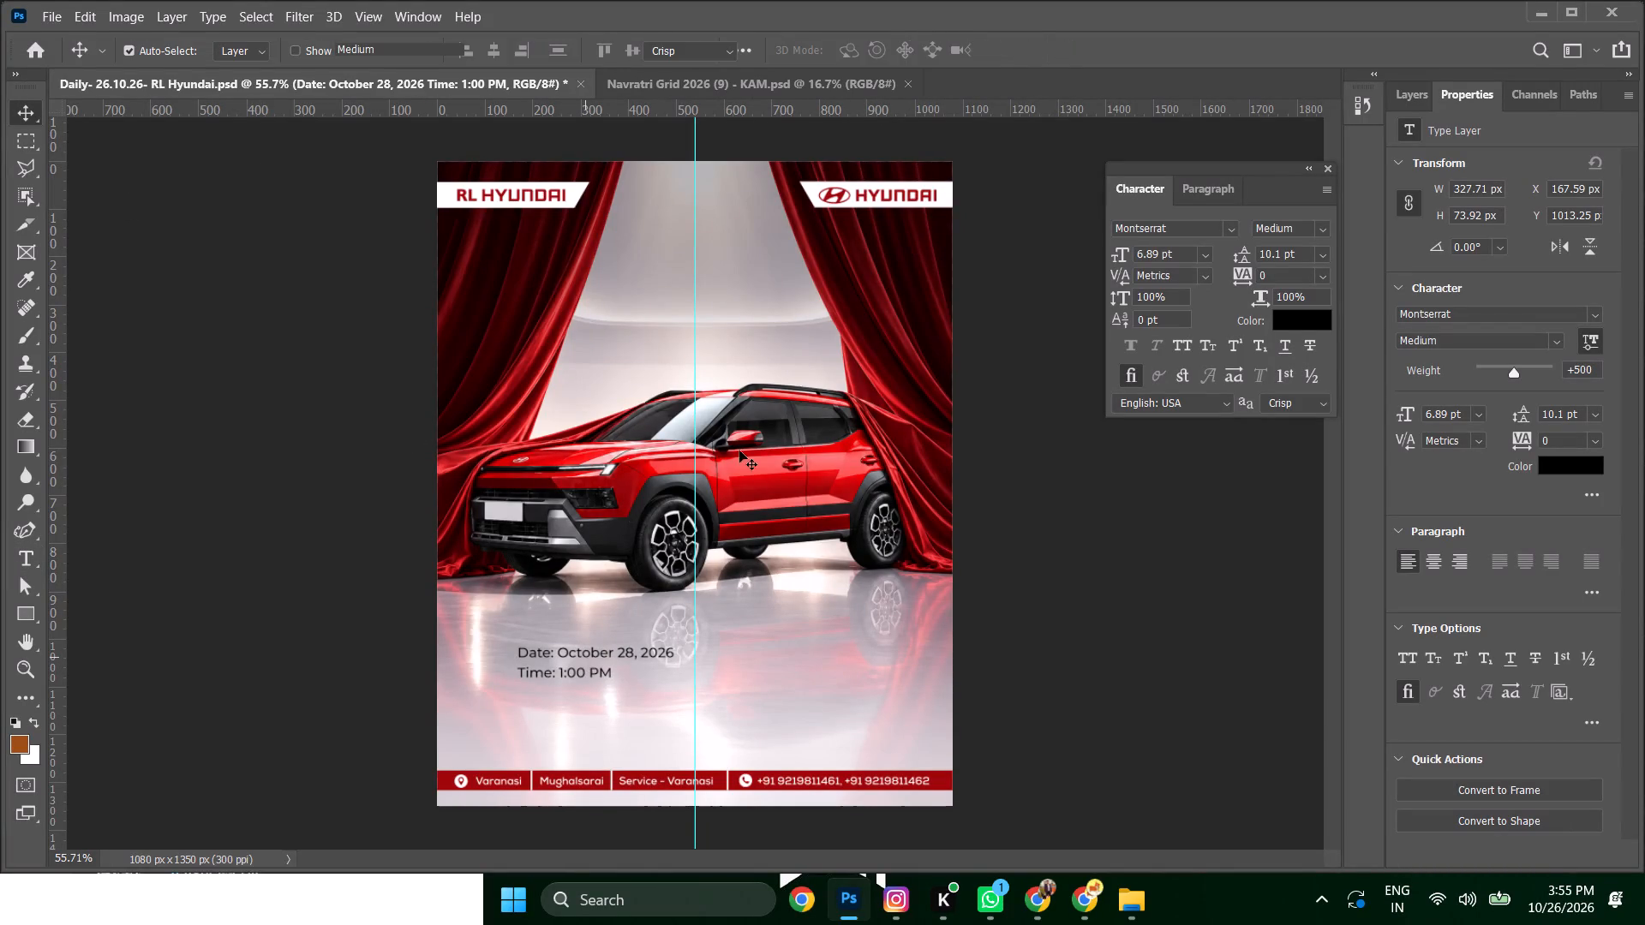
click(787, 44)
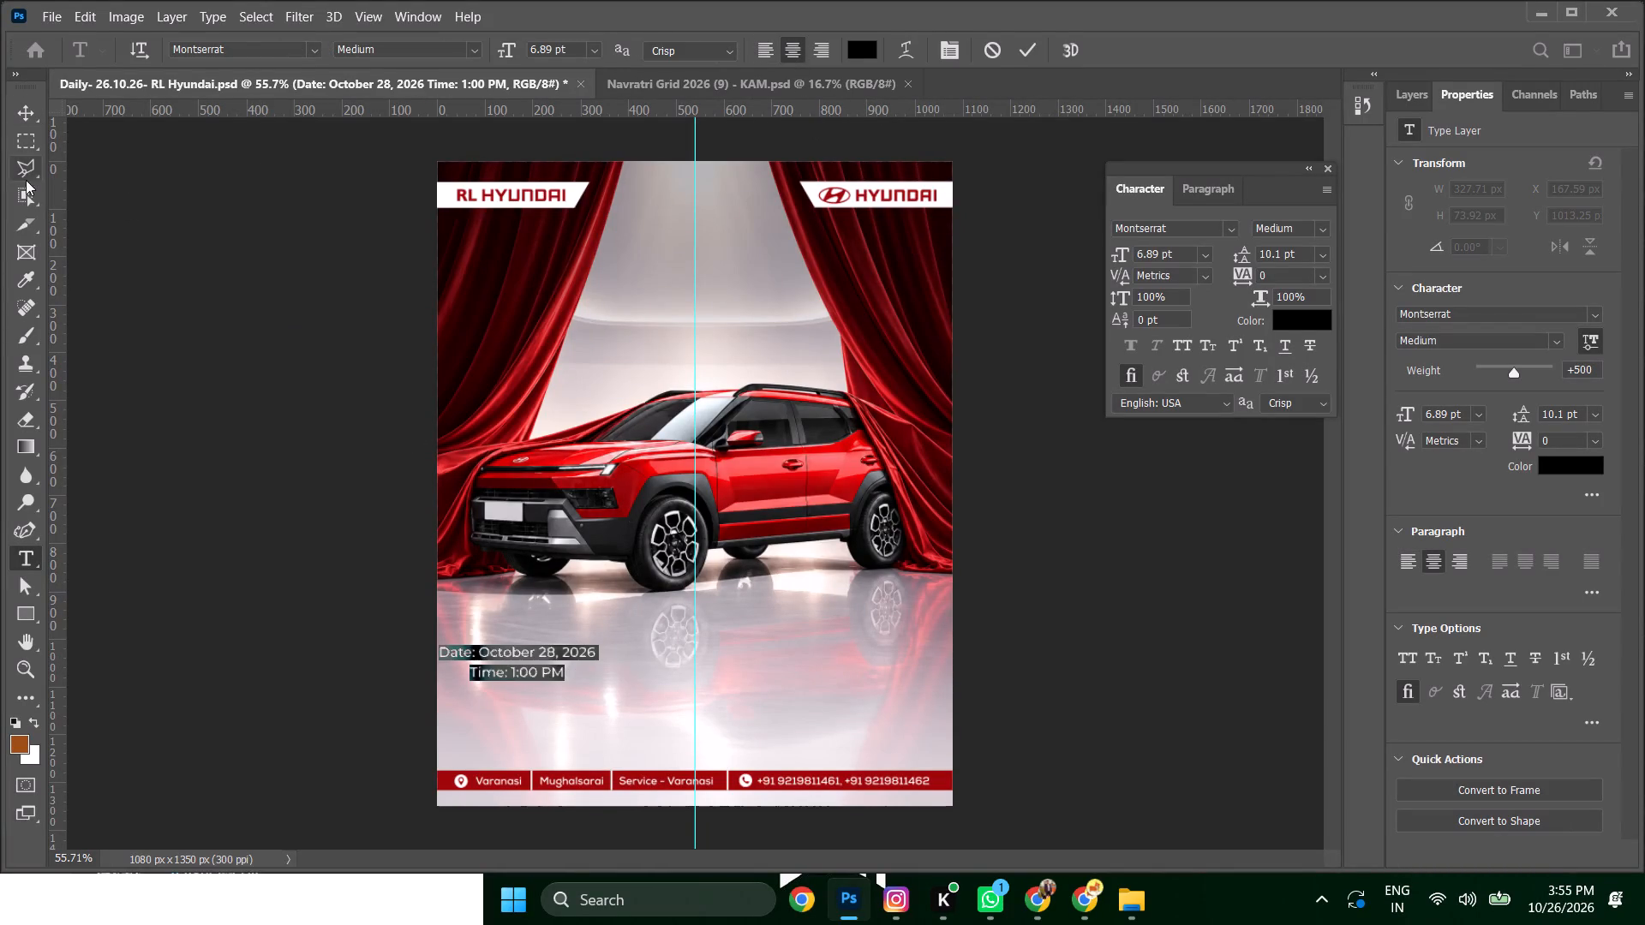
Move the date and time text to the vertical center guide, slightly above the red contact strip, at about X 370 px.
click(28, 111)
drag(508, 653, 681, 693)
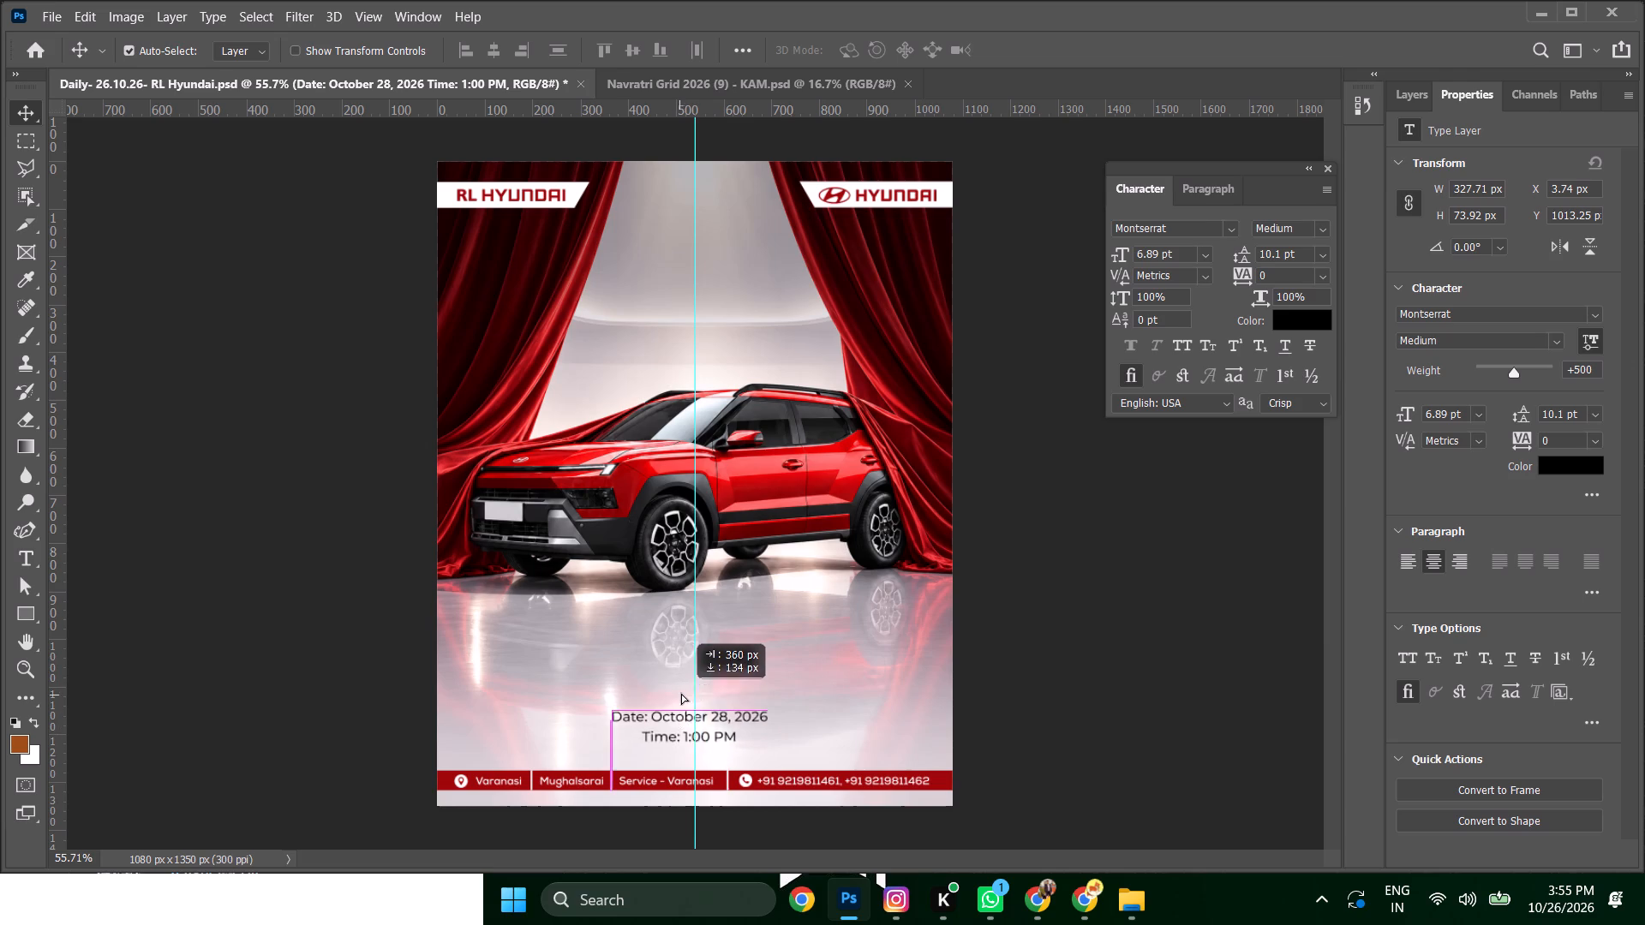
drag(681, 693, 690, 678)
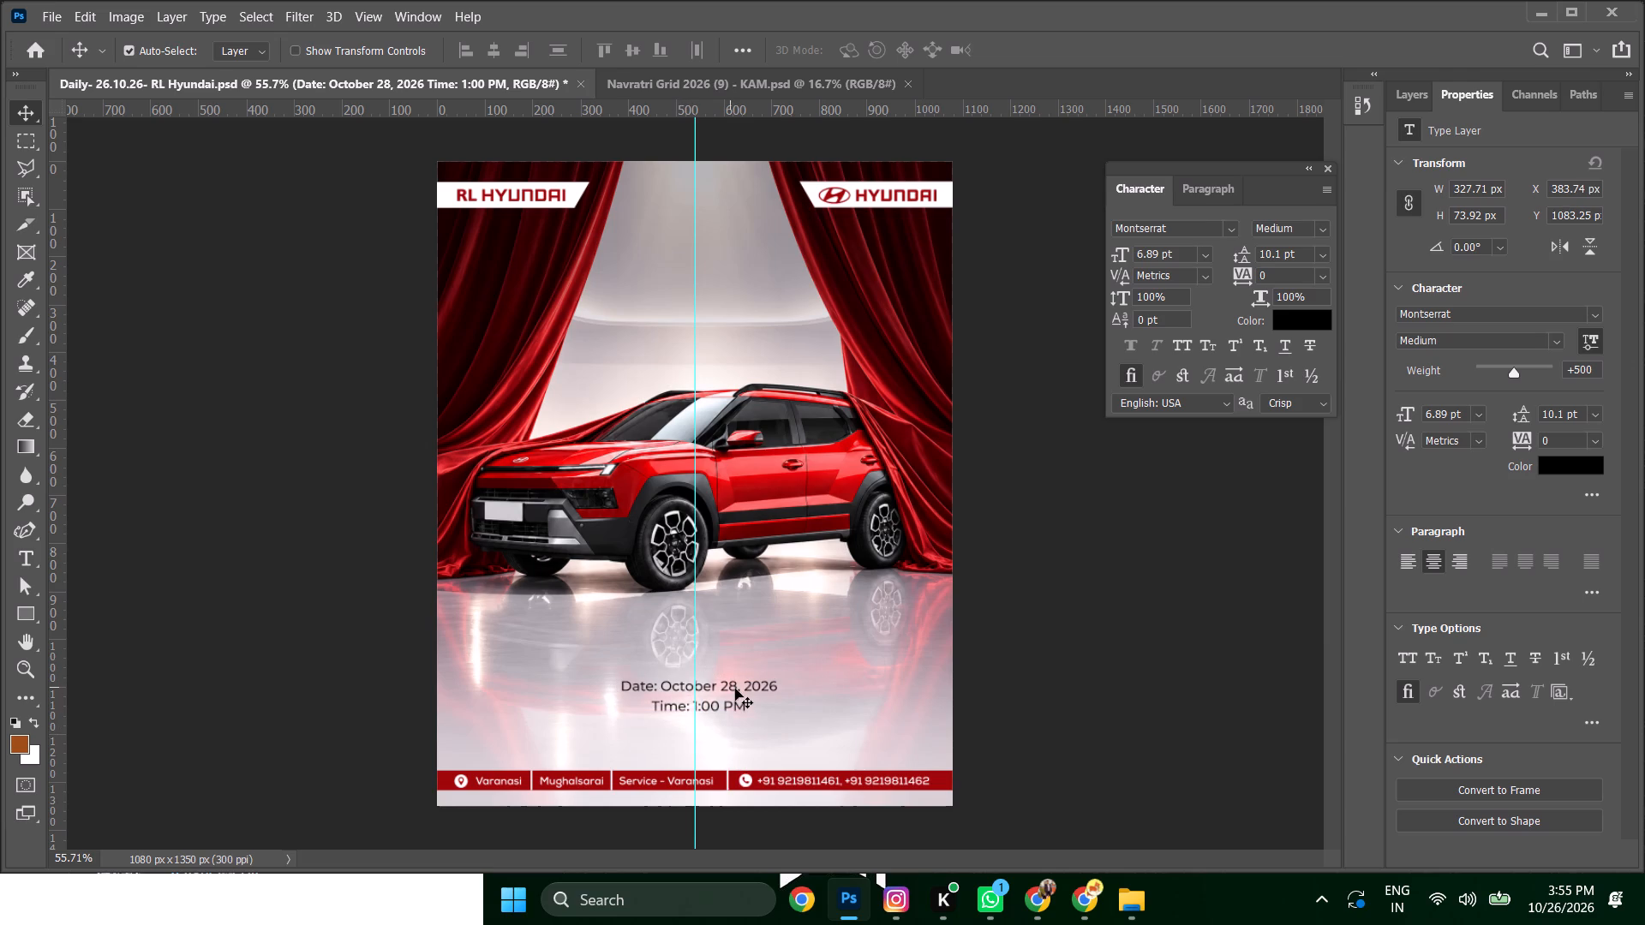
drag(733, 690, 727, 739)
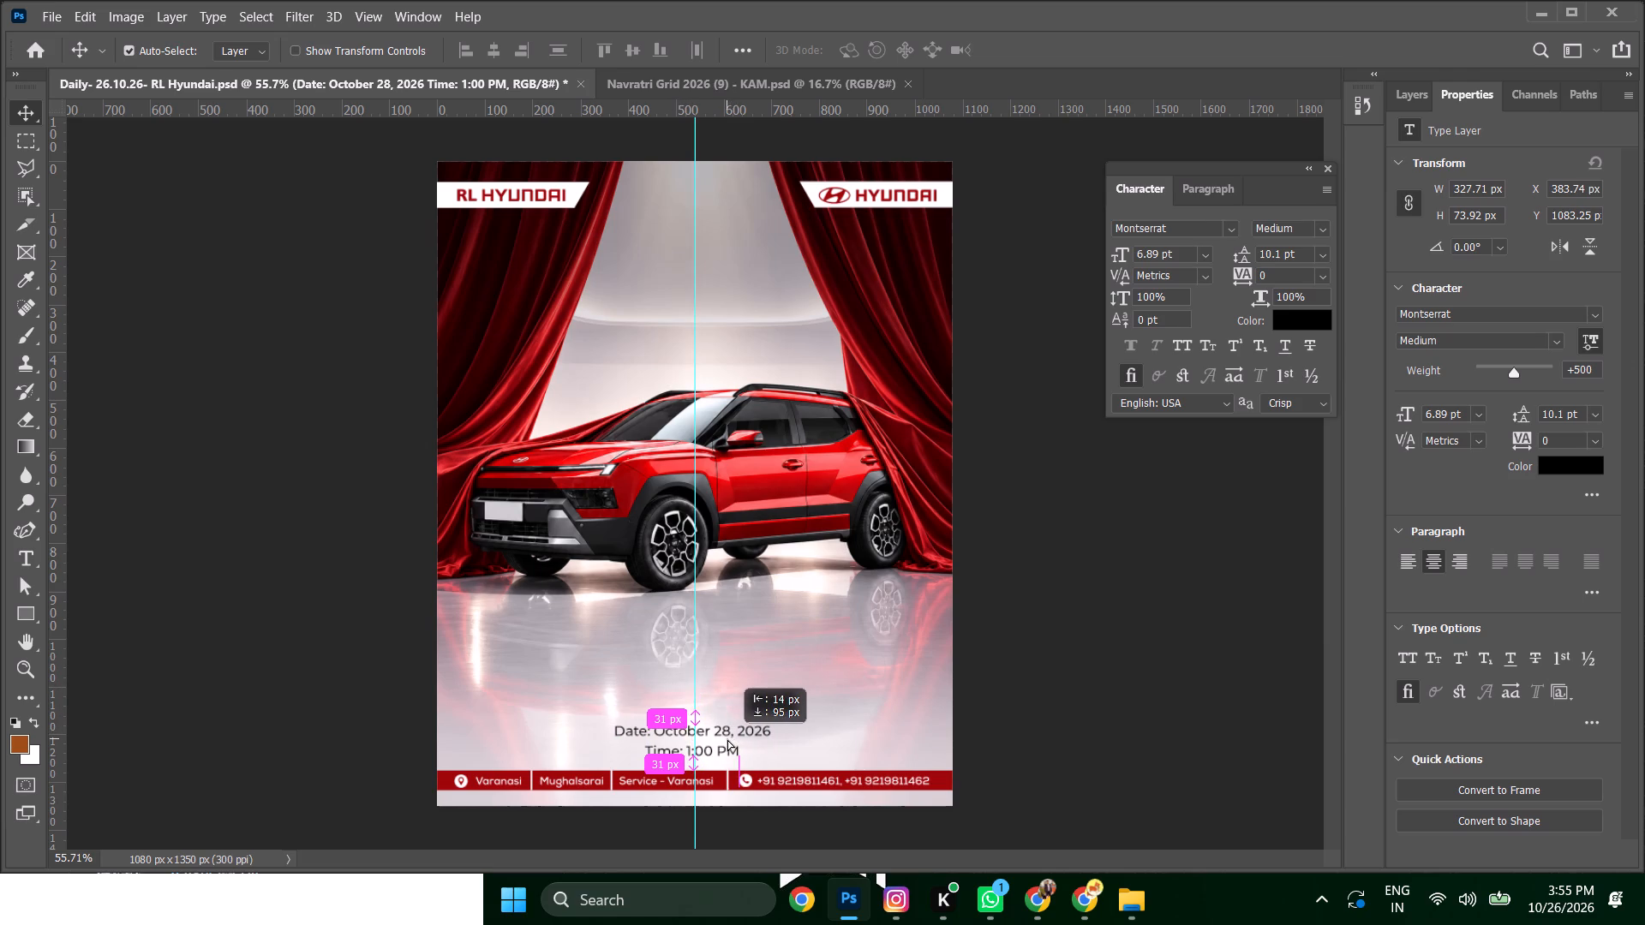
drag(727, 739, 730, 739)
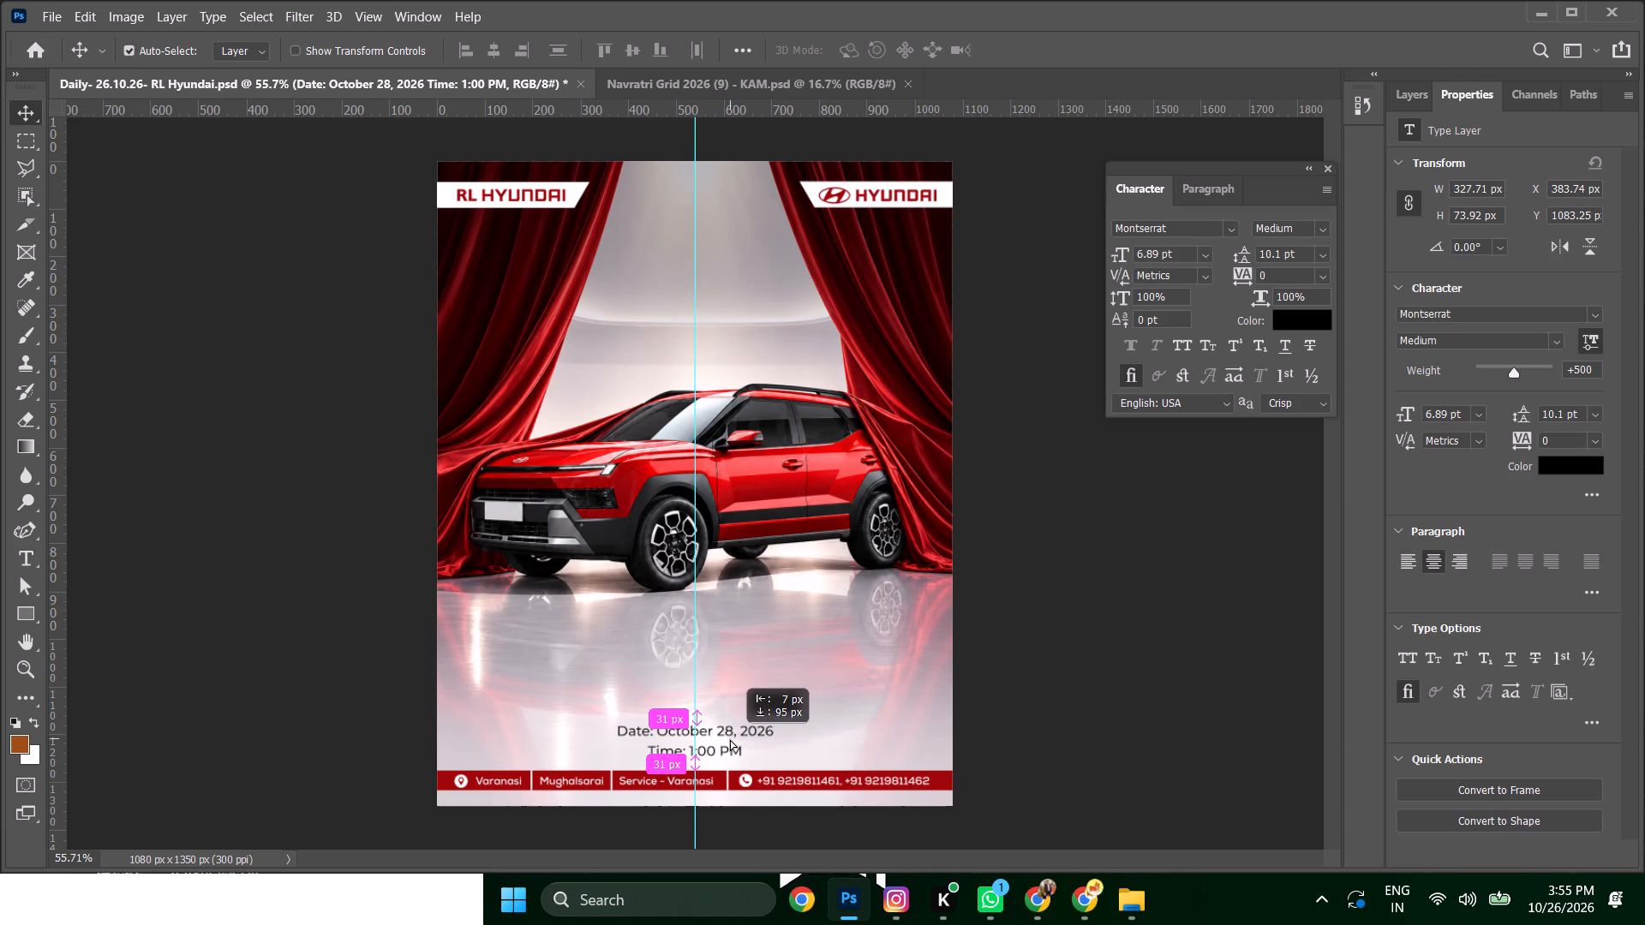
drag(730, 739, 727, 739)
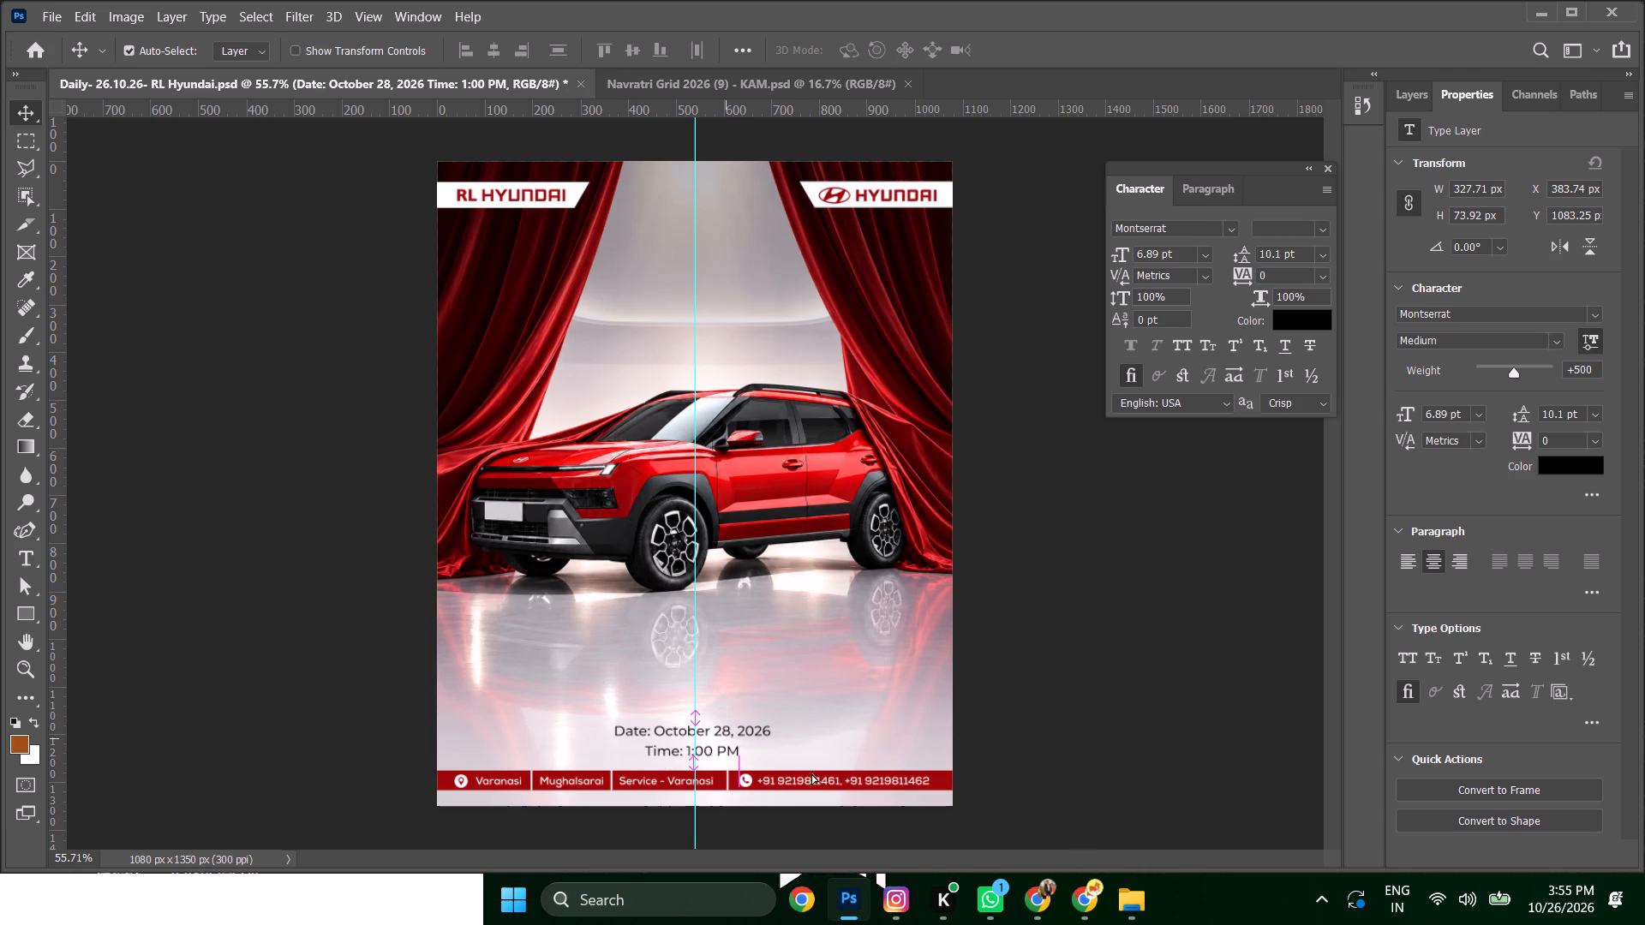
key(shift+Up)
key(shift+Up)
key(shift+Up)
key(shift+Up)
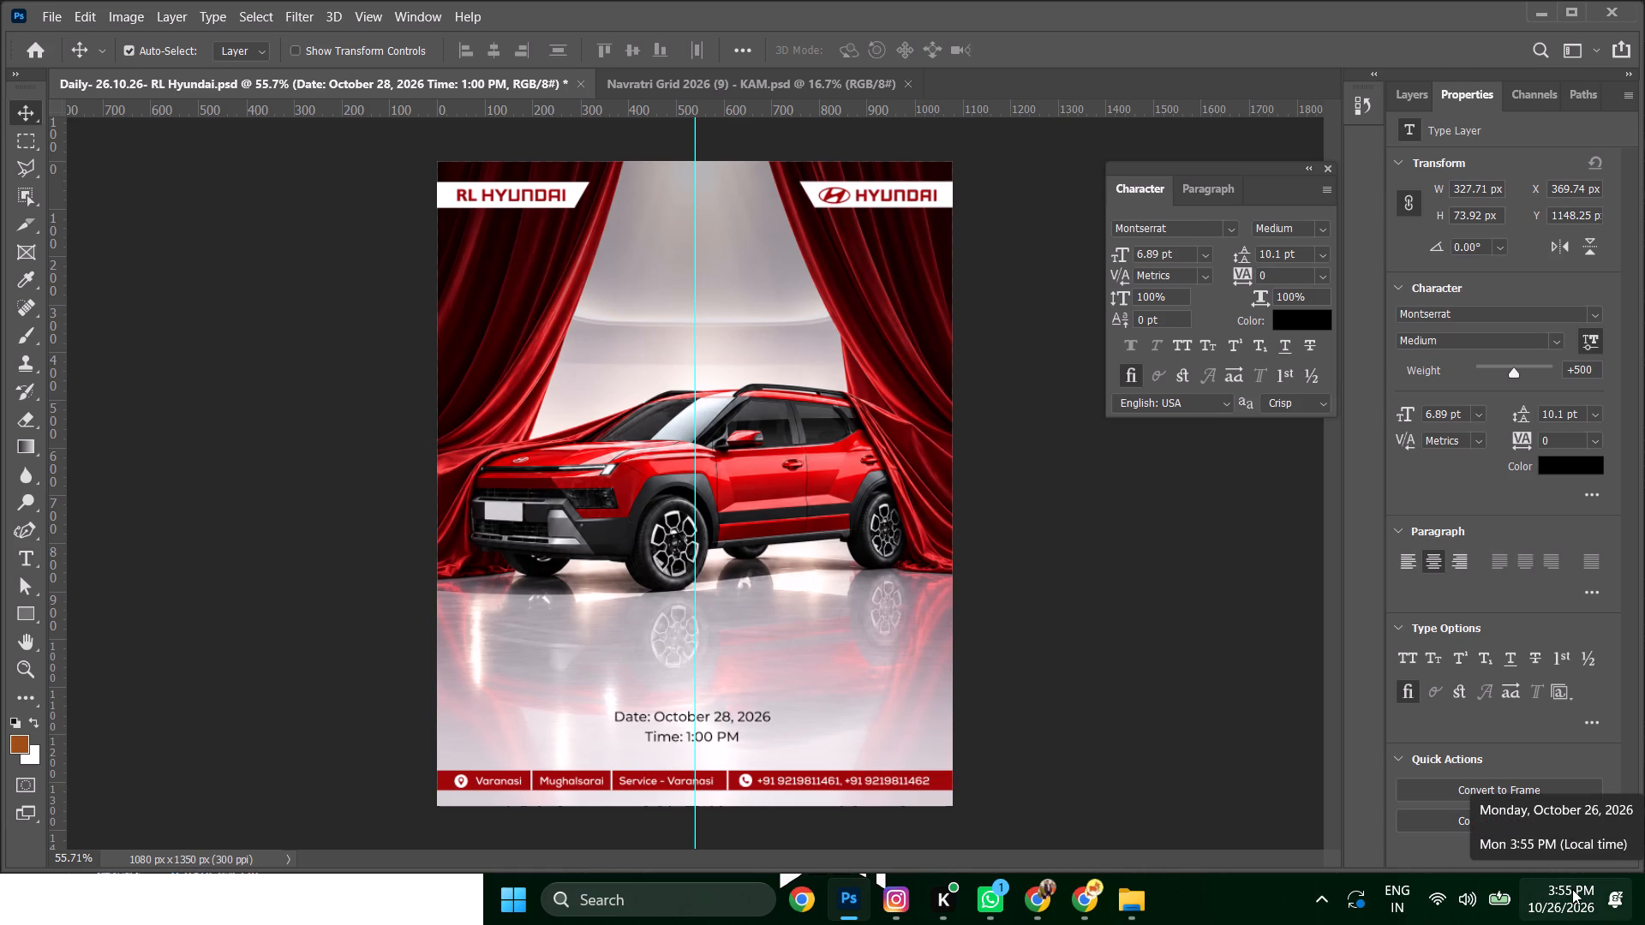
Nudge the Red SUV Curtain Reveal background image up to Y -40 px.
click(747, 453)
key(shift+Up)
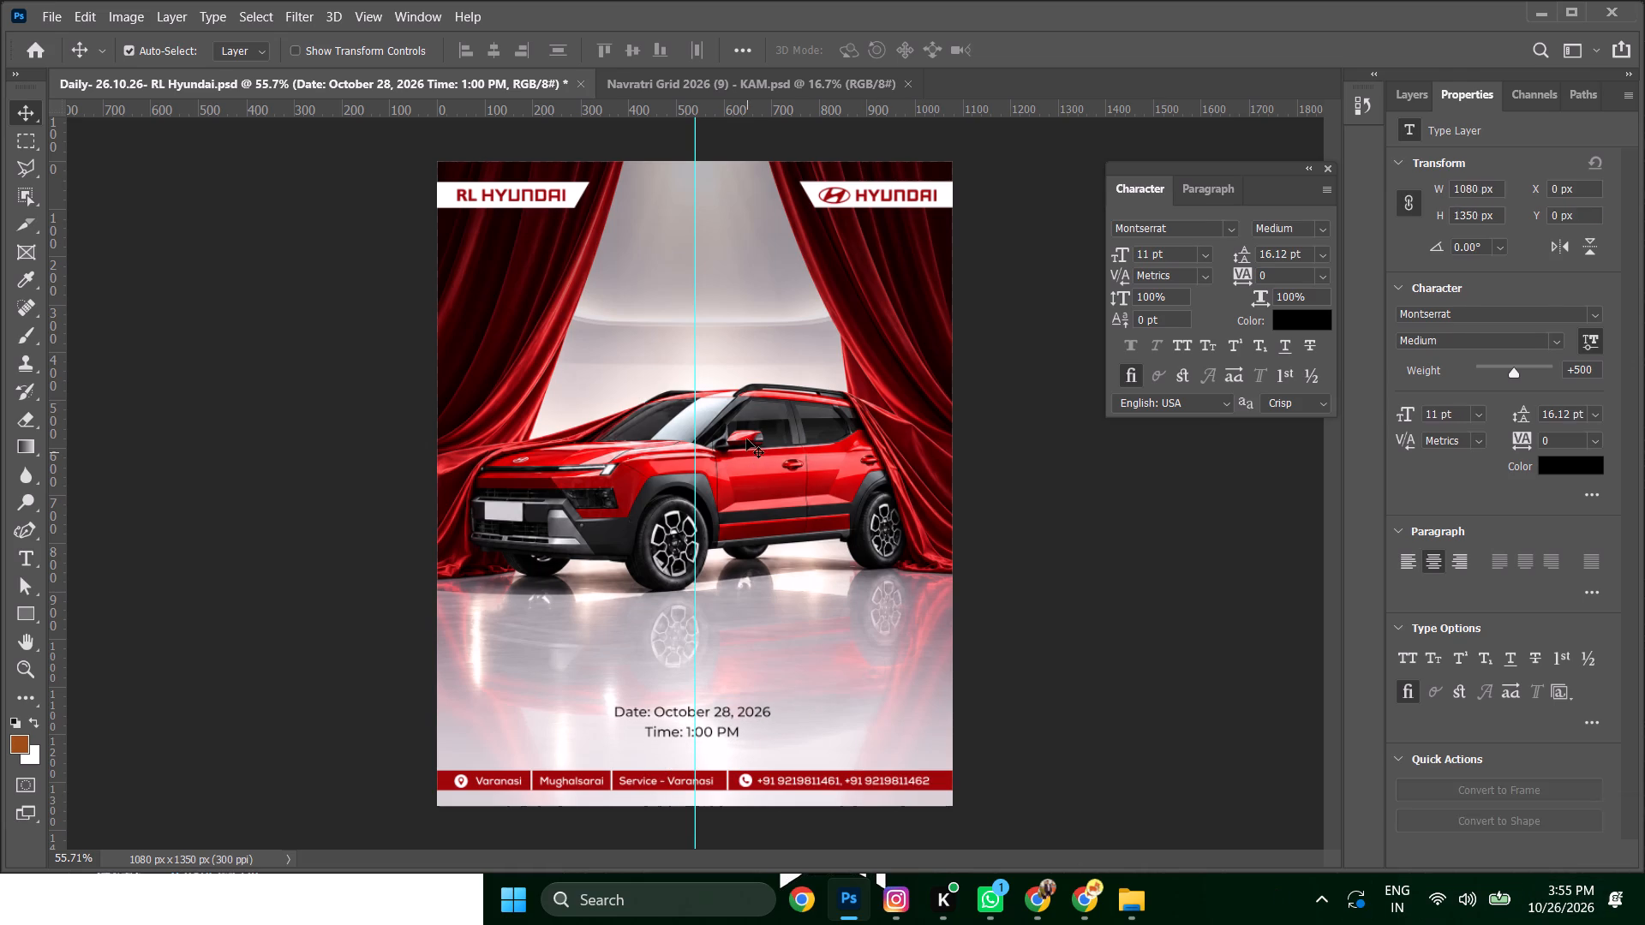
key(shift+Up)
key(shift+Up)
key(shift+Up)
key(shift+Up)
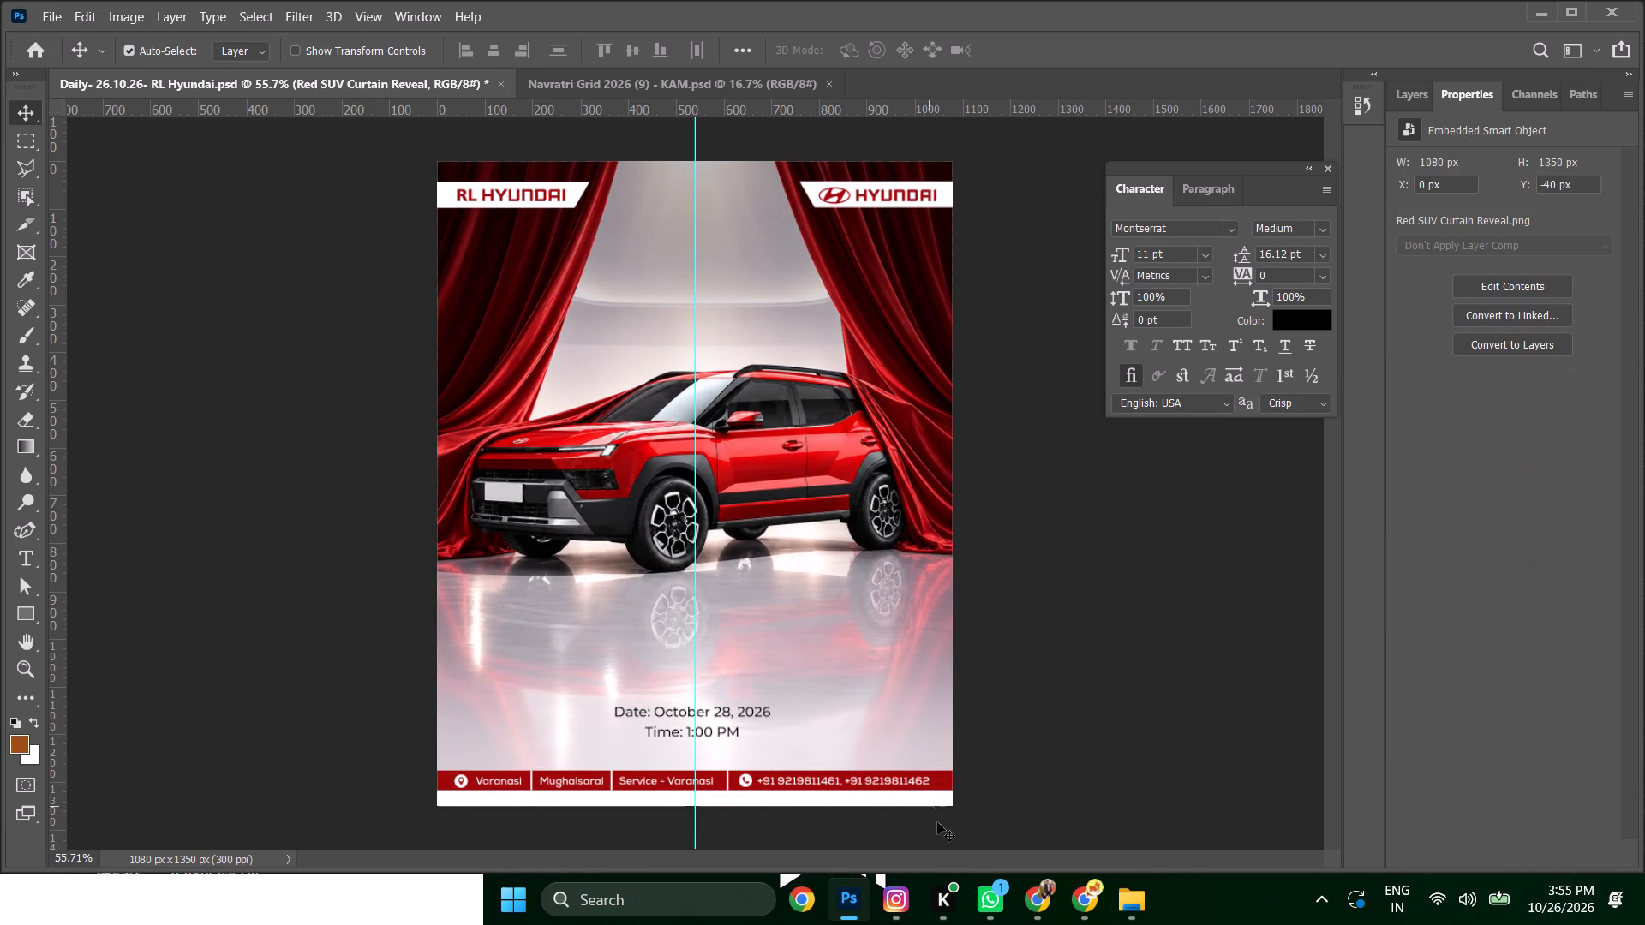
Switch to Chrome's YouTube tab and skip the Marshmello & Anne-Marie FRIENDS music video backward.
click(1043, 896)
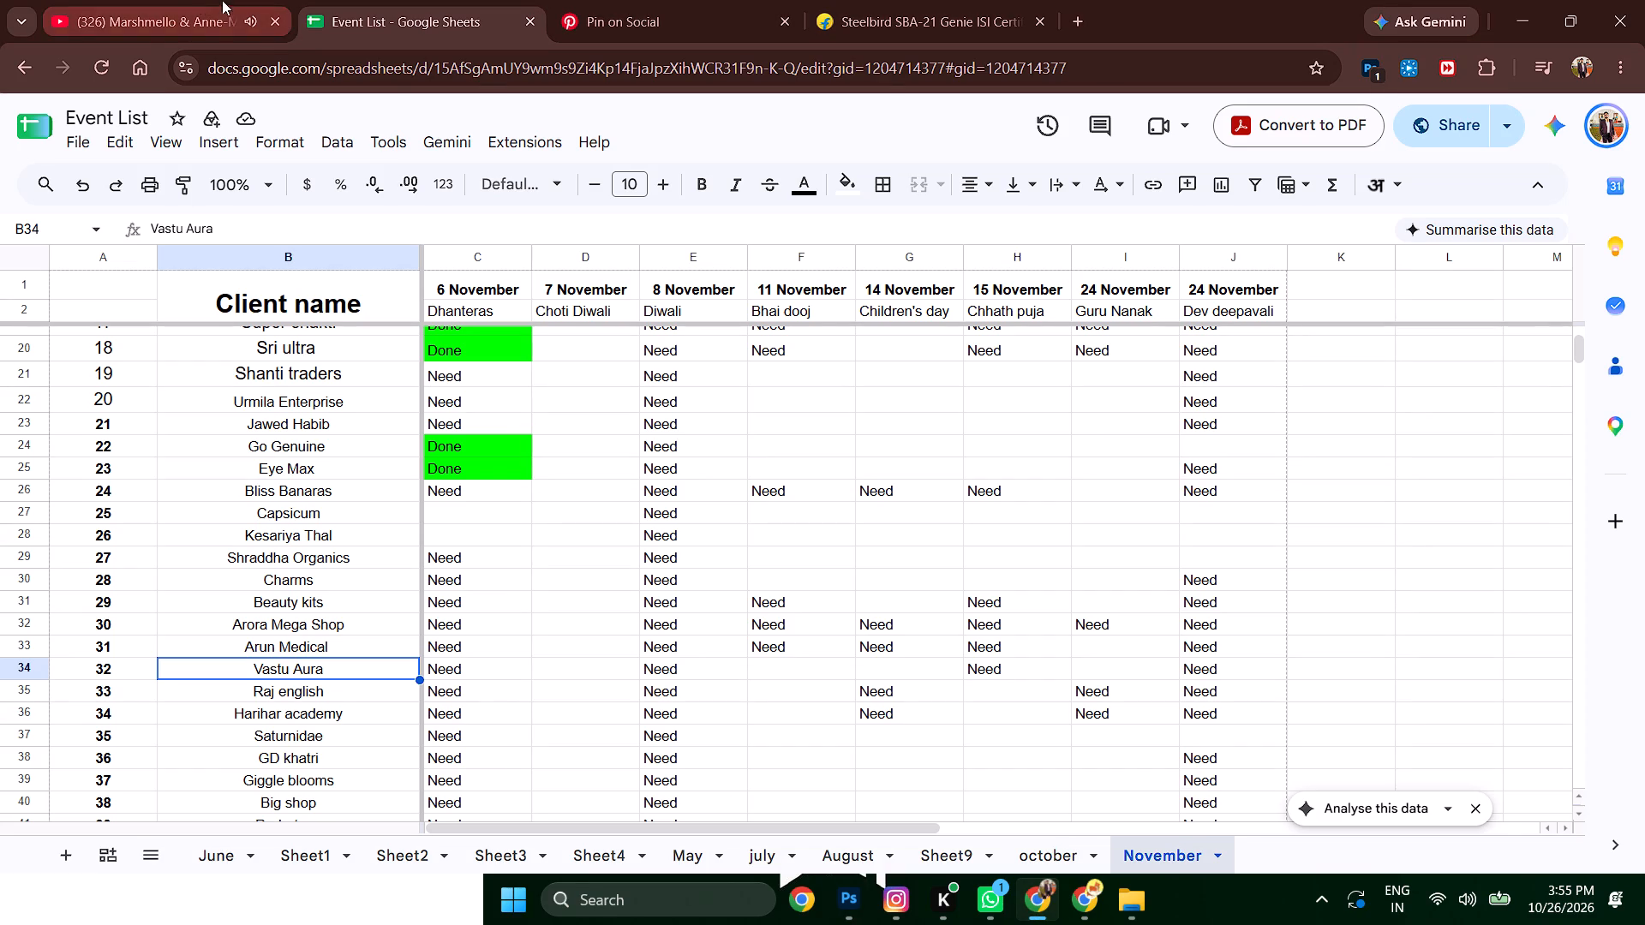
click(200, 0)
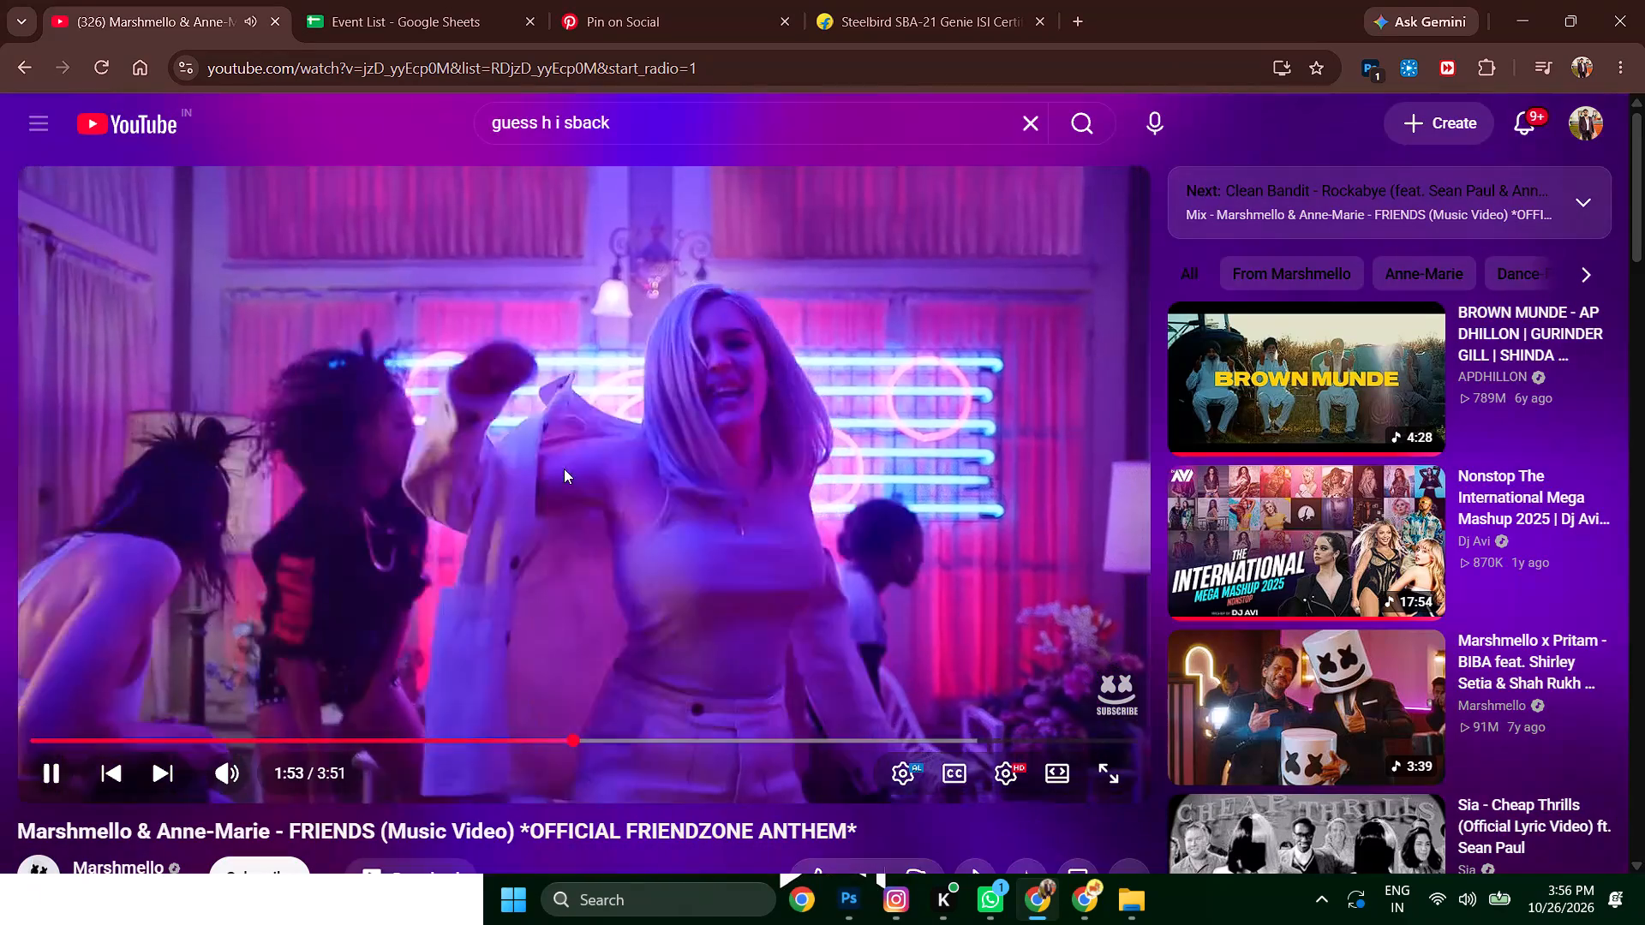
key(Left)
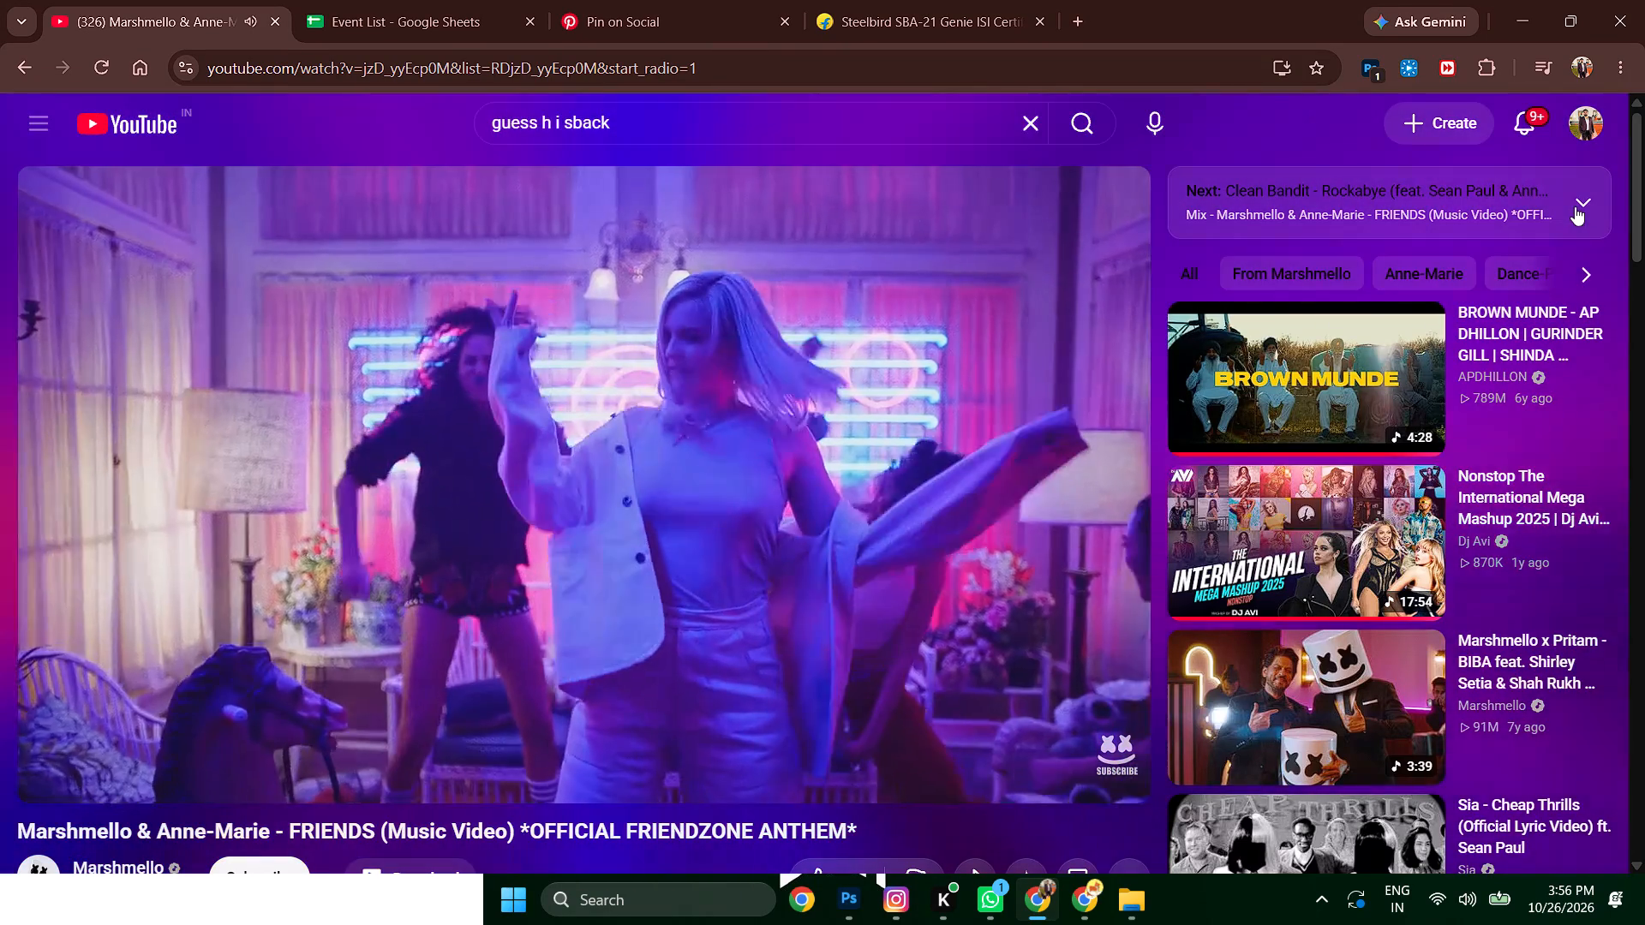
key(Left)
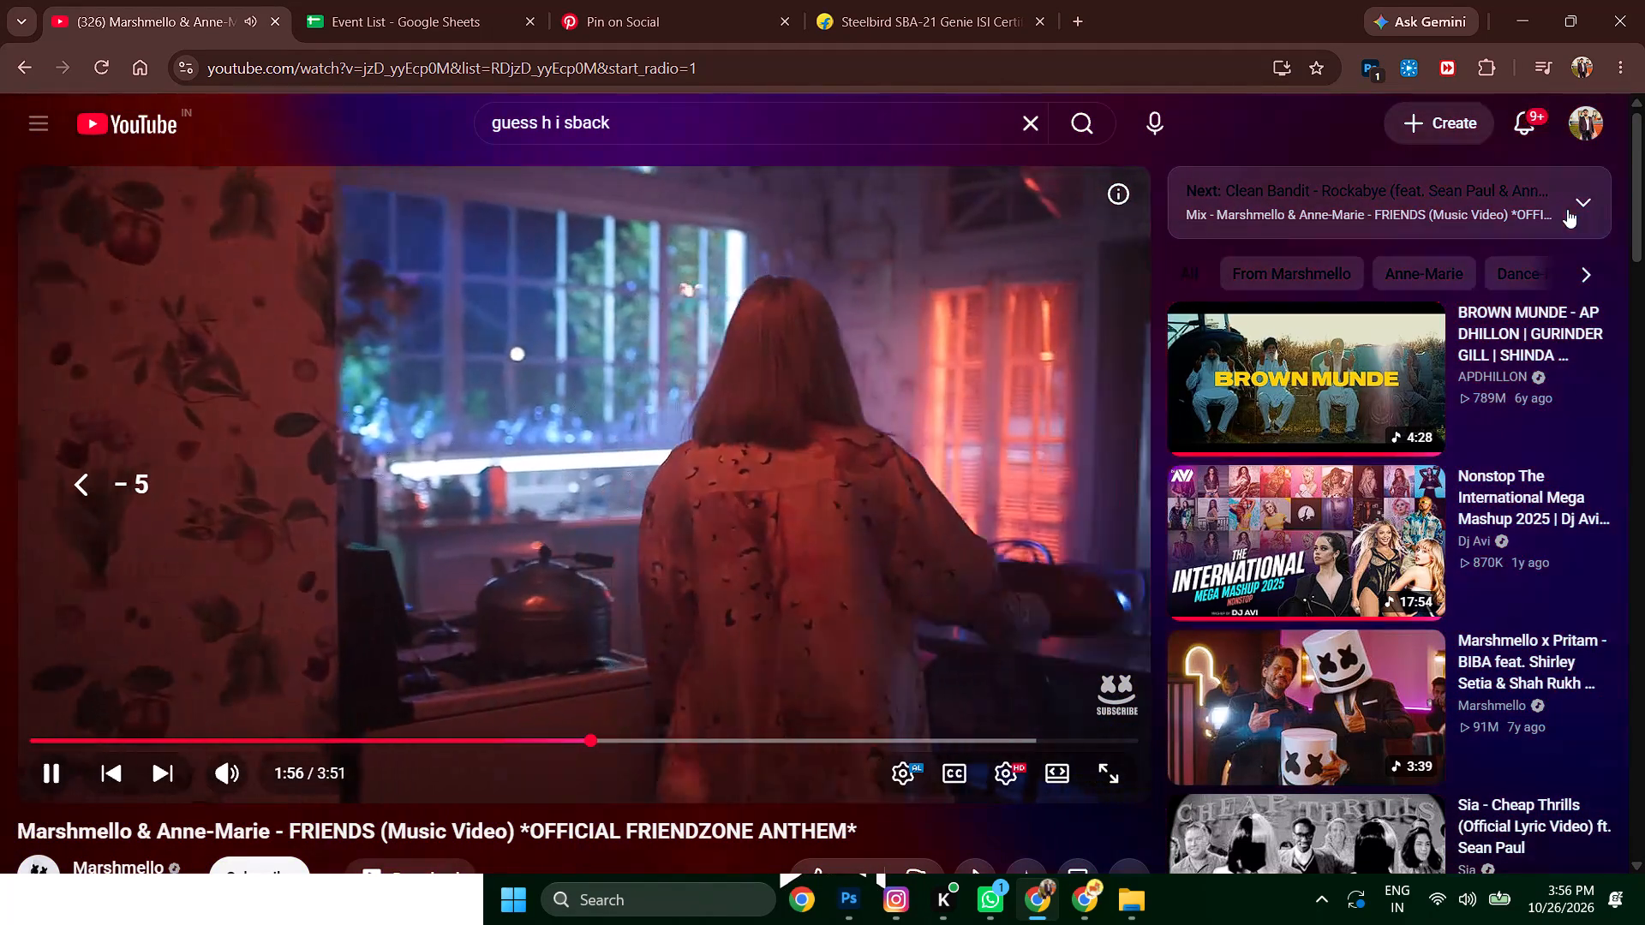
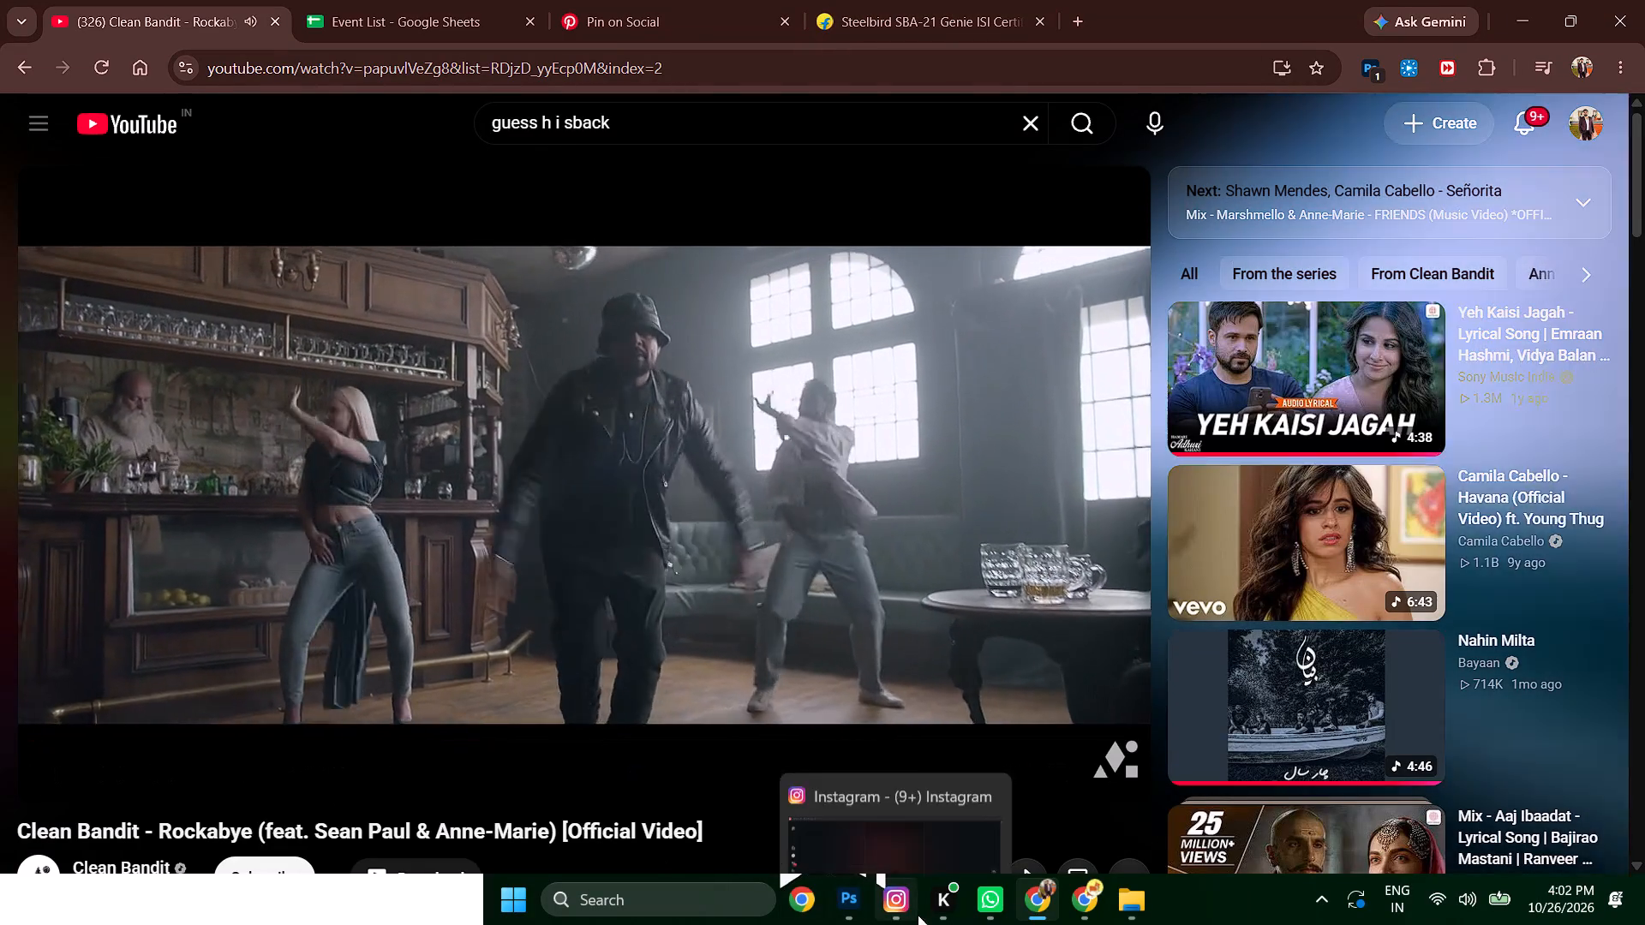
Return to Photoshop and duplicate the date and time text above the original, at about X 269 px, Y 949 px.
click(897, 894)
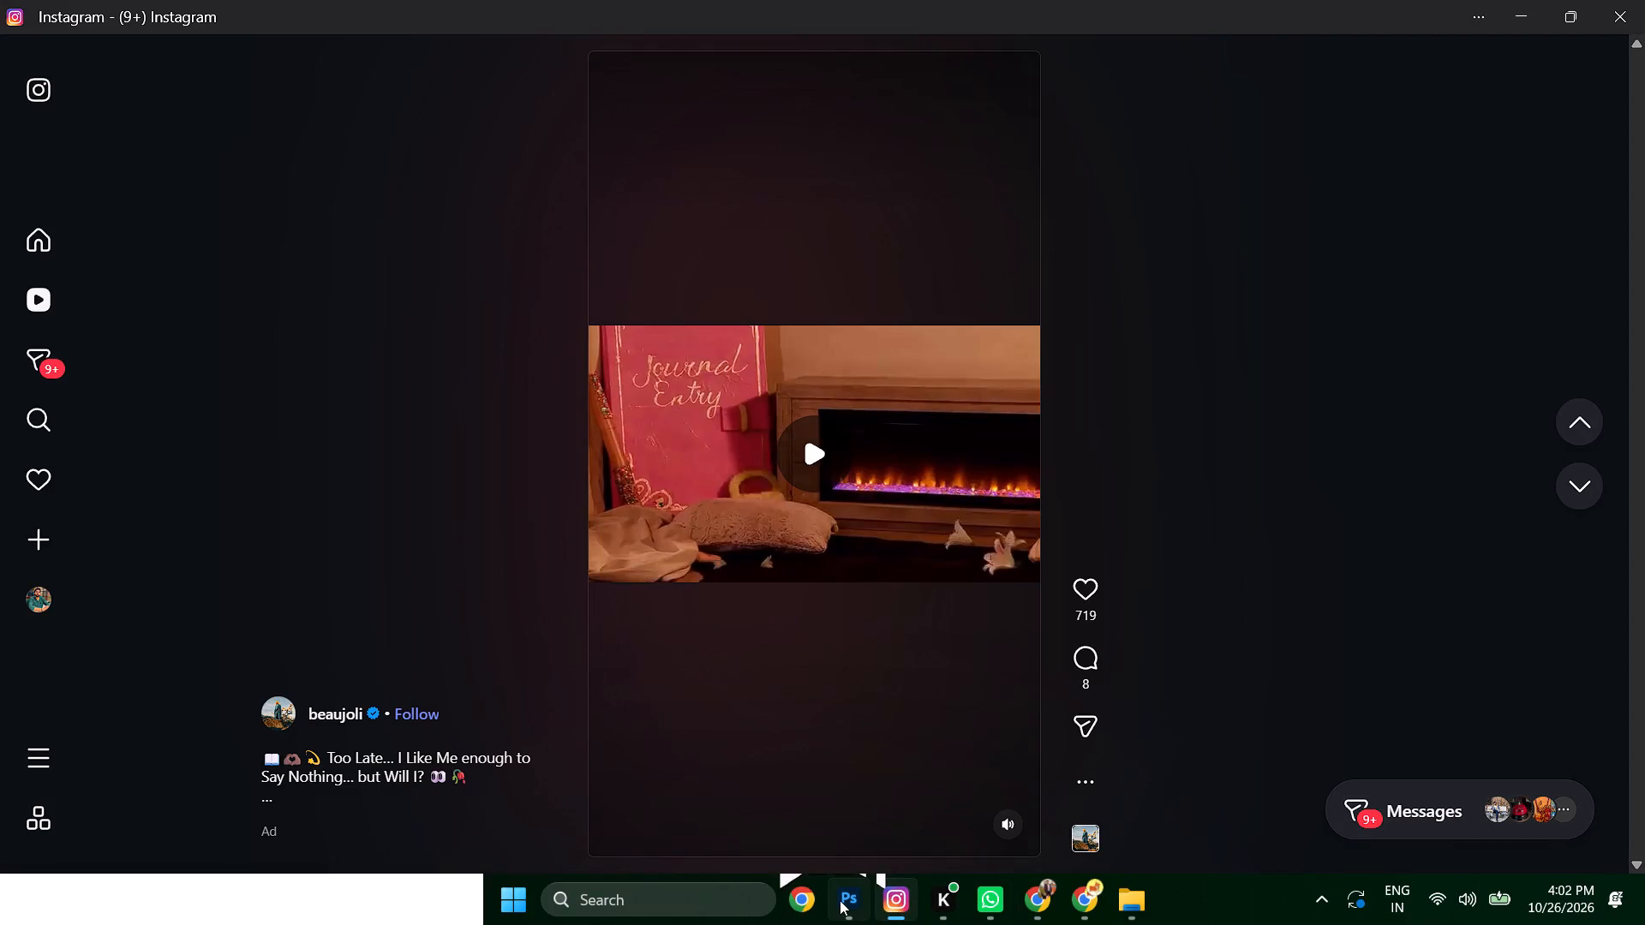
click(840, 900)
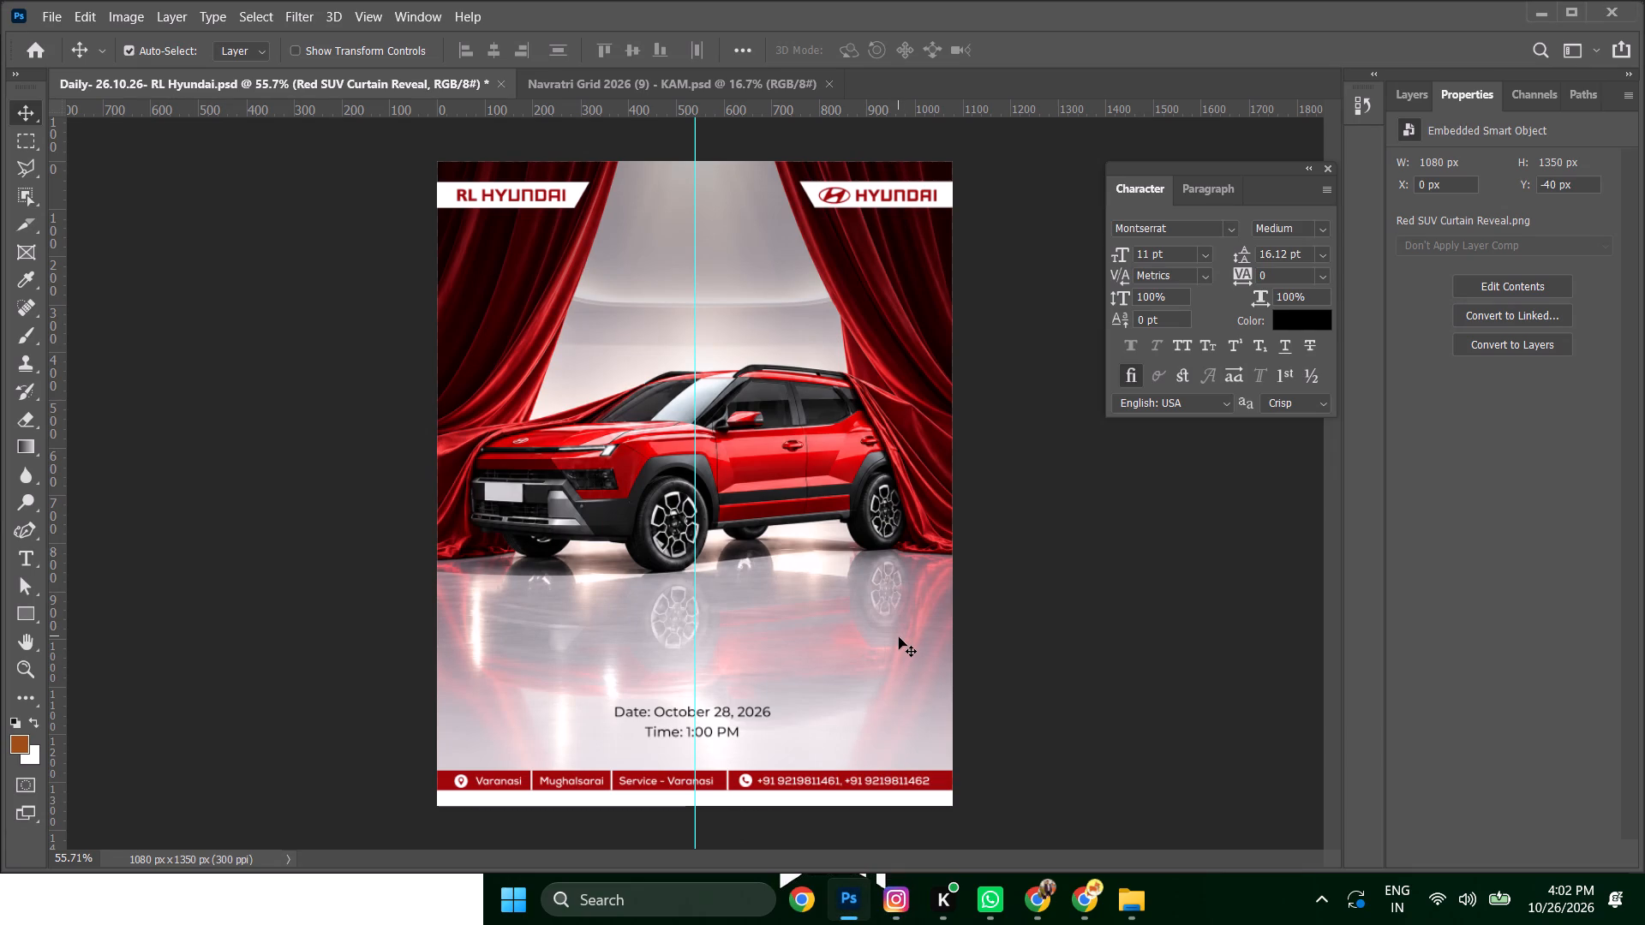
alt+drag(673, 709, 627, 587)
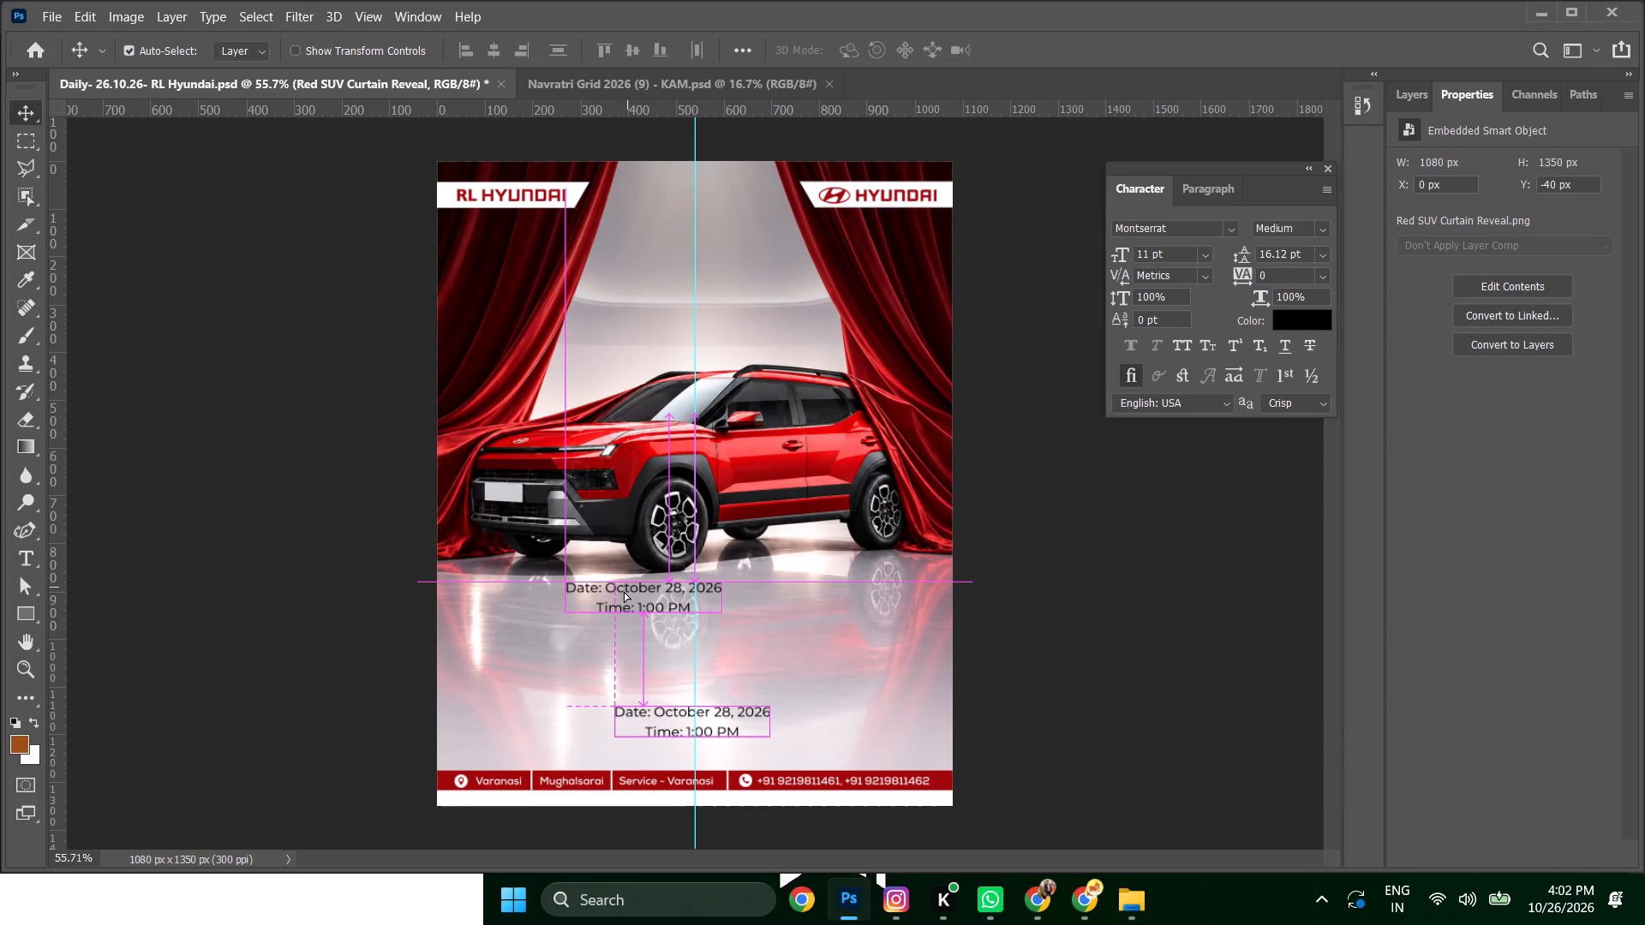
drag(626, 591, 626, 625)
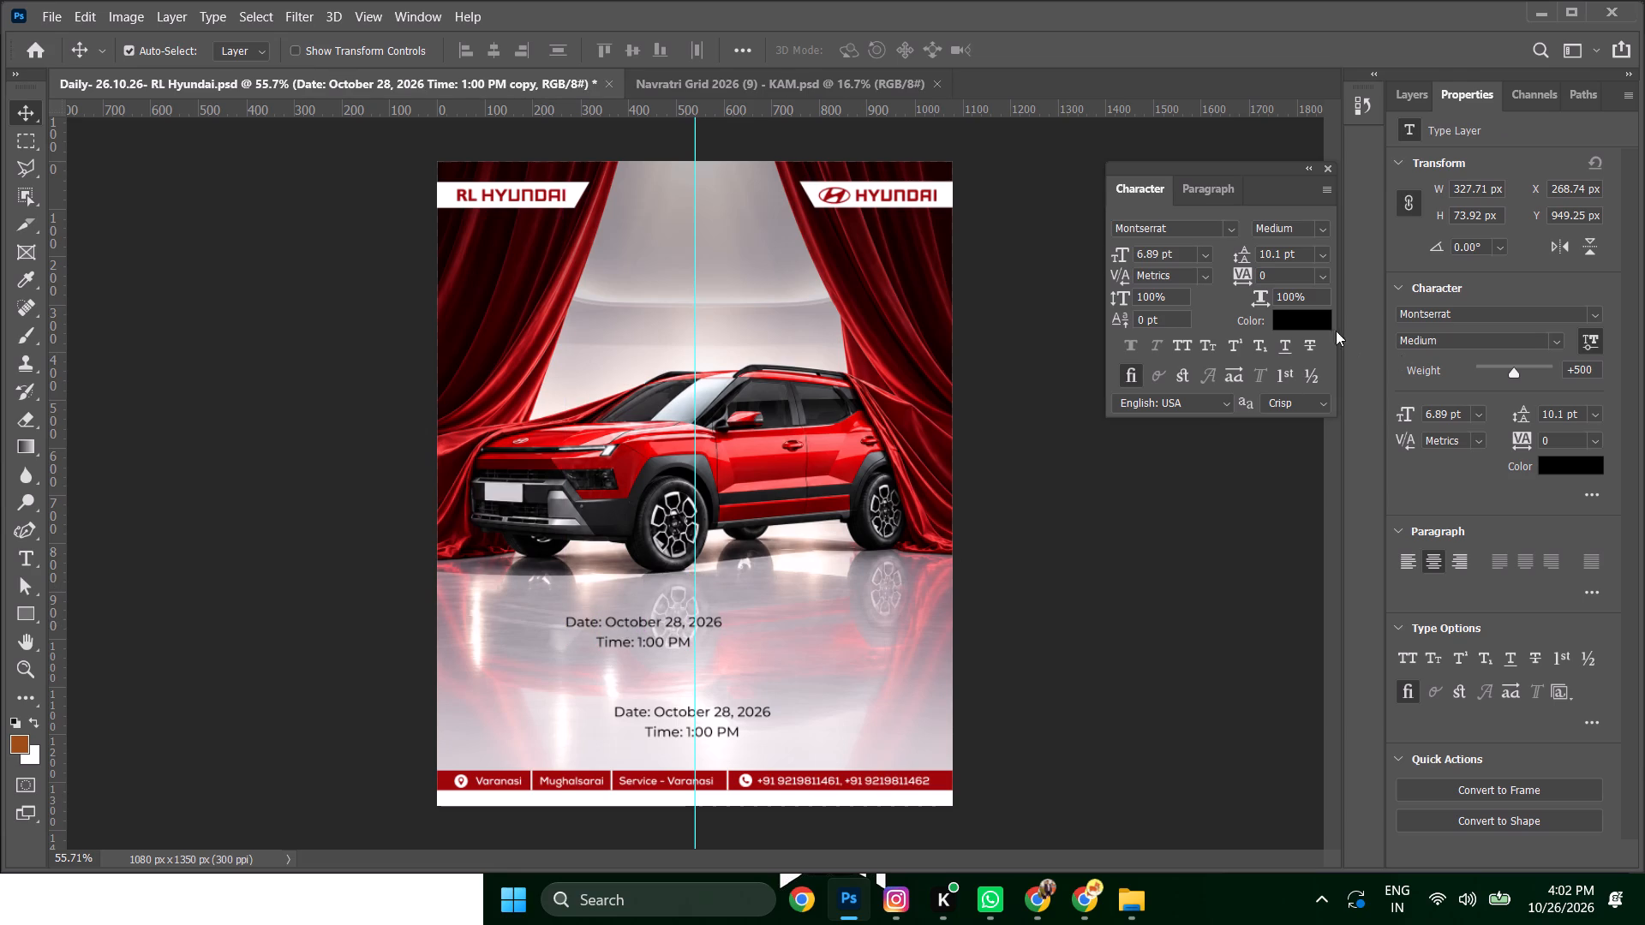
Recolour the duplicated date and time text with the red ae0c0d sampled from the car body.
click(1301, 325)
click(770, 468)
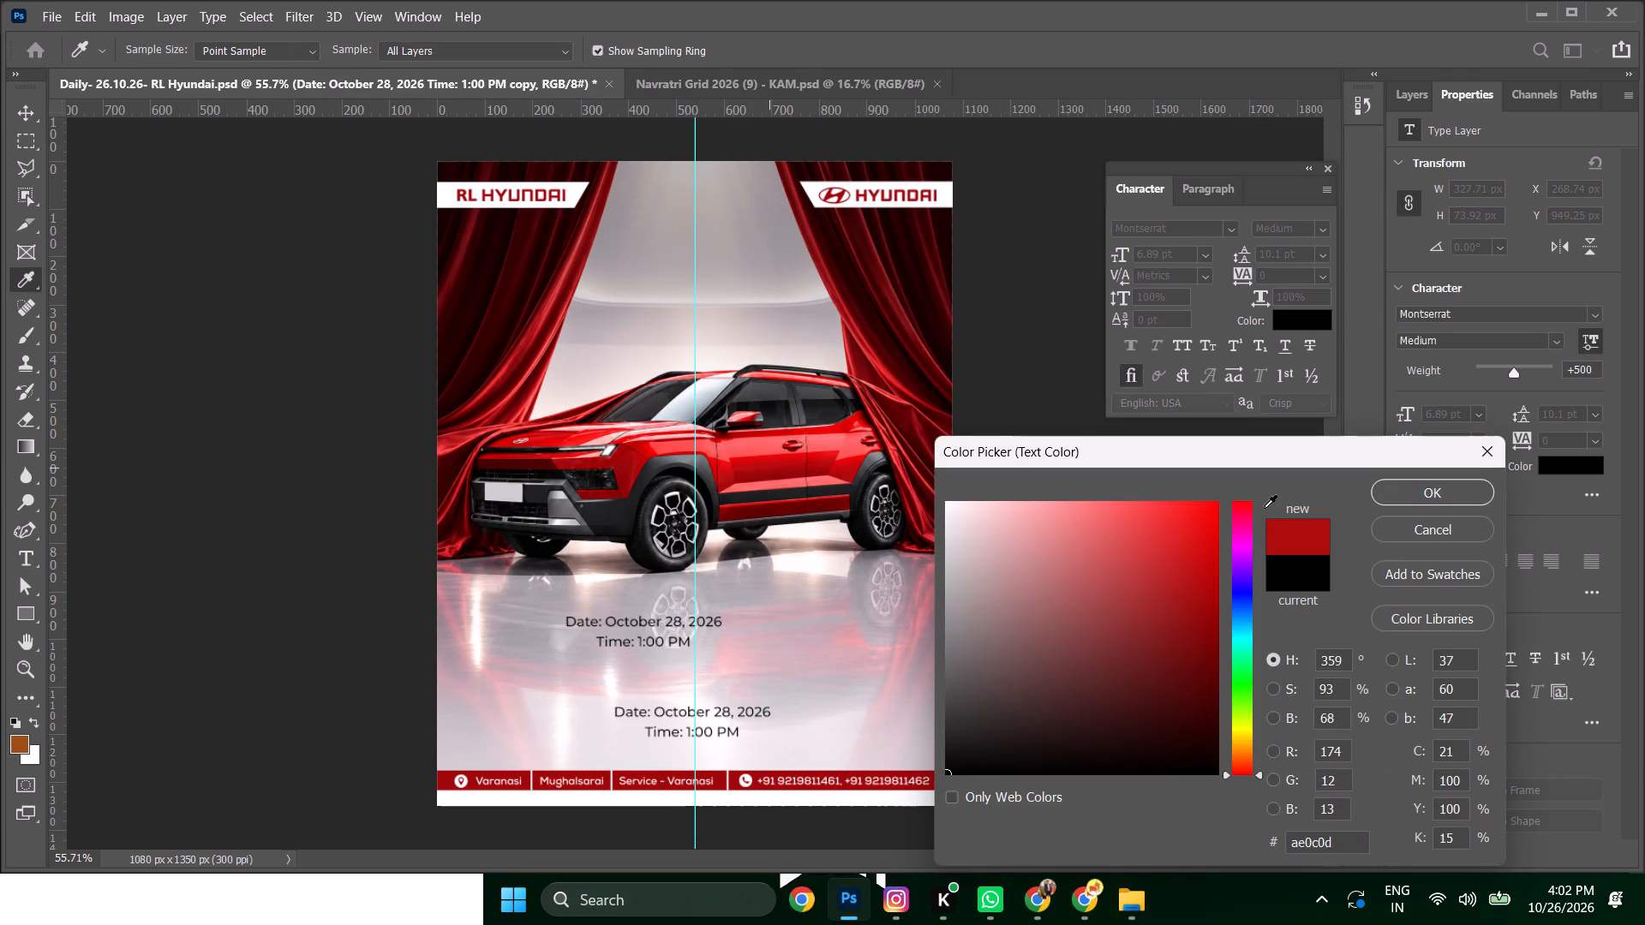
Color the upper copy of the date and time text red (#b5090c) and set its weight to Bold.
click(1436, 491)
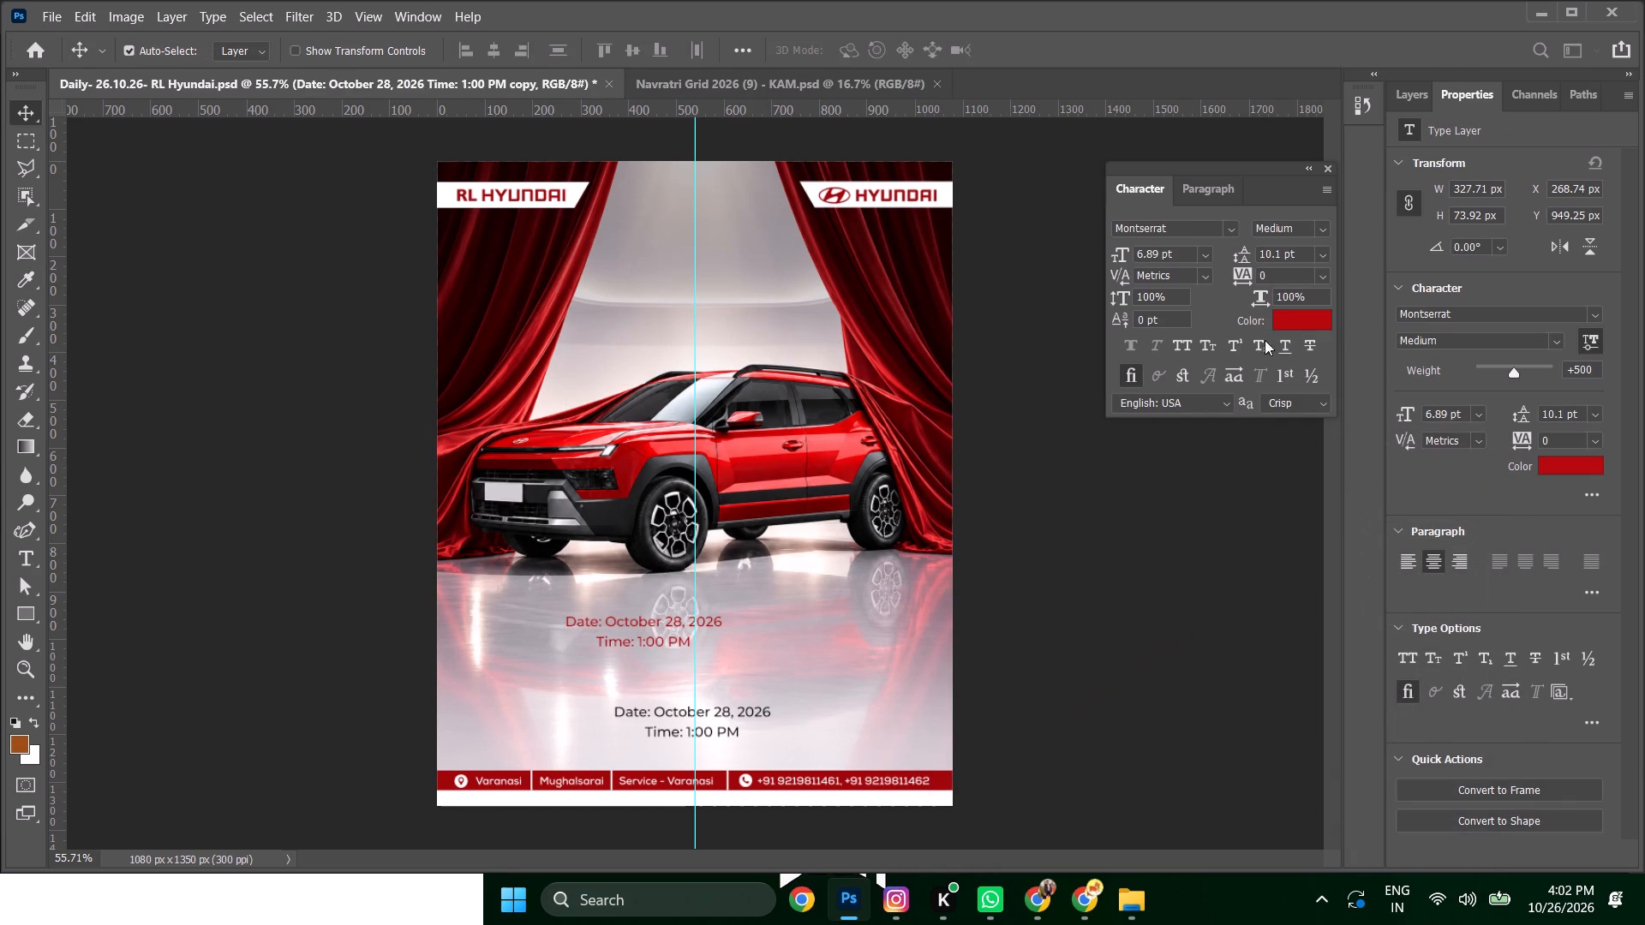
click(1308, 319)
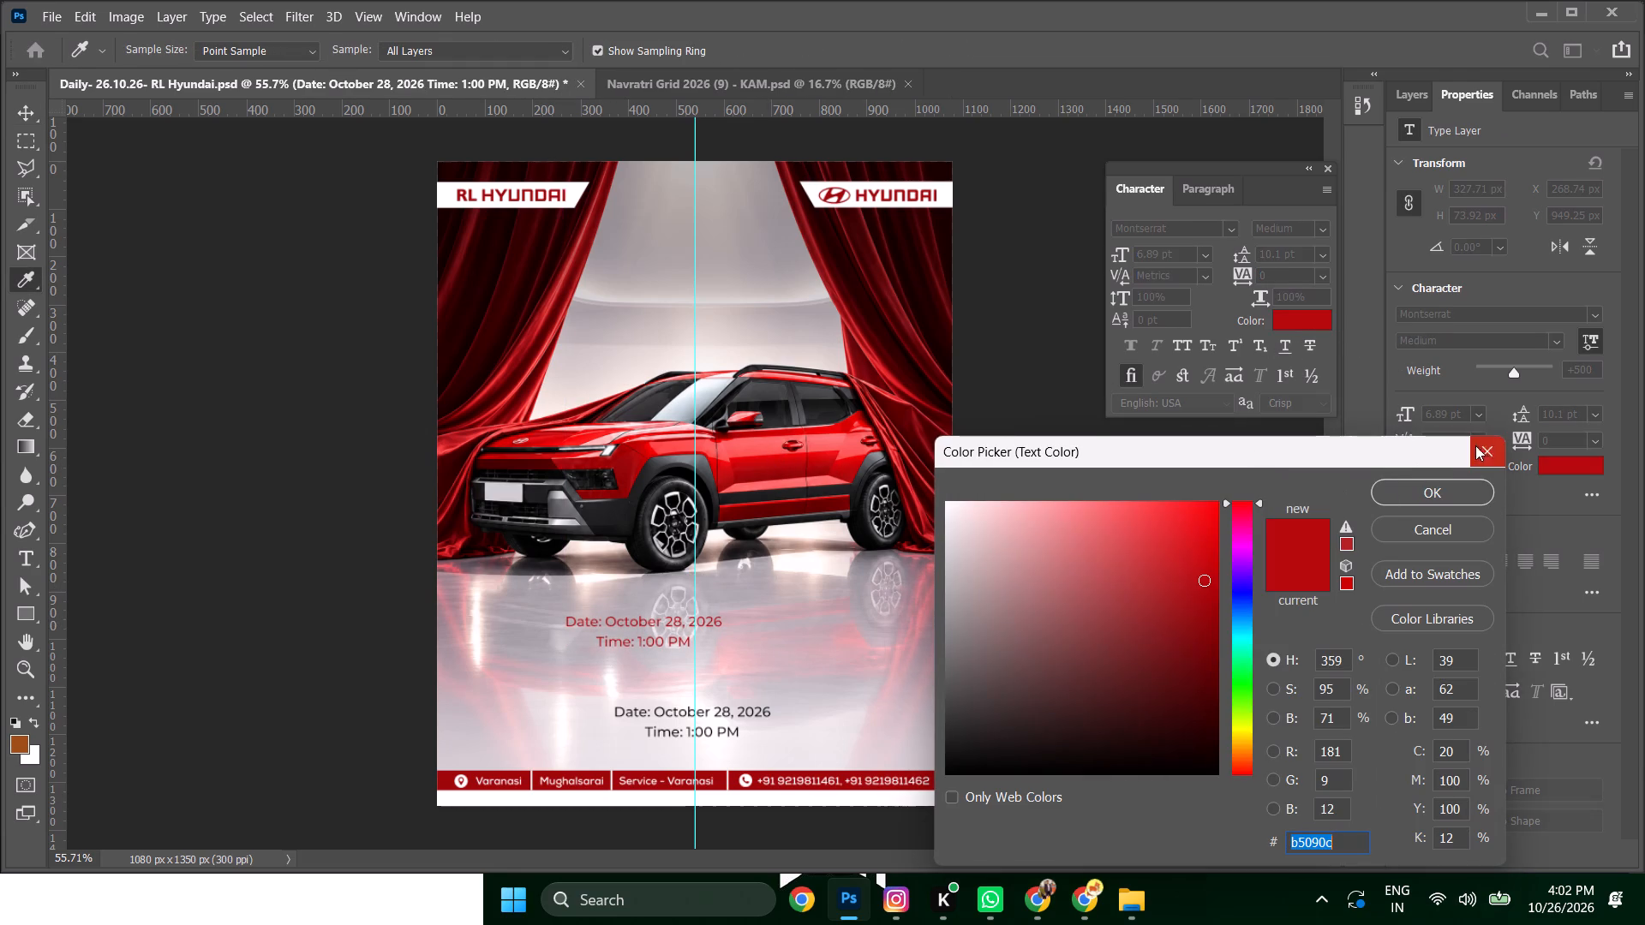
click(1487, 448)
click(1320, 226)
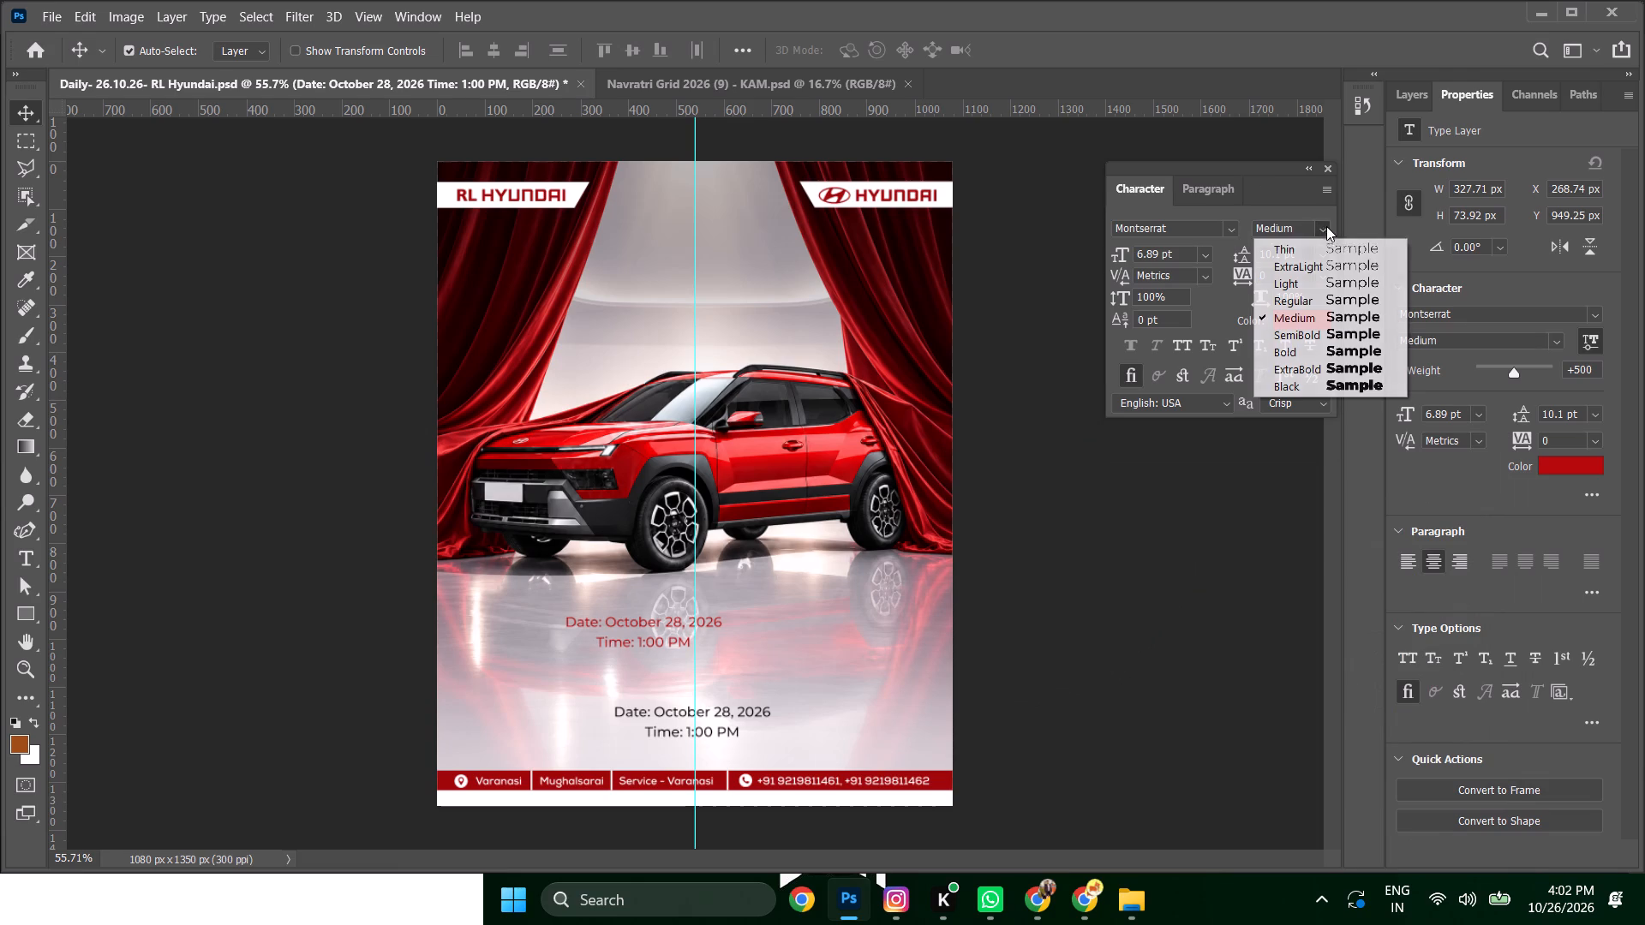
click(1282, 355)
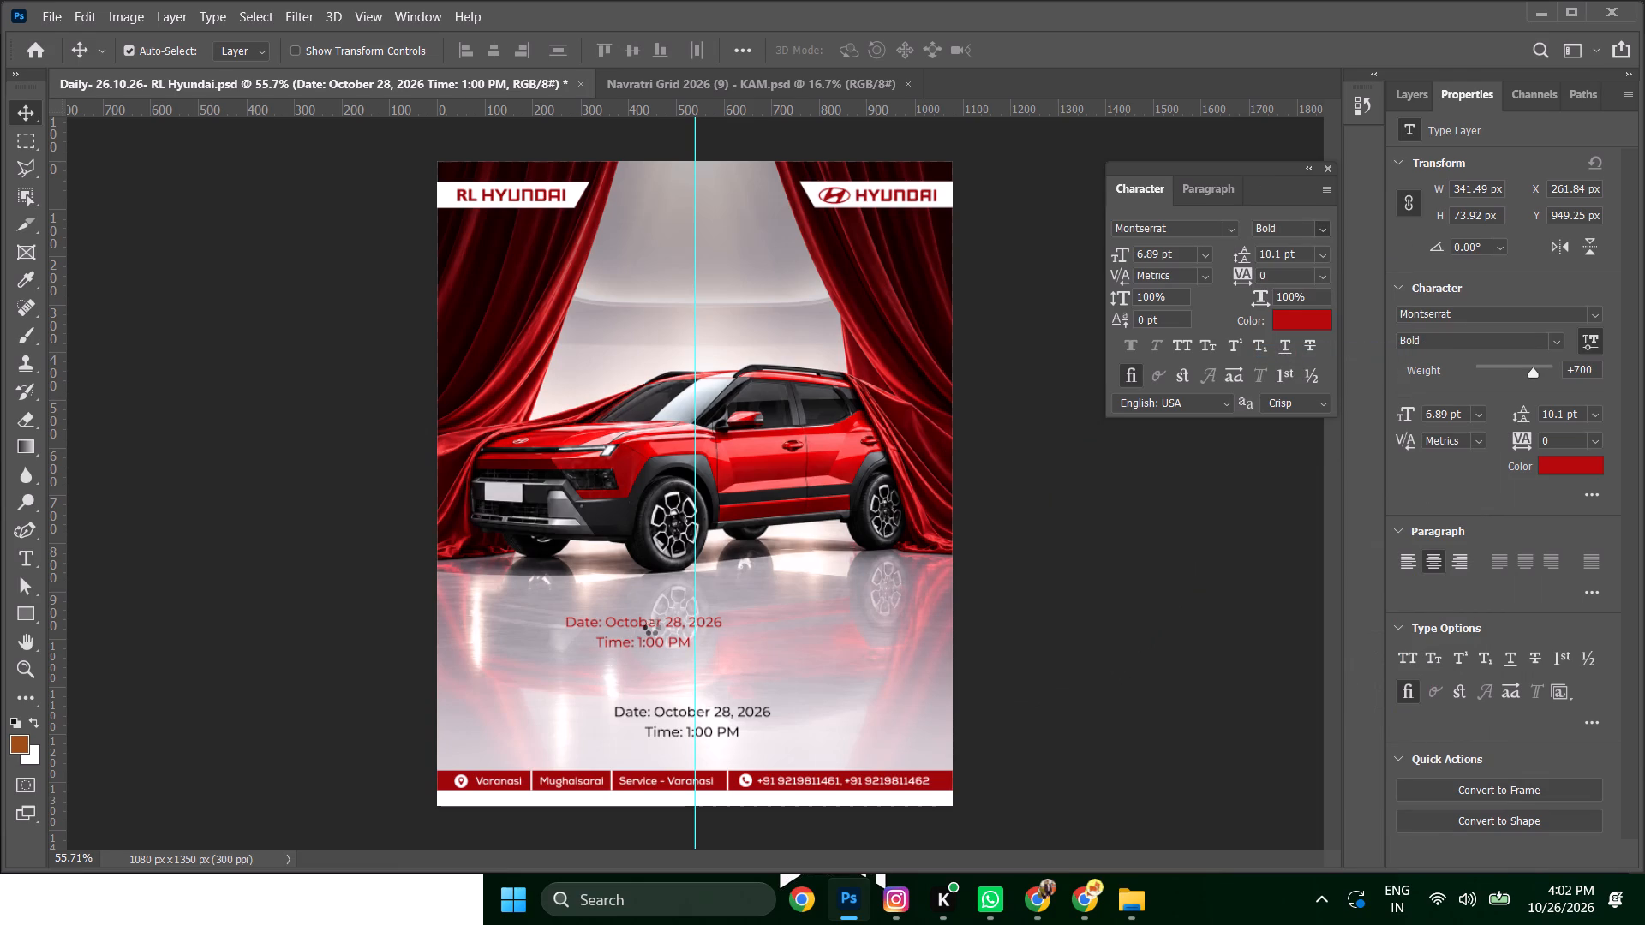
Replace the red date and time copy's text with "HYUNDAI BAYON".
double_click(643, 630)
text(HY)
text(UNDAI BAYON)
click(22, 107)
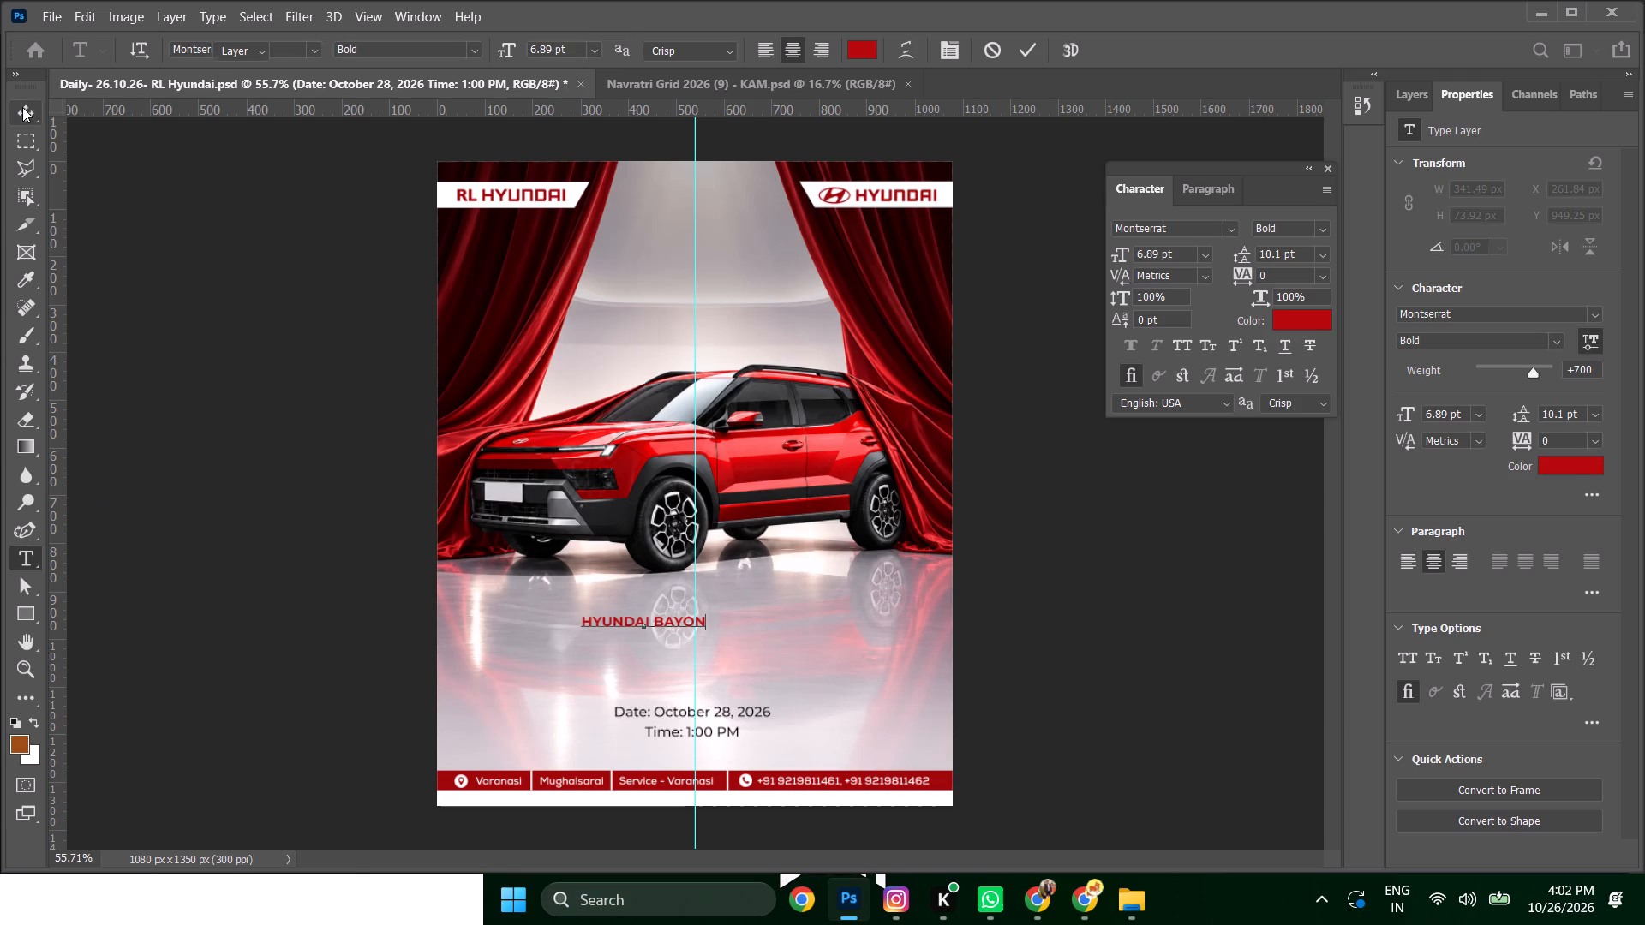
Centre the HYUNDAI BAYON text horizontally on the full poster canvas and clear the selection.
key(ctrl+a)
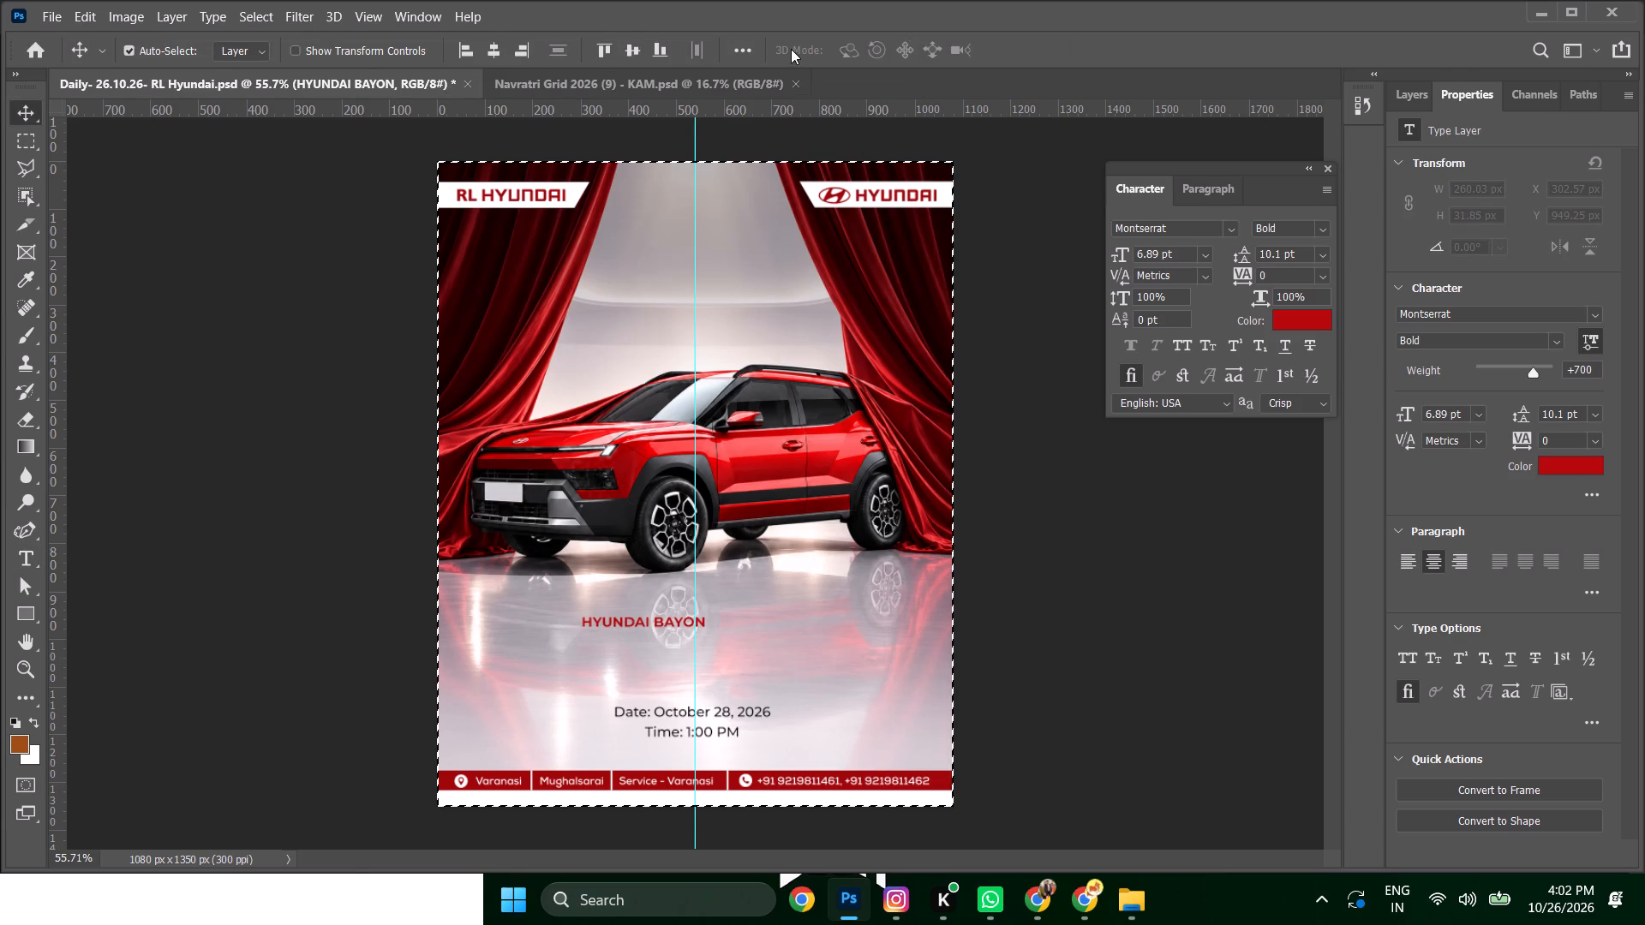
click(488, 48)
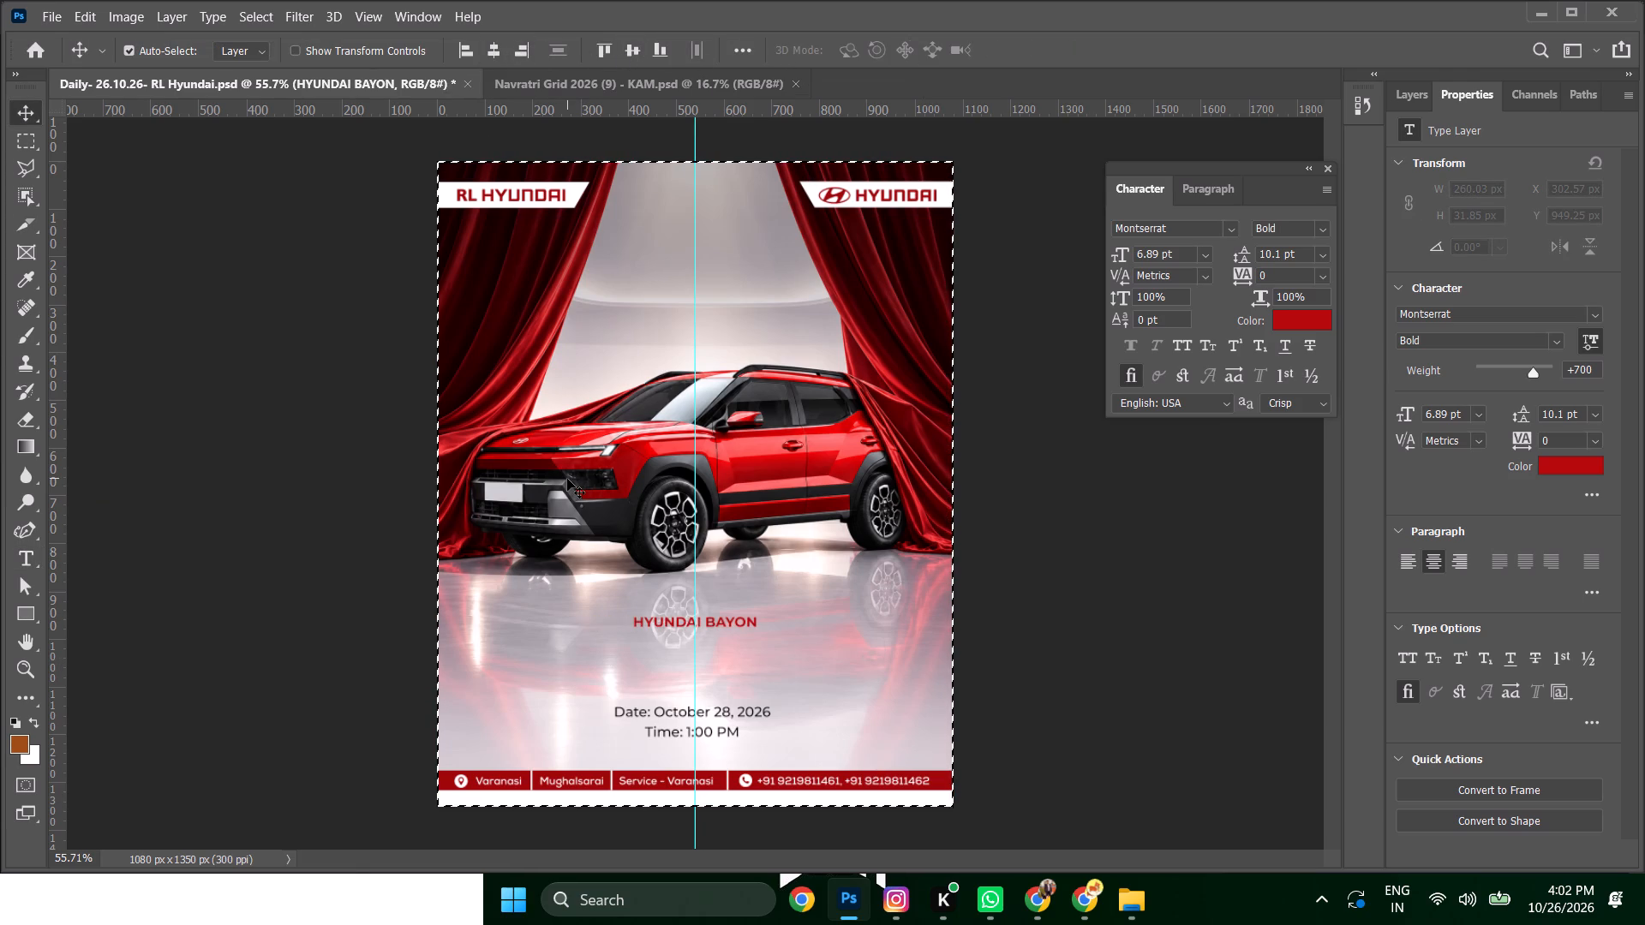
key(ctrl+d)
Scale the HYUNDAI BAYON text up proportionally from its centre to about 261%, making it about 678 px wide.
key(ctrl+t)
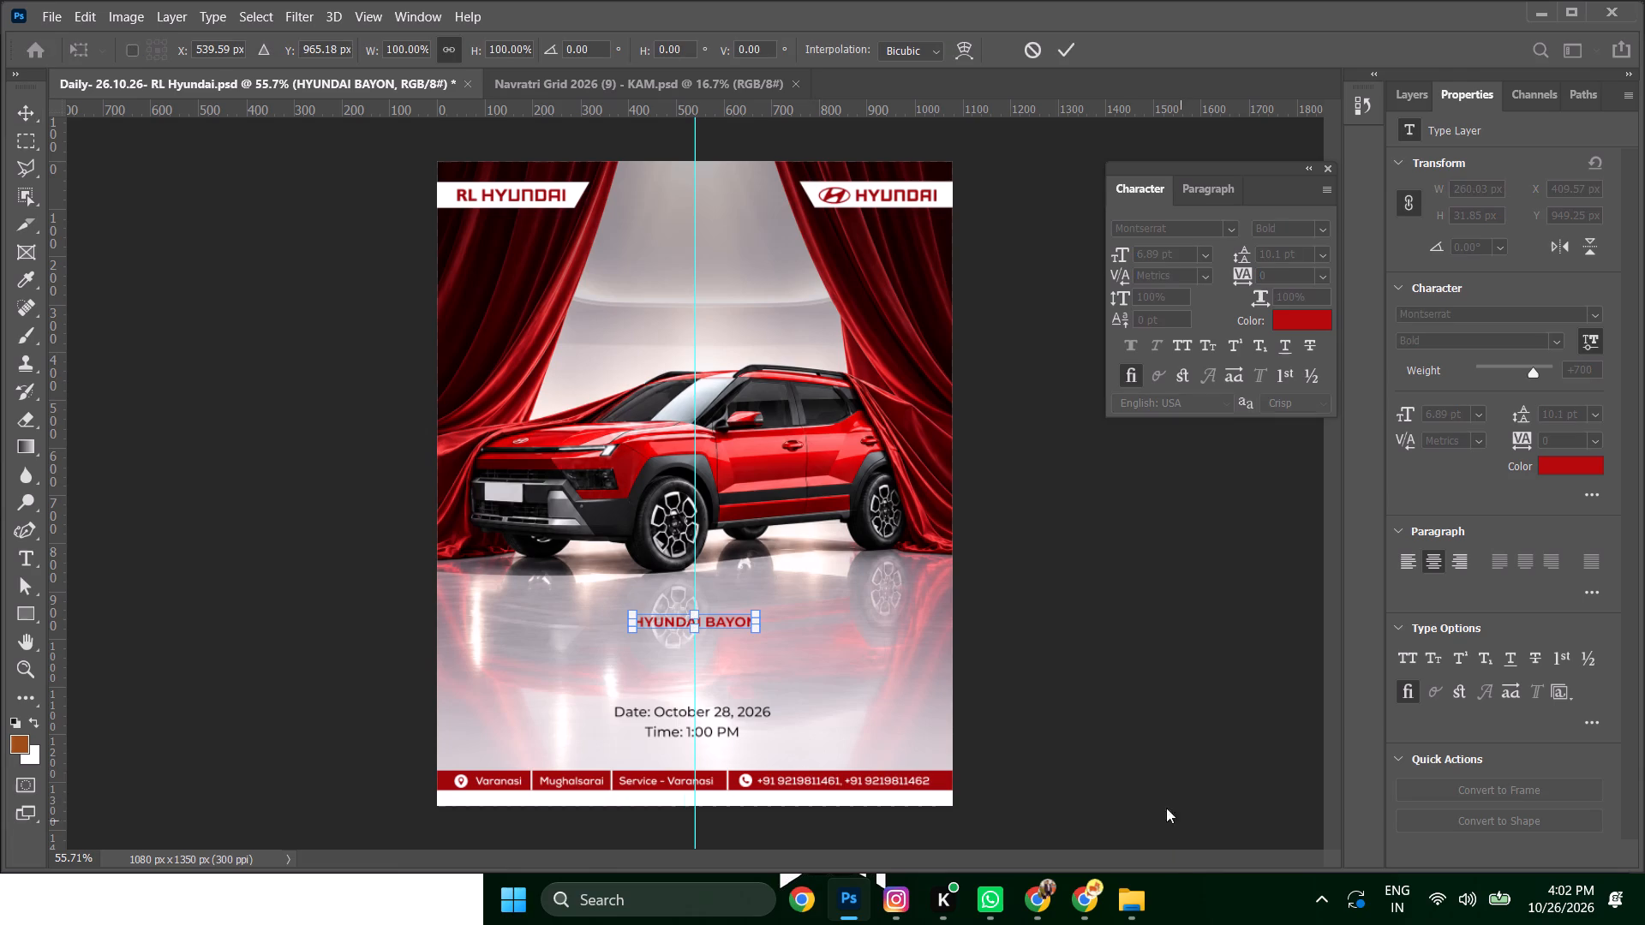
alt+drag(763, 606, 855, 560)
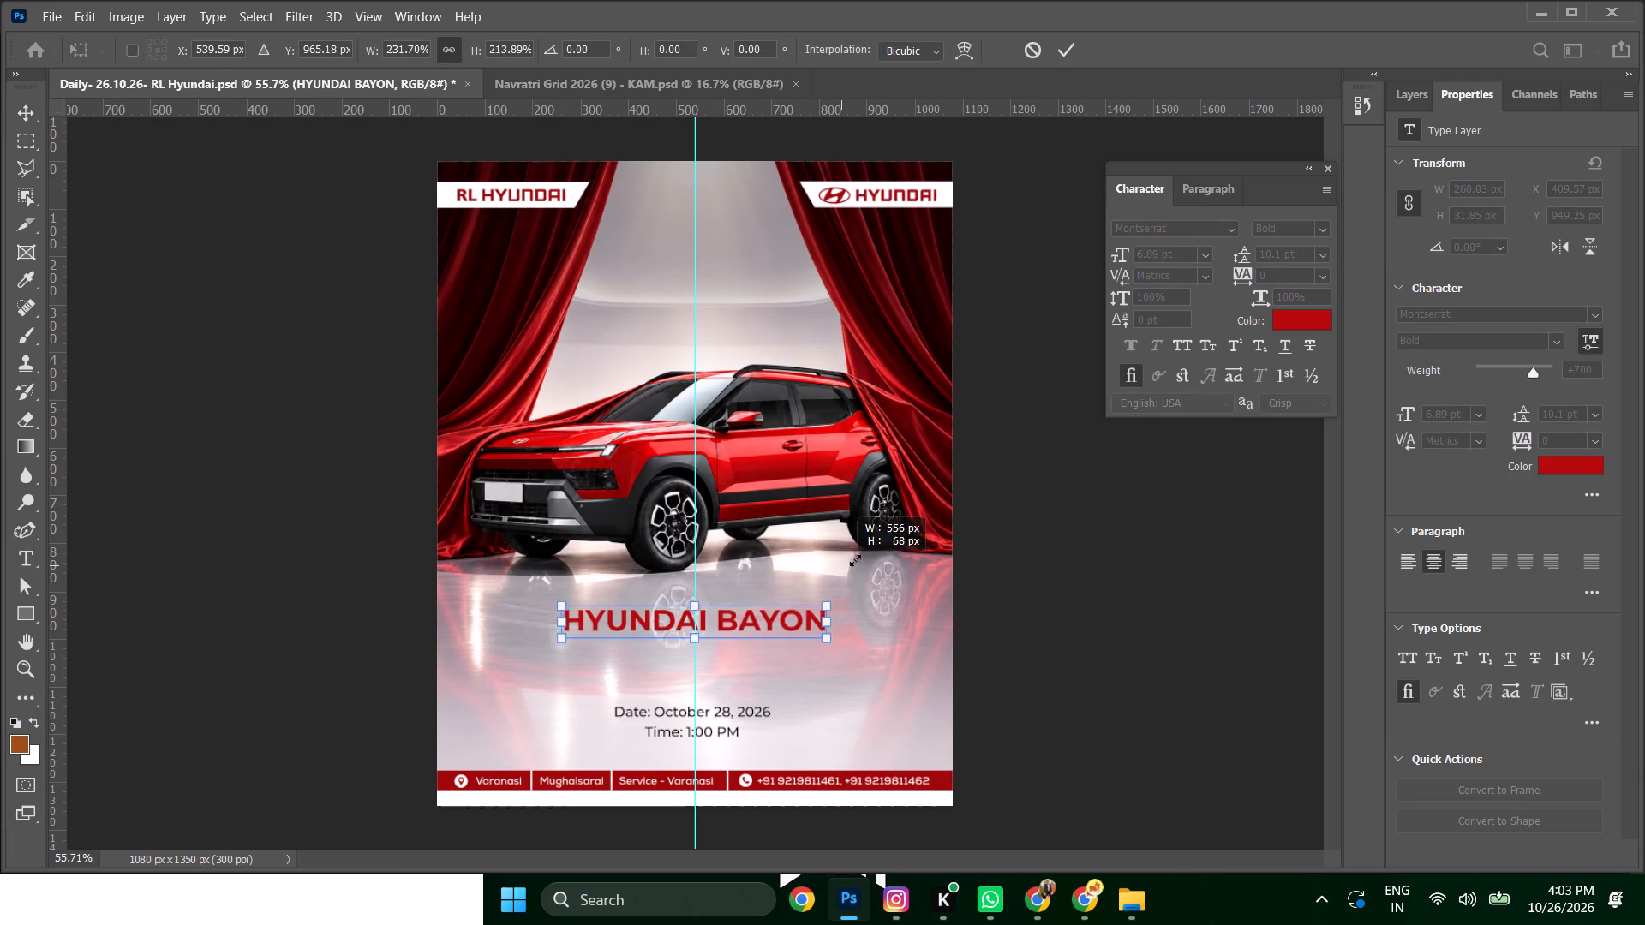
alt+drag(855, 560, 858, 557)
key(Return)
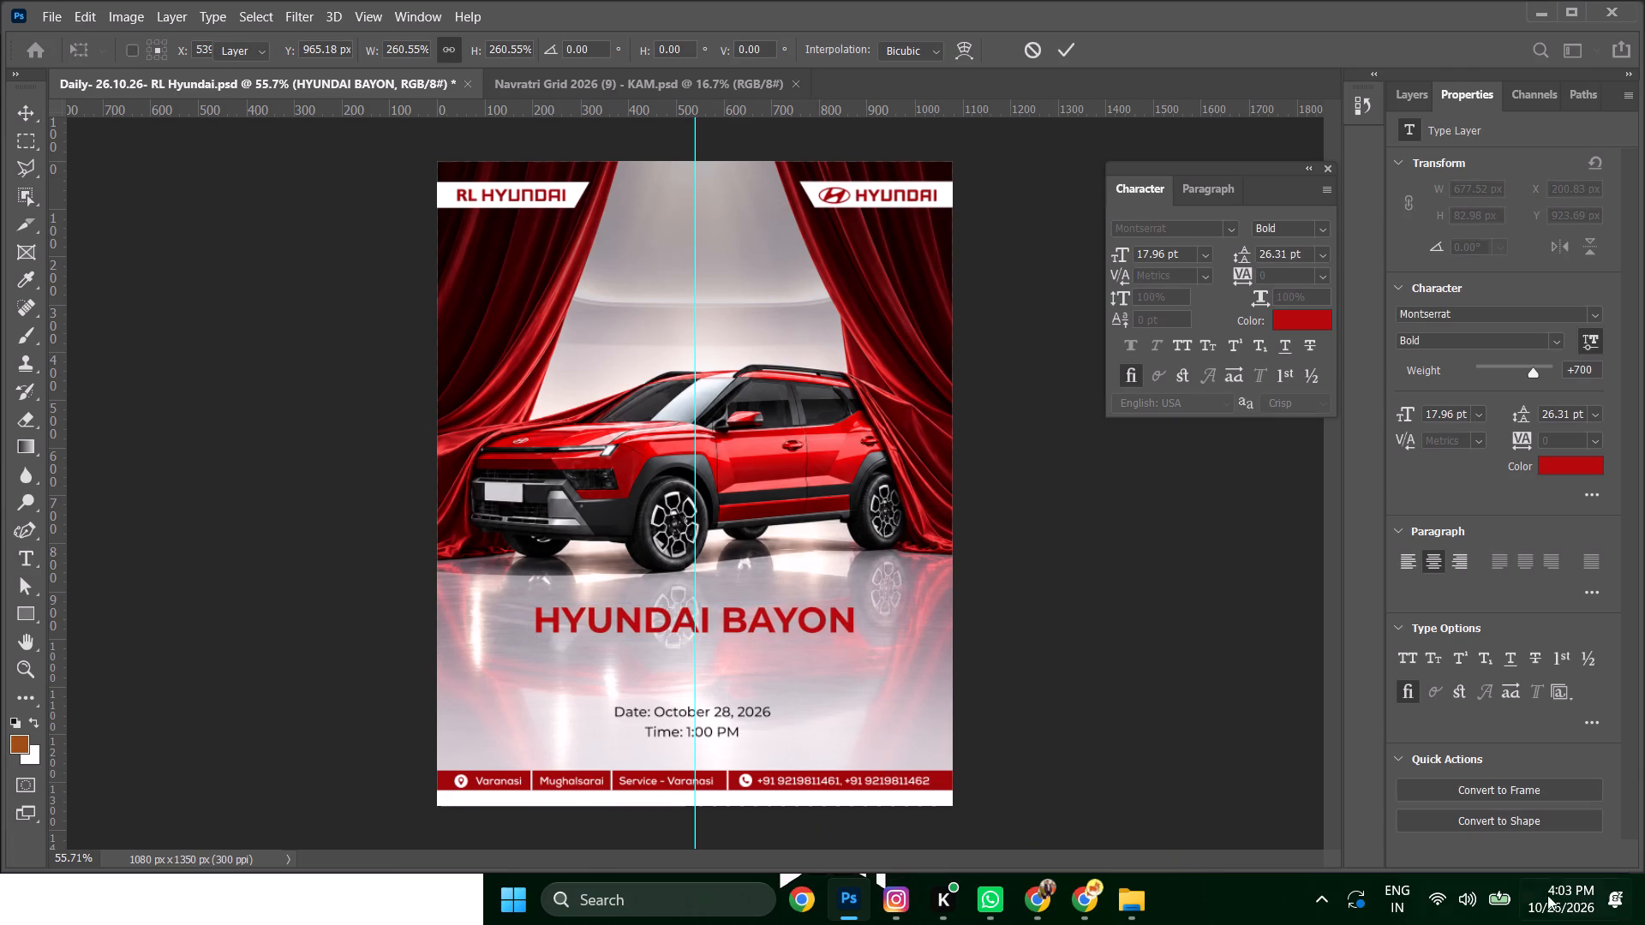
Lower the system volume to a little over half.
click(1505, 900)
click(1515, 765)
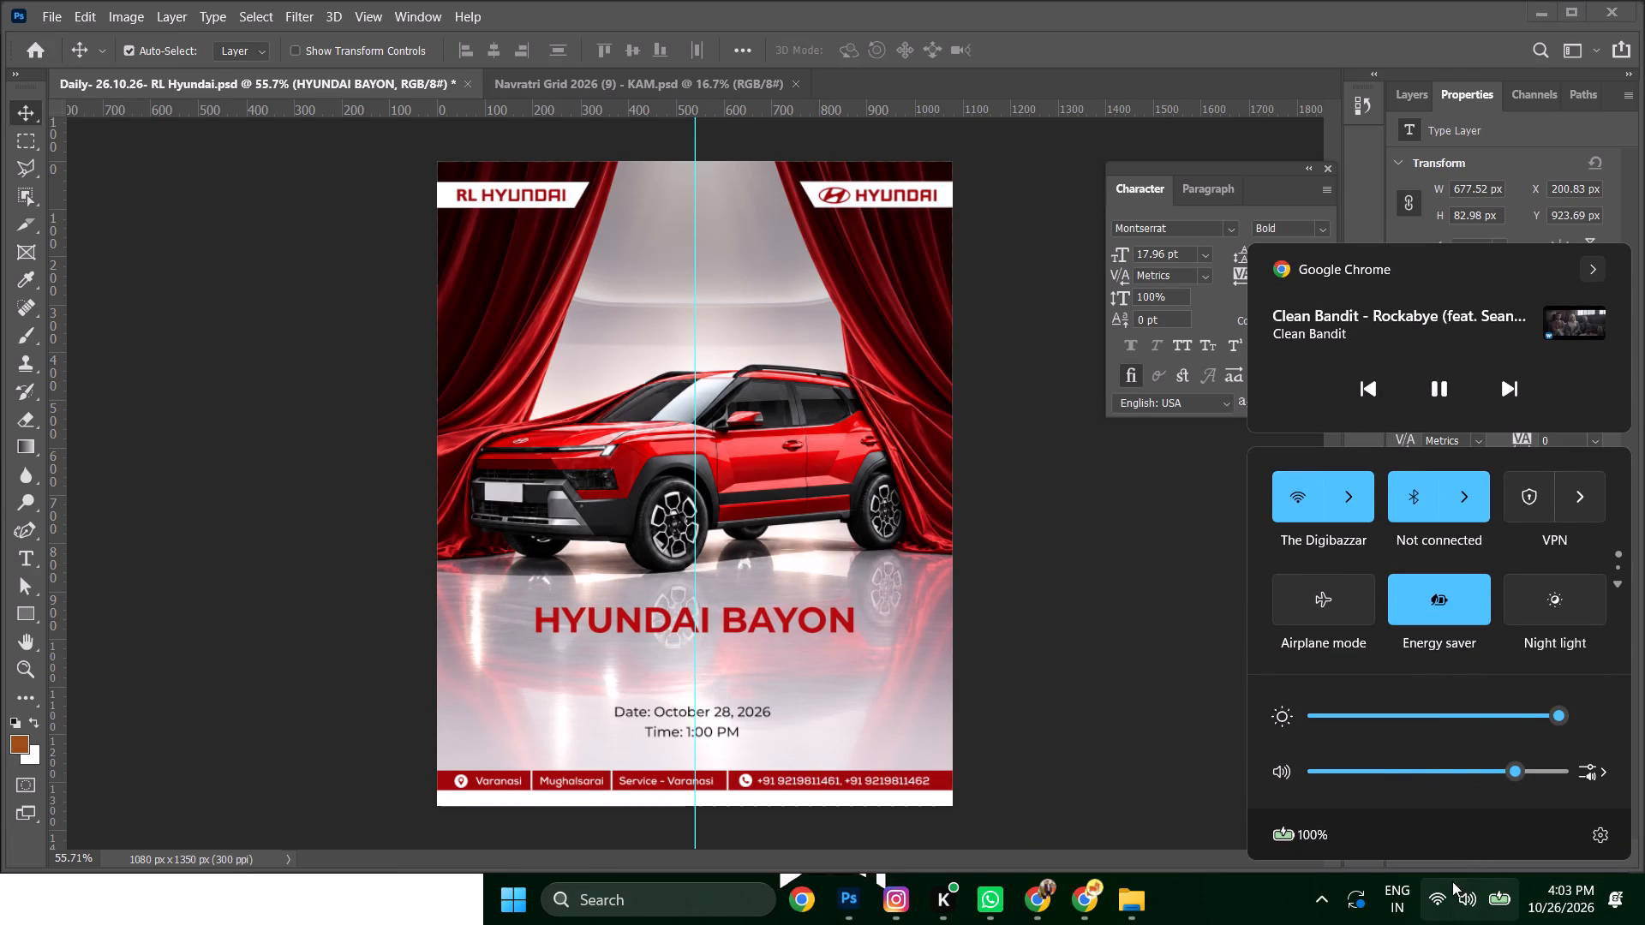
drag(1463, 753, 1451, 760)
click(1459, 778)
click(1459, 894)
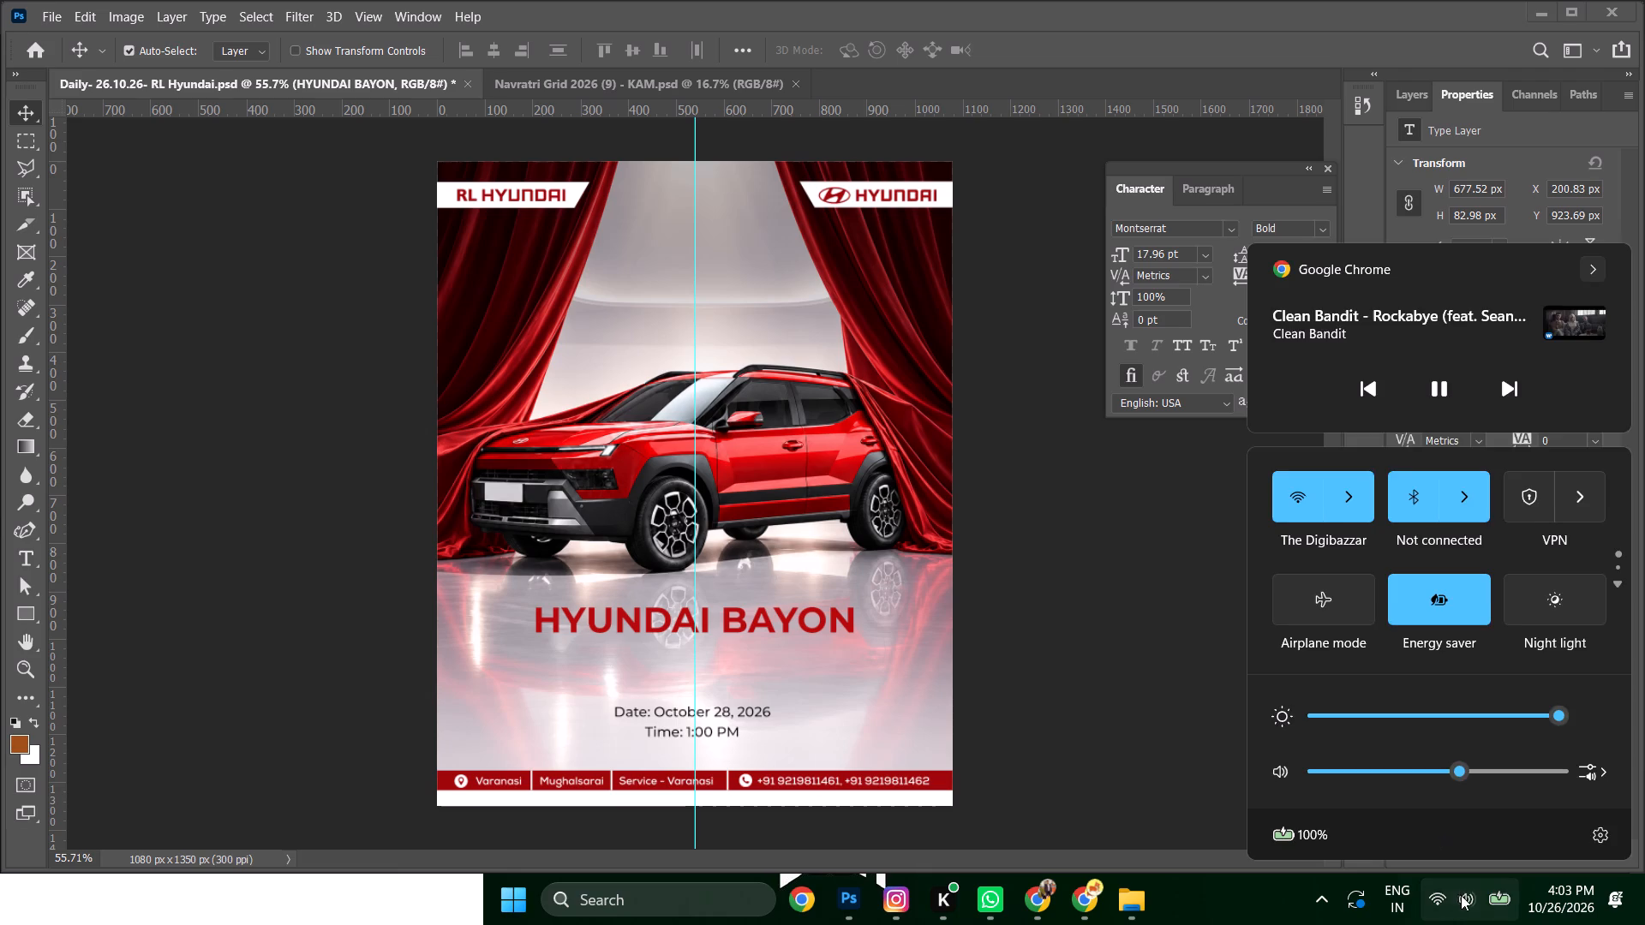
Select the HYUNDAI BAYON heading and open its font family for editing.
click(752, 600)
click(748, 618)
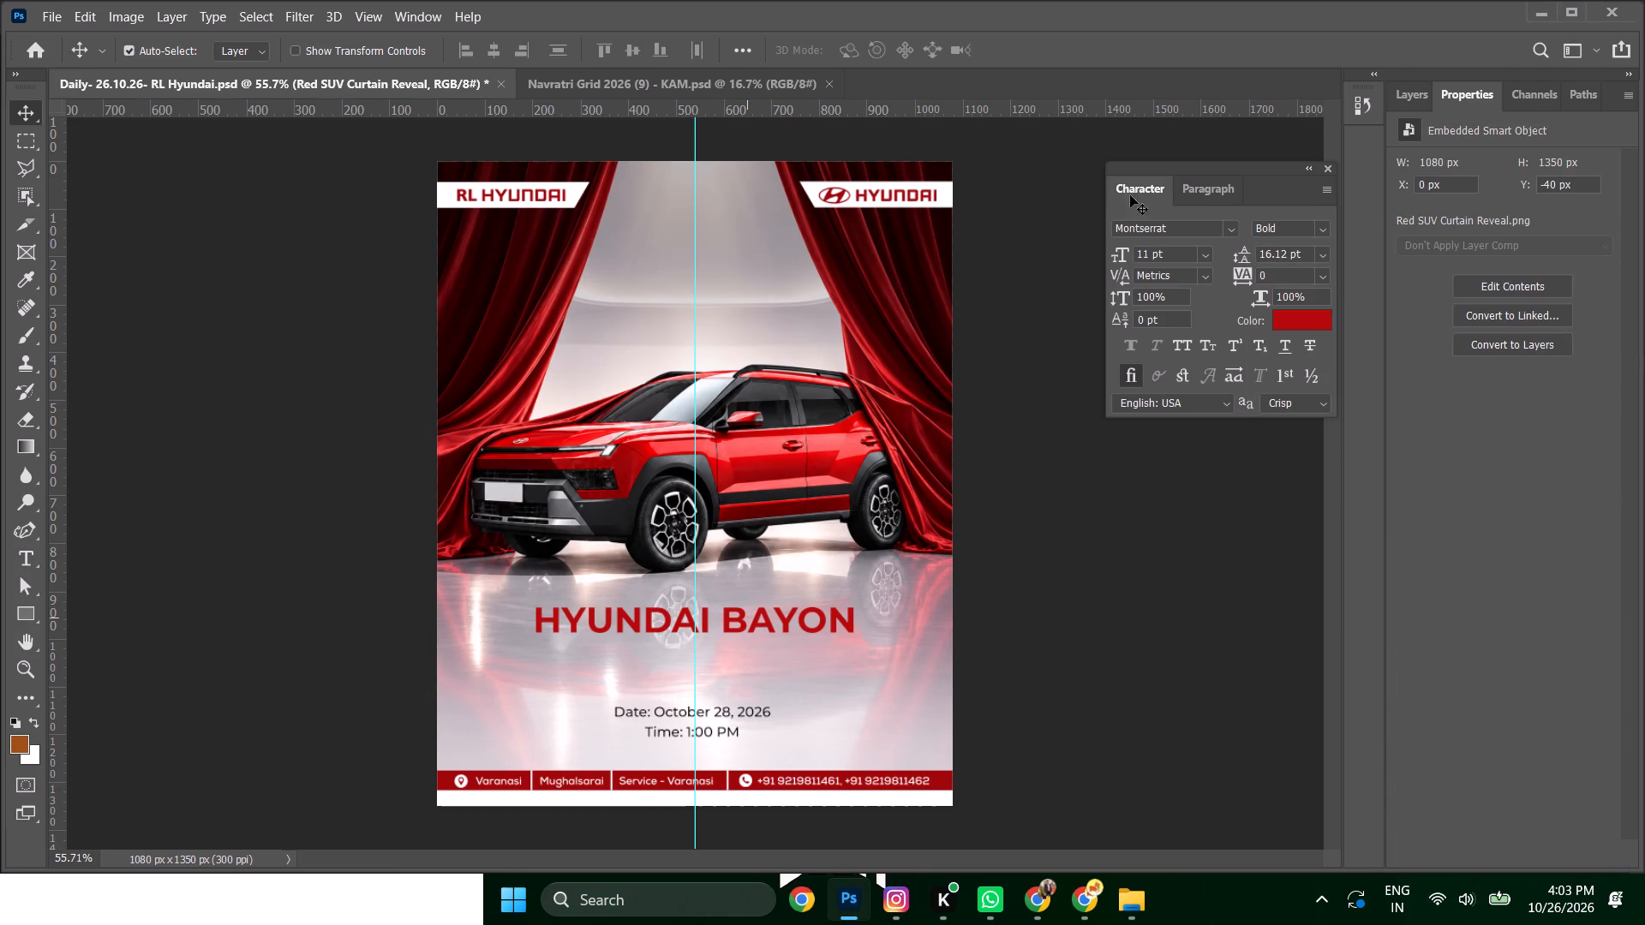
click(1194, 223)
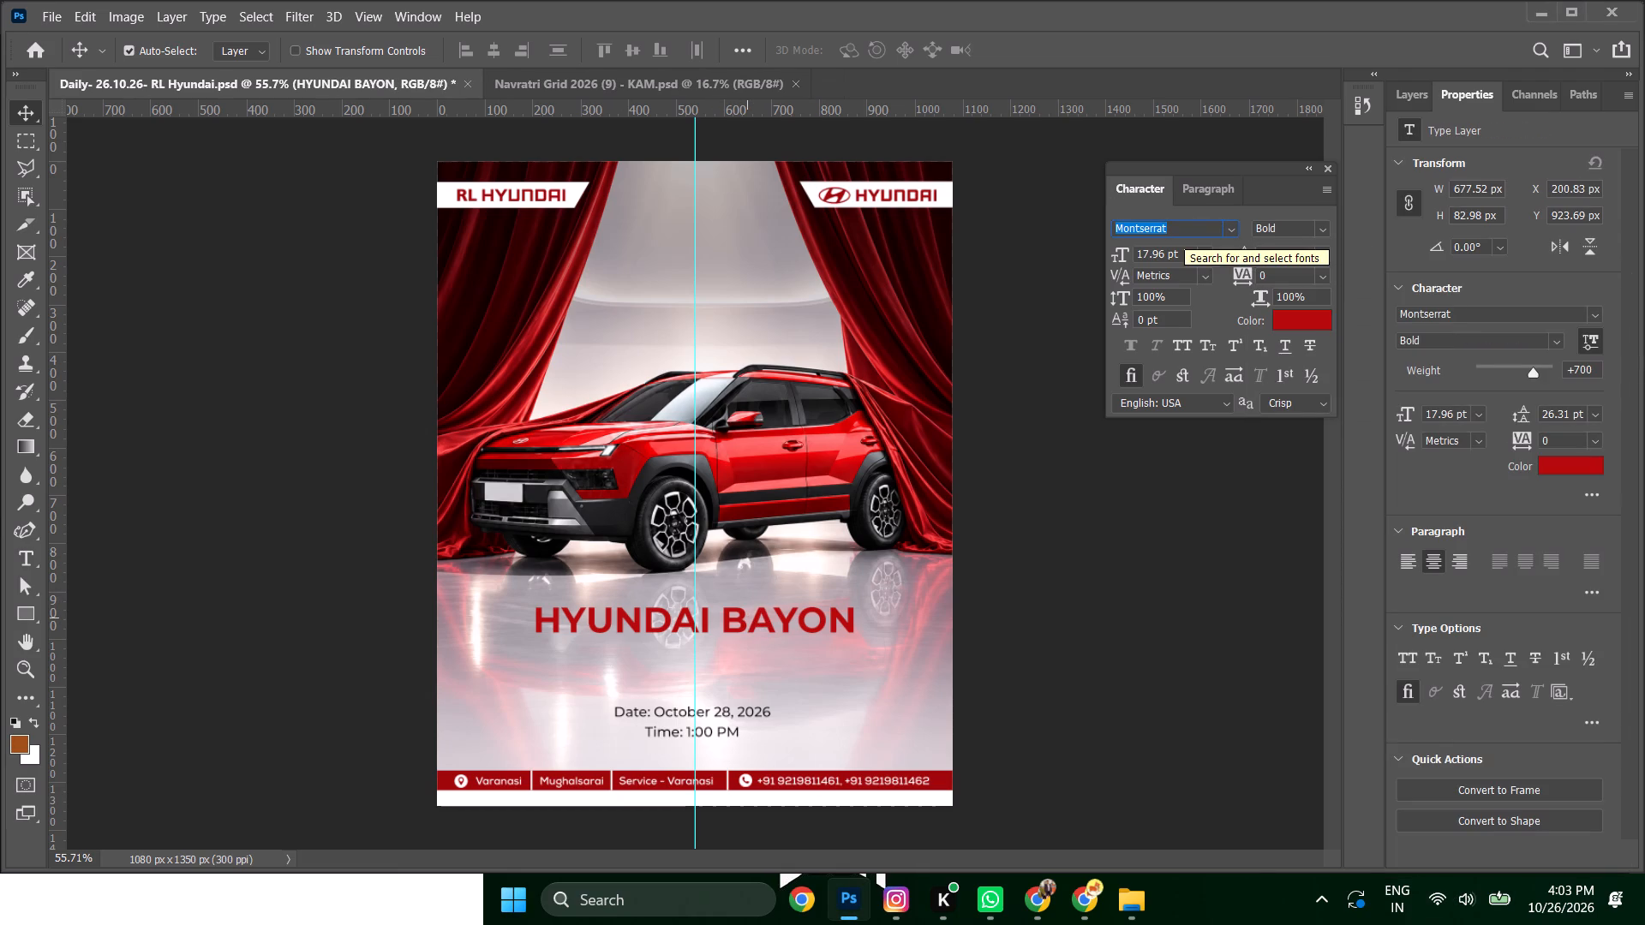
Raise the system volume to maximum.
click(1431, 904)
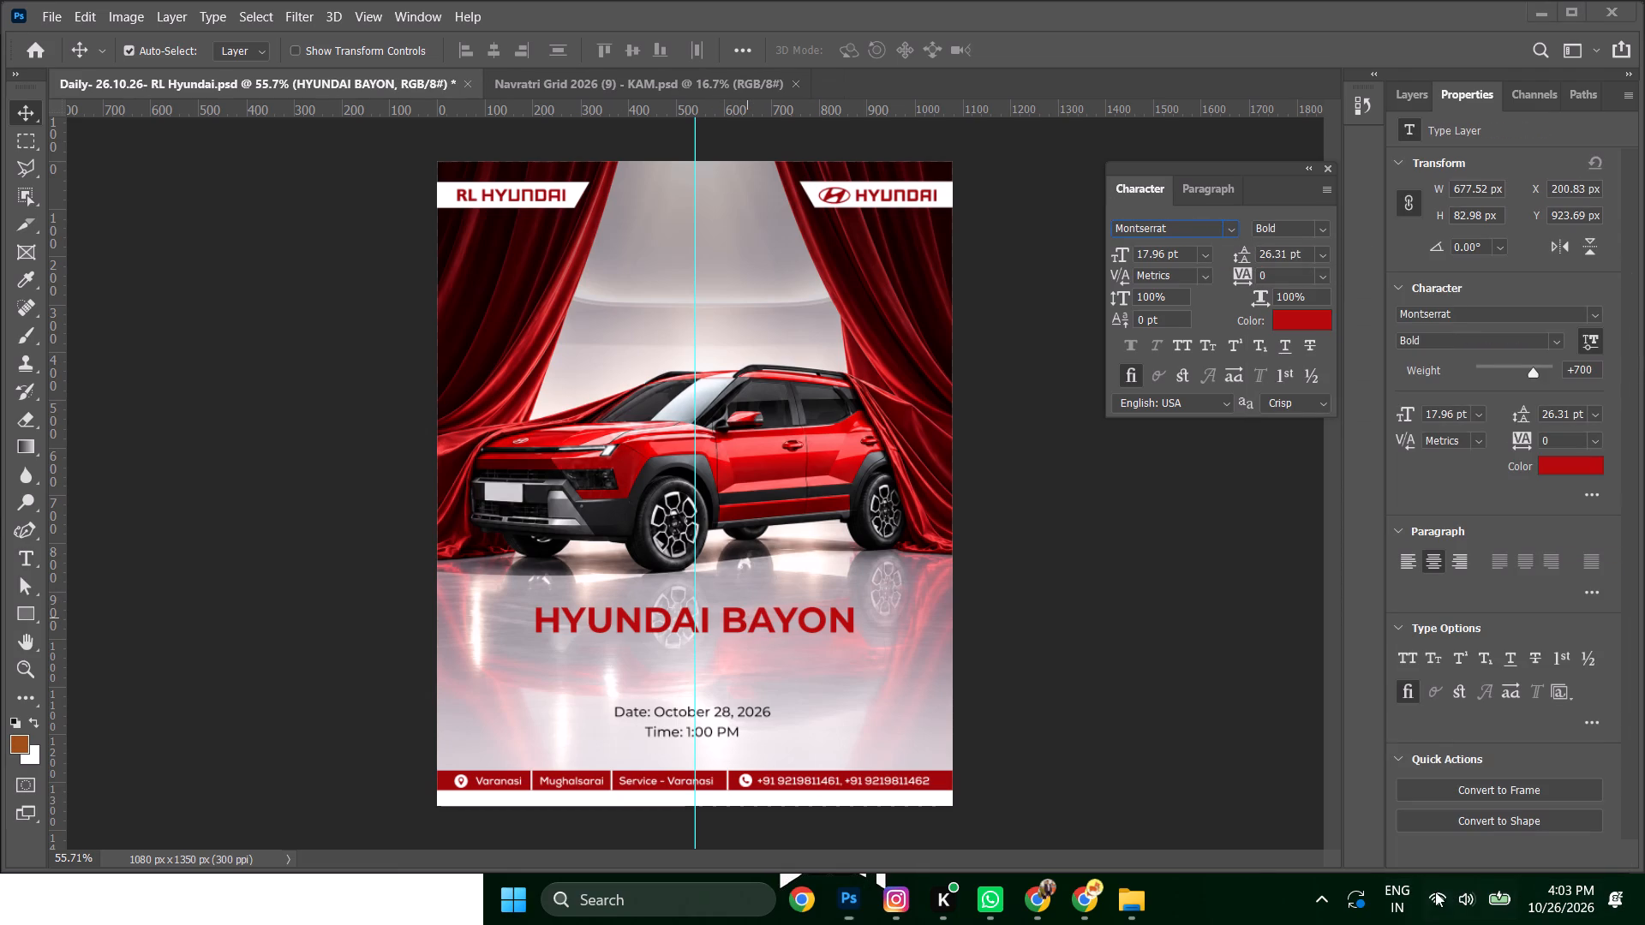
click(1492, 911)
drag(1518, 770, 1644, 759)
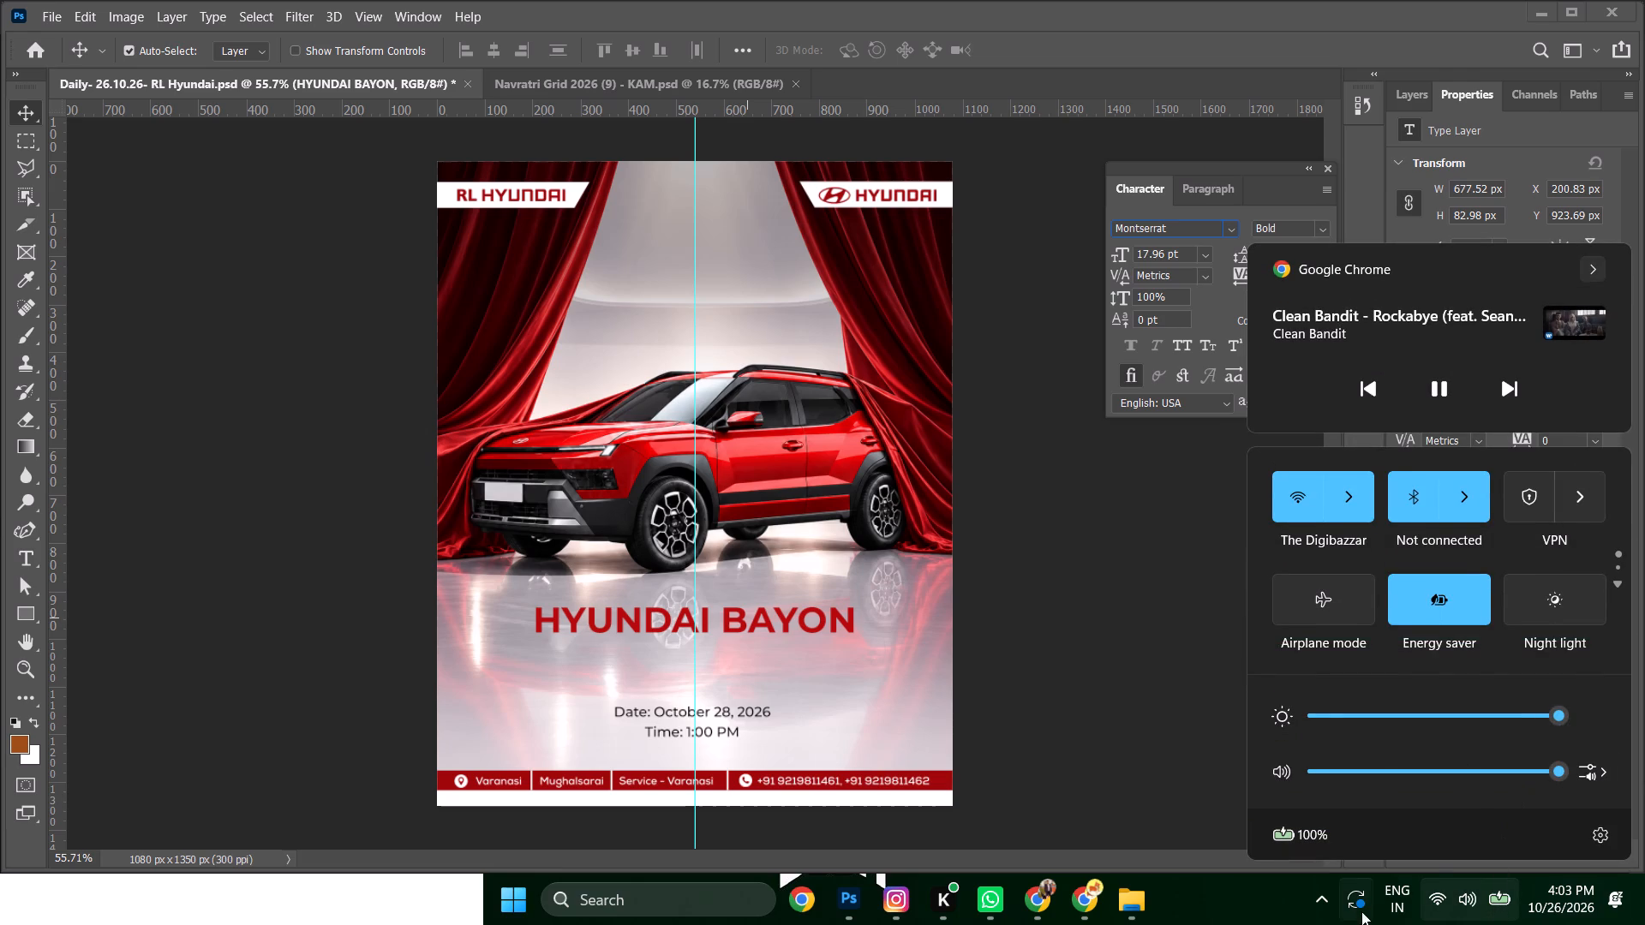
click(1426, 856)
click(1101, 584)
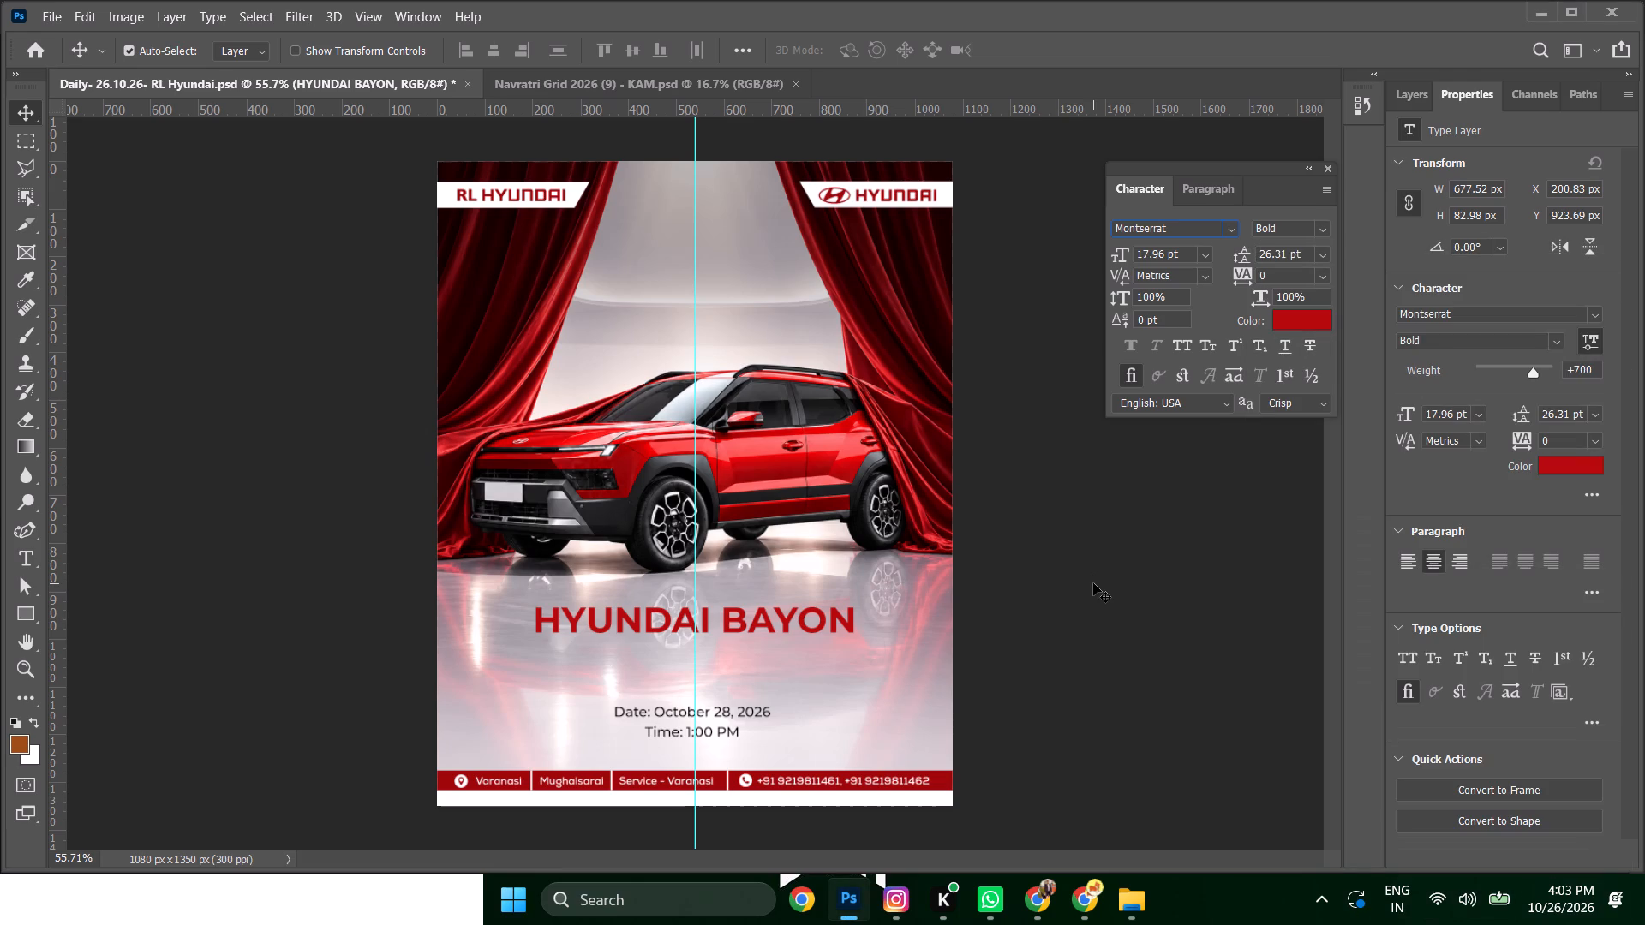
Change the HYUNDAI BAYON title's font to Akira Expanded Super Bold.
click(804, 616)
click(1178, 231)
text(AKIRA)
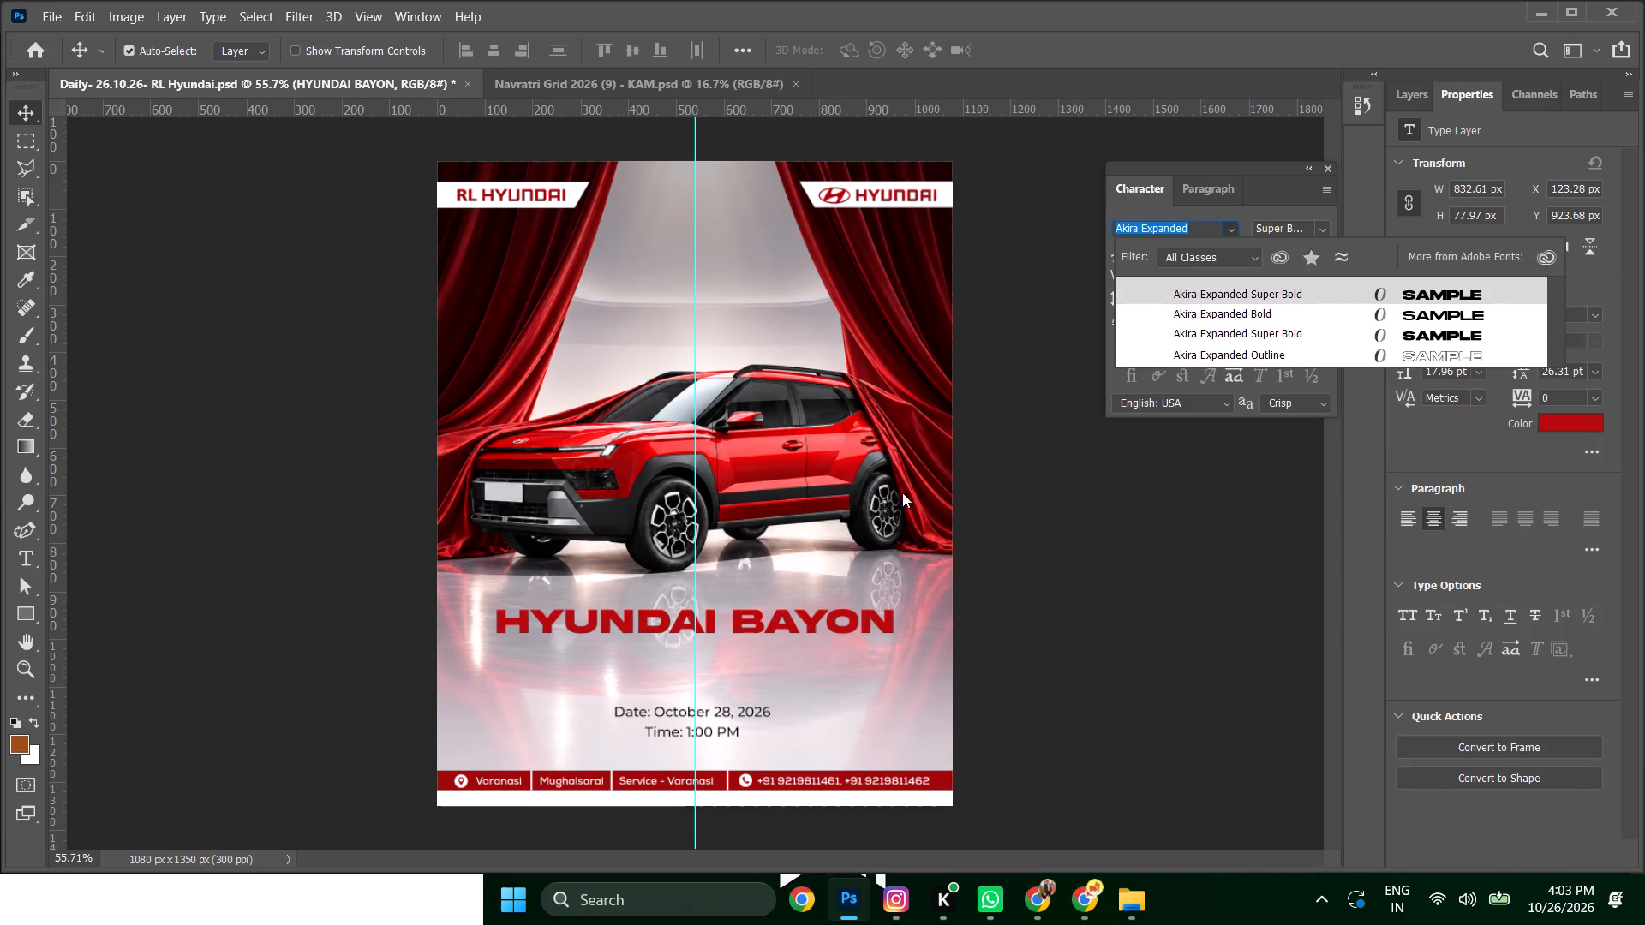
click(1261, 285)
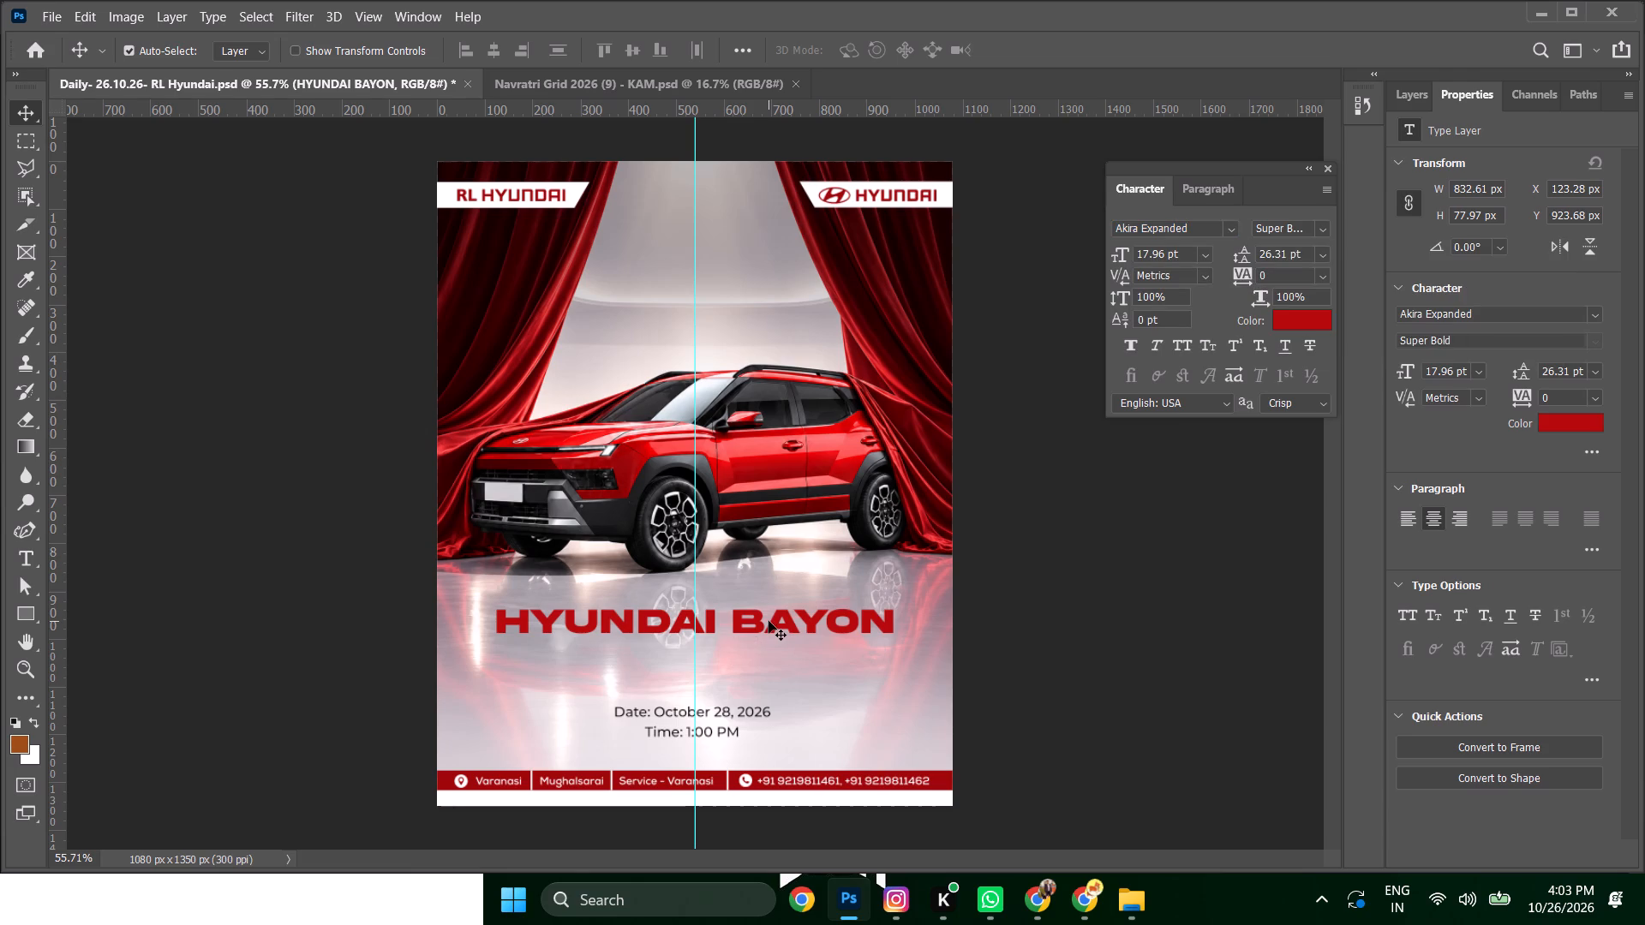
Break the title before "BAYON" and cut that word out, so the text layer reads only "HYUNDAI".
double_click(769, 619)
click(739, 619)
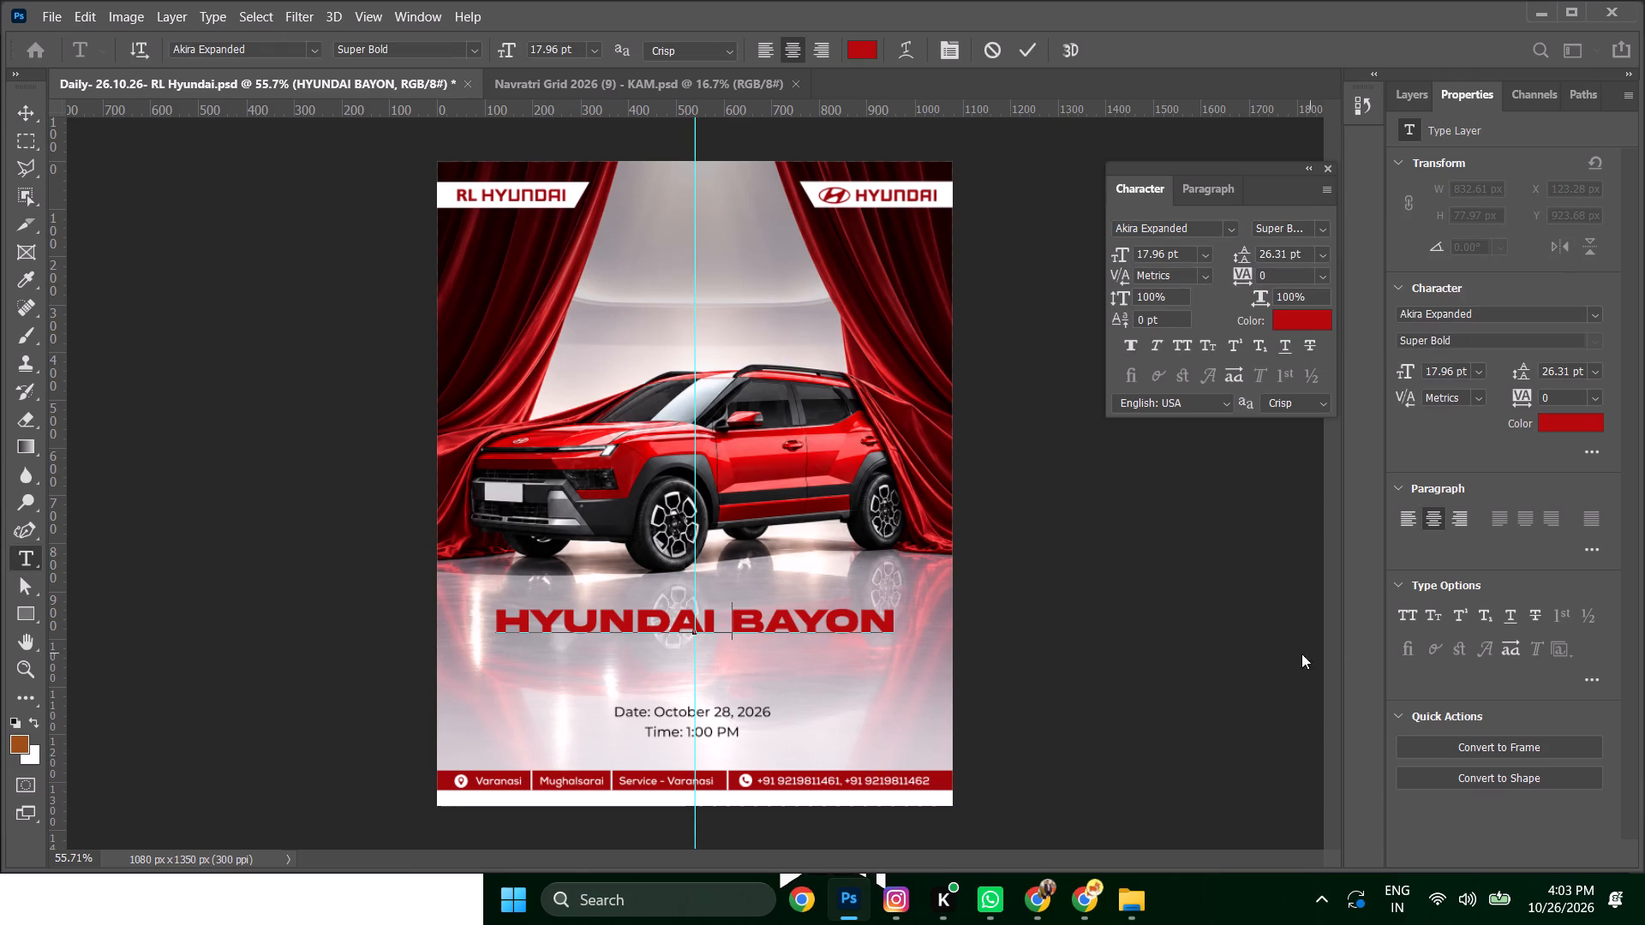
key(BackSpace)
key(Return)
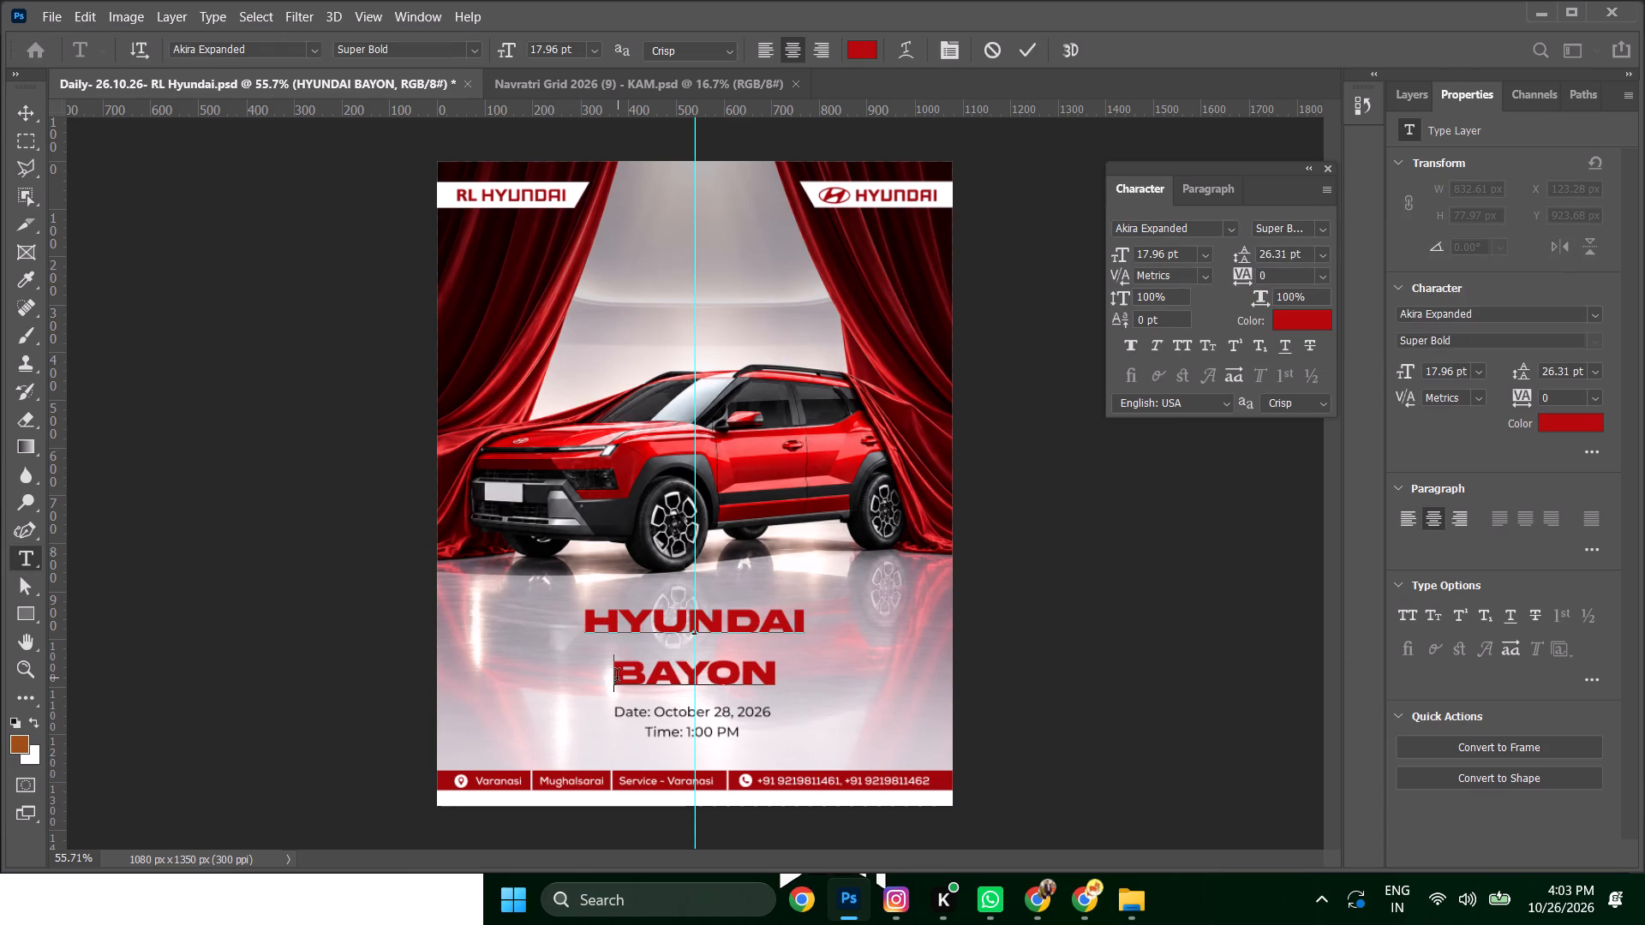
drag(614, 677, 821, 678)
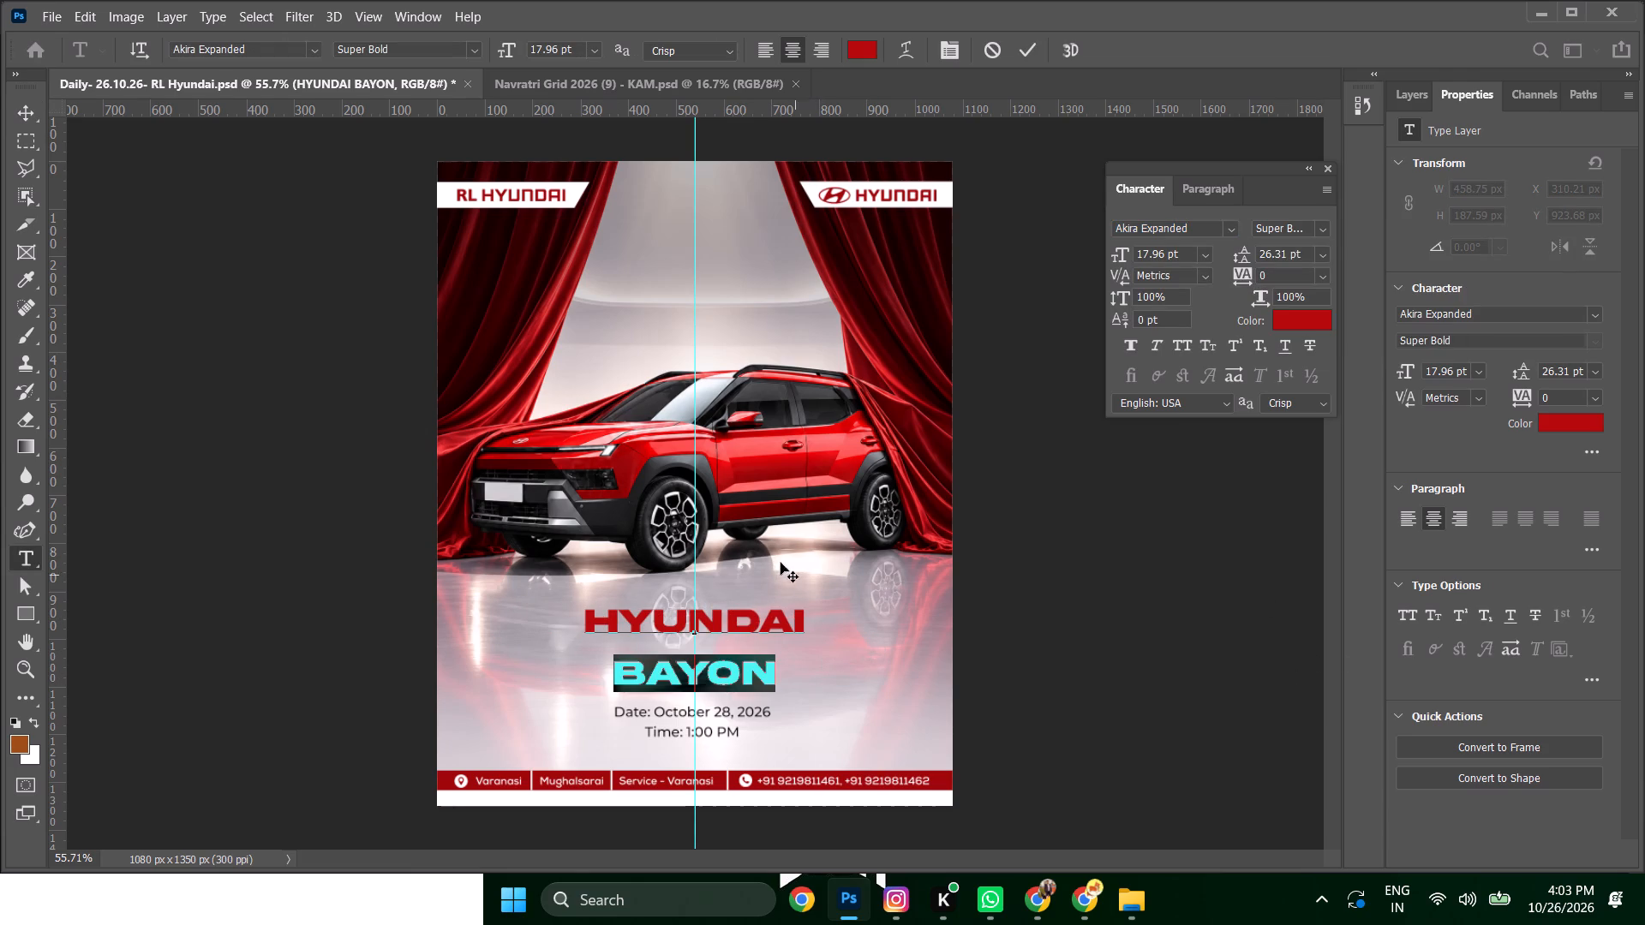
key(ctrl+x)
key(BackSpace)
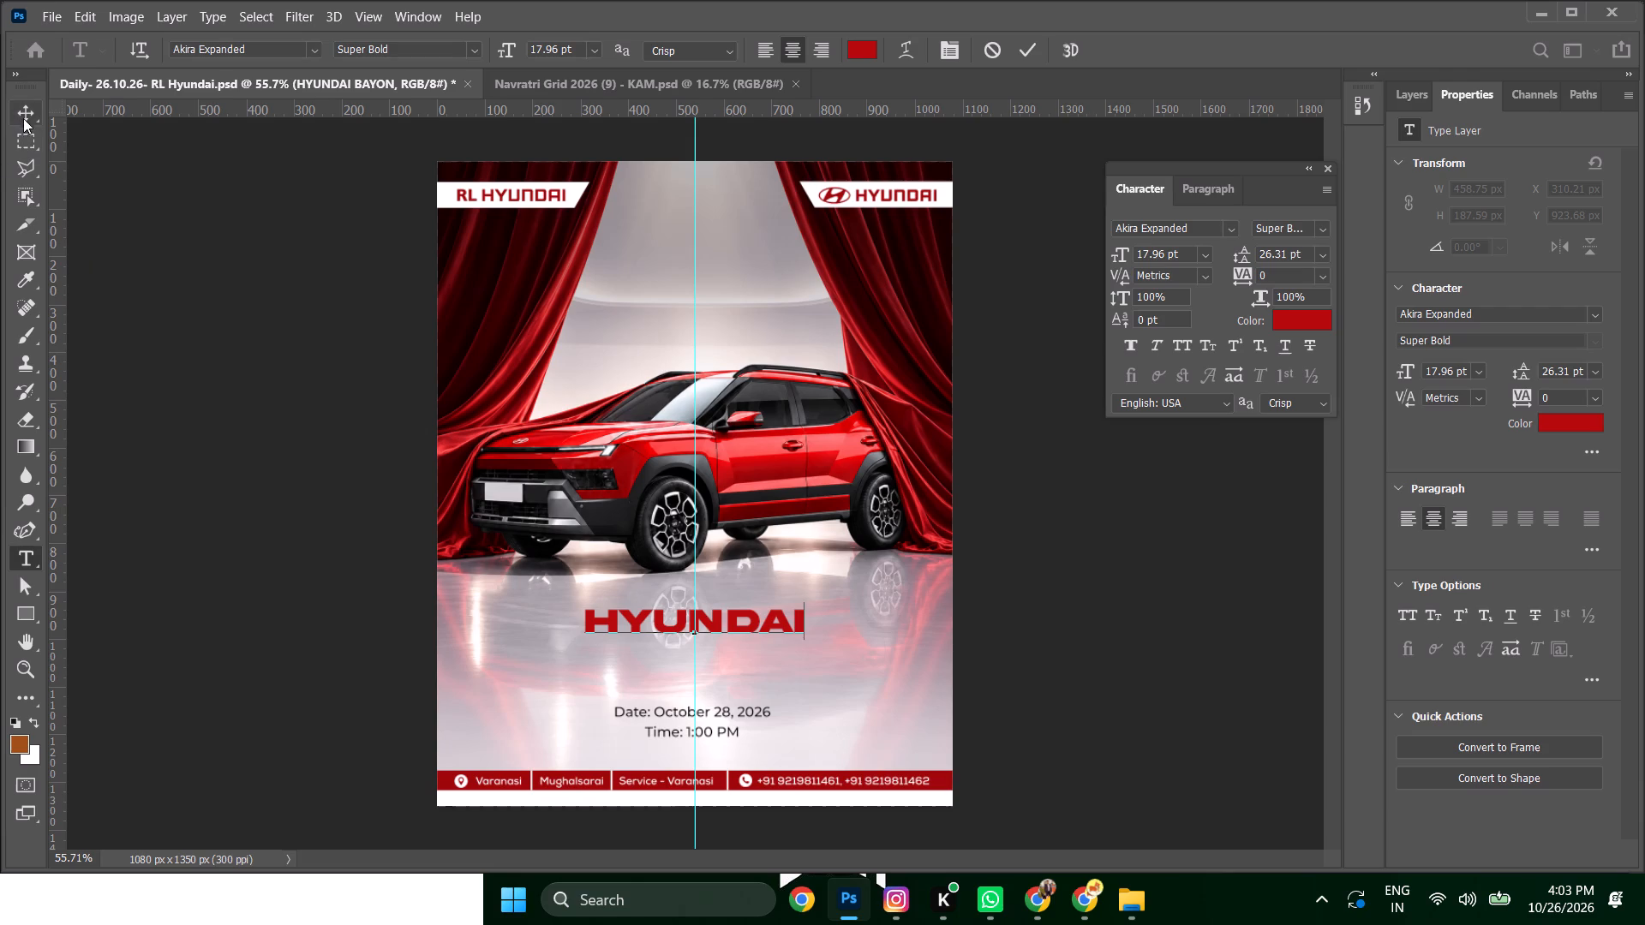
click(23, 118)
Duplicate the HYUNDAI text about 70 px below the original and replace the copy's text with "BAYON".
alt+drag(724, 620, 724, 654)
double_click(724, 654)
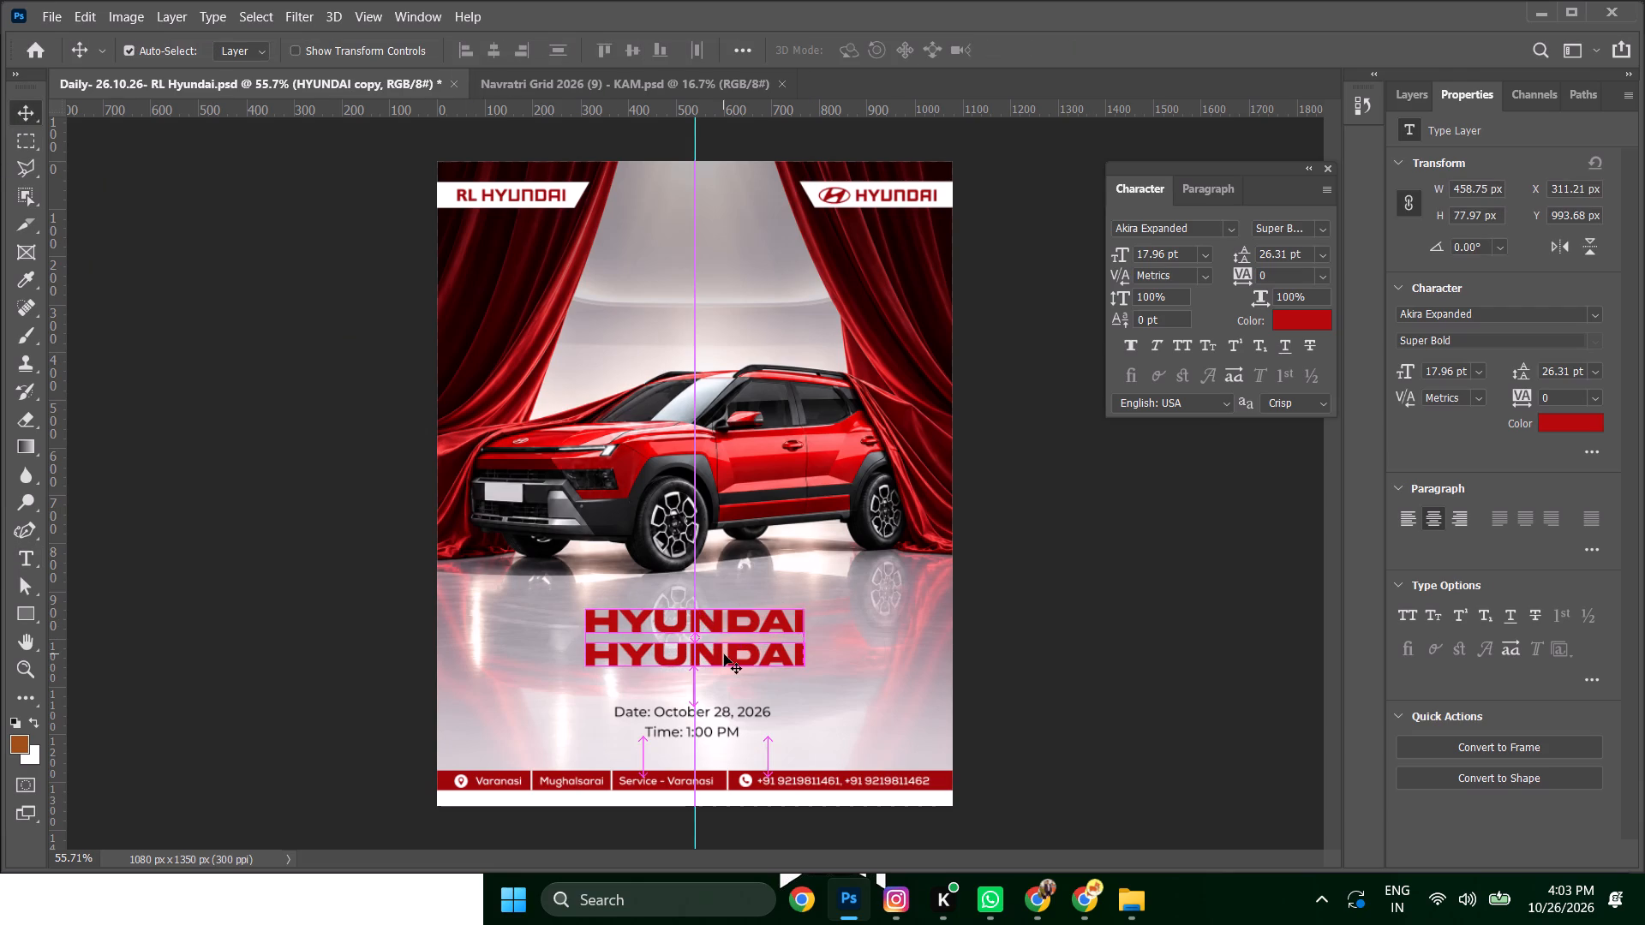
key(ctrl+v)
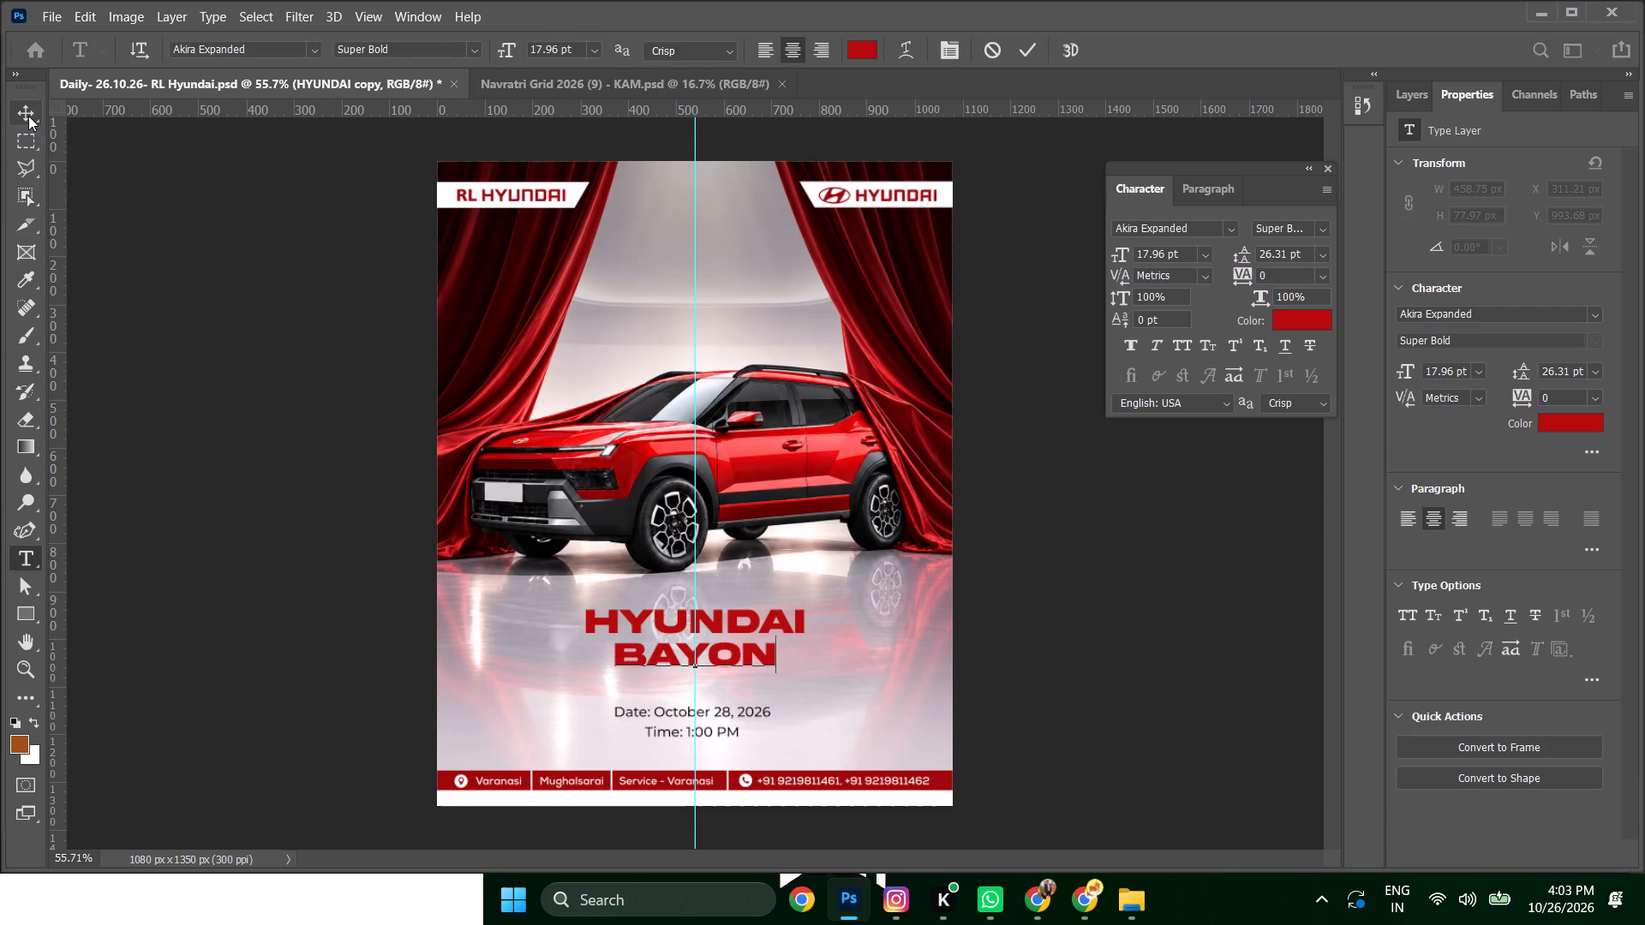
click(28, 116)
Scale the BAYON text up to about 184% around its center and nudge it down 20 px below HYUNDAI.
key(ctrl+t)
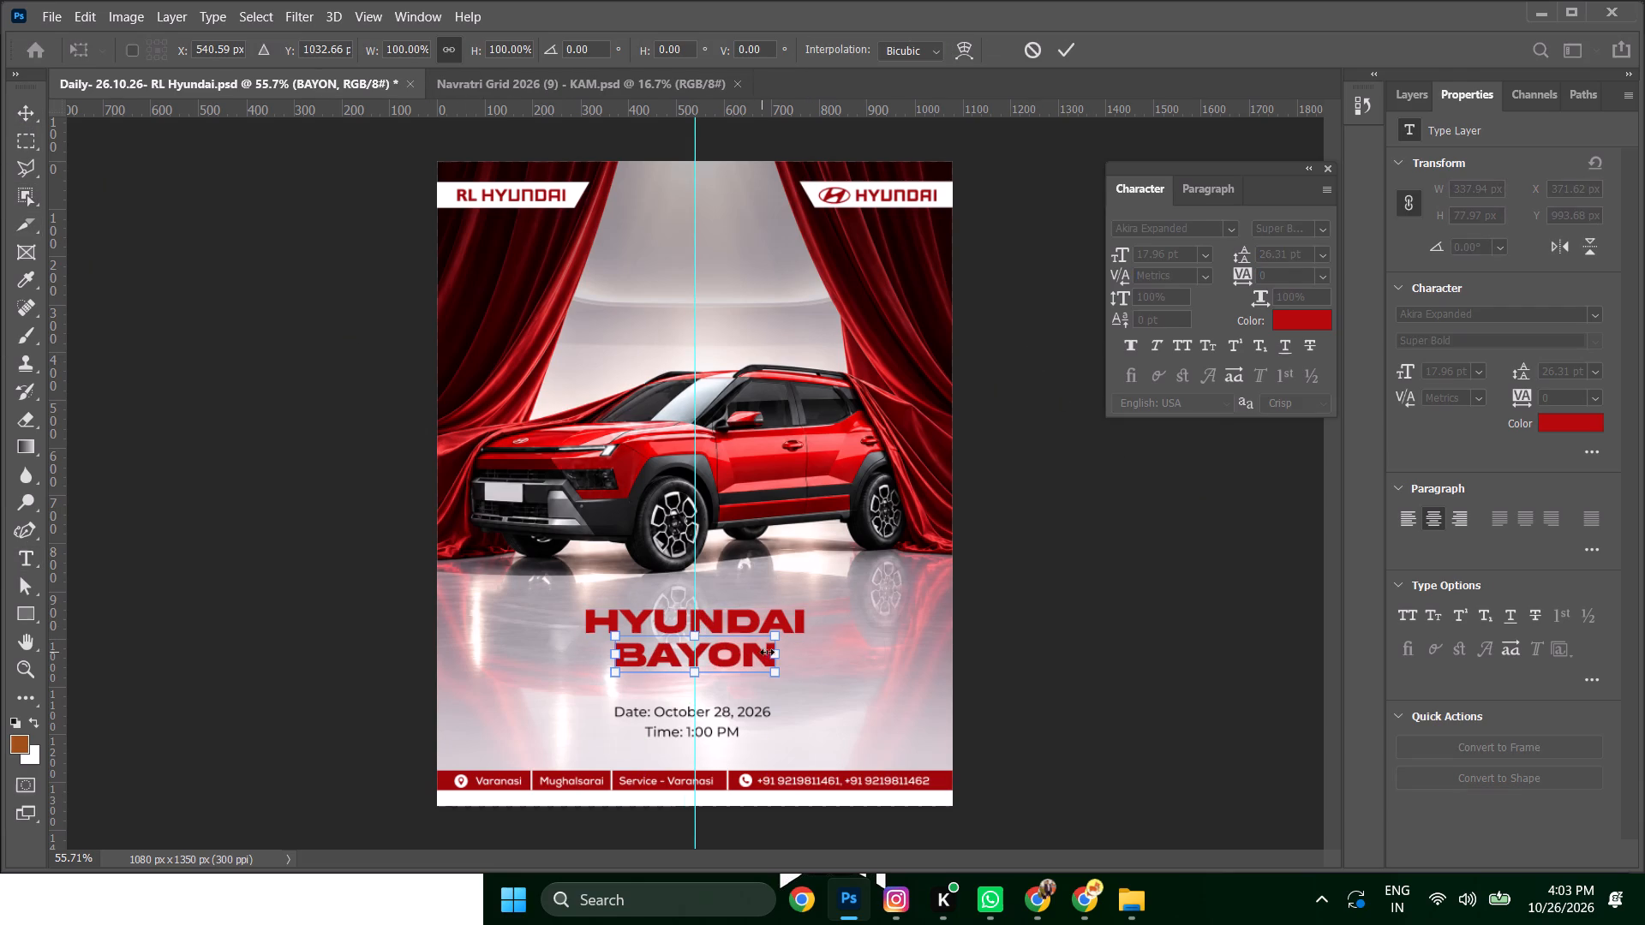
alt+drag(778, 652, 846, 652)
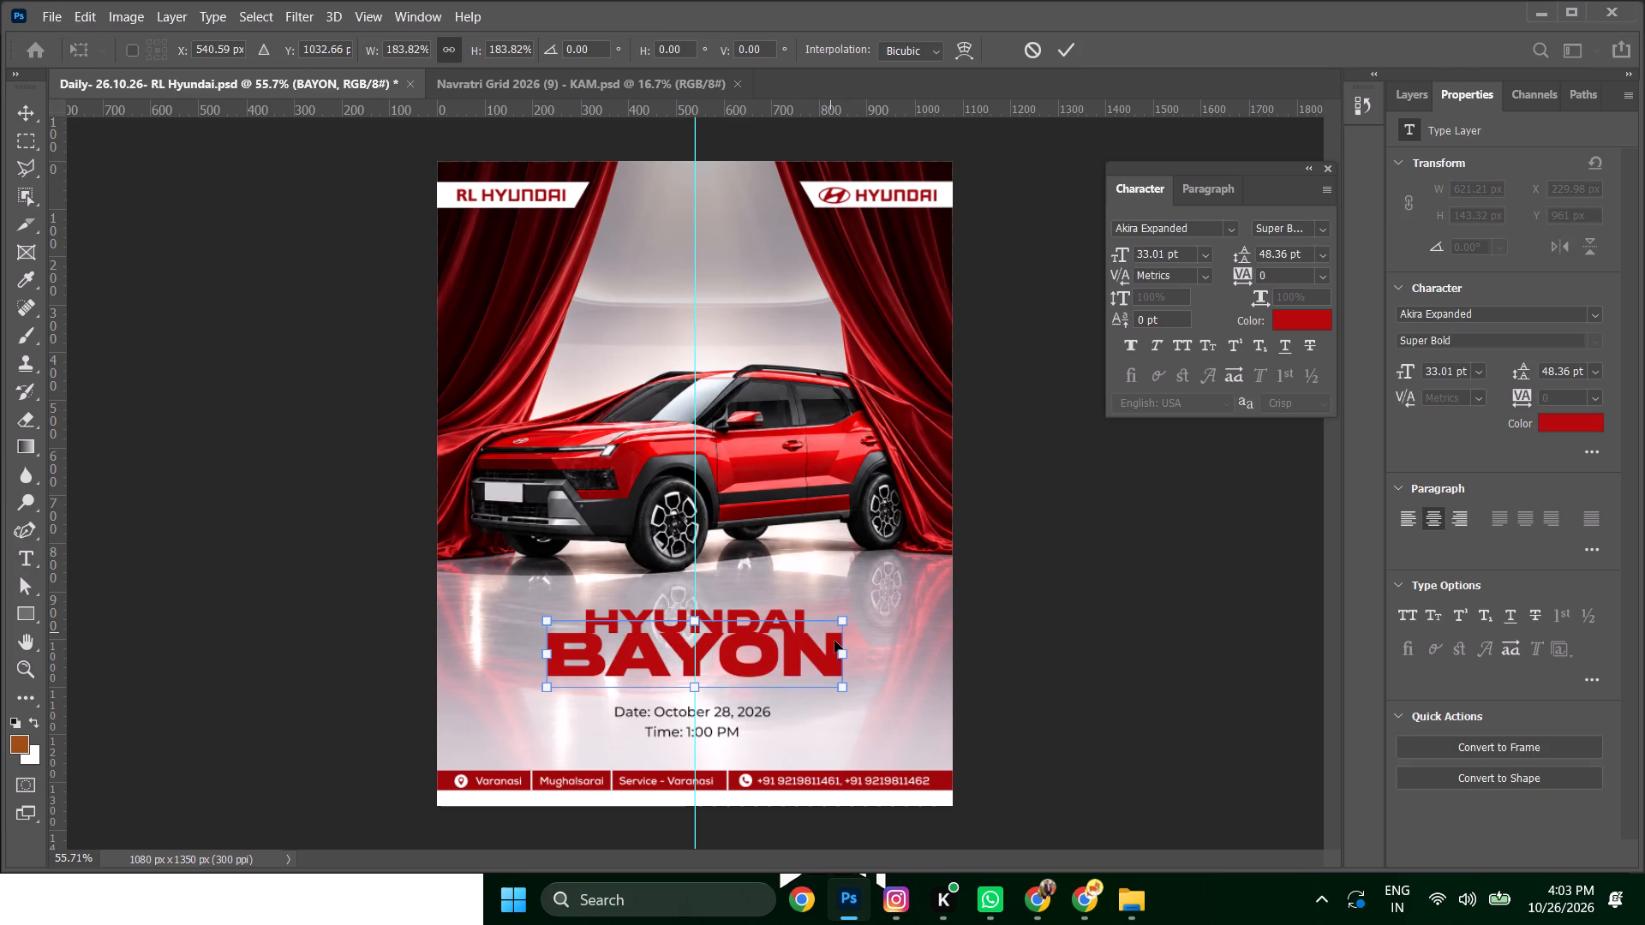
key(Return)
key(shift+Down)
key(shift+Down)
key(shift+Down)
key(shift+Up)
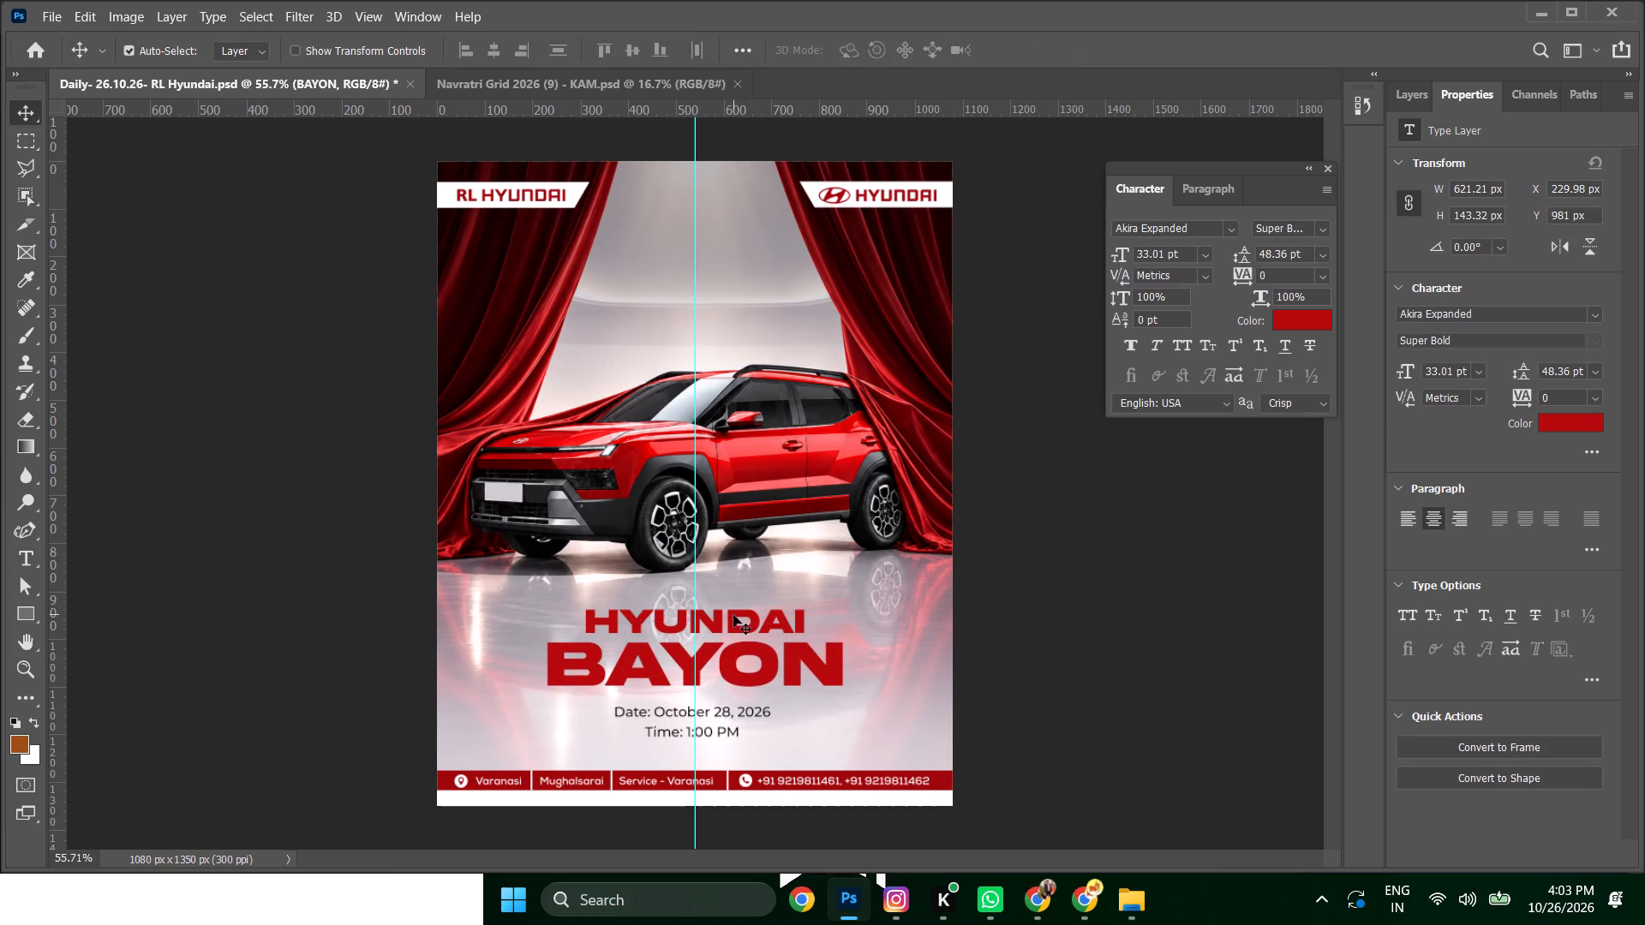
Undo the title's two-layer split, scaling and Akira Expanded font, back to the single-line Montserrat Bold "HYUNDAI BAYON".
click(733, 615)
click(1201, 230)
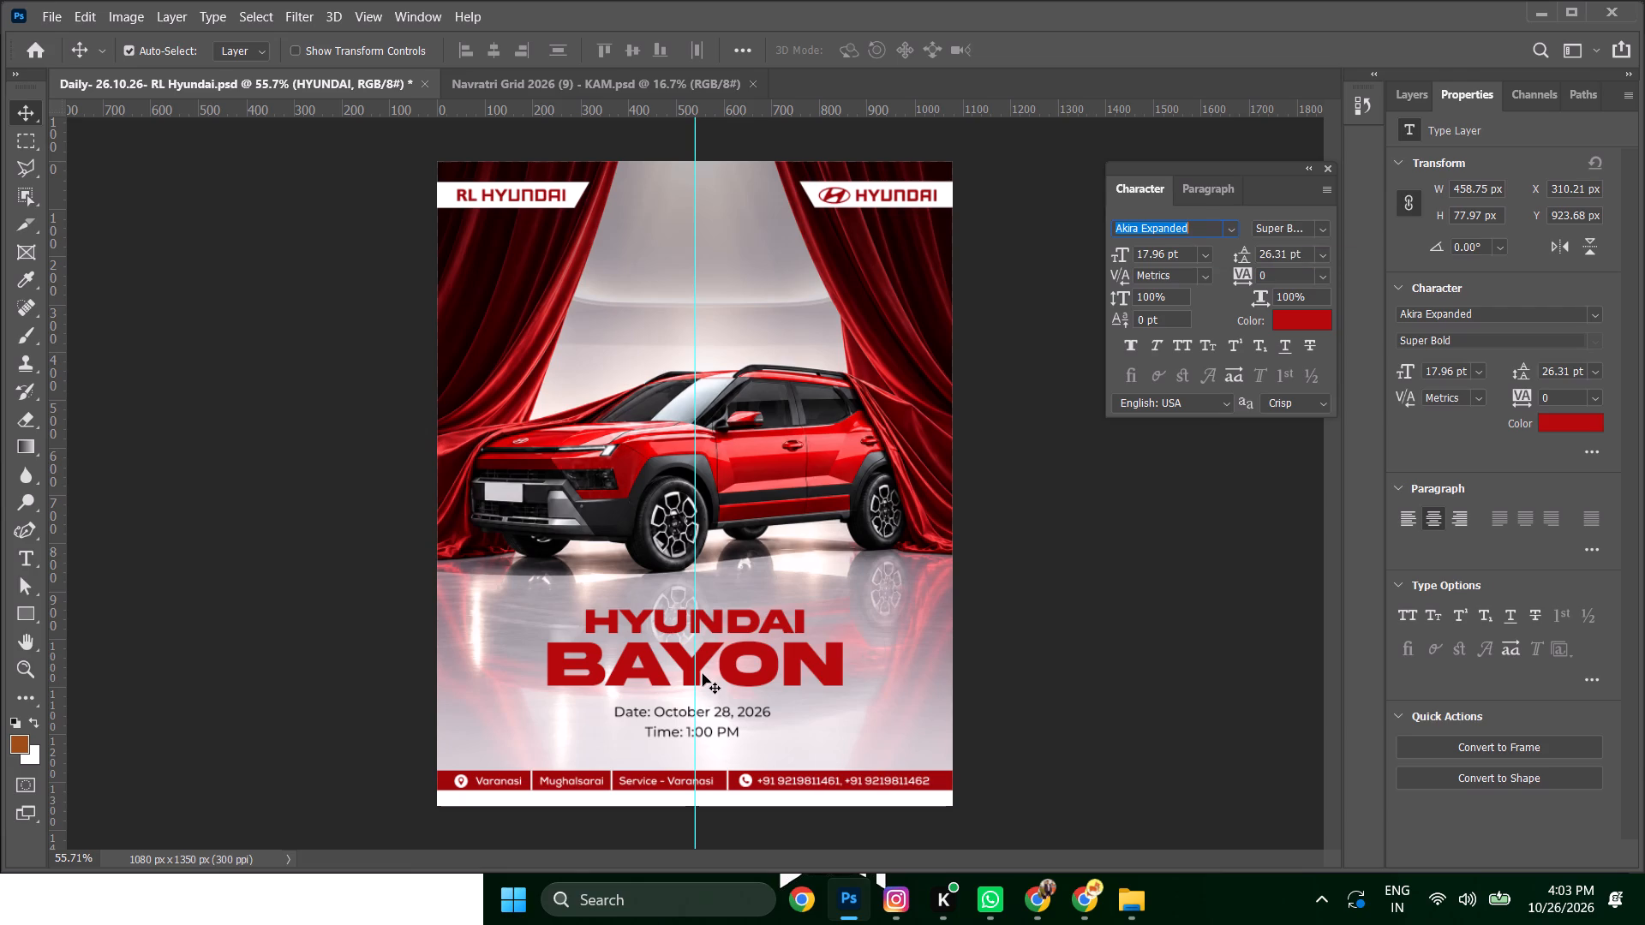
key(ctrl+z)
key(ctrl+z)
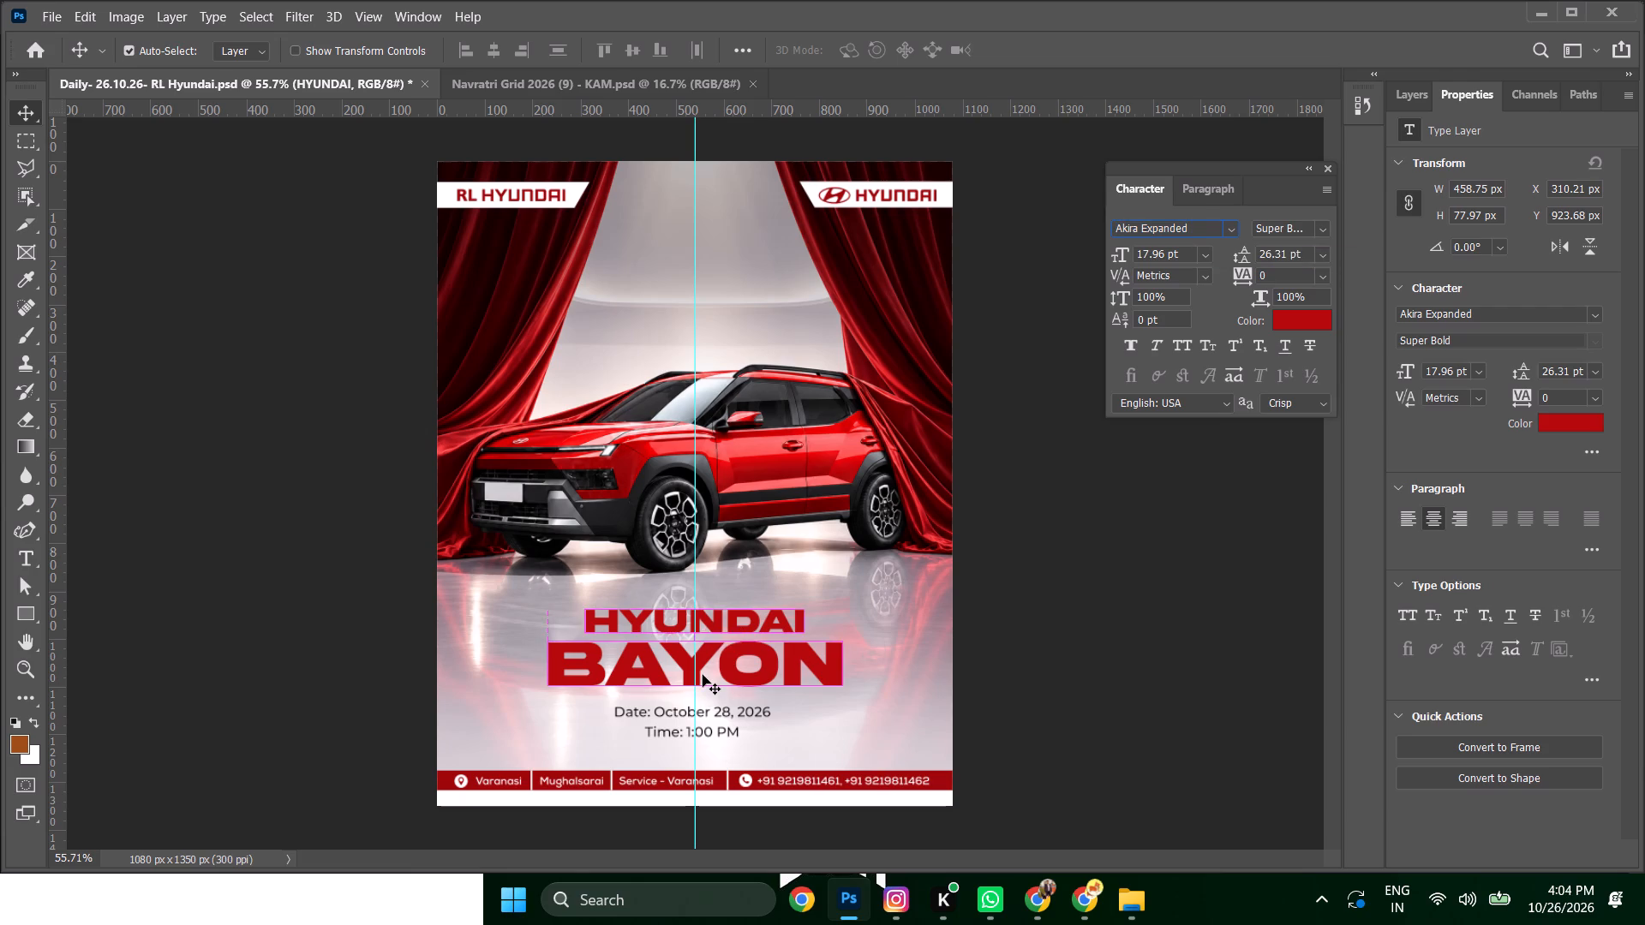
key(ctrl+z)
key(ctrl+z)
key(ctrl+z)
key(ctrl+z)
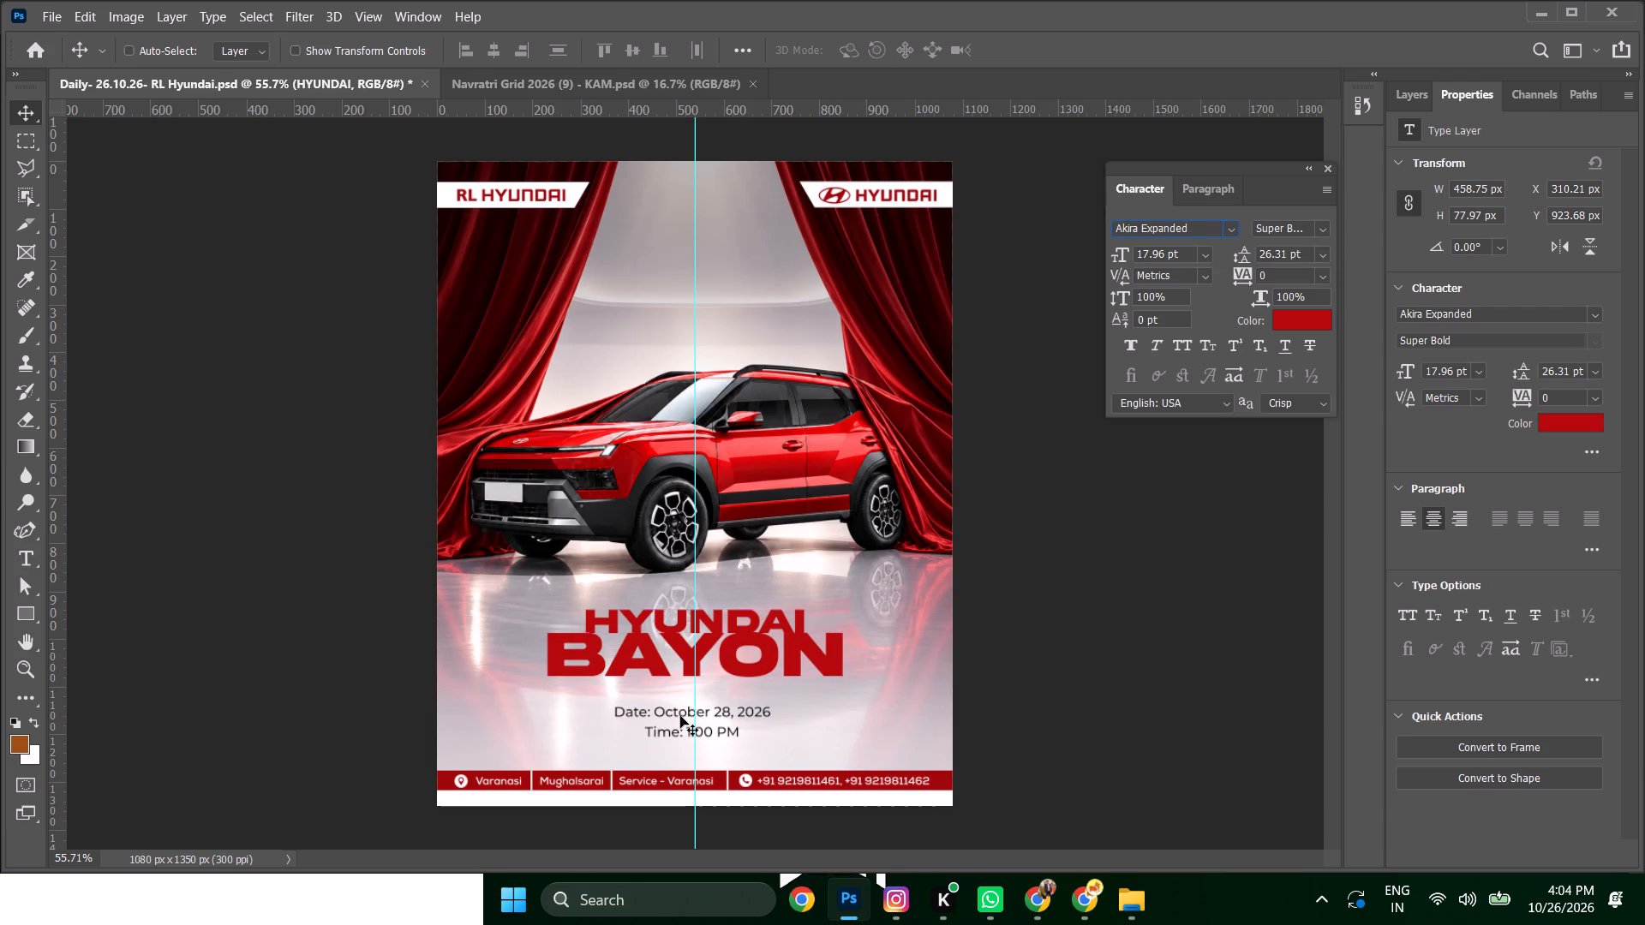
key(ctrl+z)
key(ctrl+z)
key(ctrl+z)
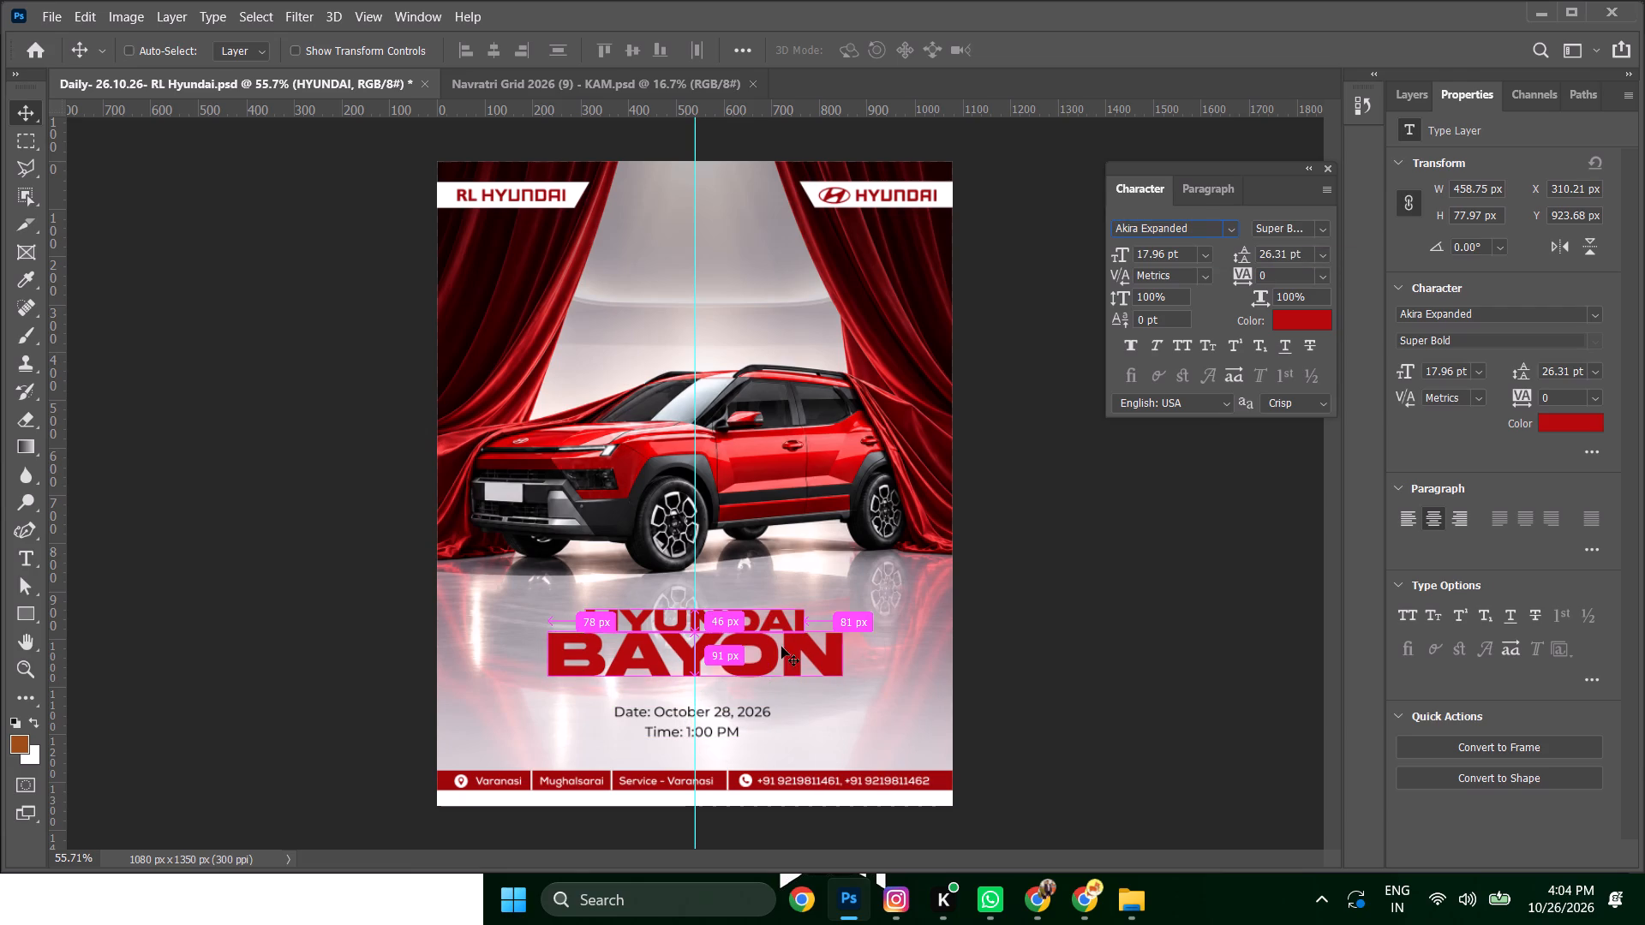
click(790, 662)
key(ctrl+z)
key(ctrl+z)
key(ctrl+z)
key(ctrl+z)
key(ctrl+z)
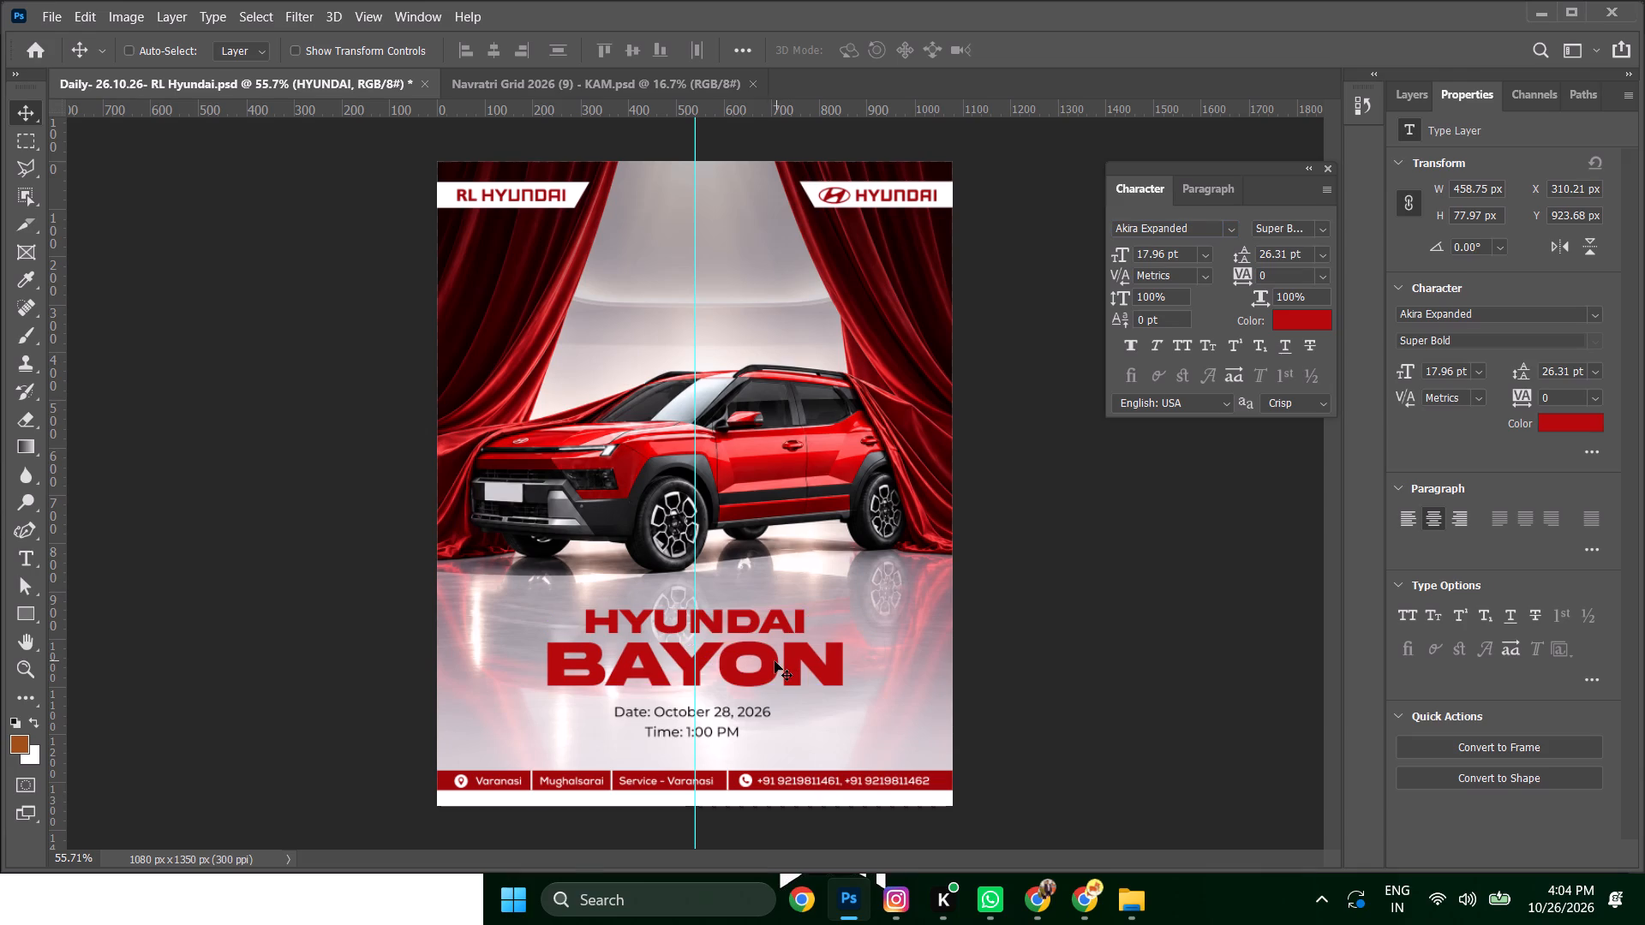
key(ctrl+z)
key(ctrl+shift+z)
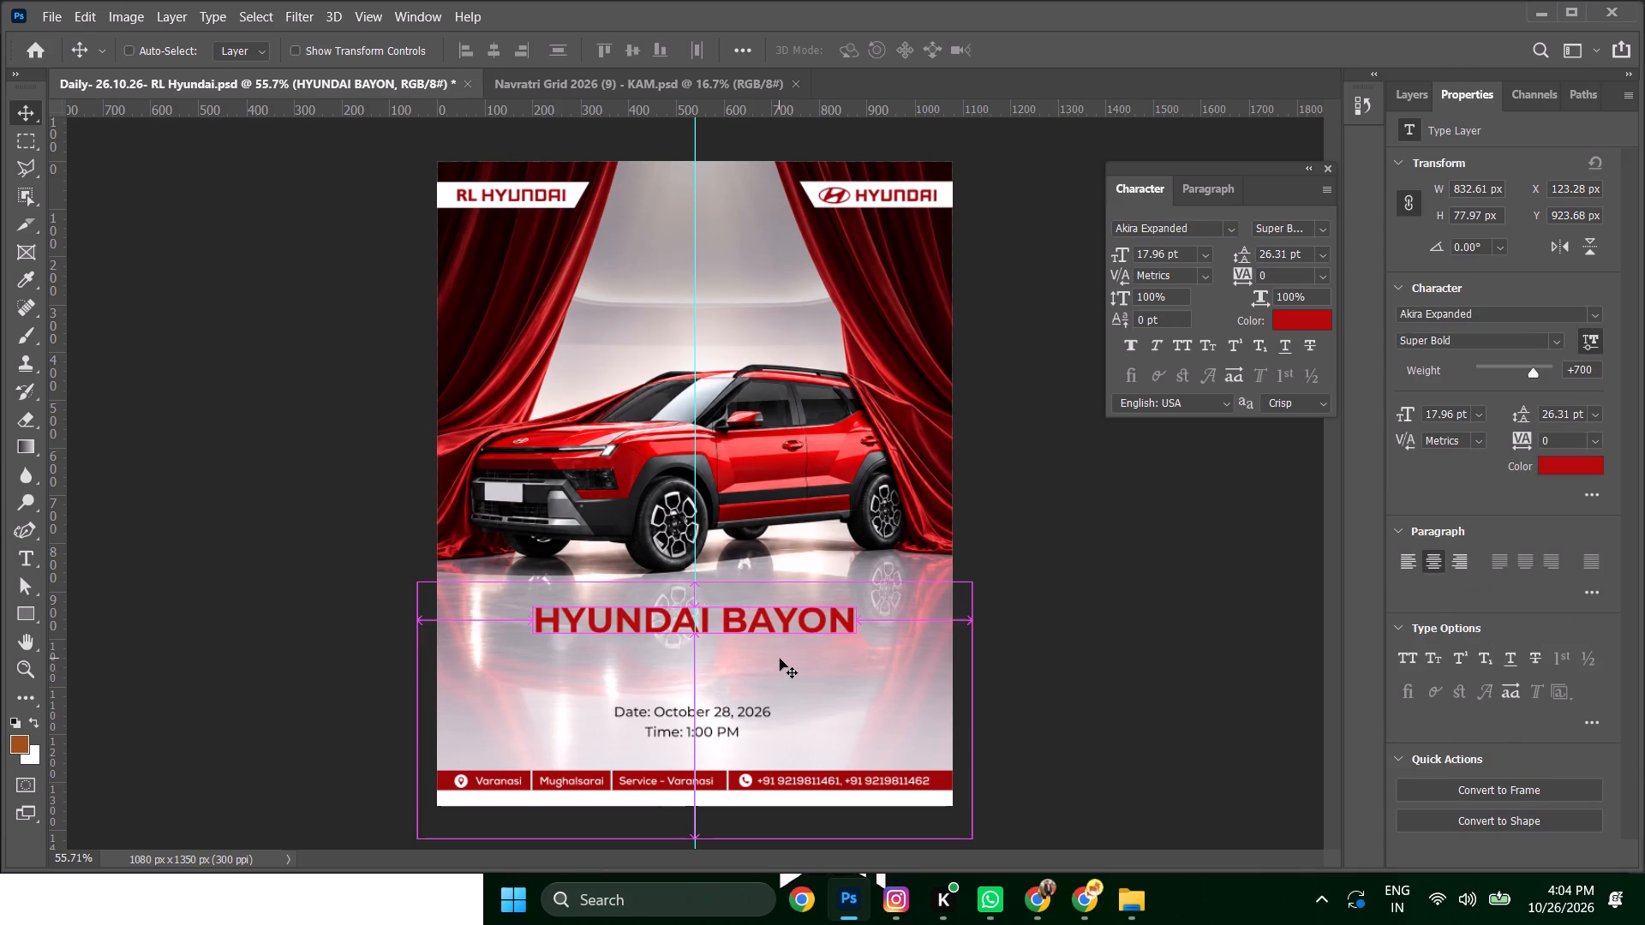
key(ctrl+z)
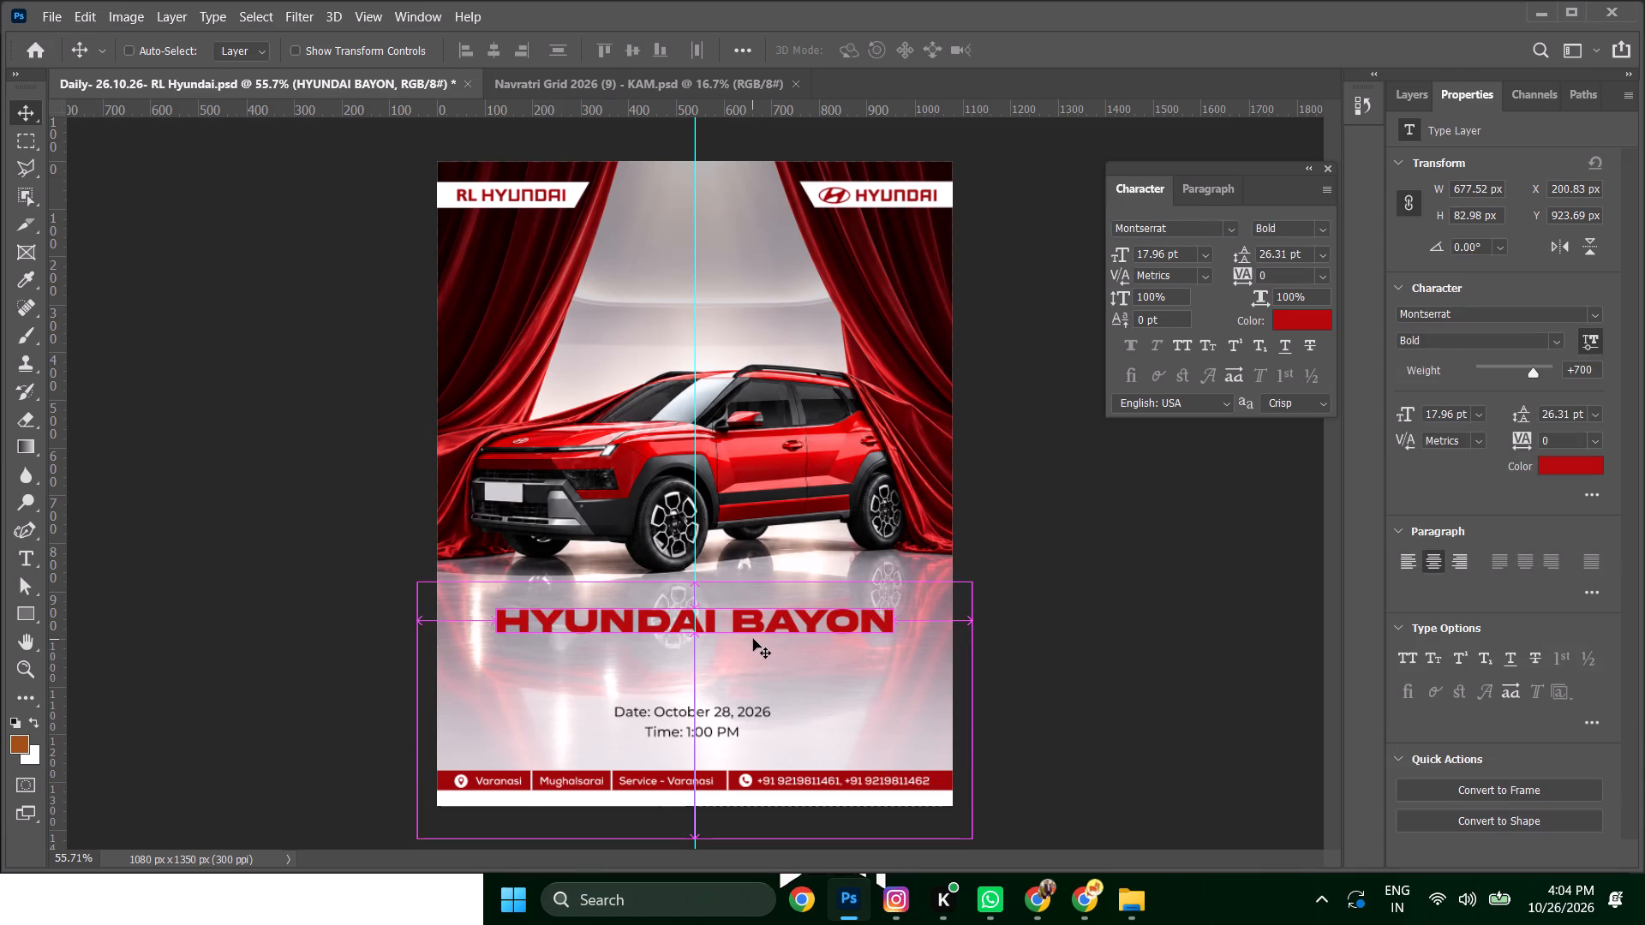
Retype the title's first word in mixed case so that it reads "Hyundai BAYON".
click(781, 620)
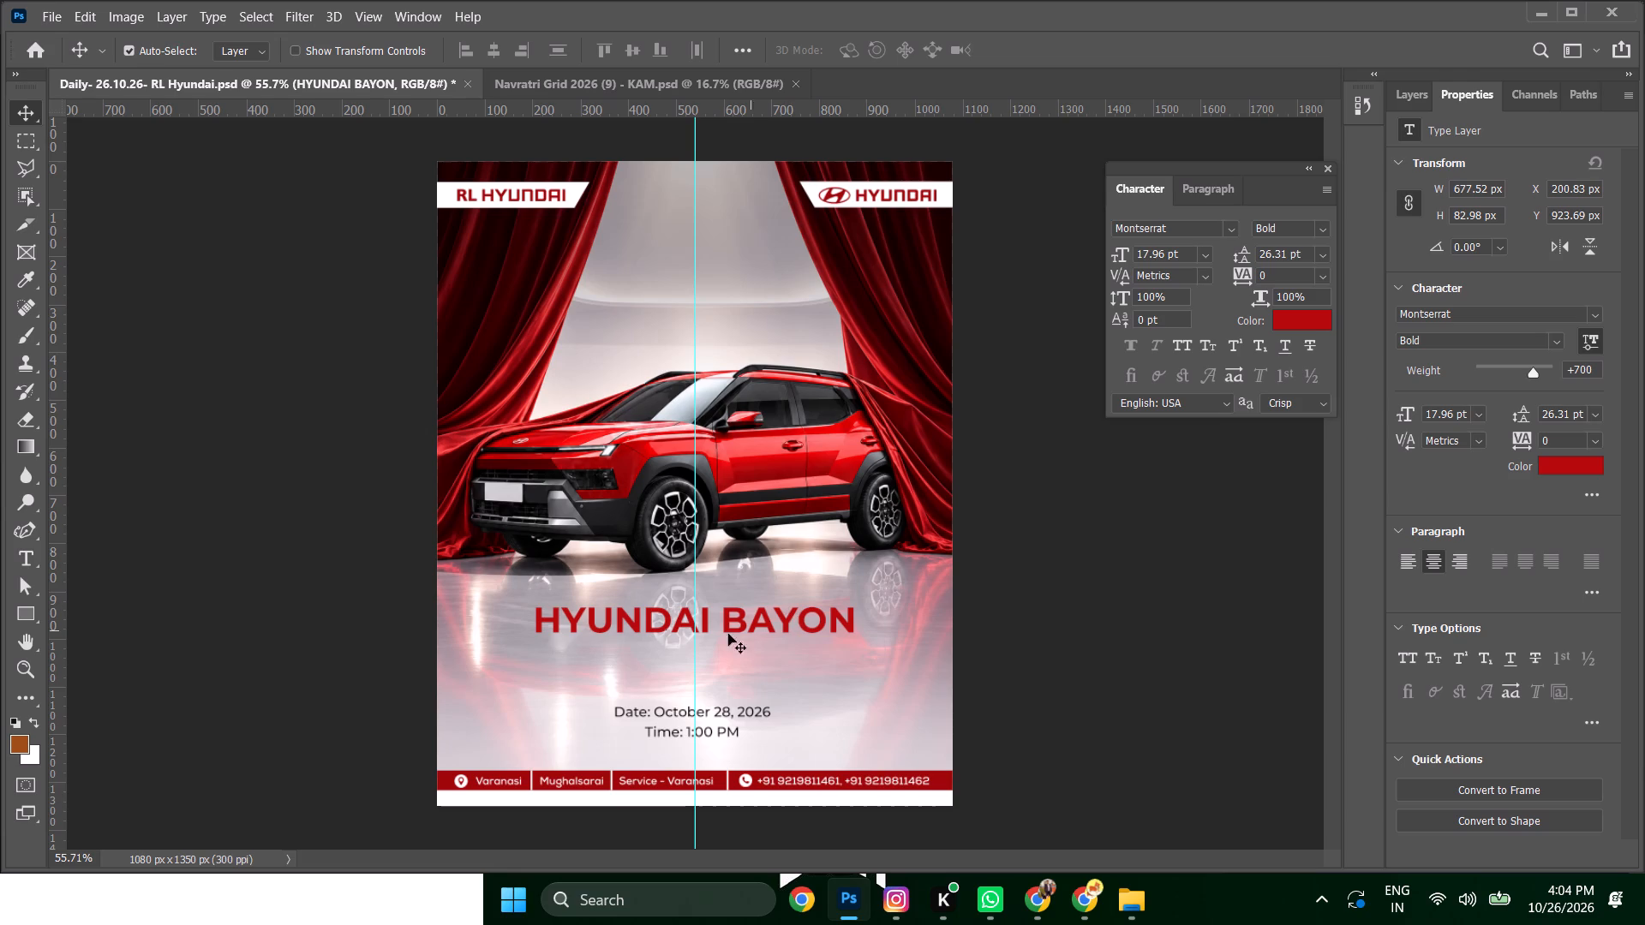
double_click(632, 625)
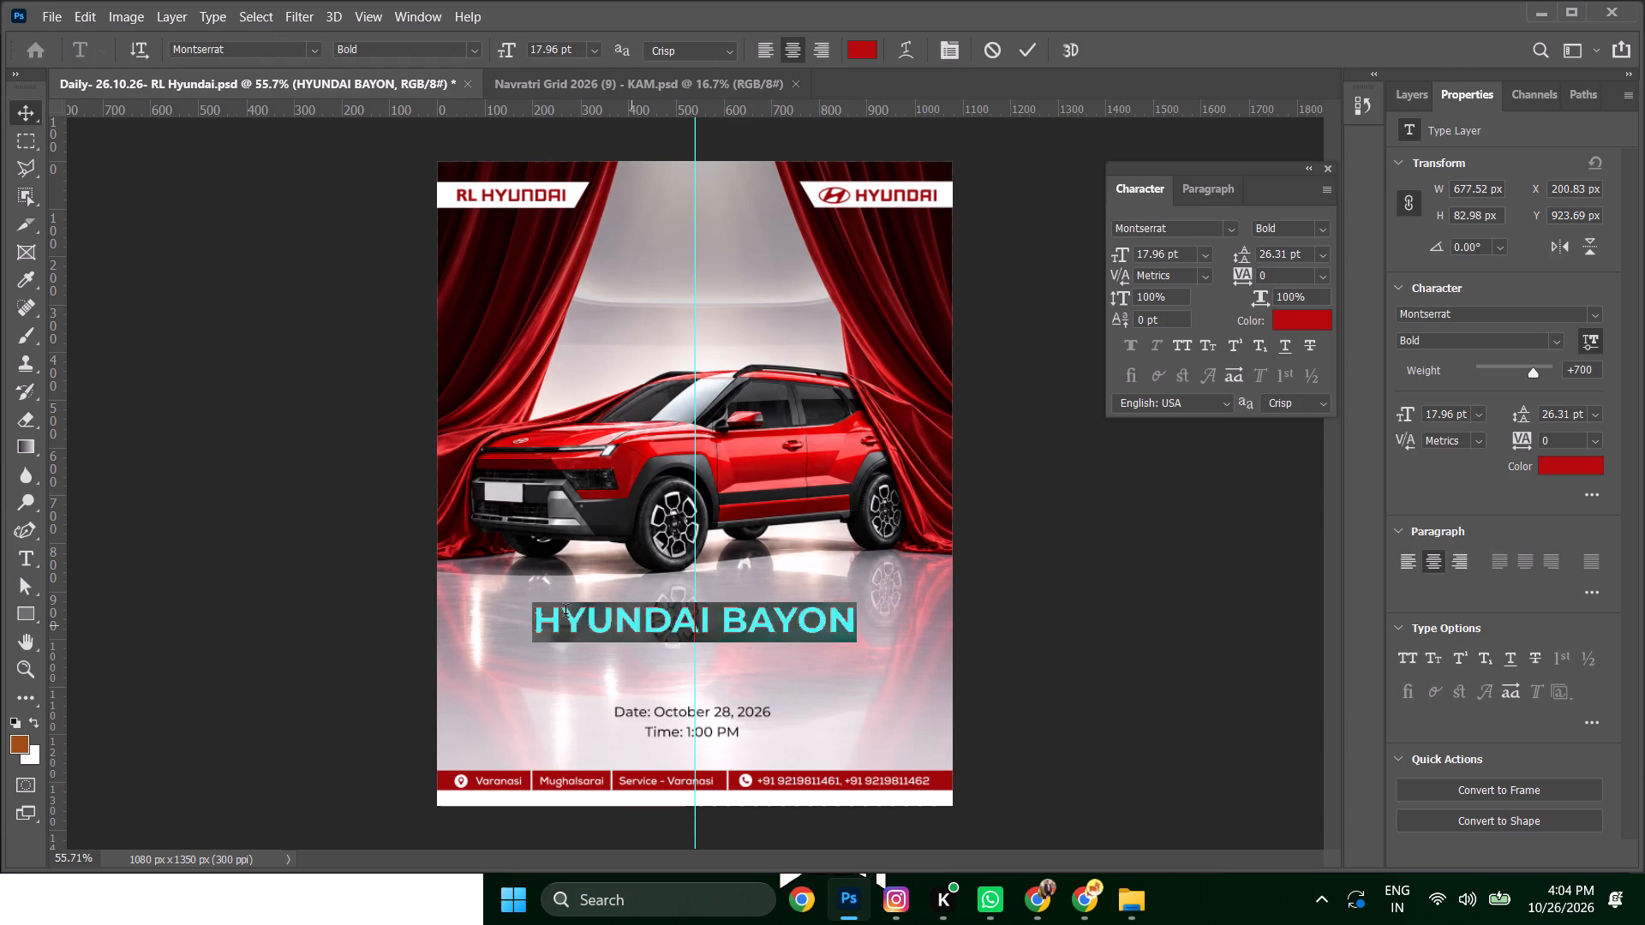
drag(565, 613, 711, 622)
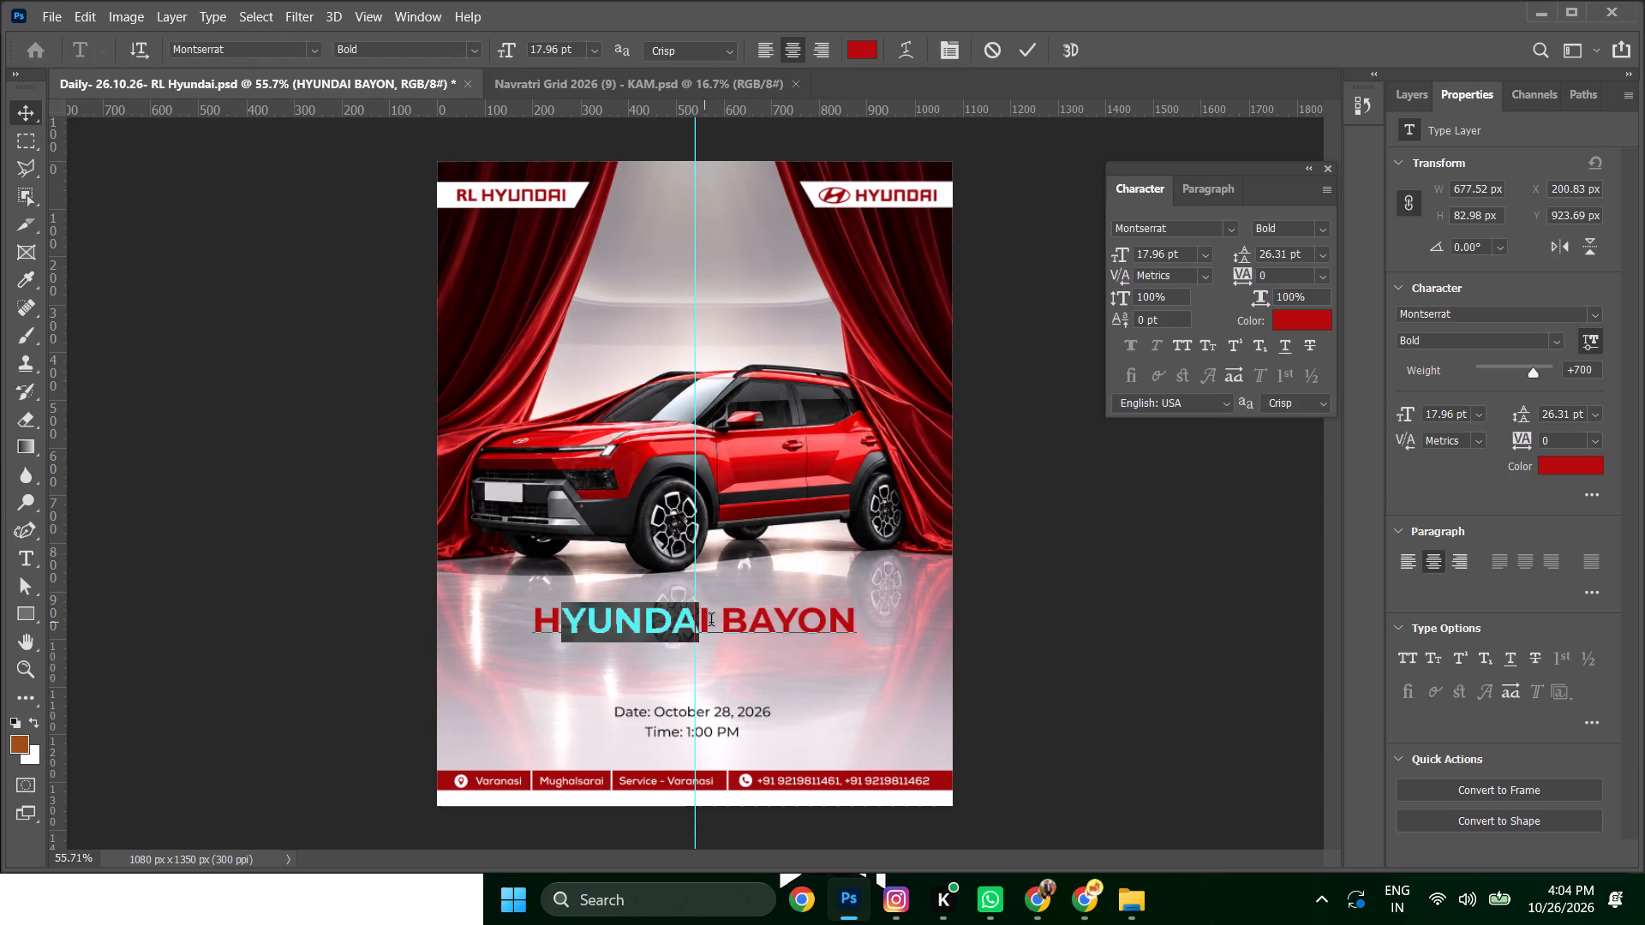
drag(711, 622, 711, 618)
key(BackSpace)
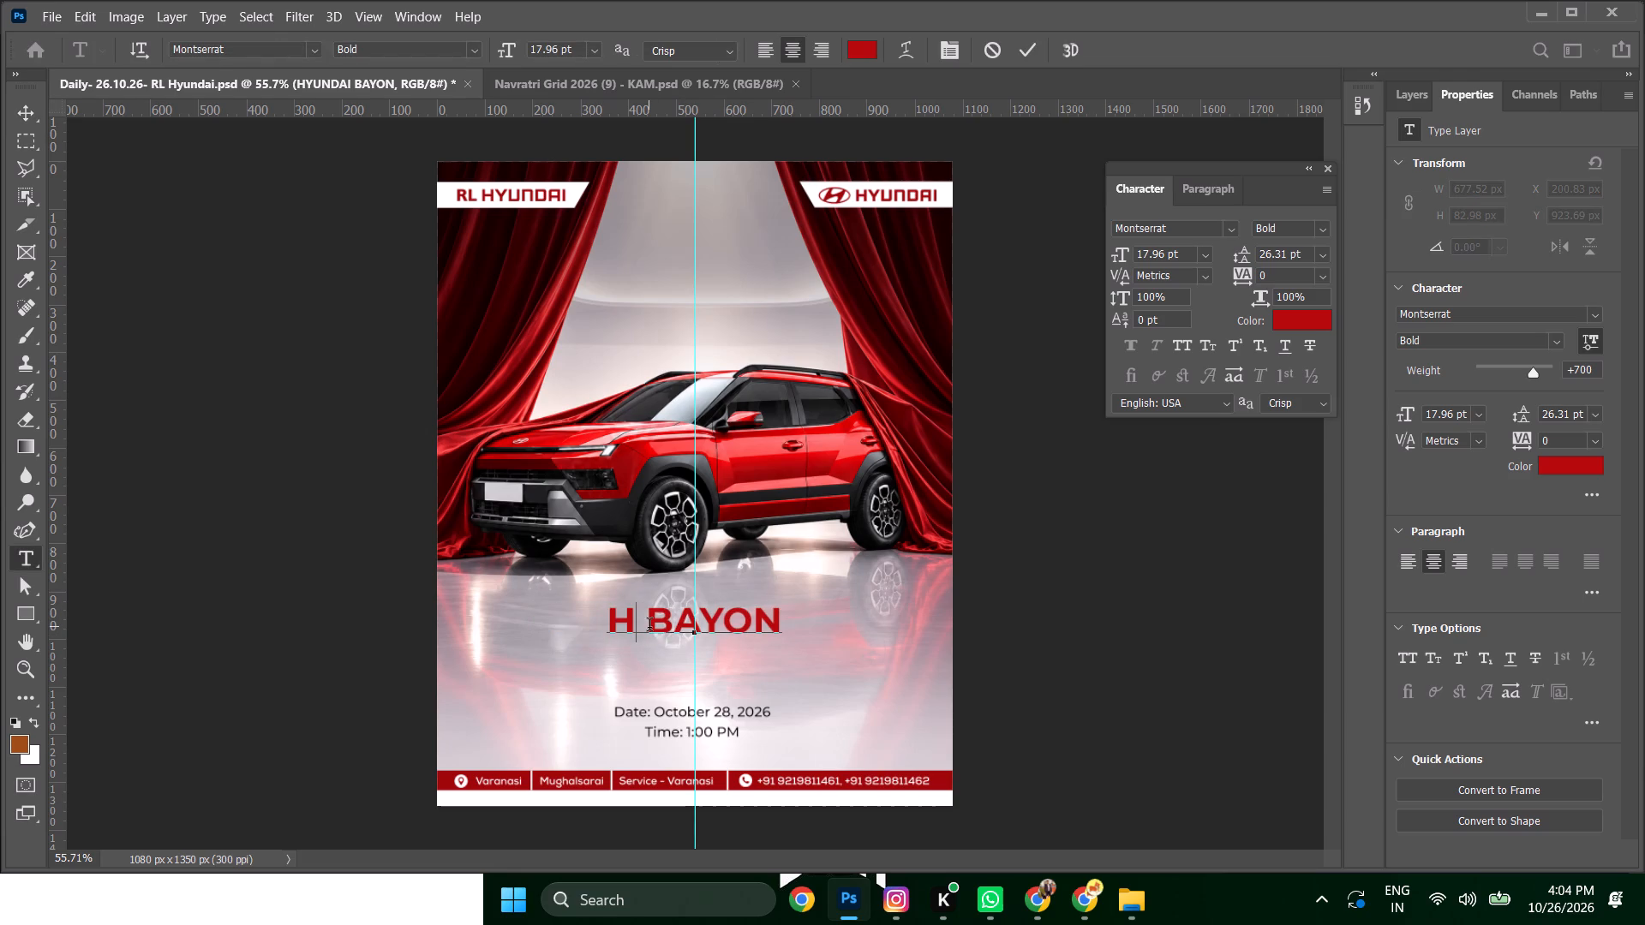
text(yundai)
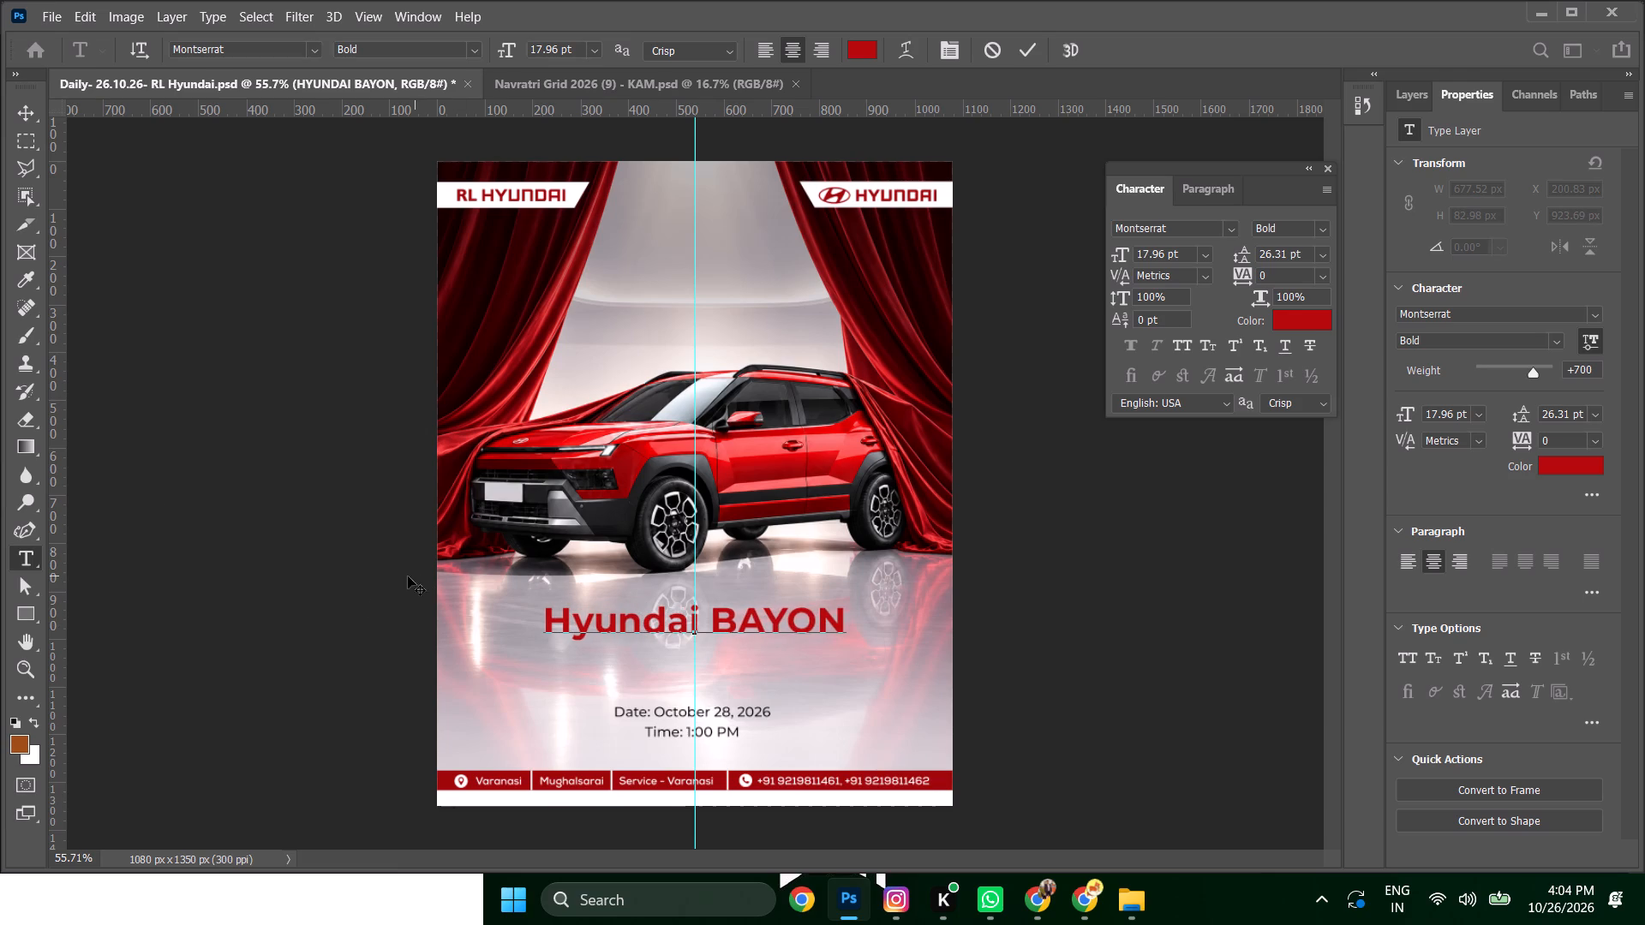
click(31, 100)
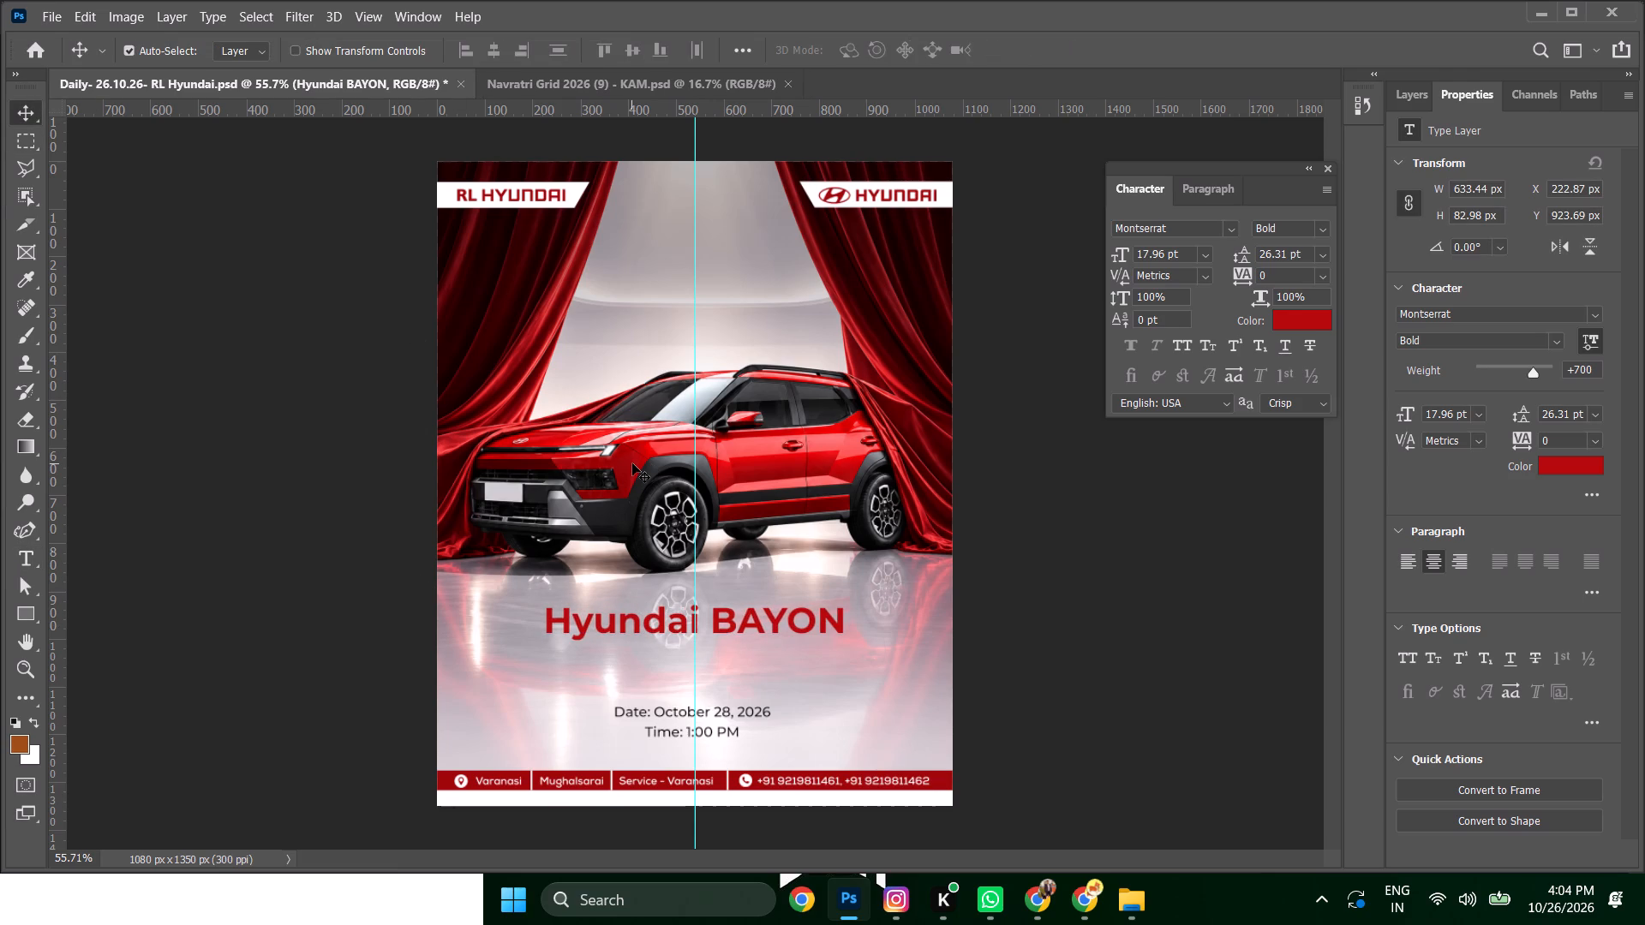
Move the Hyundai BAYON title horizontally toward the poster's left edge, to about X 42 px, keeping its height.
drag(645, 621, 569, 616)
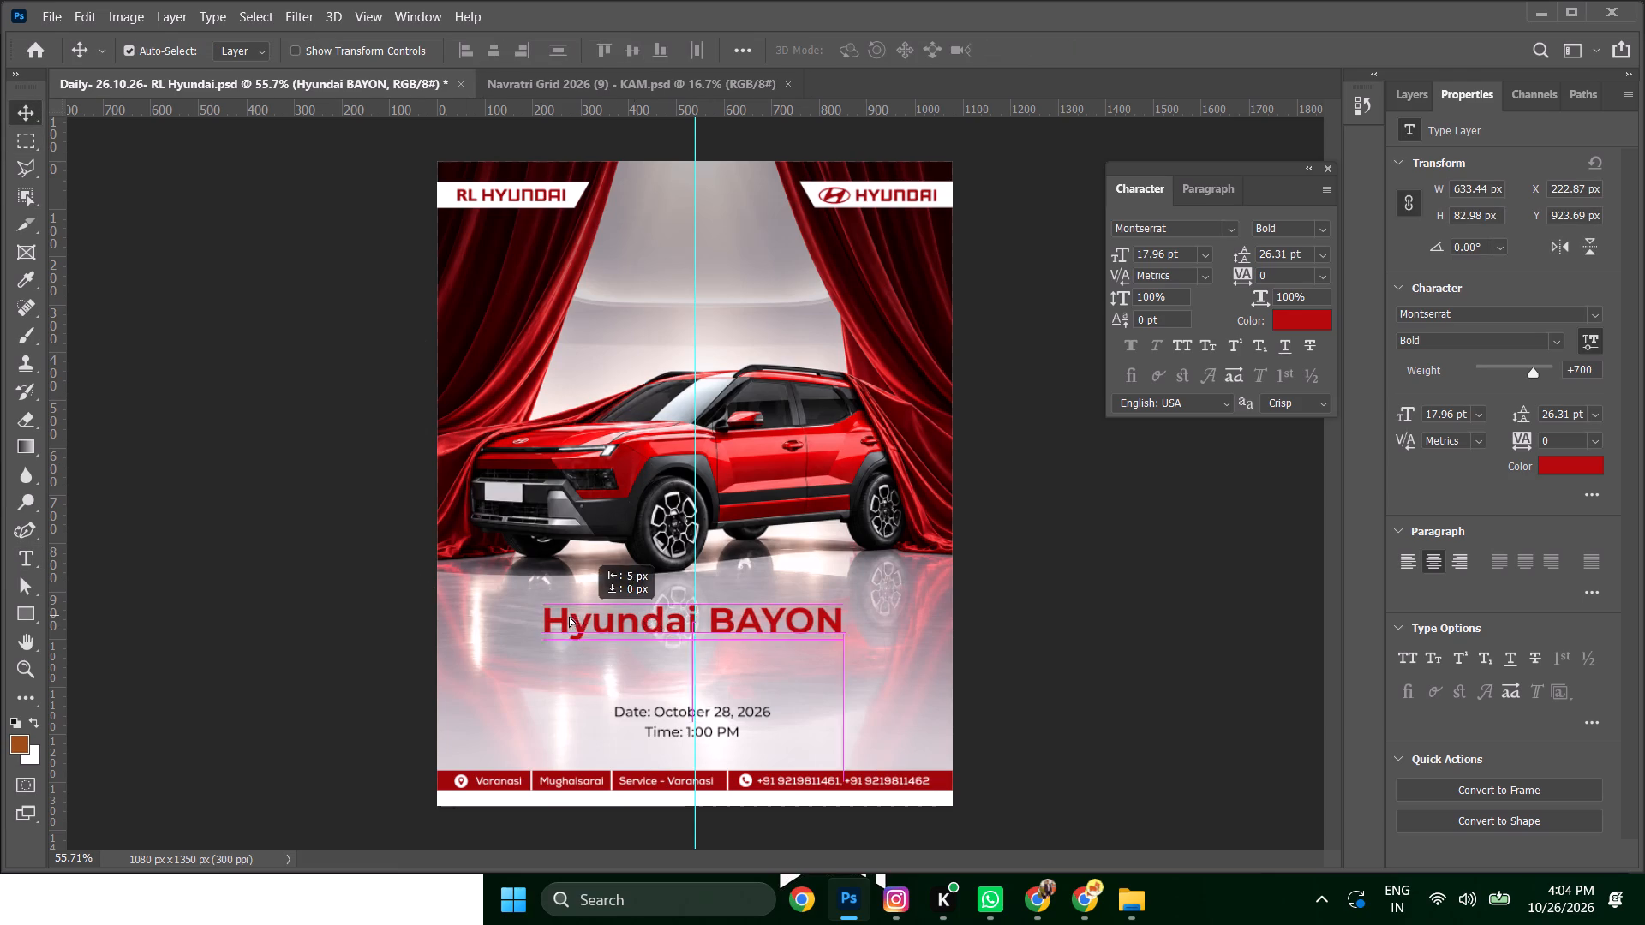
drag(569, 616, 560, 618)
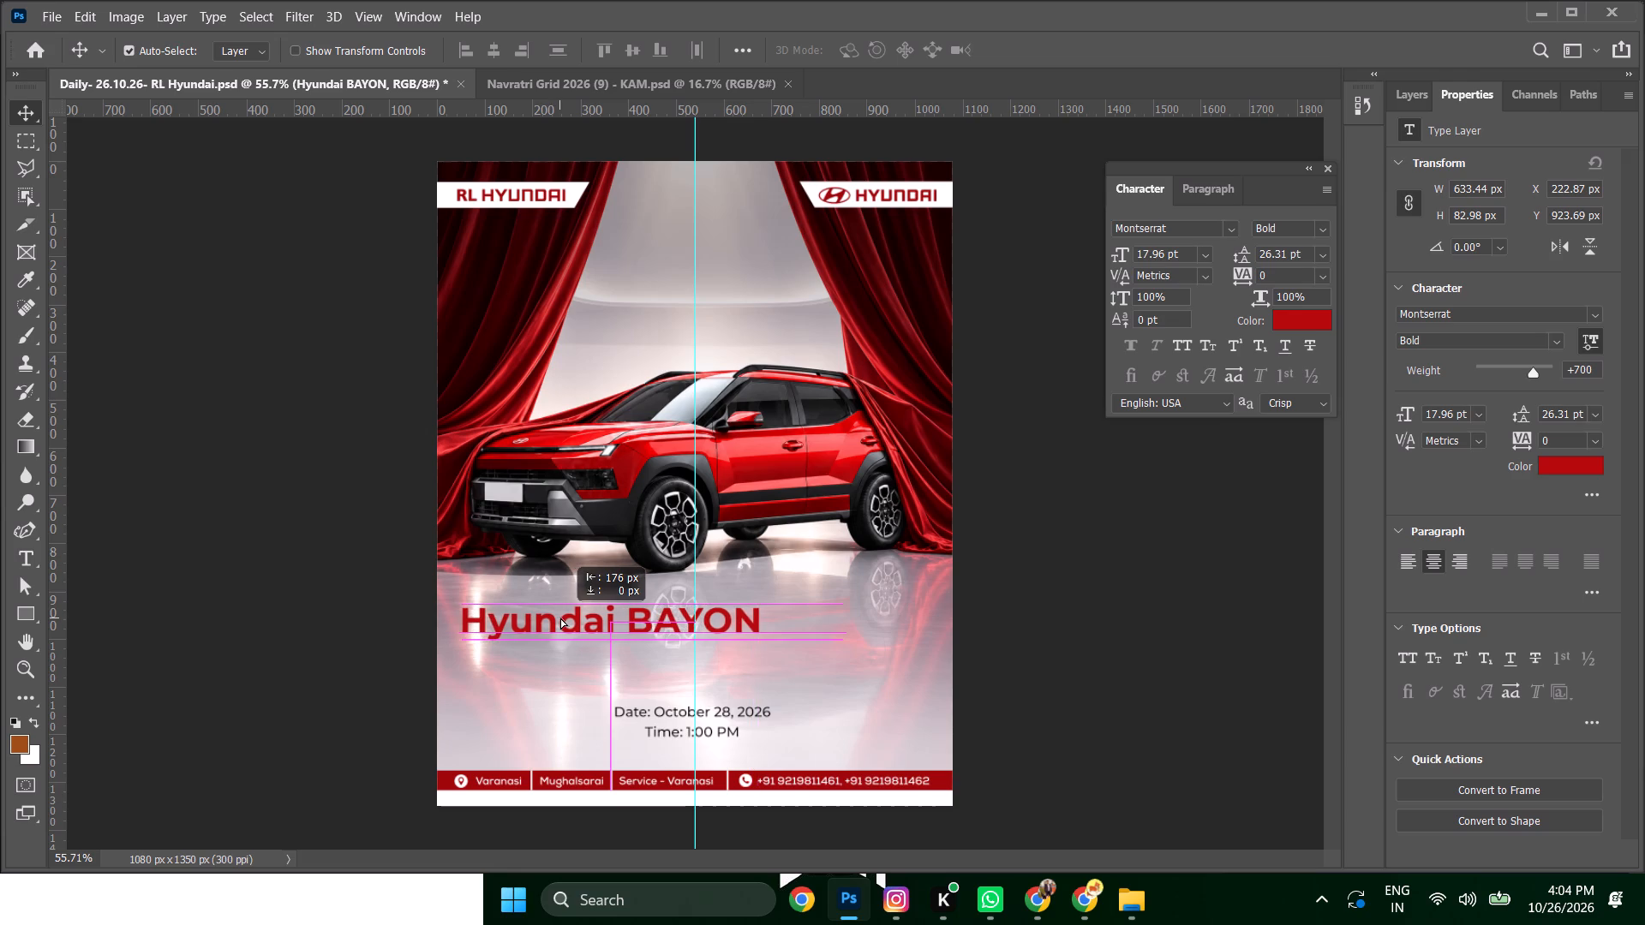
drag(560, 618, 558, 618)
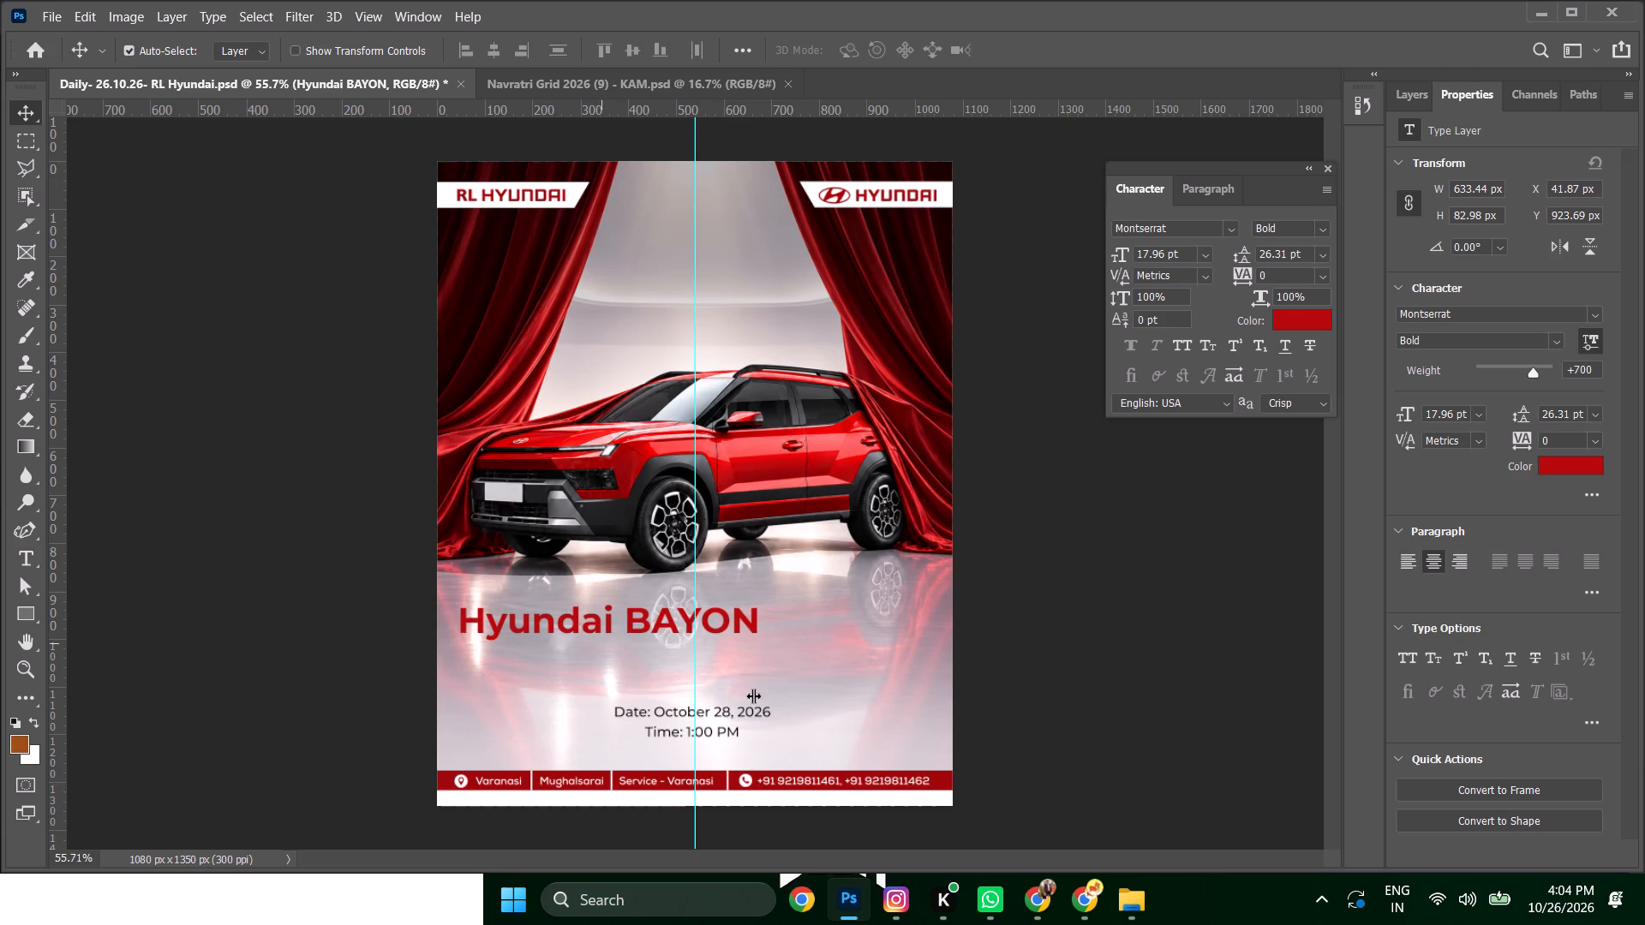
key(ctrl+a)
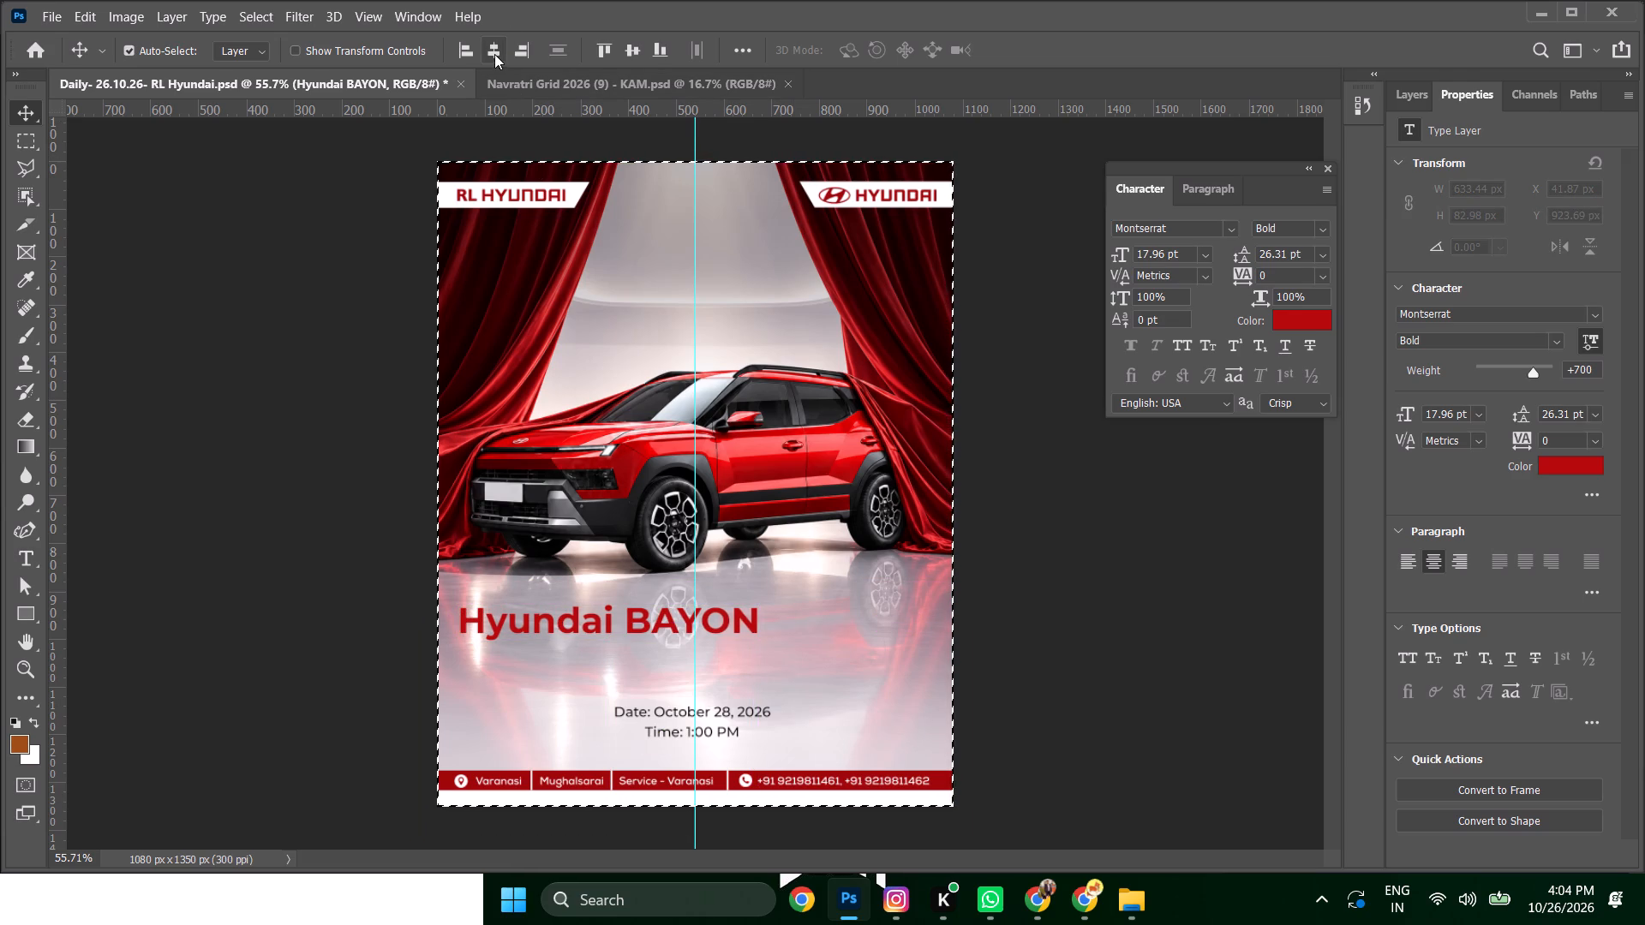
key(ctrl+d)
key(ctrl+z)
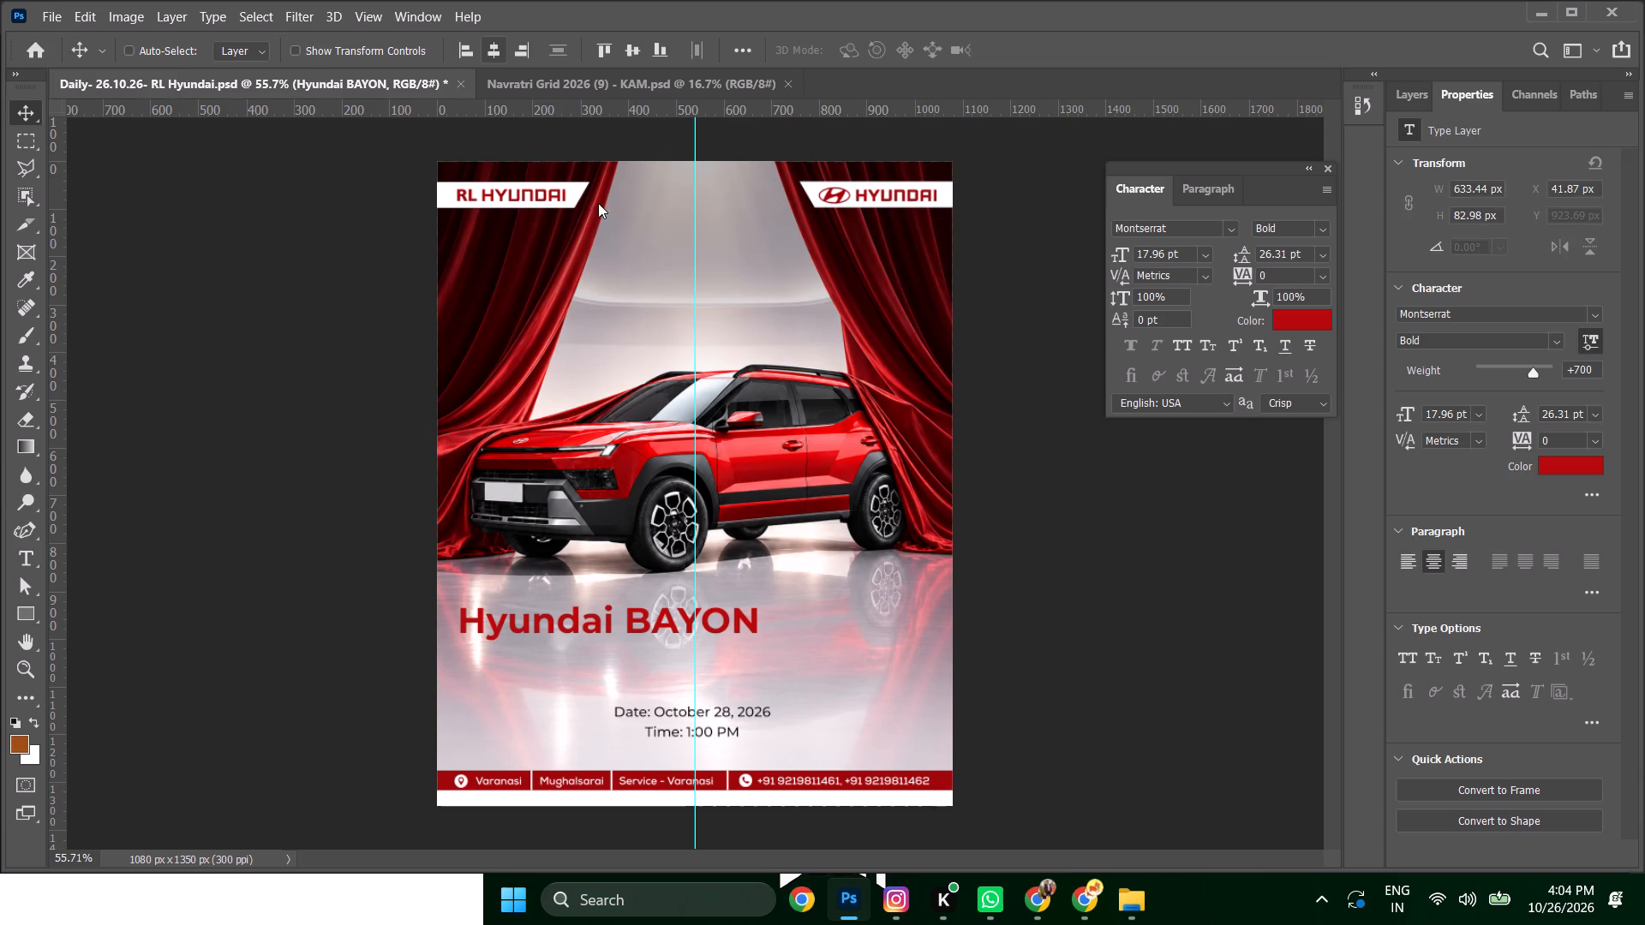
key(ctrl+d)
Center the Hyundai BAYON title and the date and time text together horizontally on the canvas.
click(661, 610)
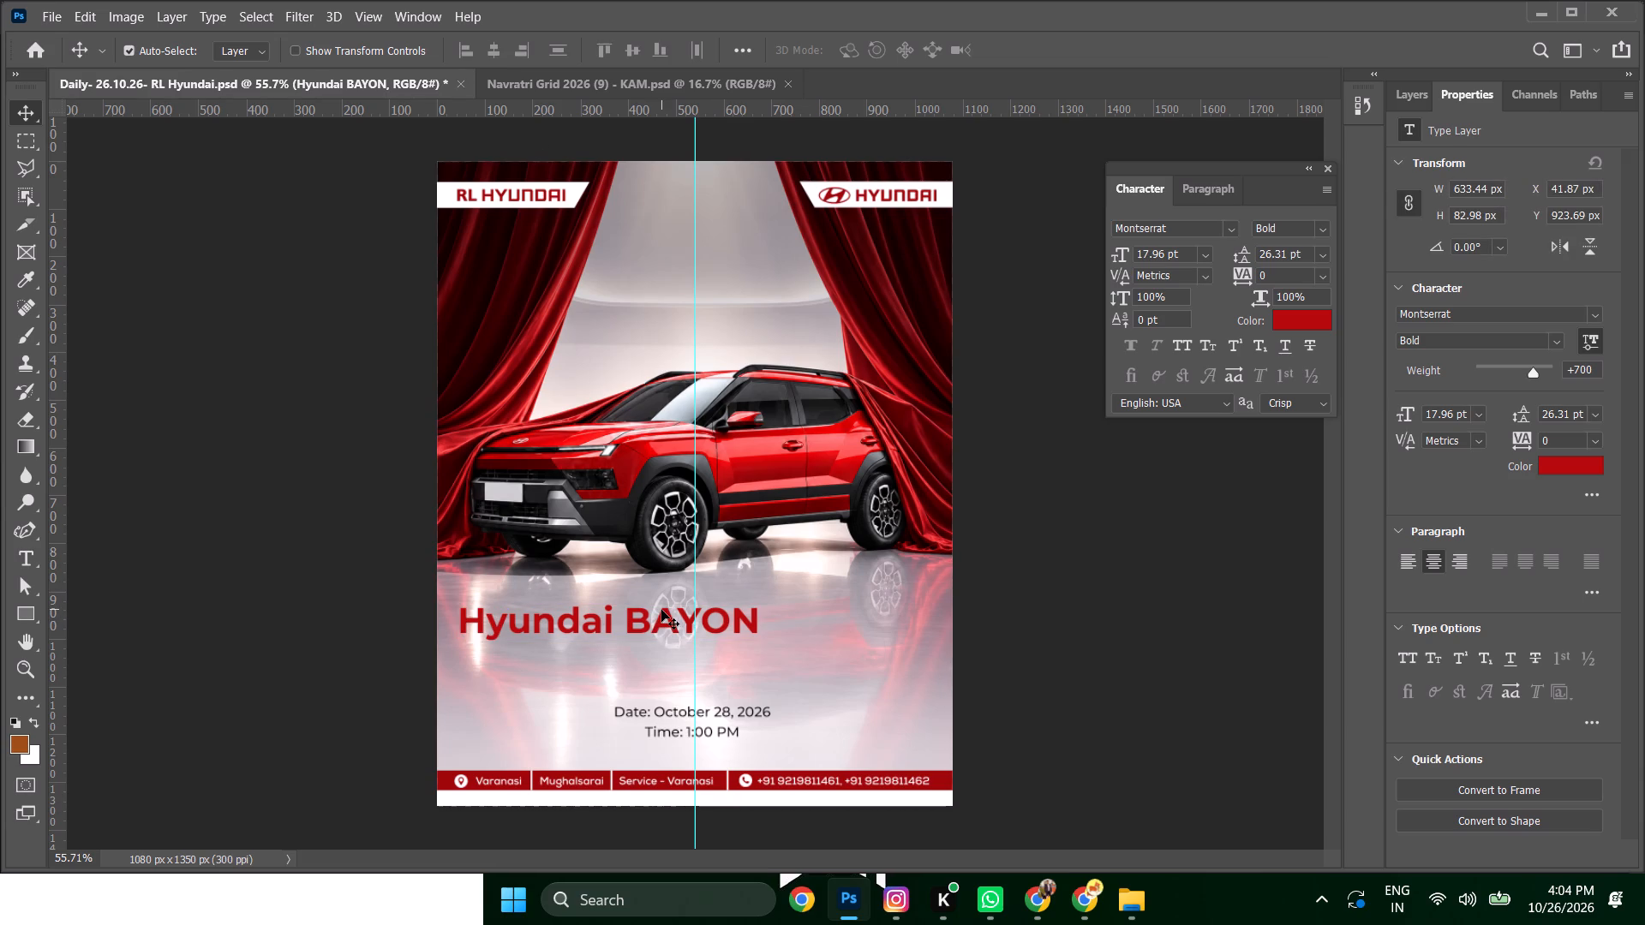
shift+click(662, 715)
key(ctrl+a)
click(494, 55)
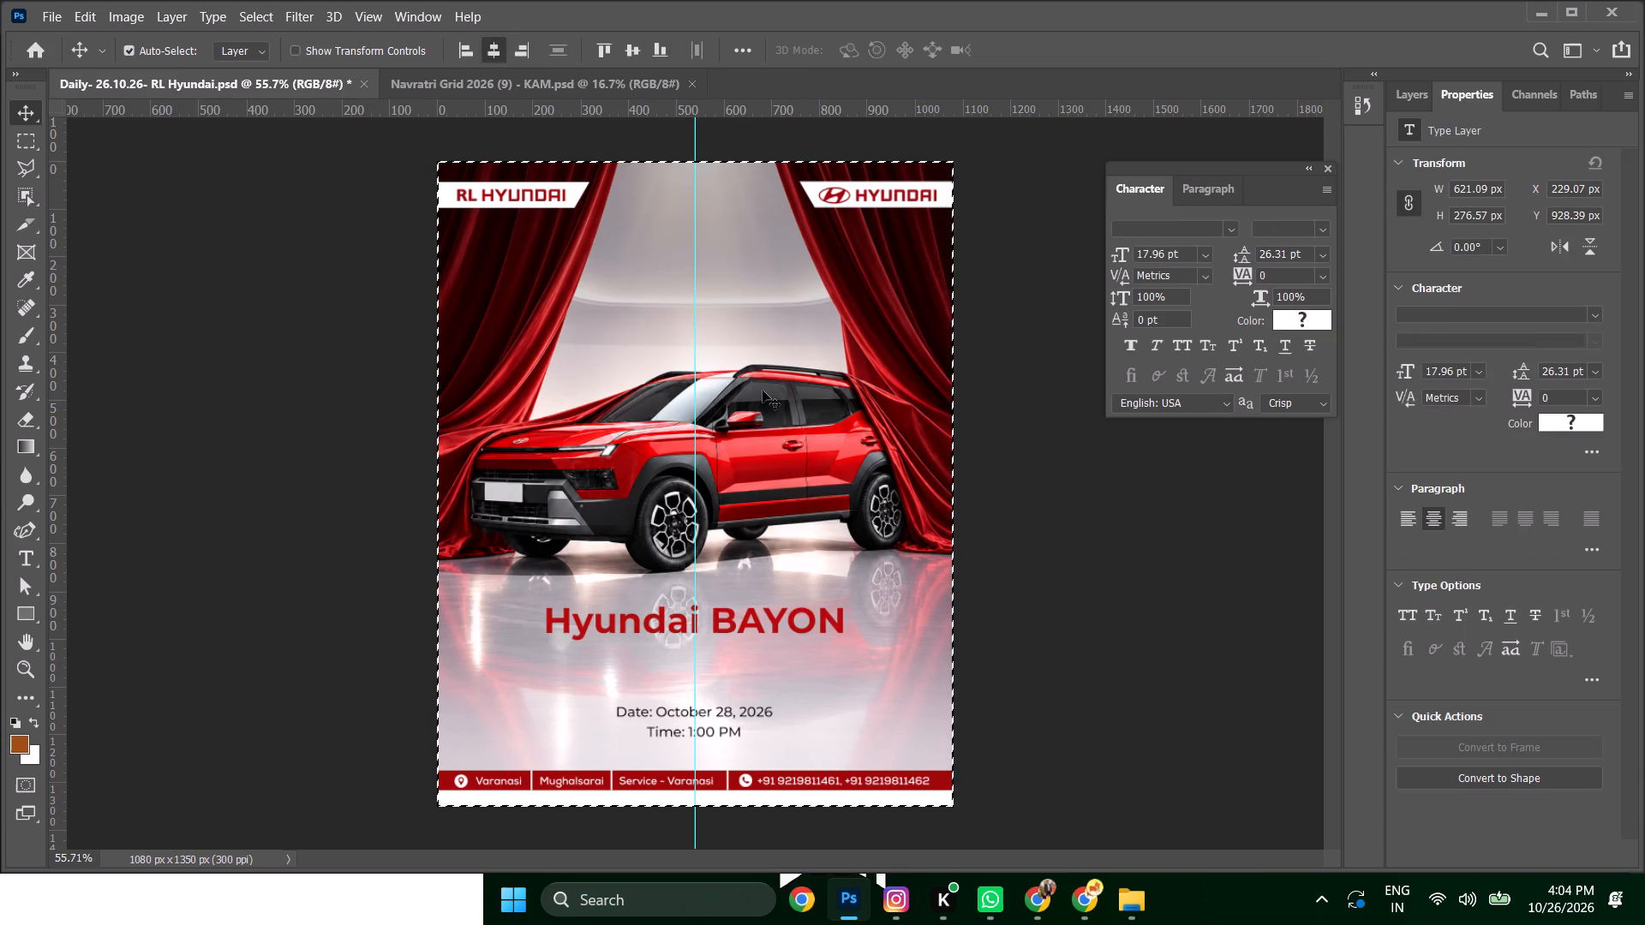
key(ctrl+d)
click(1183, 697)
Set the Hyundai BAYON title's weight to ExtraBold after trying Black, and center it horizontally on the canvas.
click(762, 615)
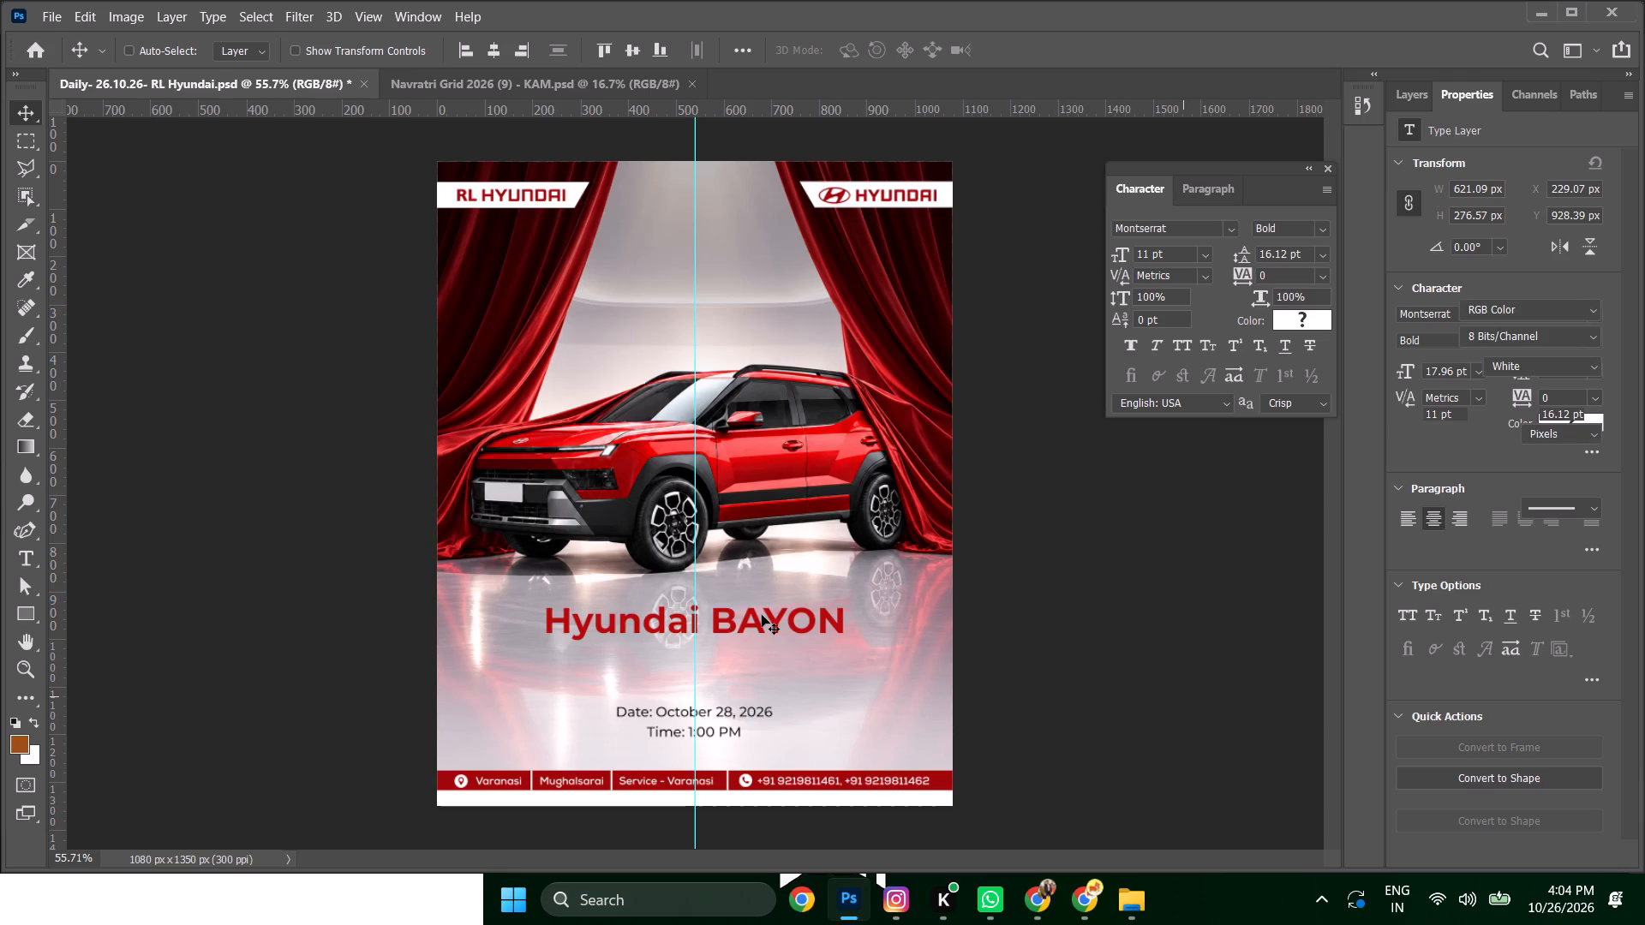
click(1320, 226)
click(1311, 403)
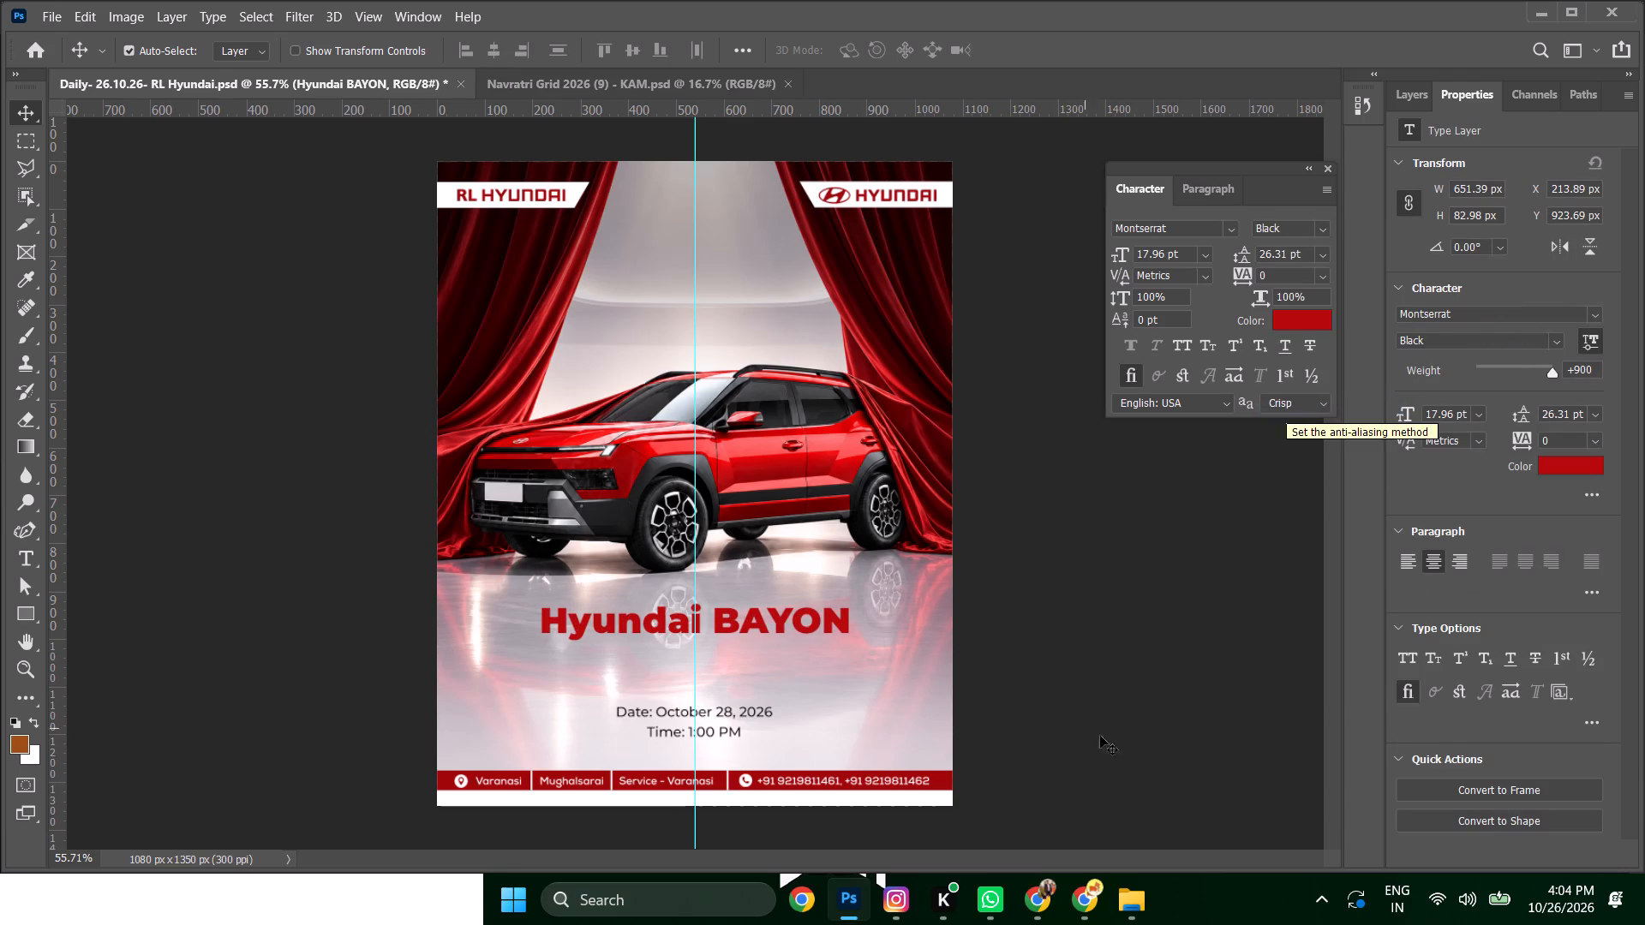
click(1318, 226)
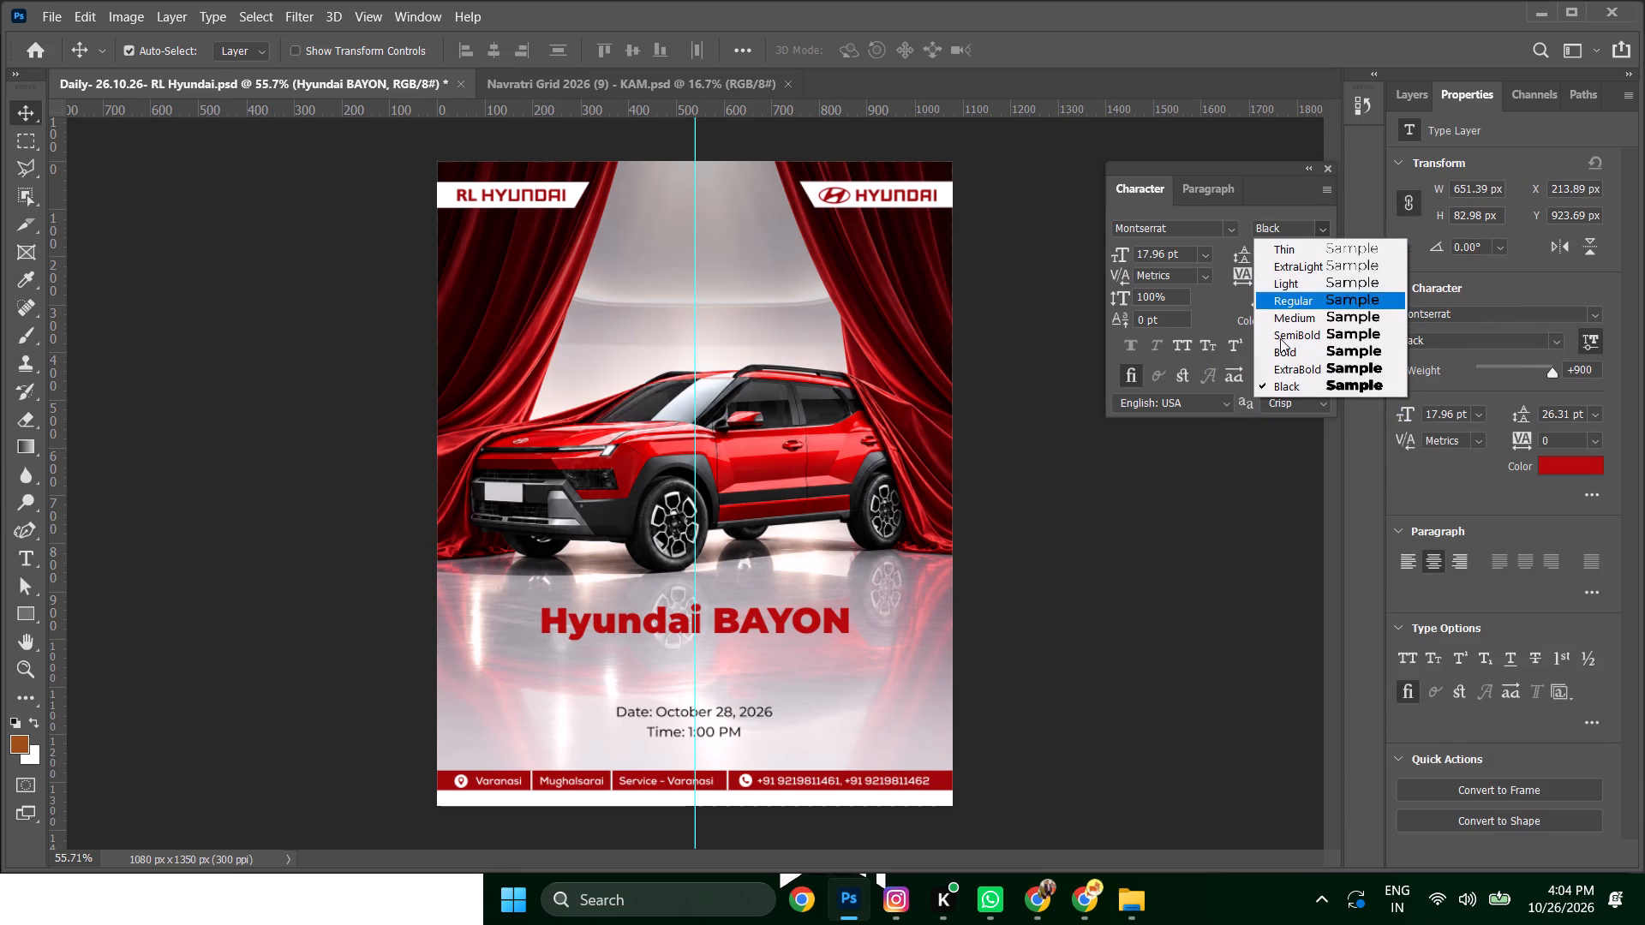
click(1273, 367)
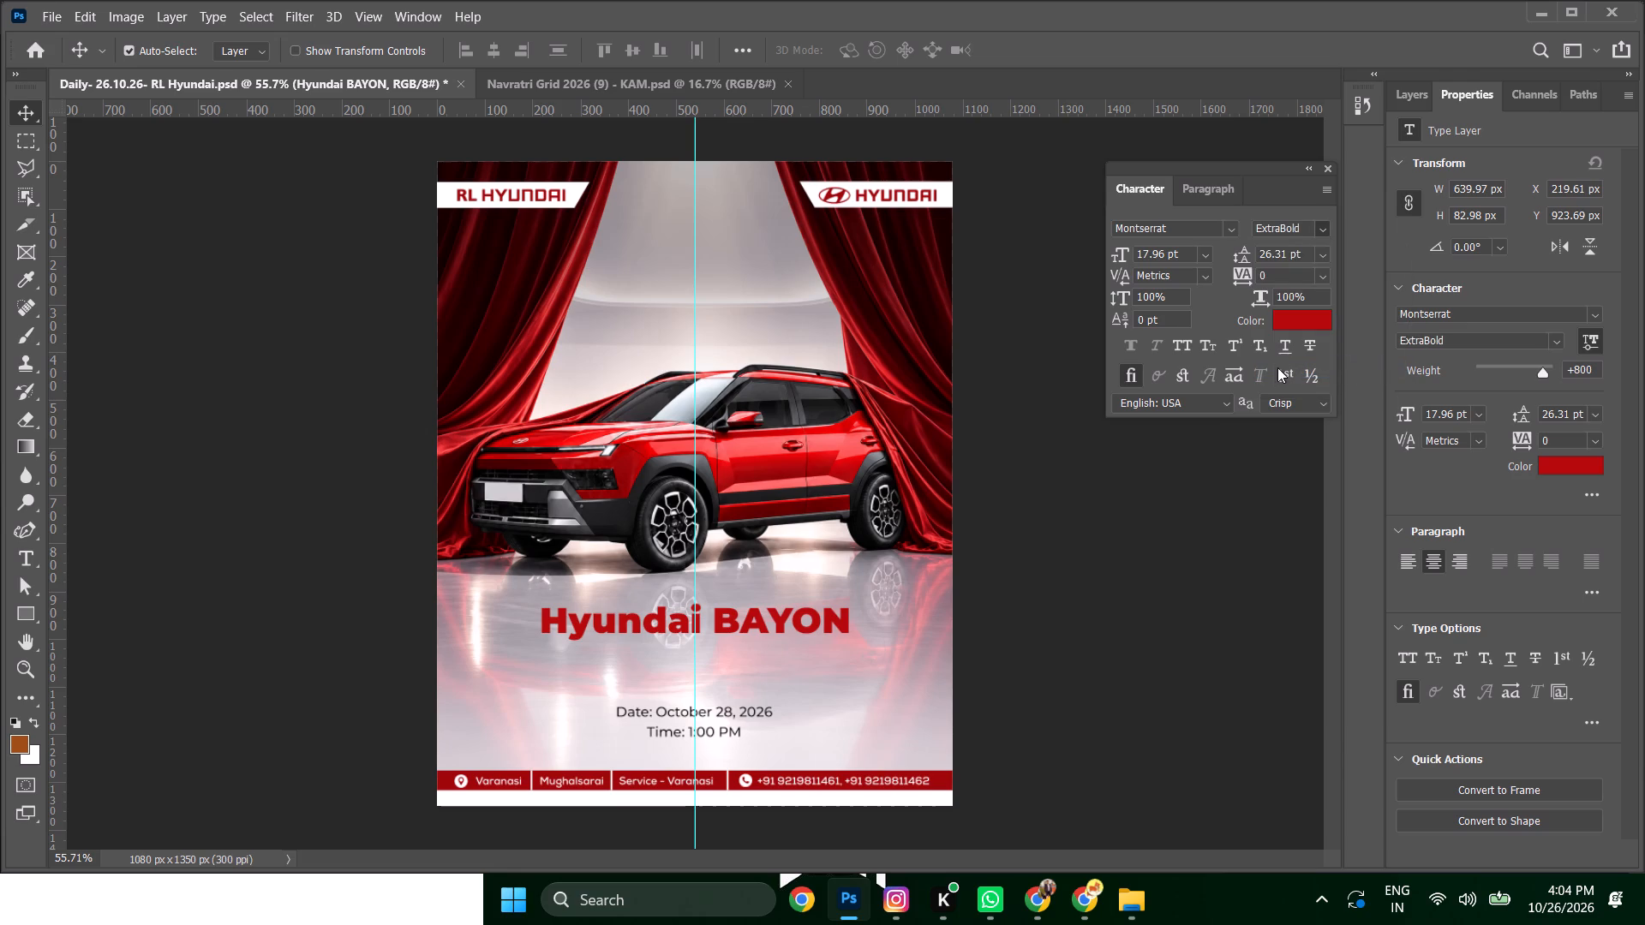
key(ctrl+a)
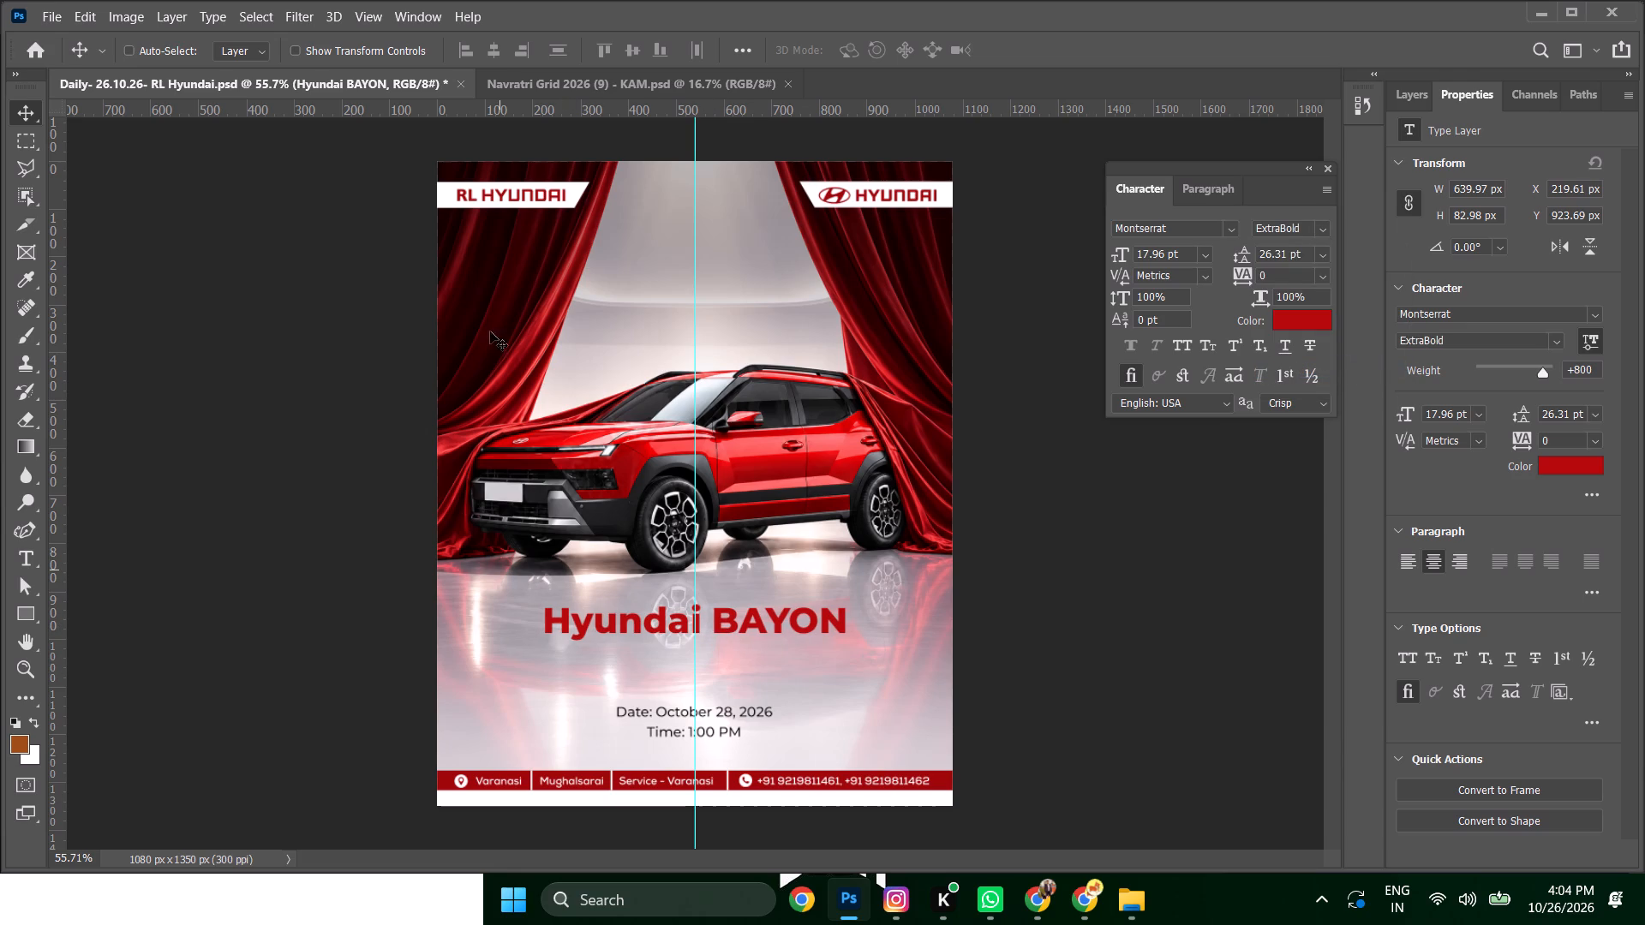
click(491, 44)
key(ctrl+d)
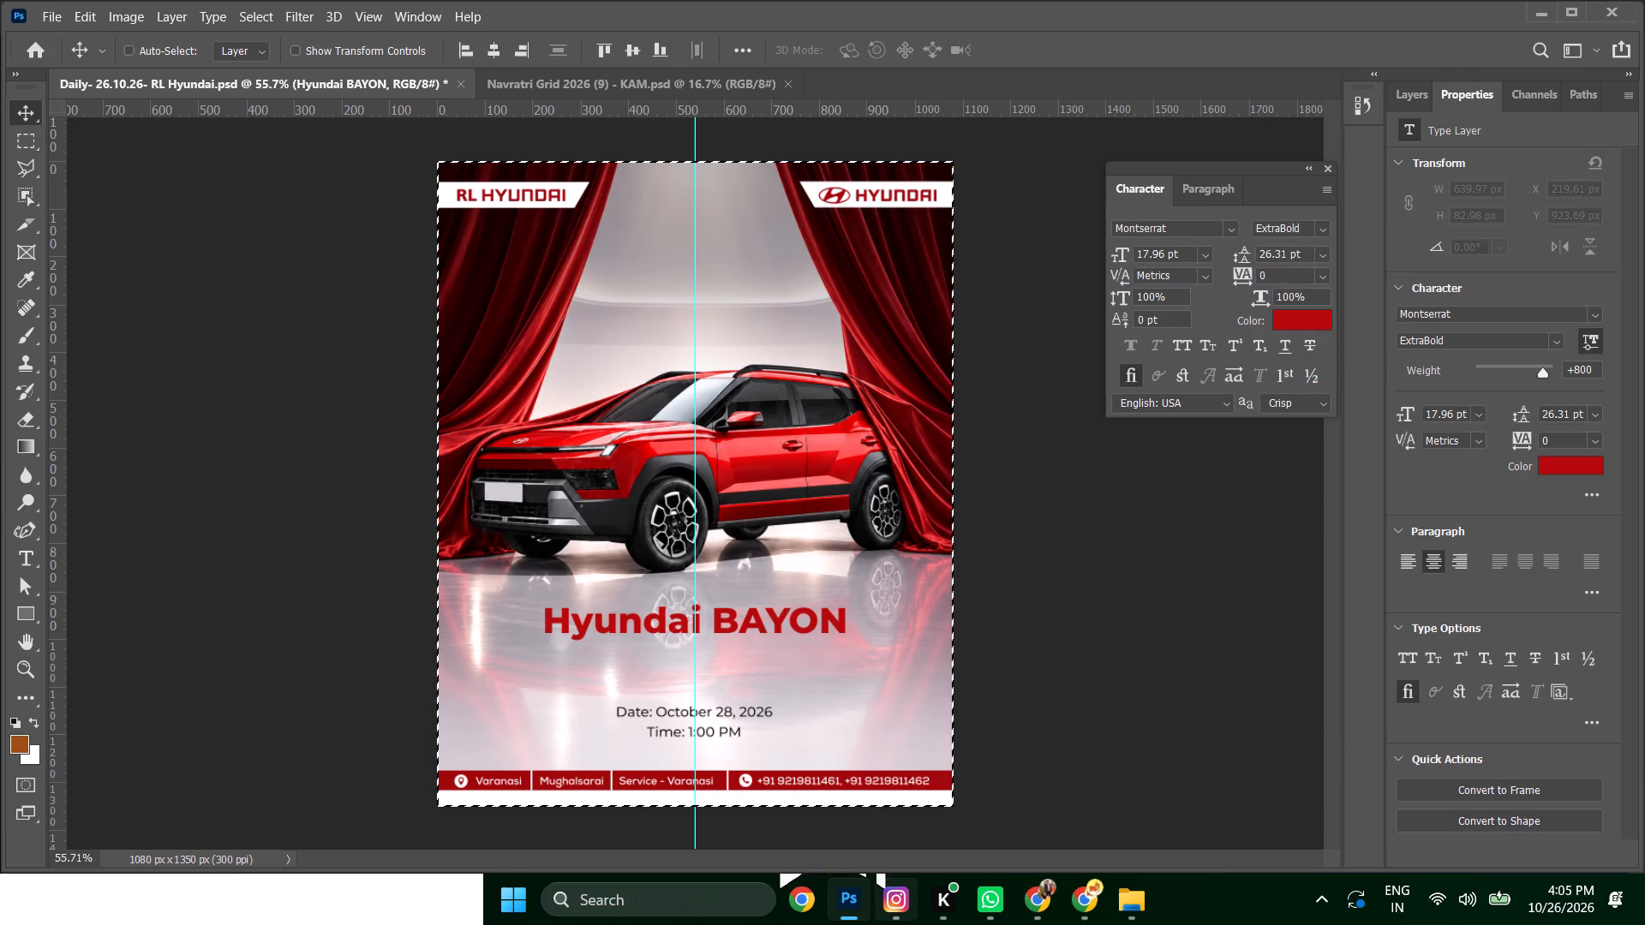
Scale the Hyundai BAYON title up to about 117% around its center and nudge it down 10 px.
key(ctrl+t)
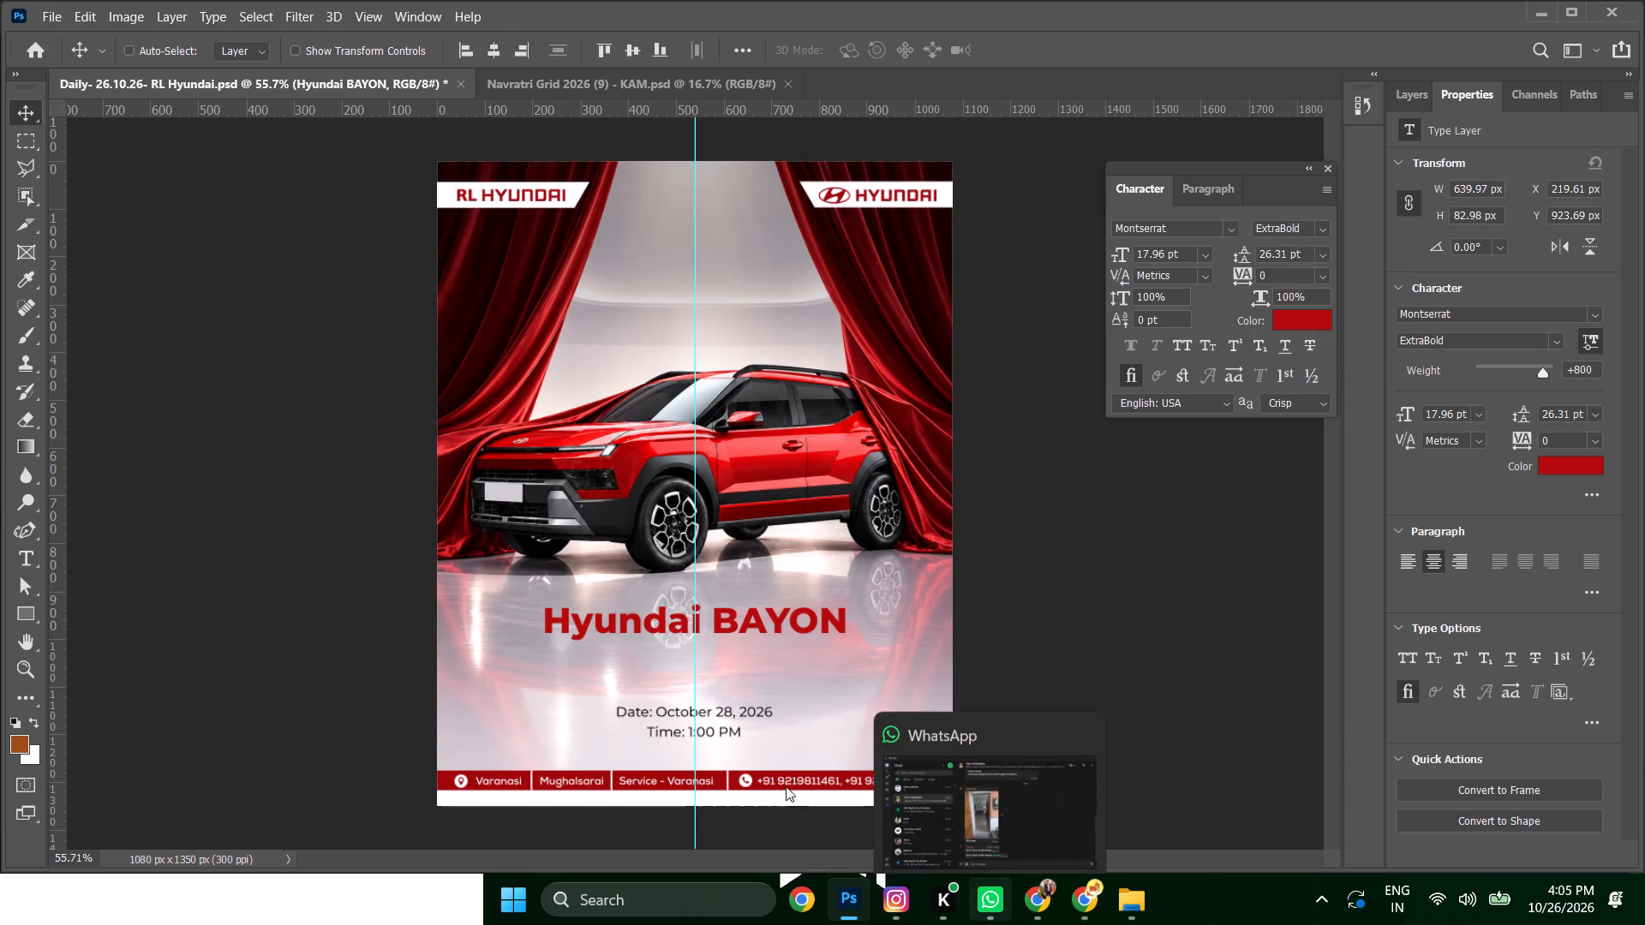
key(ctrl+t)
alt+drag(847, 601, 872, 587)
key(Return)
key(shift+Down)
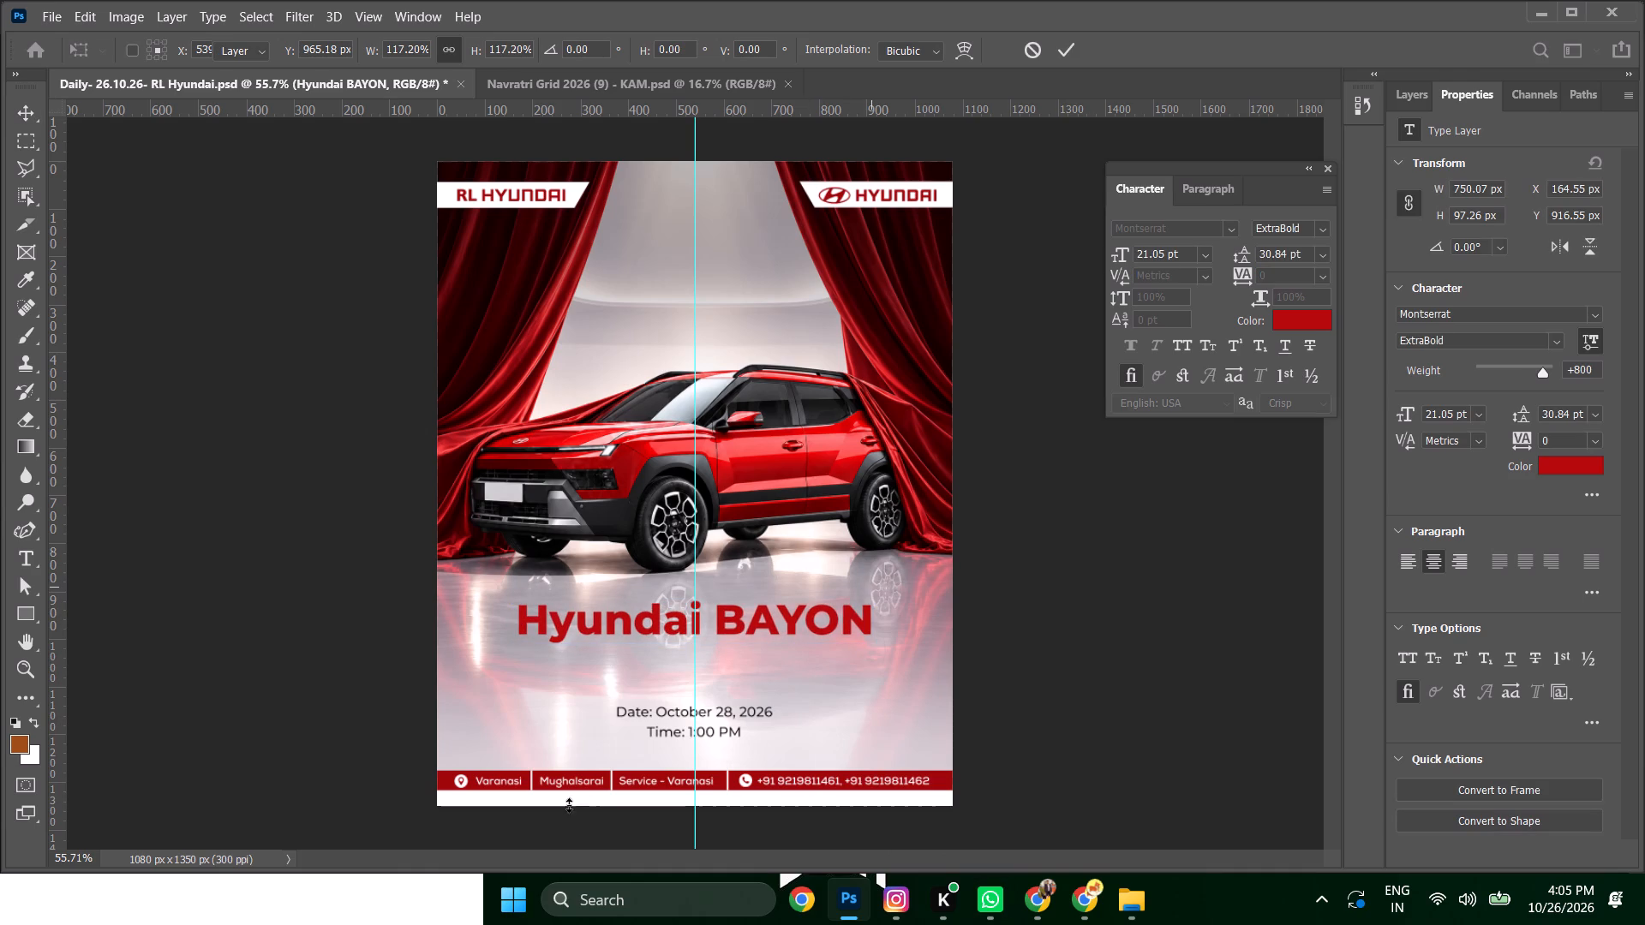
Move the date and time text straight up, closer beneath the title, to about Y 1058 px.
click(727, 725)
key(shift+Up)
key(shift+Up)
key(shift+Up)
key(shift+Up)
key(shift+Up)
key(shift+Up)
key(shift+Up)
key(shift+Up)
key(shift+Up)
key(shift+Up)
key(shift+Up)
key(shift+Up)
key(shift+Up)
key(shift+Up)
key(shift+Up)
key(shift+Up)
key(shift+Up)
key(shift+Up)
key(shift+Up)
key(shift+Up)
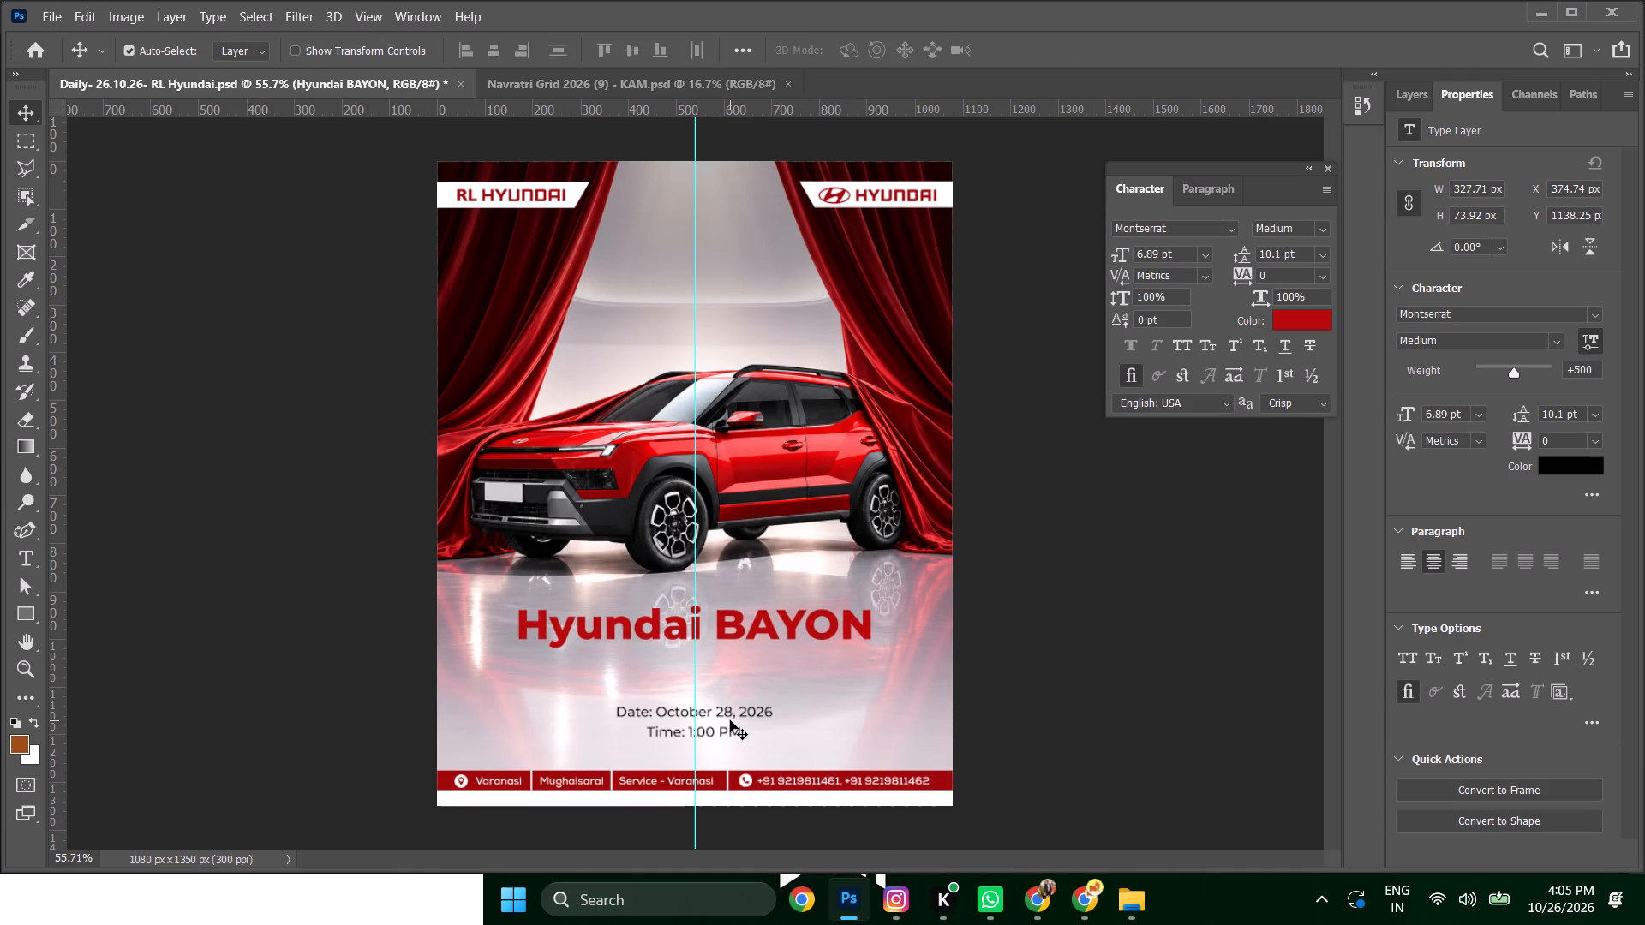
key(shift+Up)
key(shift+Up)
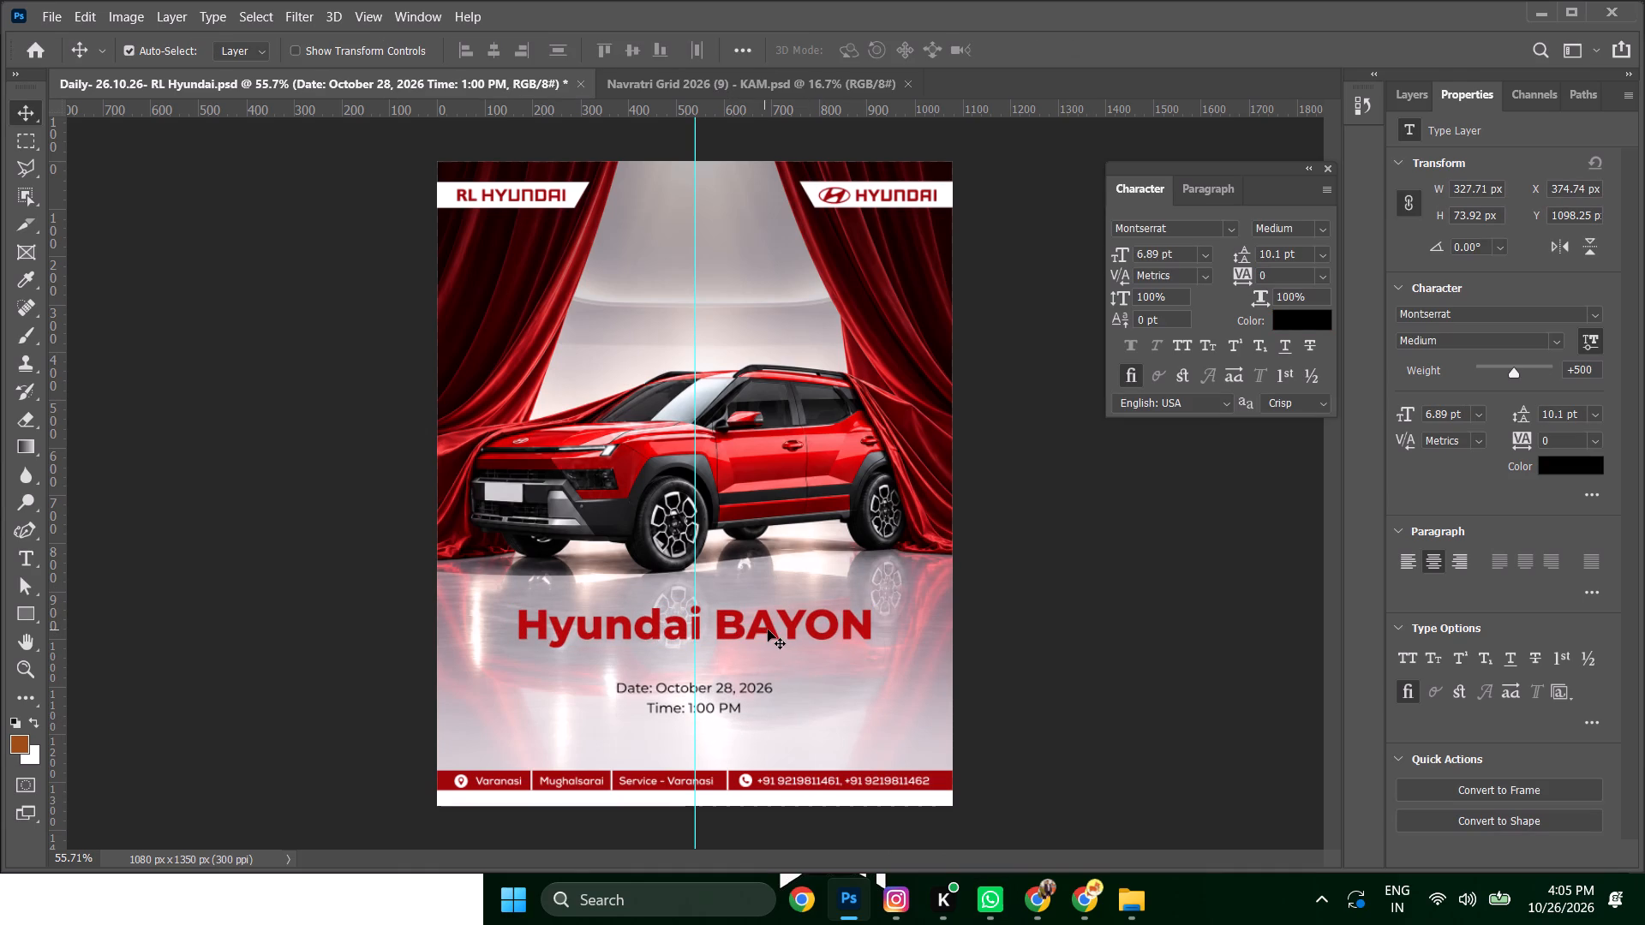
key(shift+Up)
key(shift+Up)
key(shift+Up)
key(shift+Up)
Move the title and the date and time text down together, with the group's top at about Y 1011 px.
shift+click(768, 629)
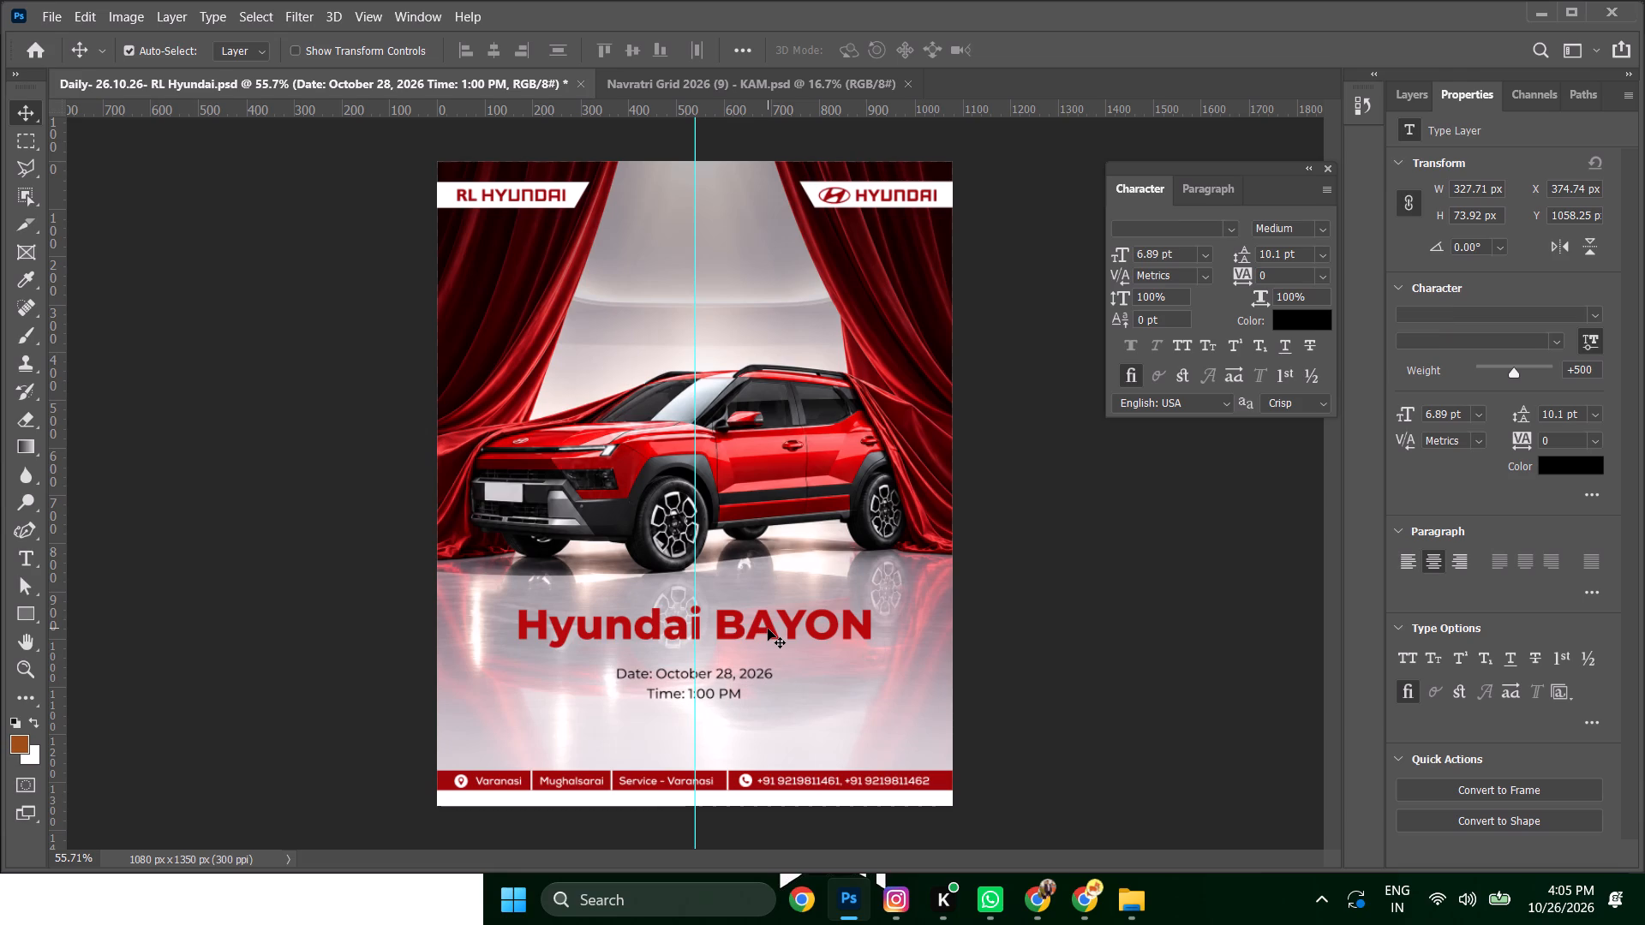
key(shift+Up)
key(shift+Down)
key(shift+Down)
key(shift+Down)
key(shift+Down)
key(shift+Down)
key(shift+Down)
key(shift+Down)
key(shift+Down)
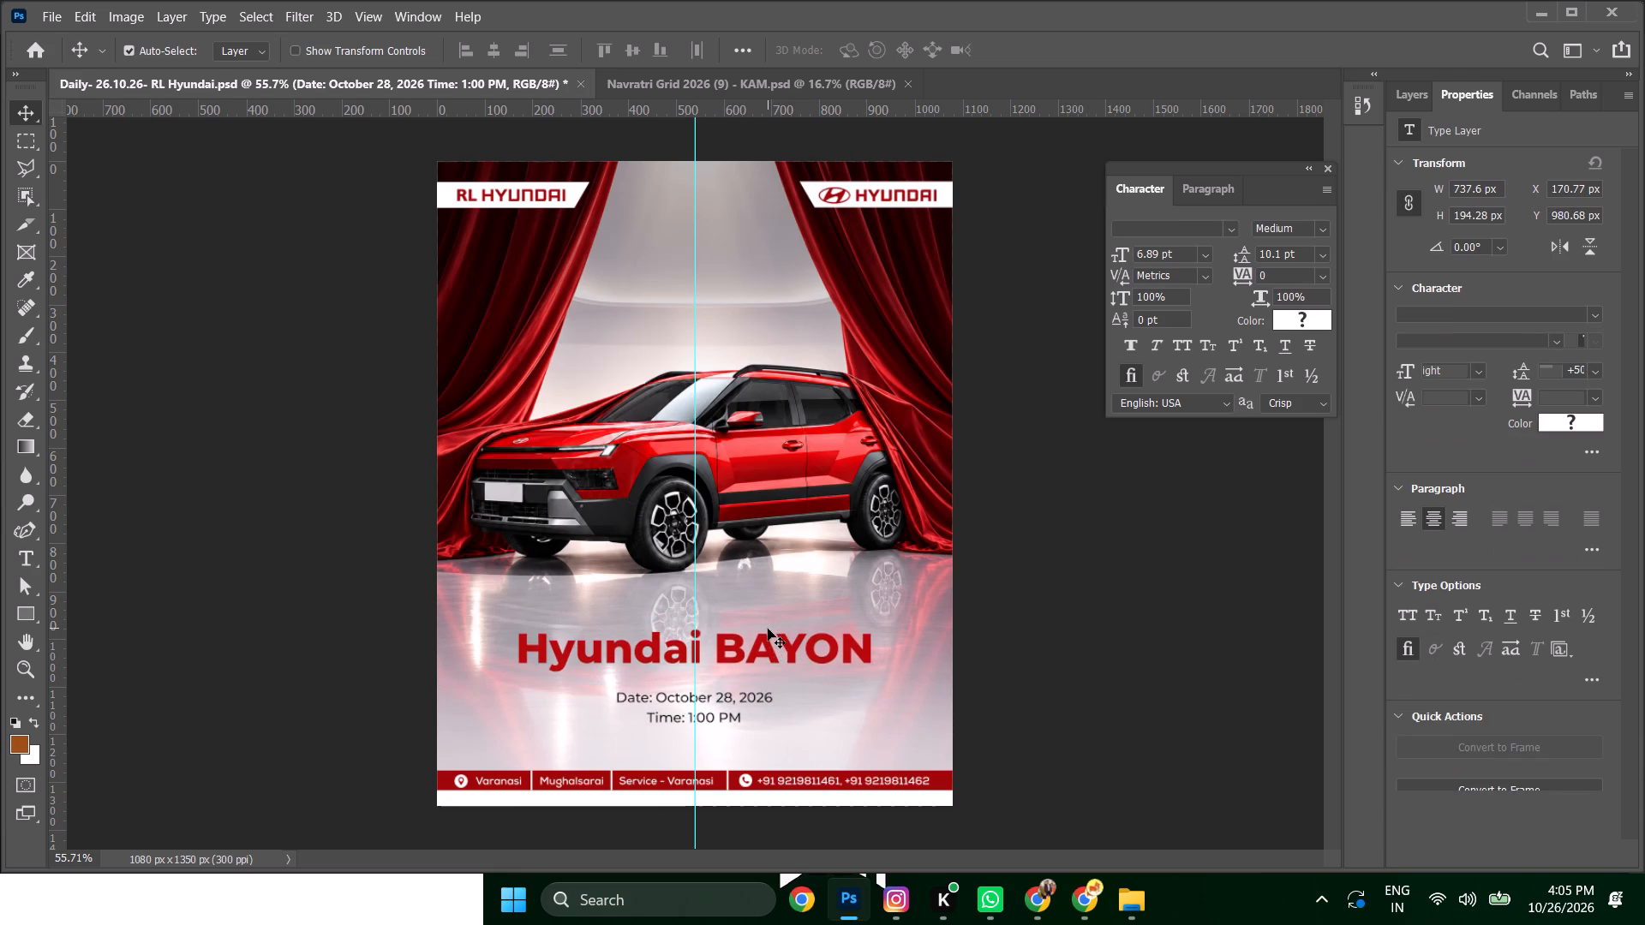
key(shift+Down)
key(shift+Down)
key(shift+Down)
key(shift+Down)
key(shift+Up)
click(1069, 600)
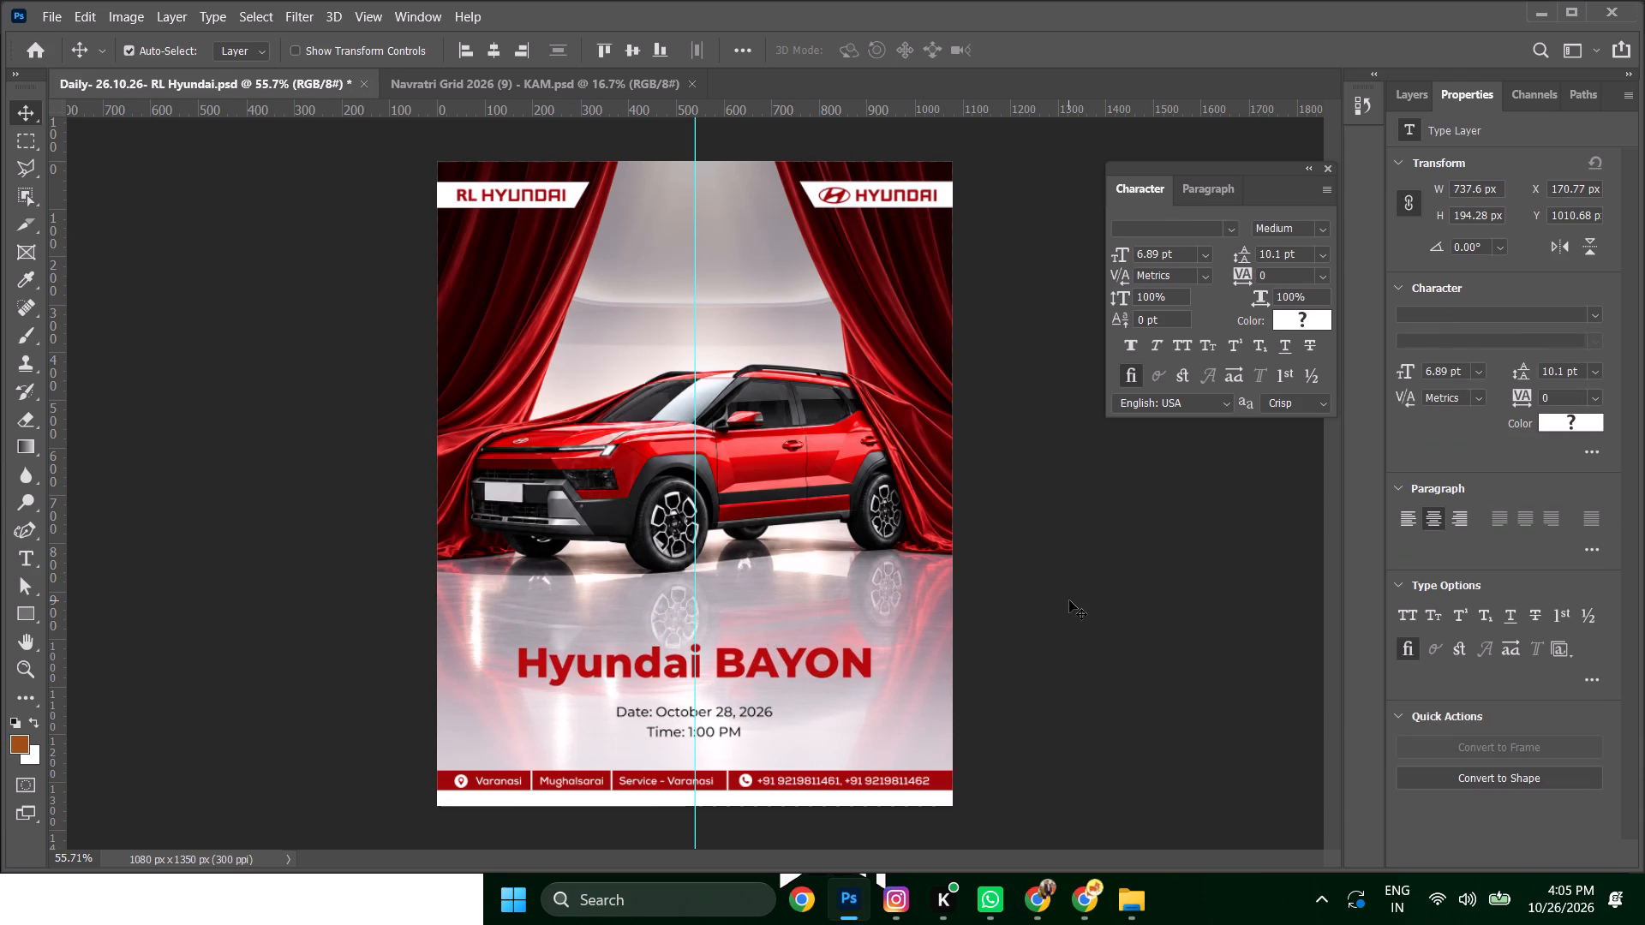
Duplicate the date and time text above the title and replace its wording with "Get Ready to Witness the Thirll.".
alt+scroll(736, 683, up, 3)
click(737, 743)
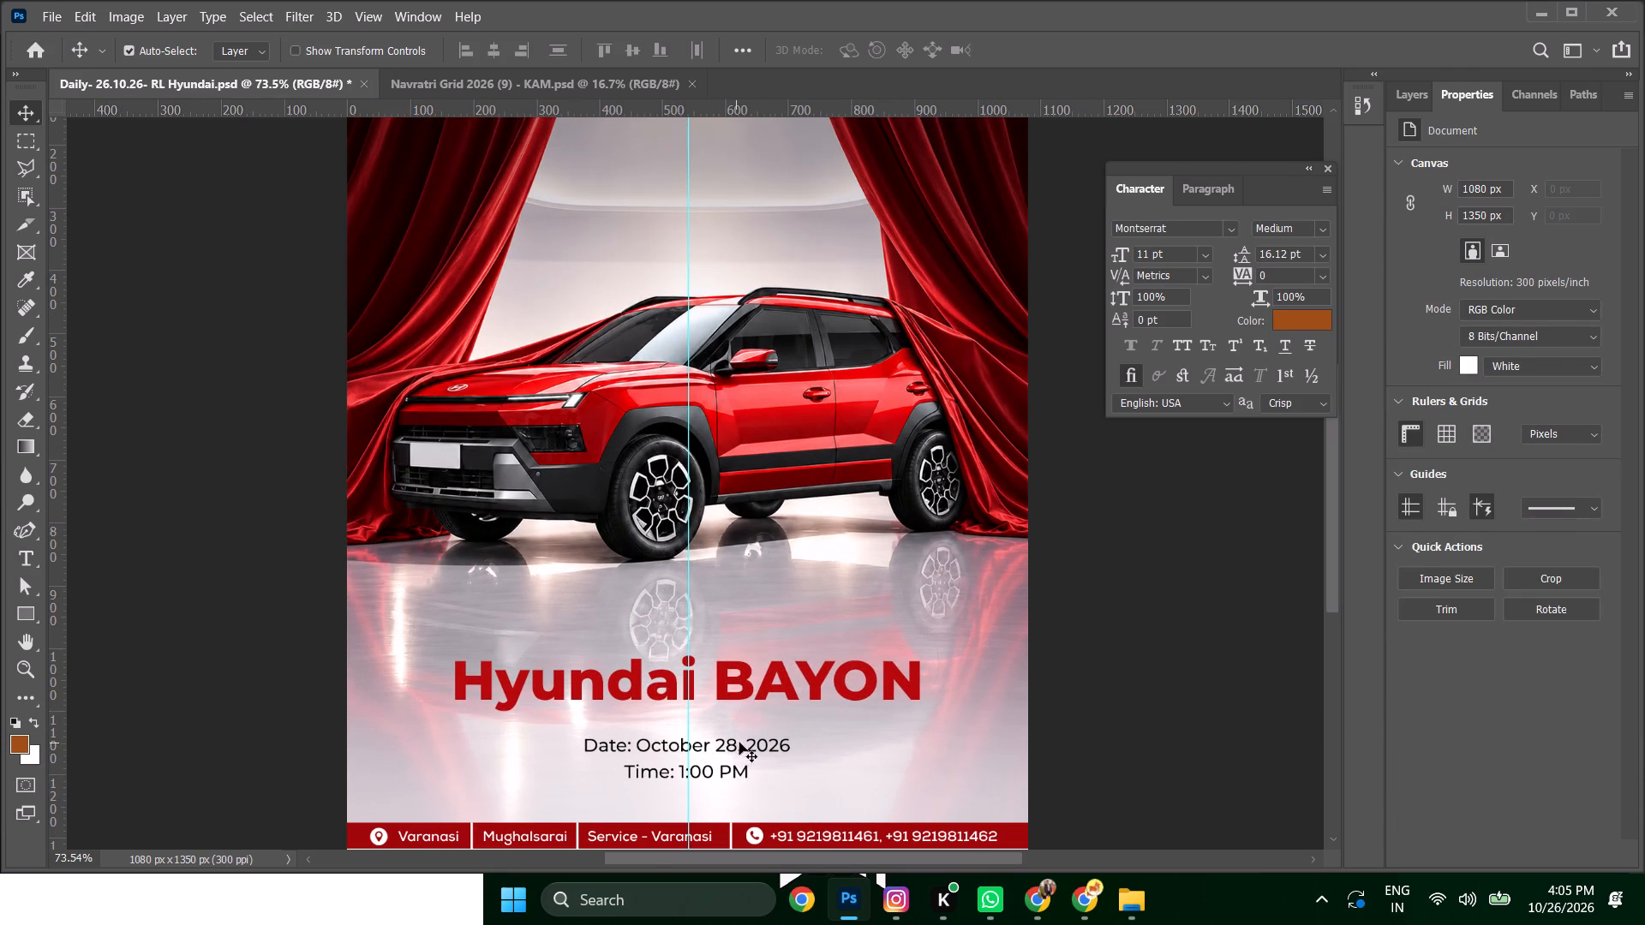
alt+drag(731, 744, 726, 624)
double_click(725, 624)
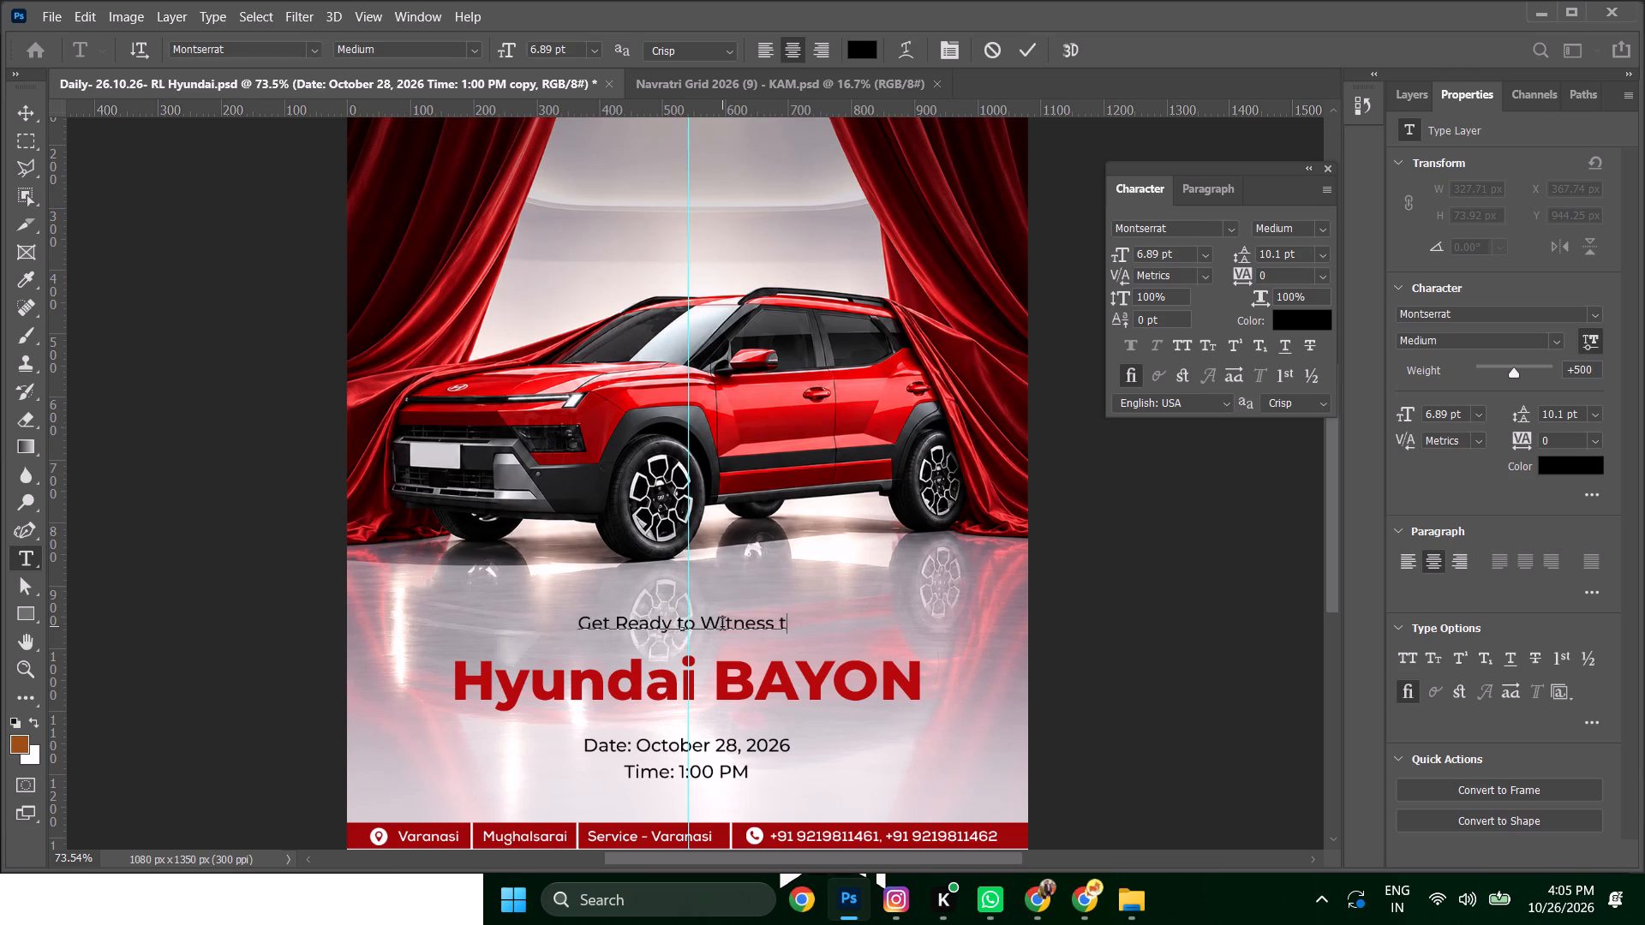
key(BackSpace)
key(BackSpace)
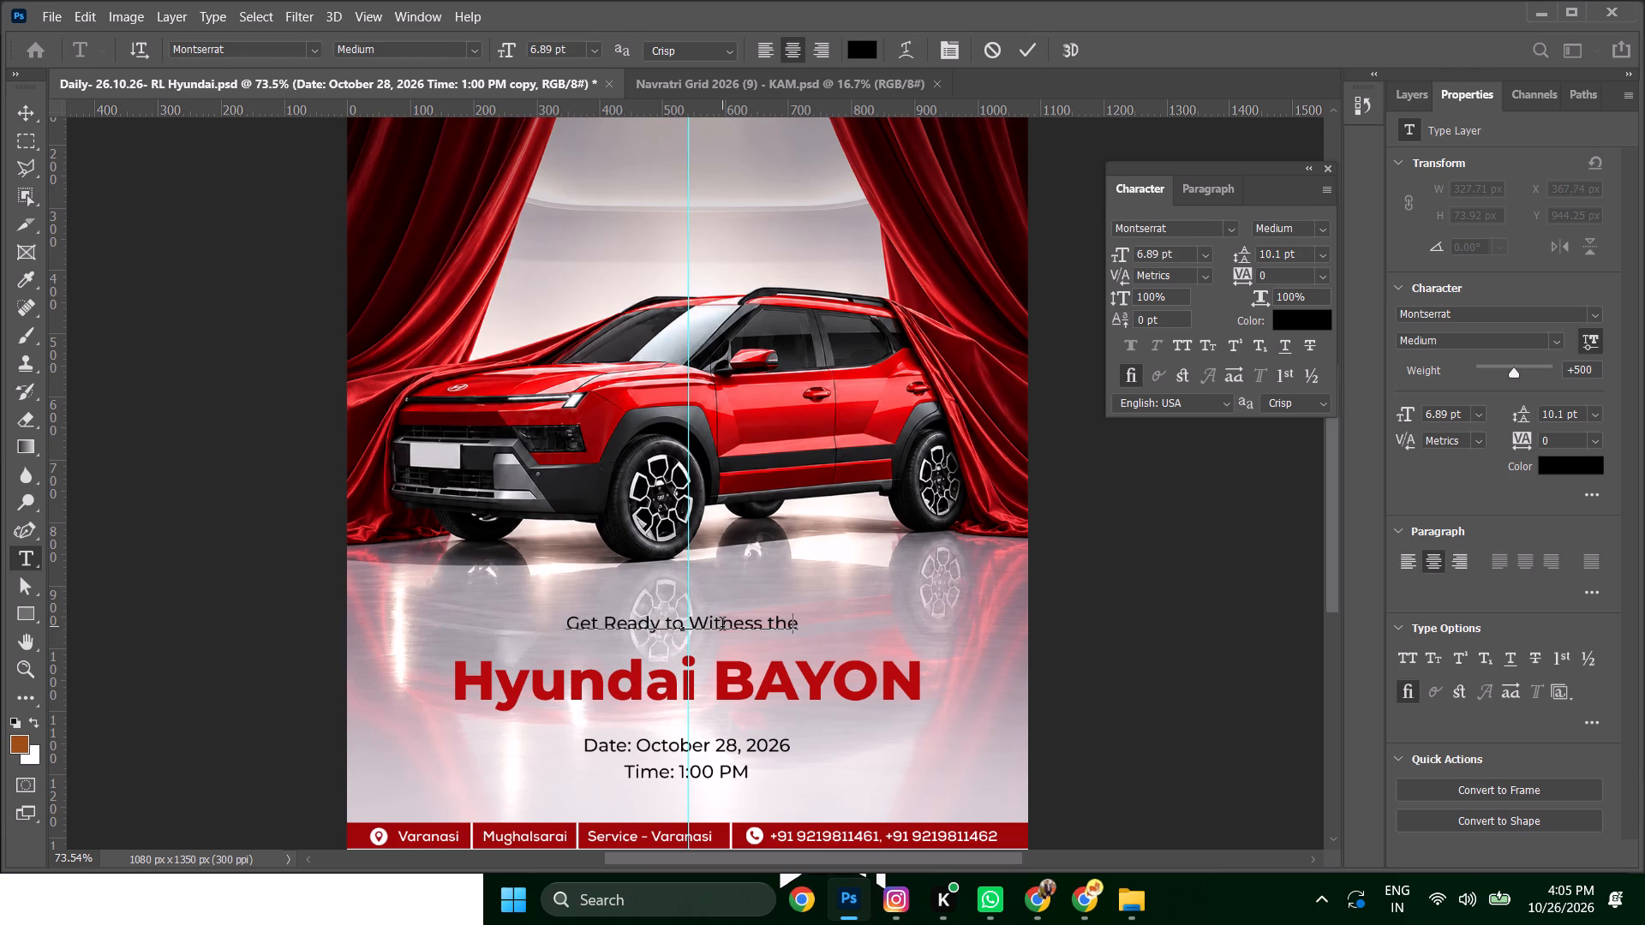
key(BackSpace)
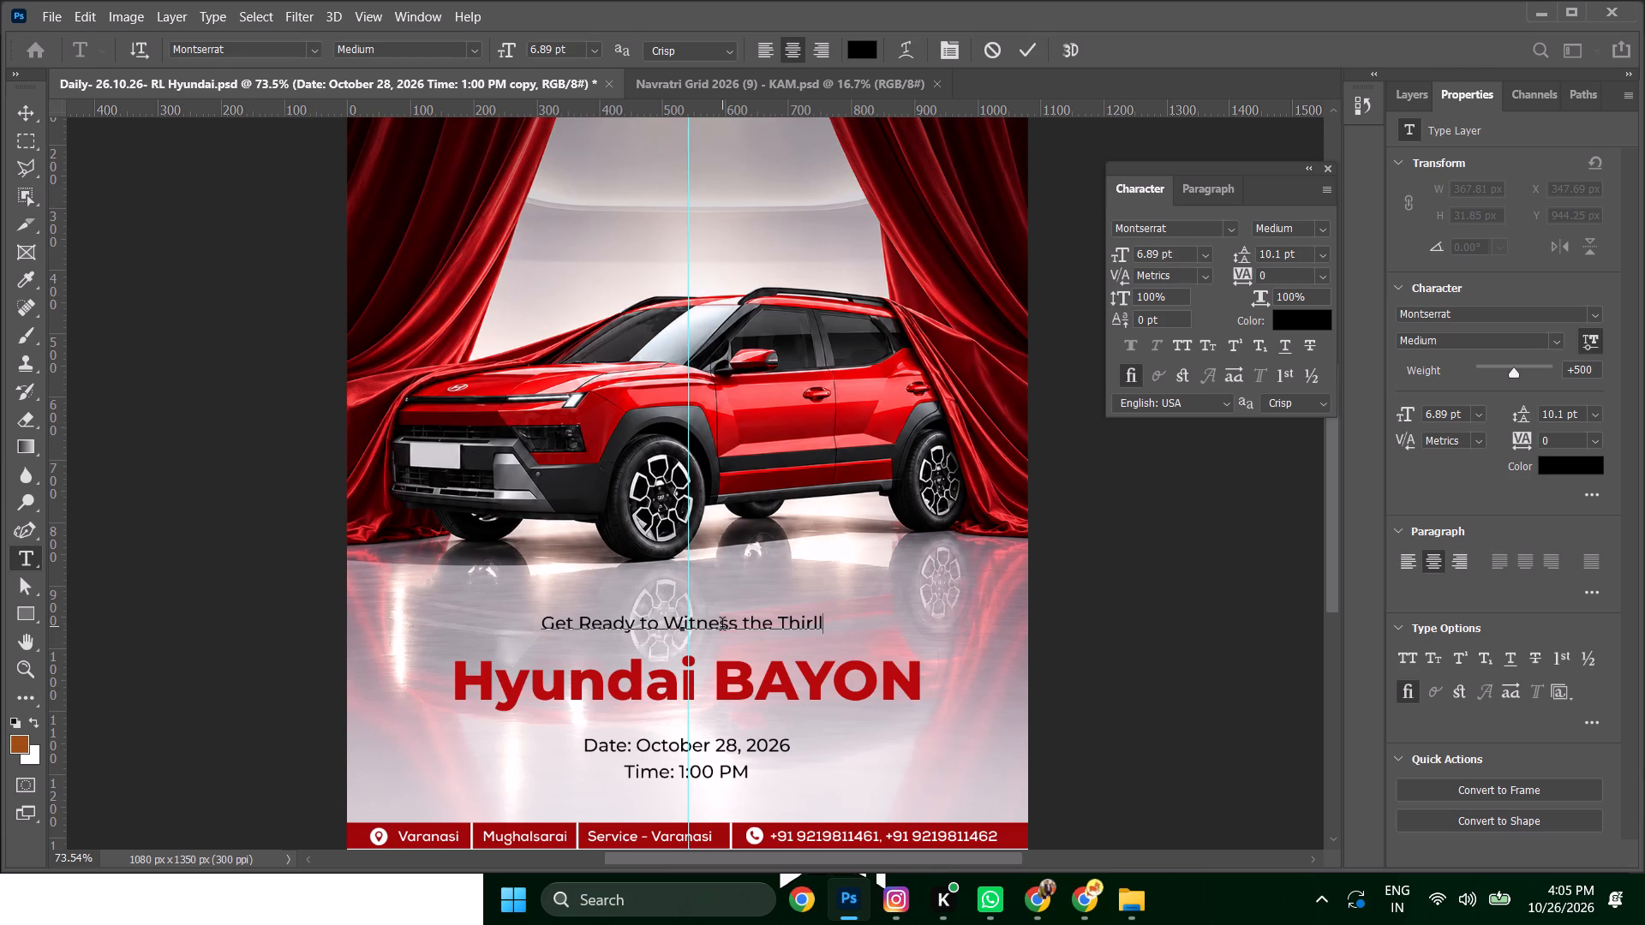
key(period)
click(38, 117)
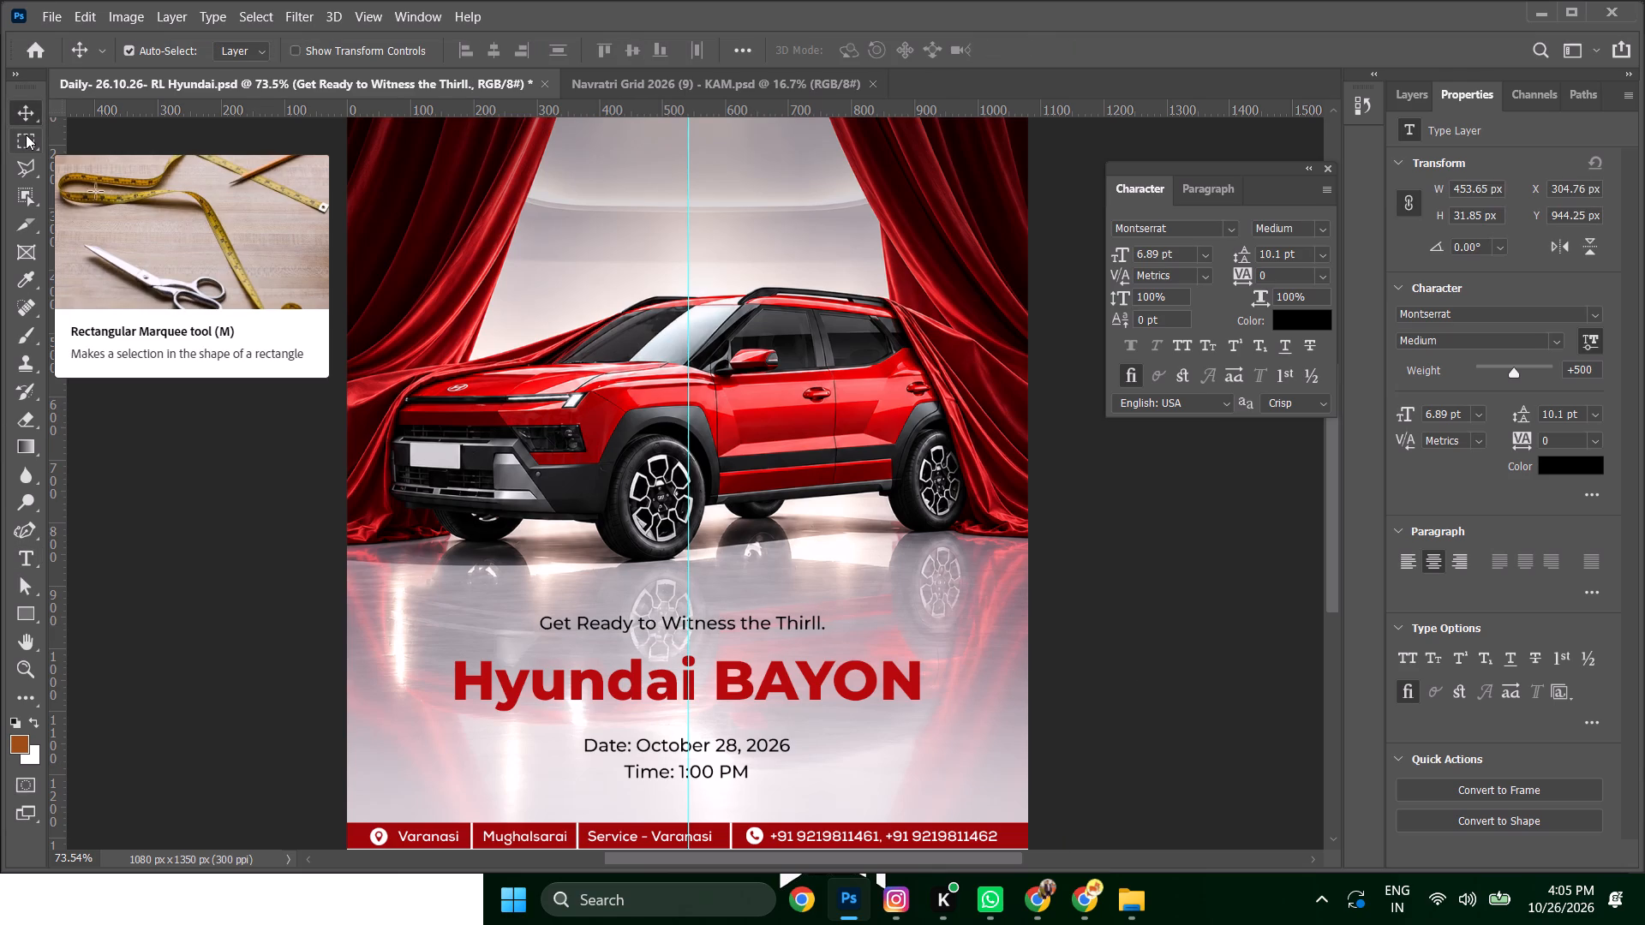
Center the "Get Ready to Witness the Thirll." tagline horizontally on the canvas.
key(ctrl+a)
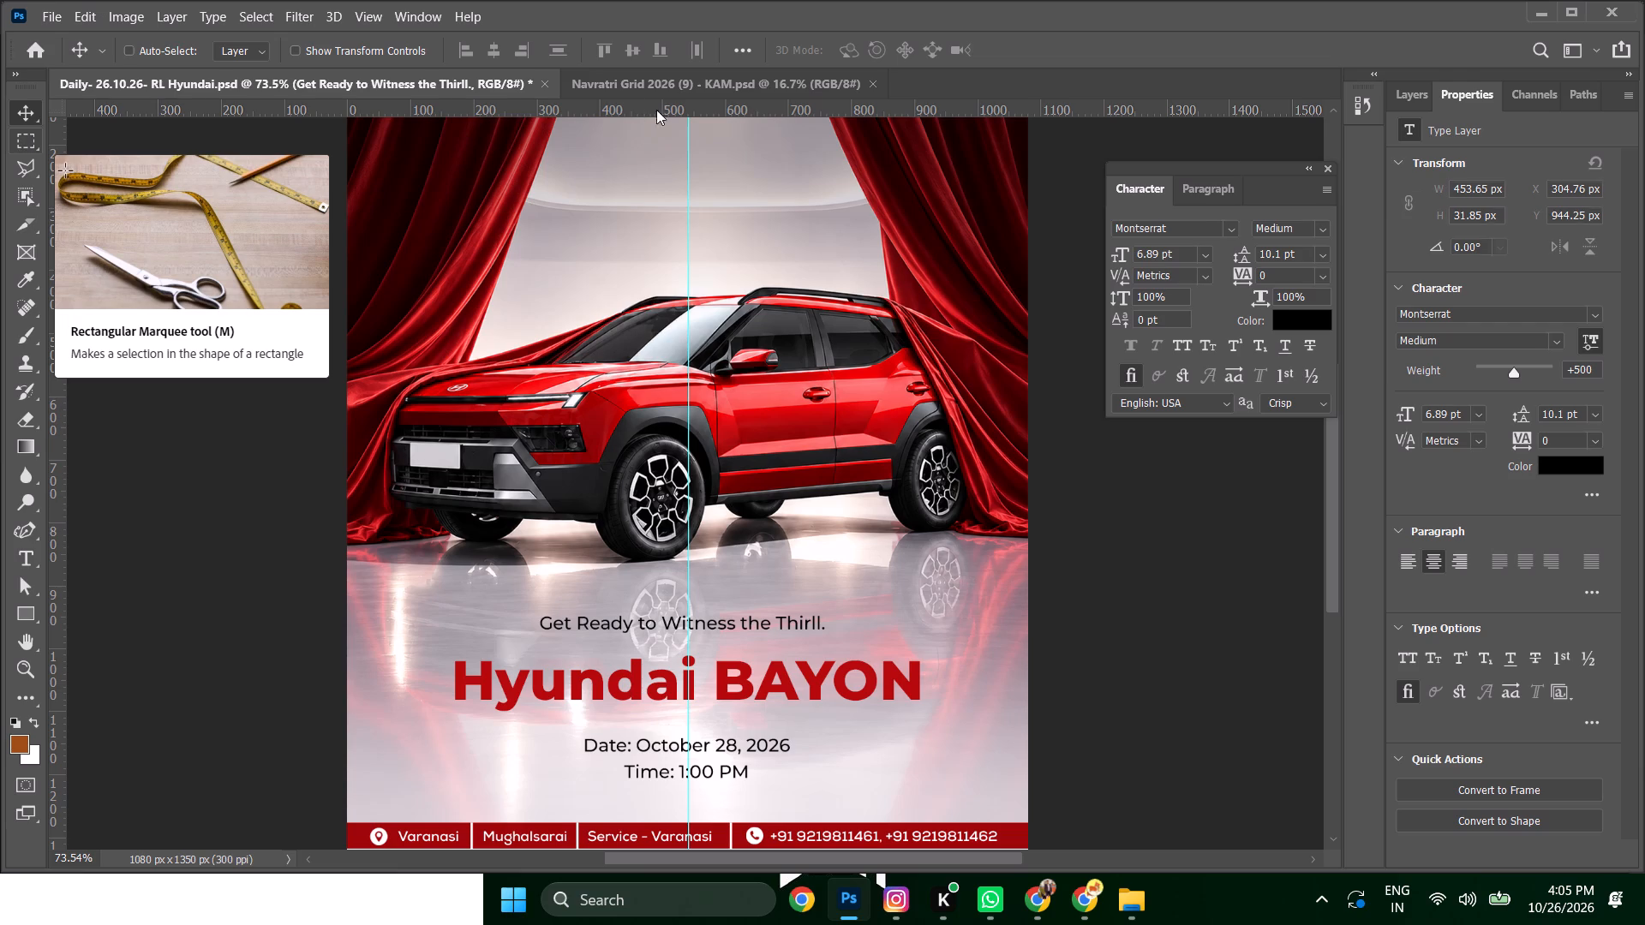
click(495, 45)
key(ctrl+d)
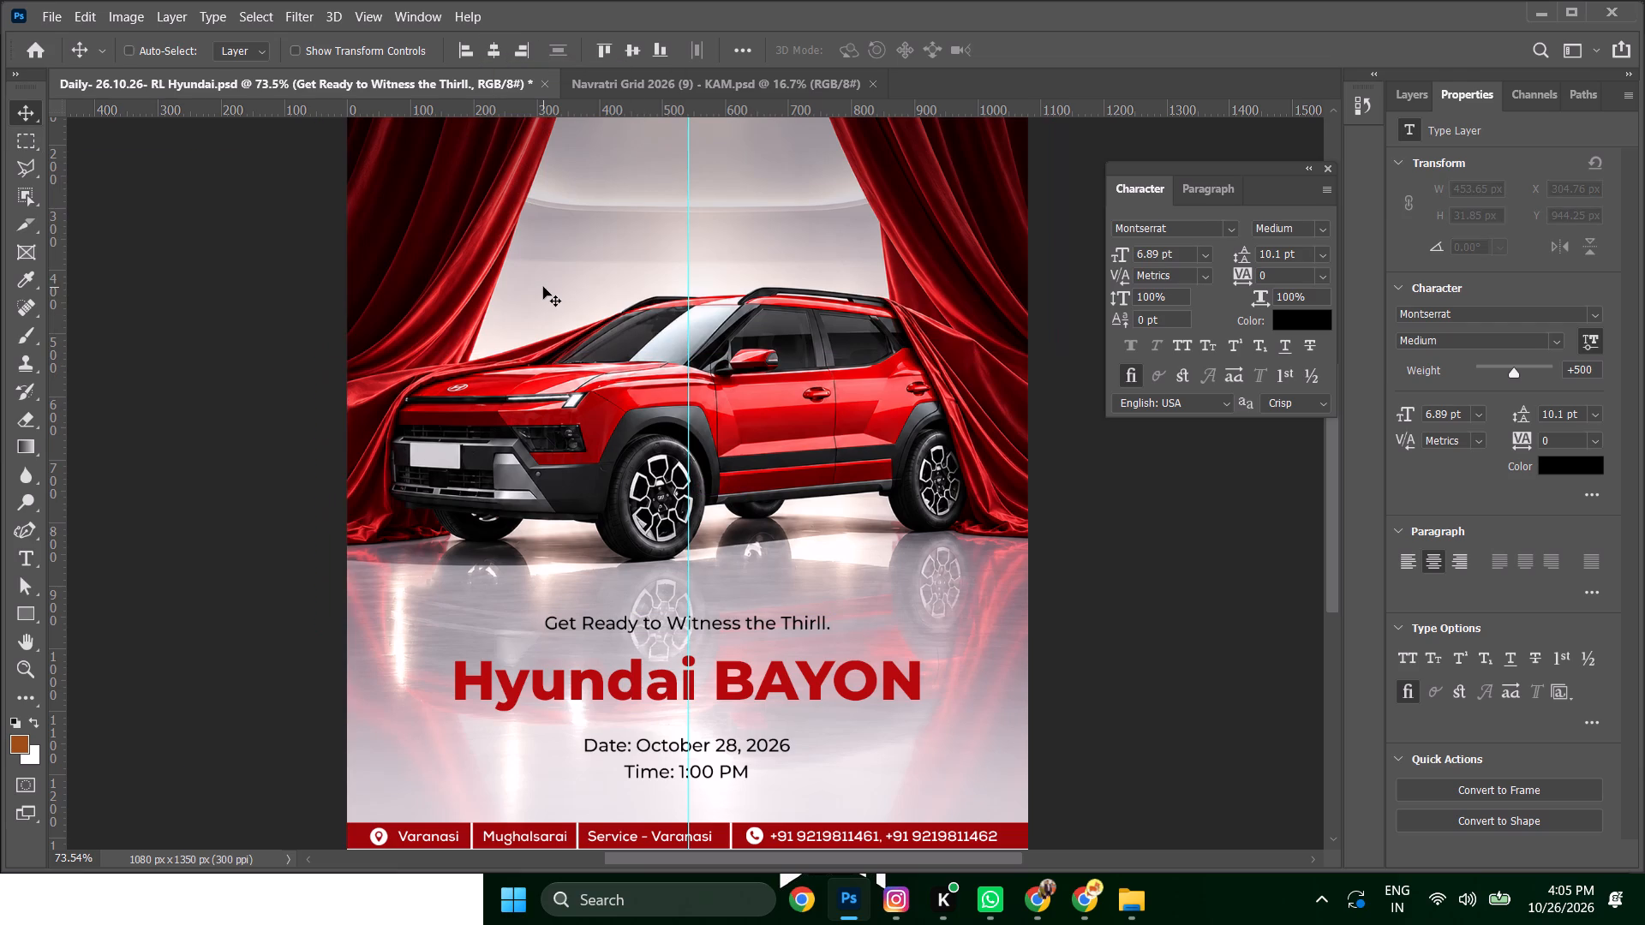
Move the tagline up between the curtains above the SUV, to about X 328 px, Y 271 px.
alt+scroll(852, 571, down, 5)
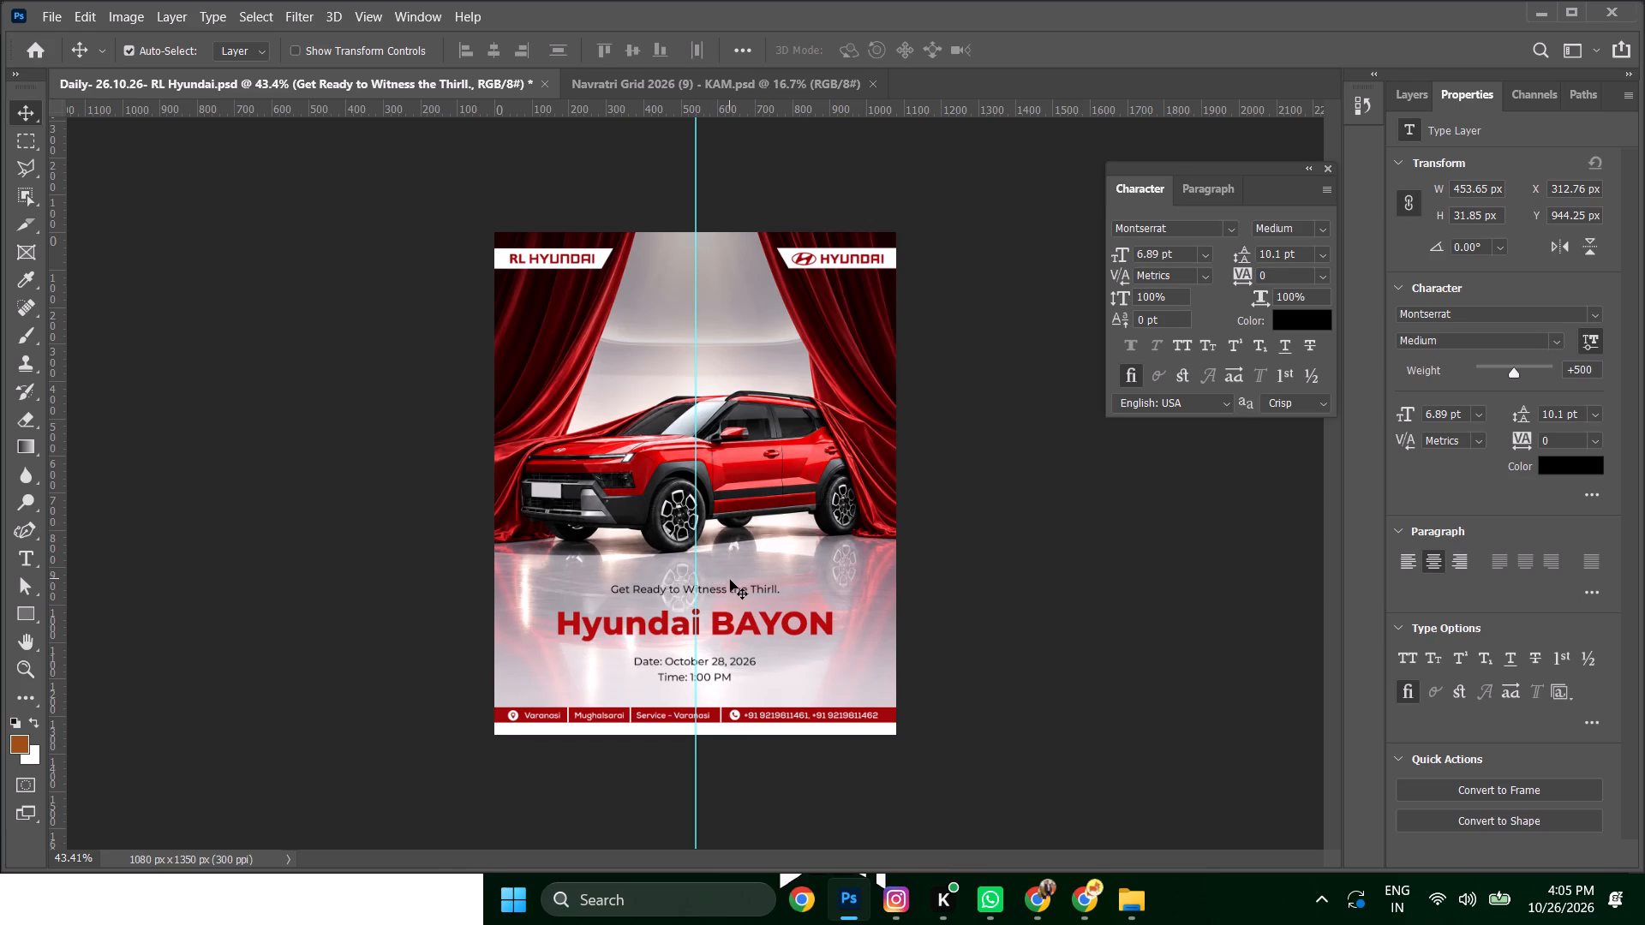
drag(730, 585, 753, 436)
key(ctrl+z)
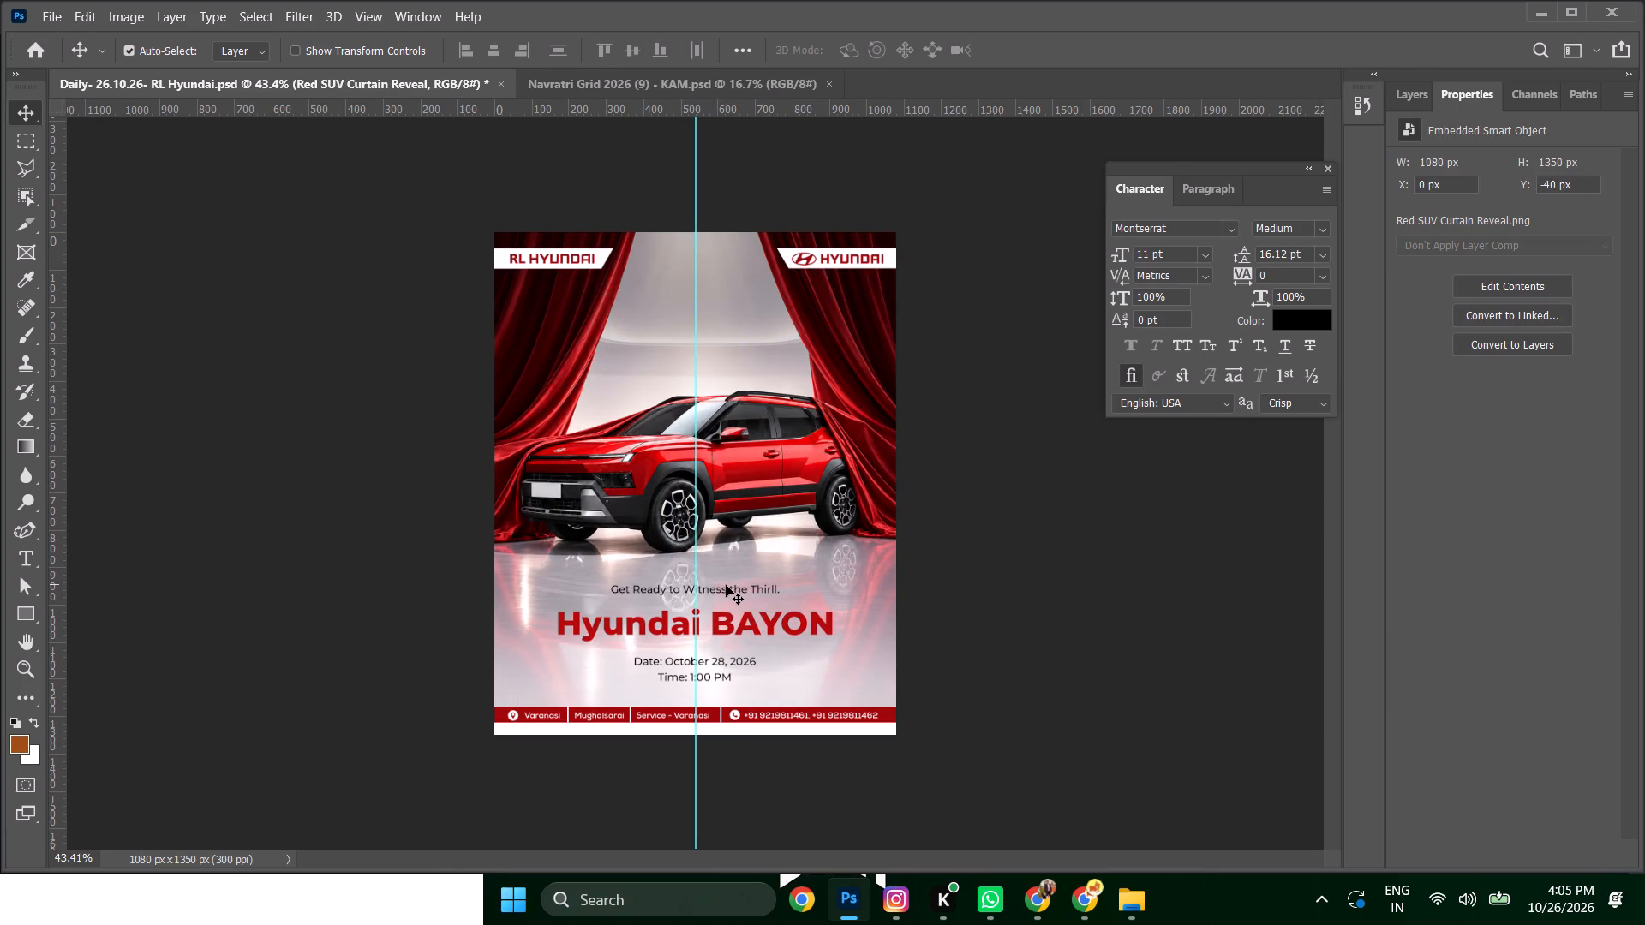
drag(719, 588, 724, 336)
Change the tagline's font to Radicalis Regular.
alt+scroll(726, 348, up, 12)
key(space)
key(space)
key(space)
key(space)
key(space)
drag(709, 257, 711, 553)
click(733, 496)
click(1197, 227)
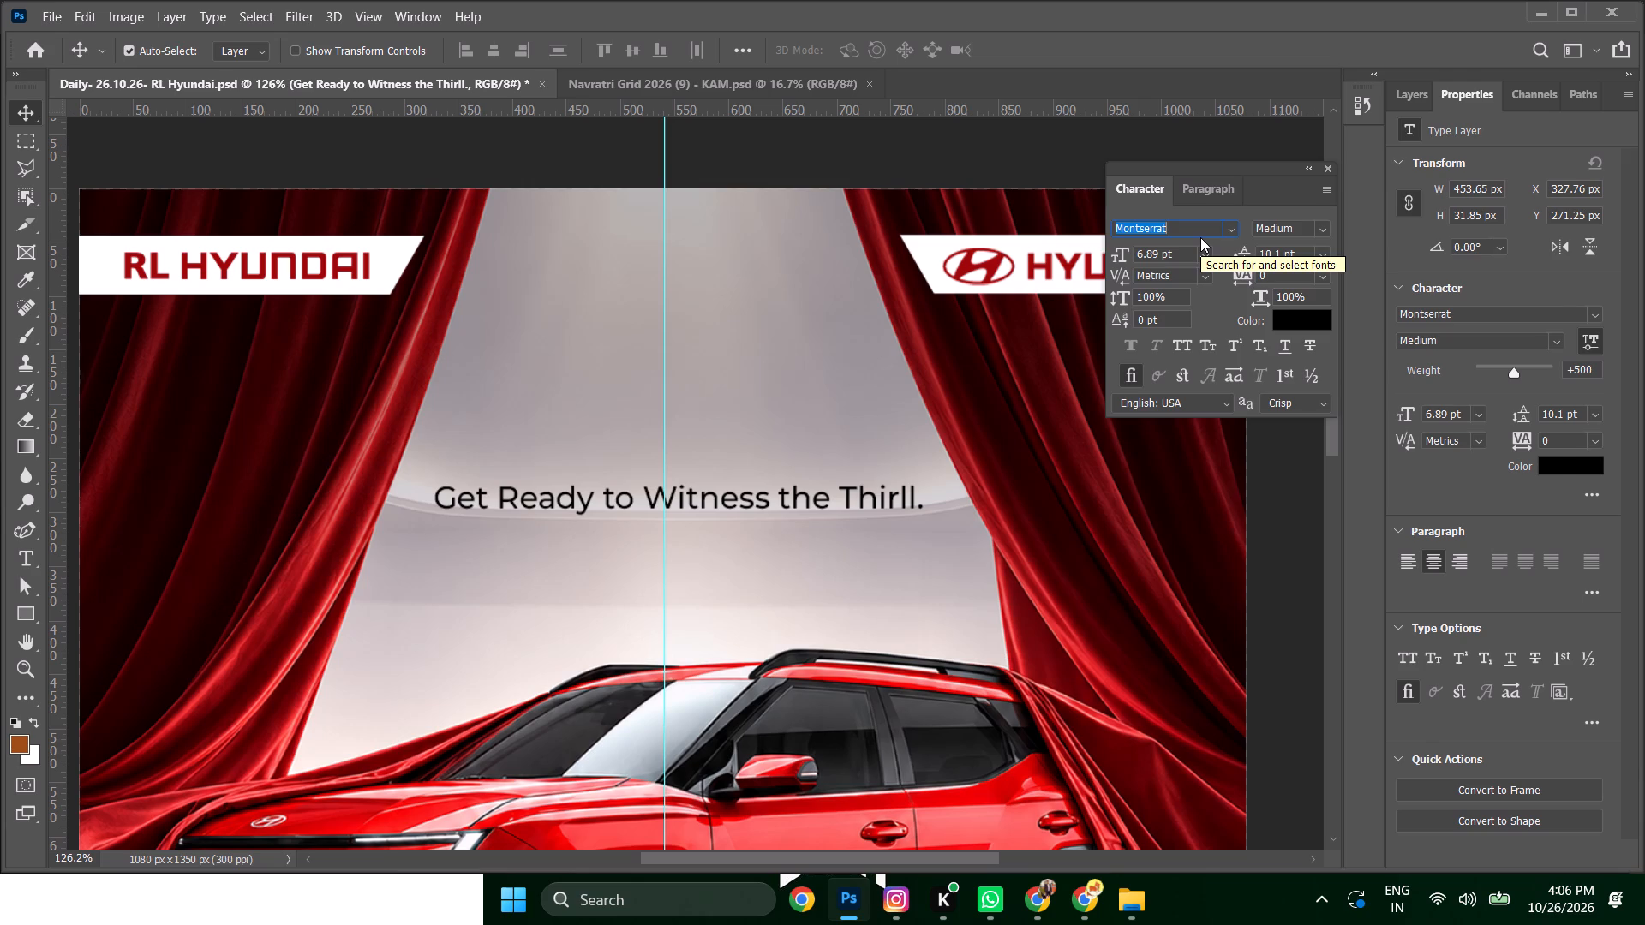
text(radi)
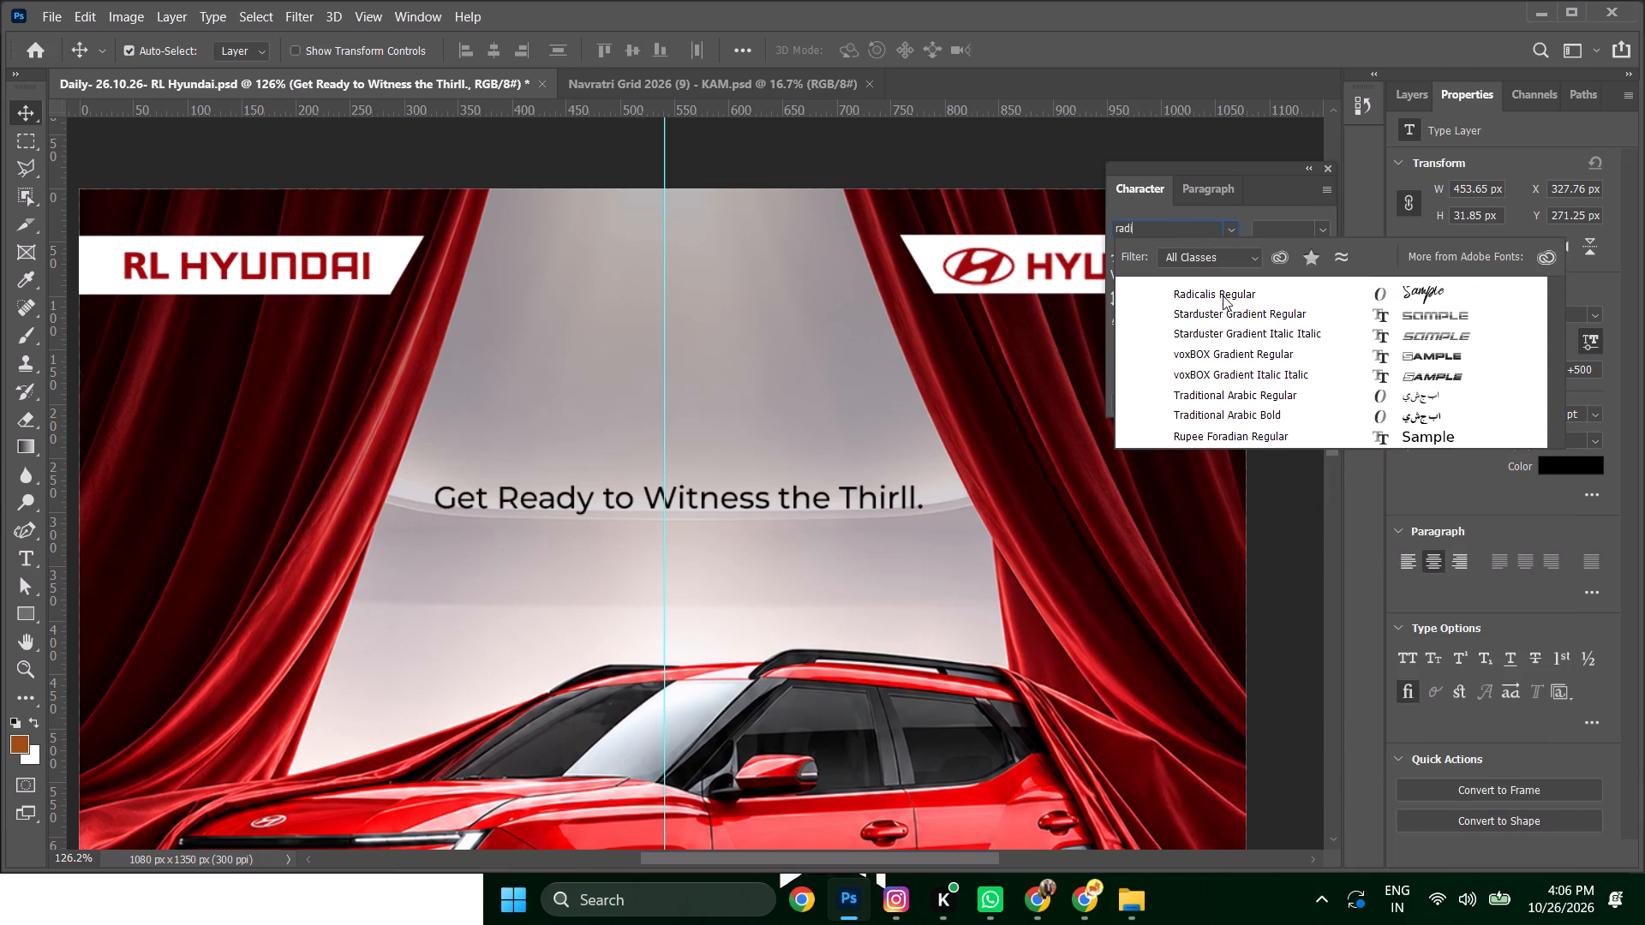
click(1225, 293)
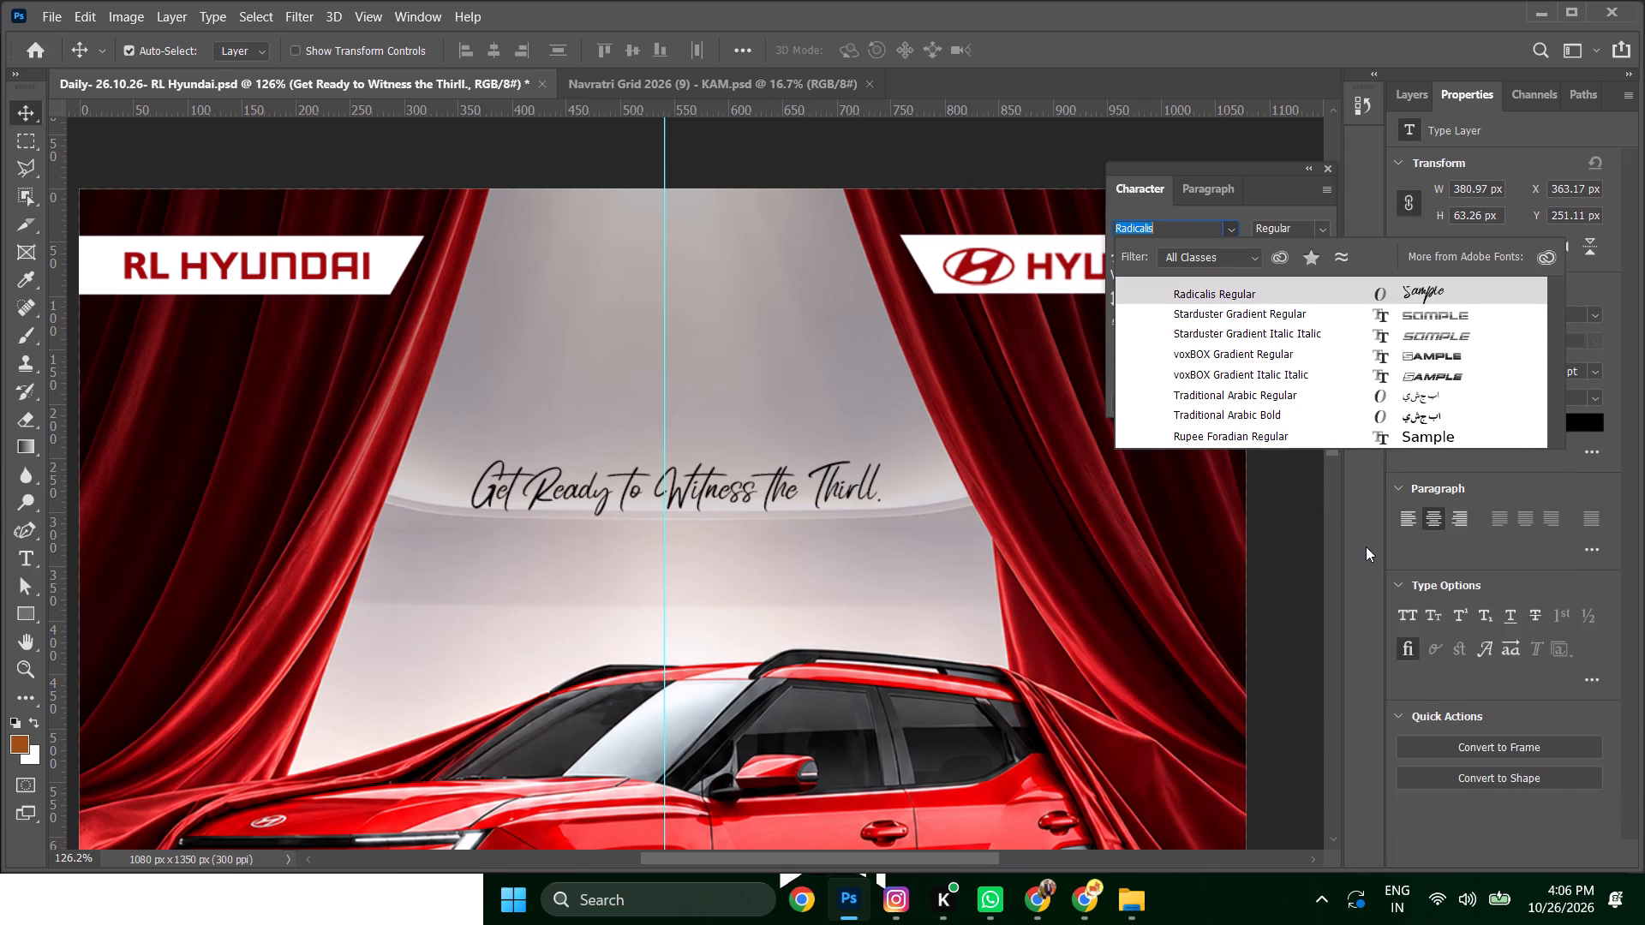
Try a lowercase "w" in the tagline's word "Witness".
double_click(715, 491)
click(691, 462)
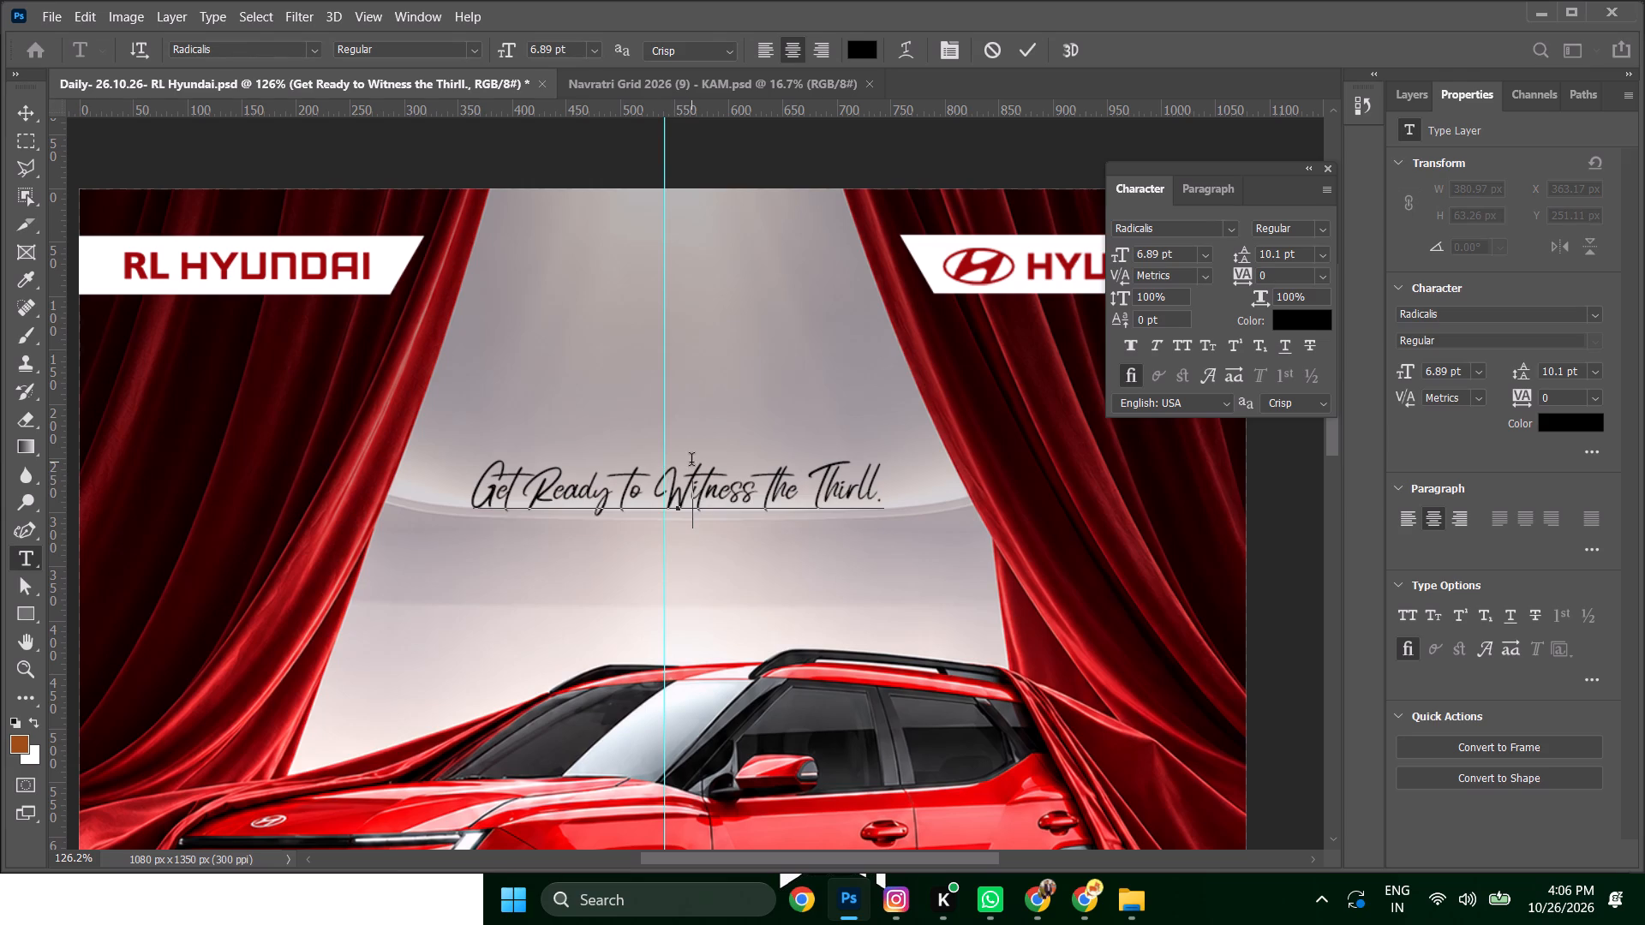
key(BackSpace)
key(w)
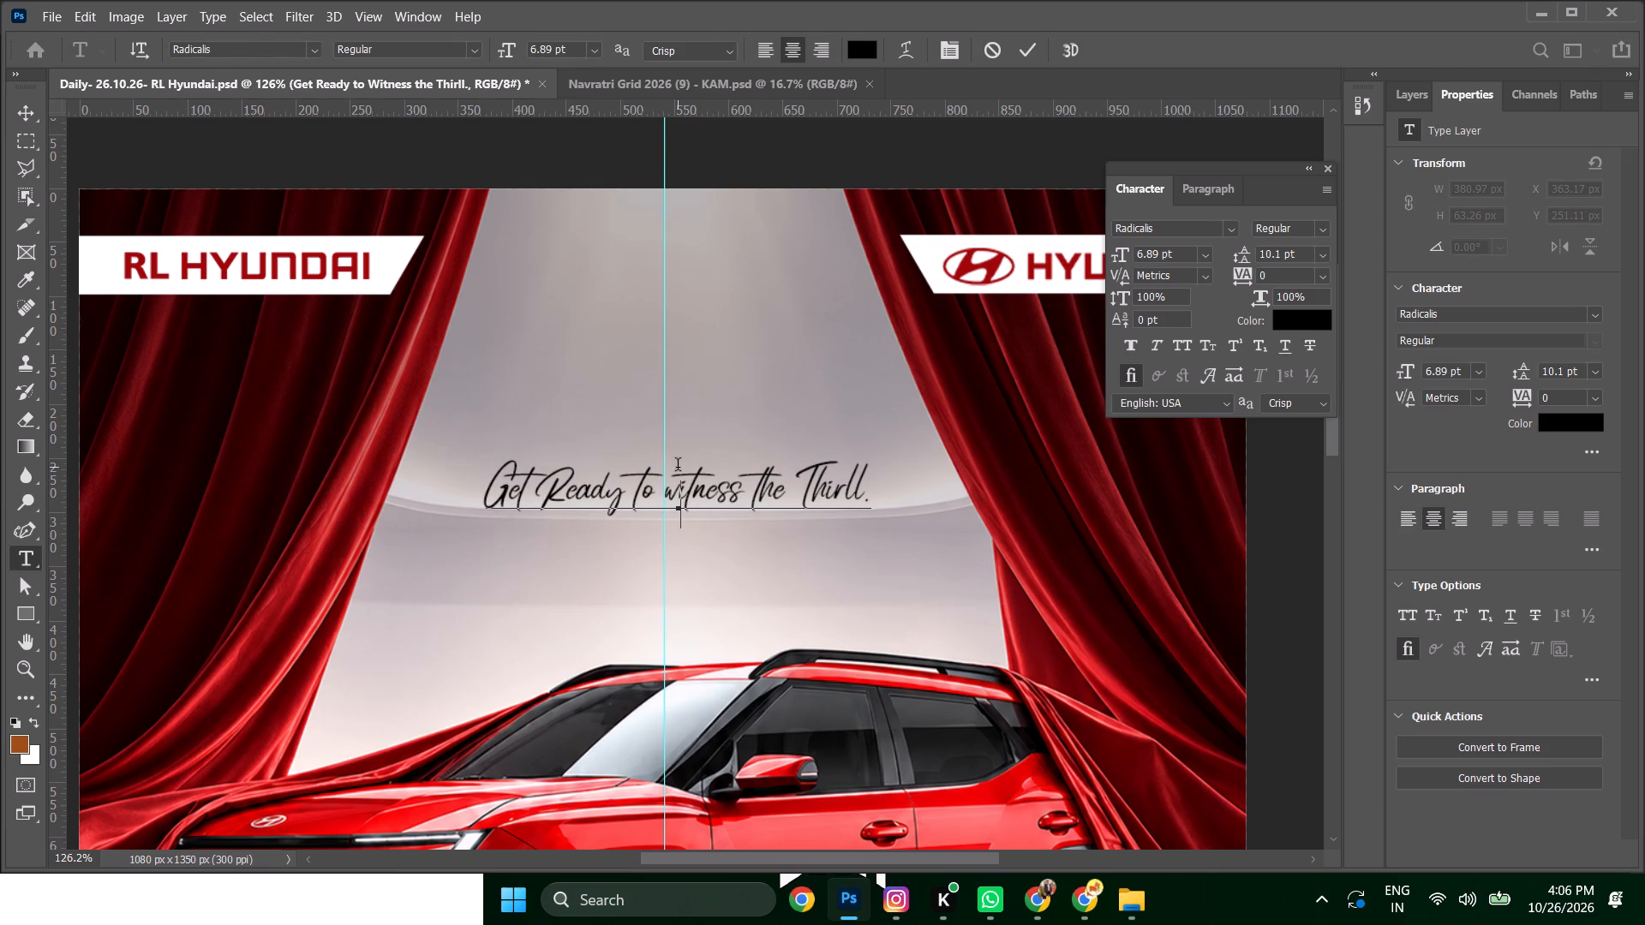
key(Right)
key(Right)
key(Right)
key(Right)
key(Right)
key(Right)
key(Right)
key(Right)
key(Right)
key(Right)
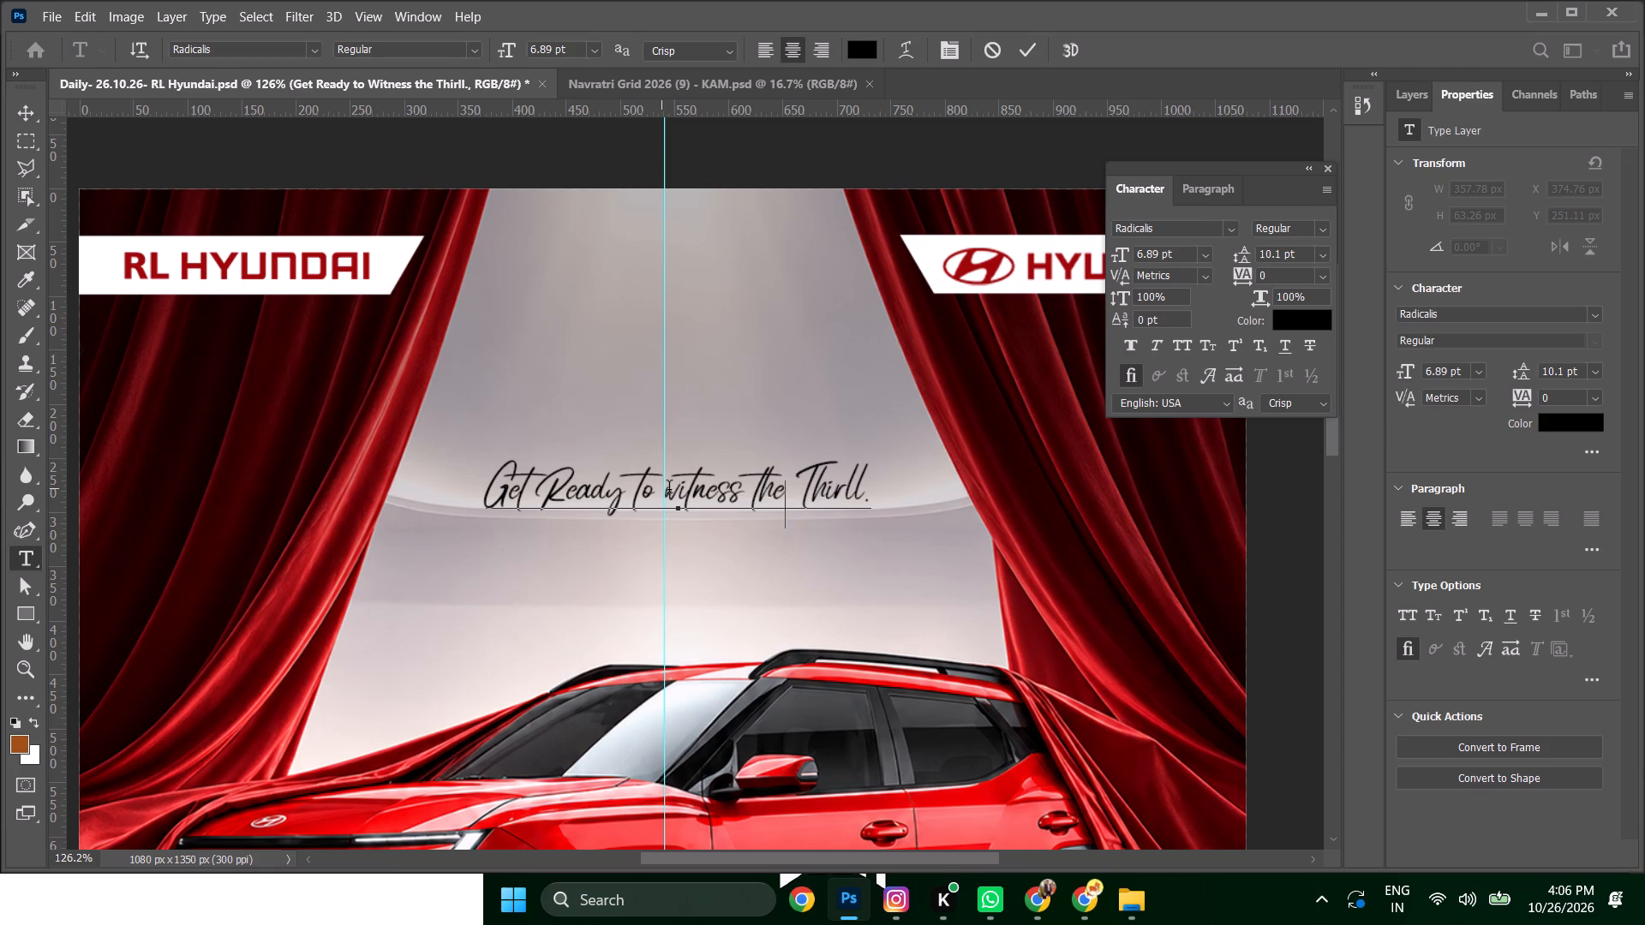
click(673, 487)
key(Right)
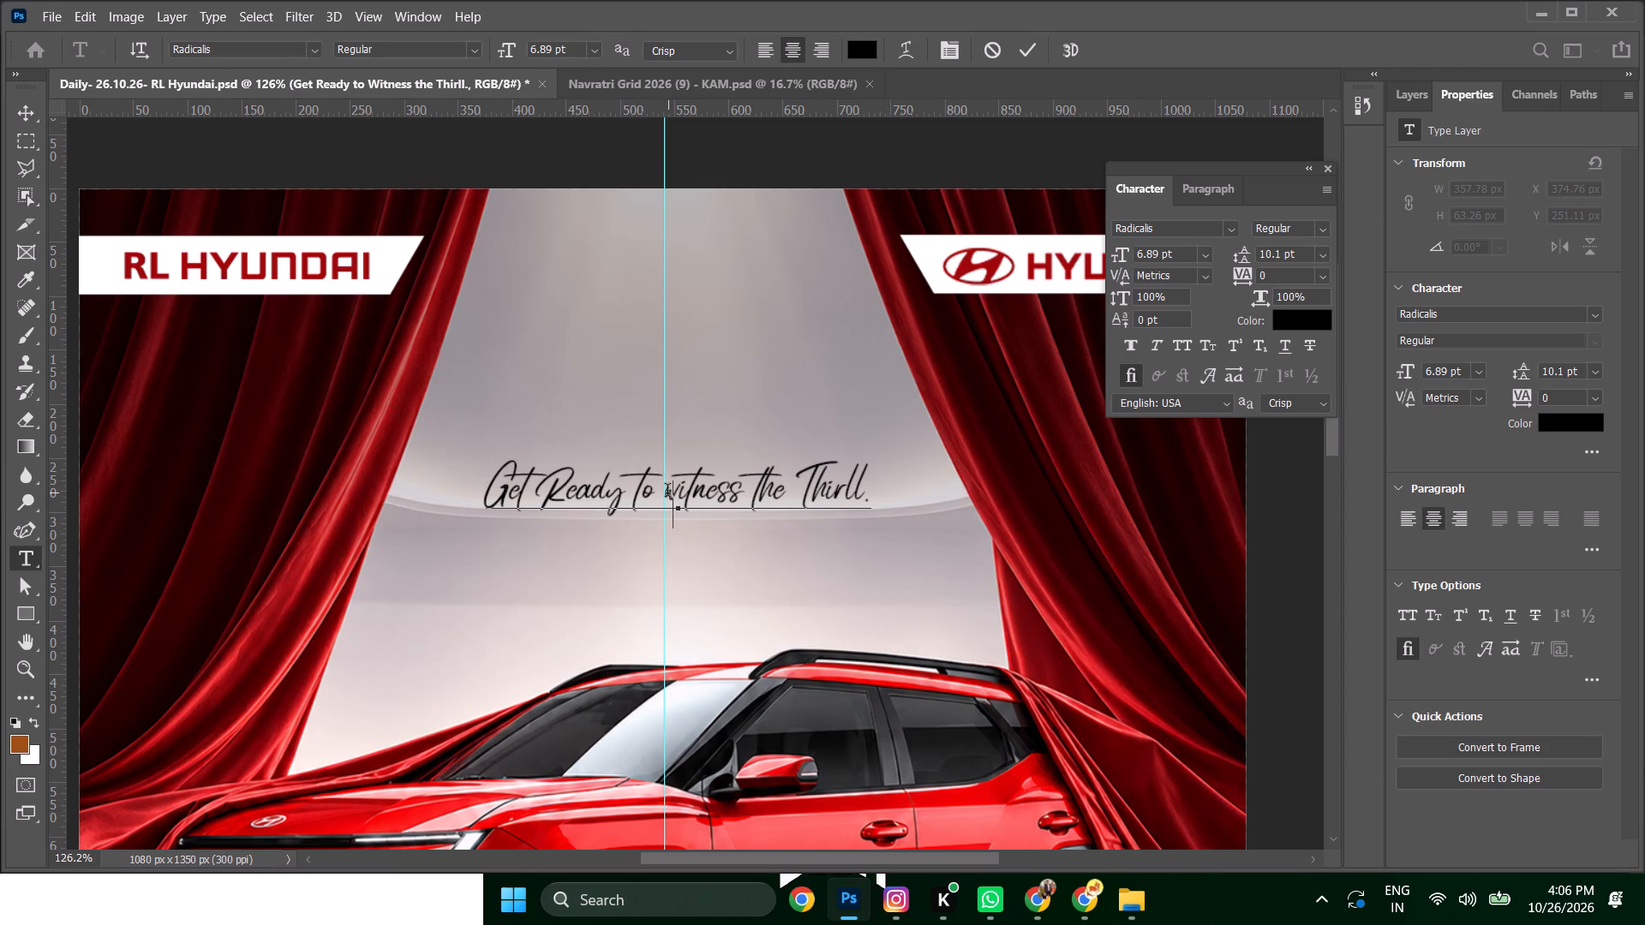
Break the tagline into two lines before the word "Witness".
click(650, 480)
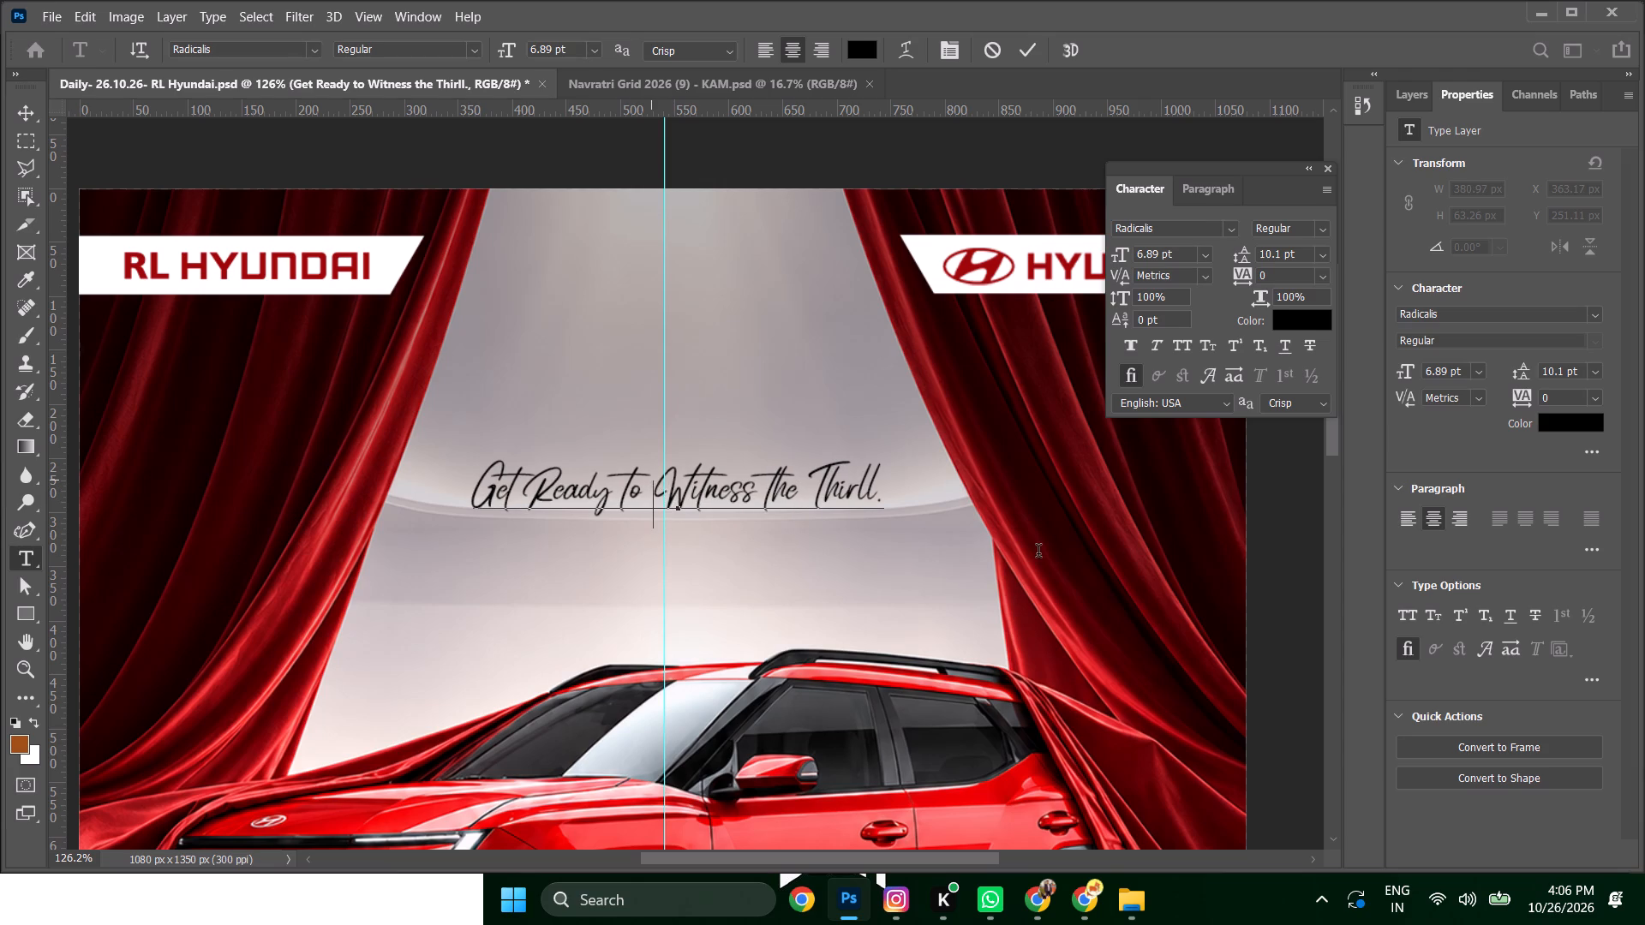
key(BackSpace)
key(Return)
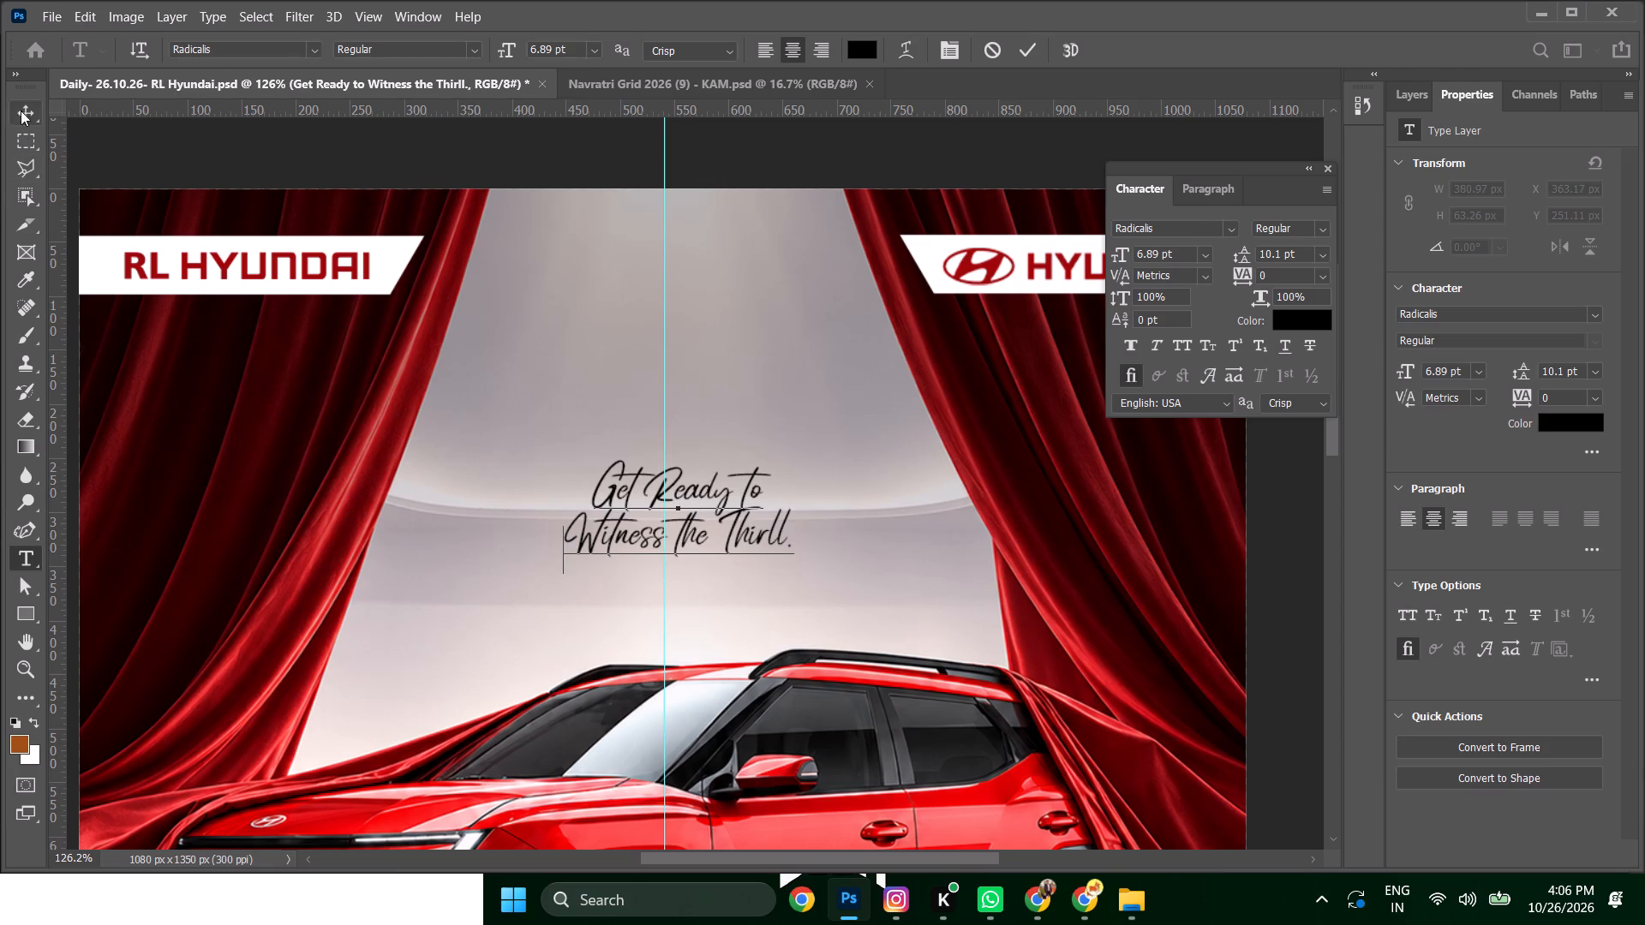
click(23, 96)
click(21, 110)
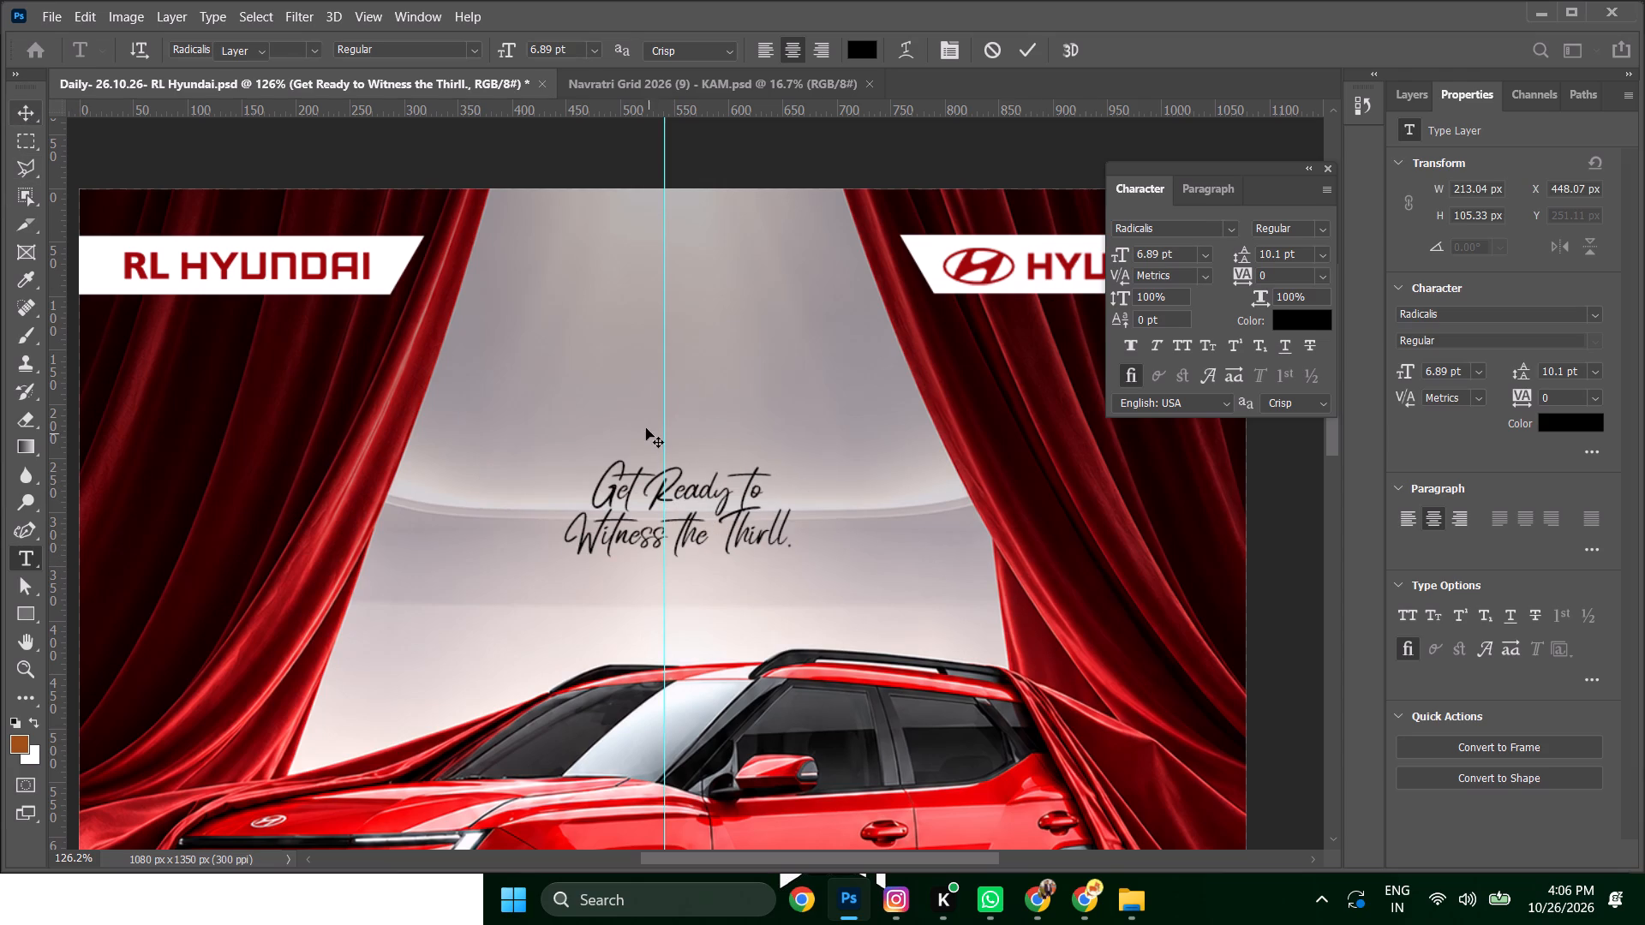
Scale the two-line tagline up to about 163%, roughly 348 px wide.
key(ctrl+t)
alt+drag(795, 457, 870, 400)
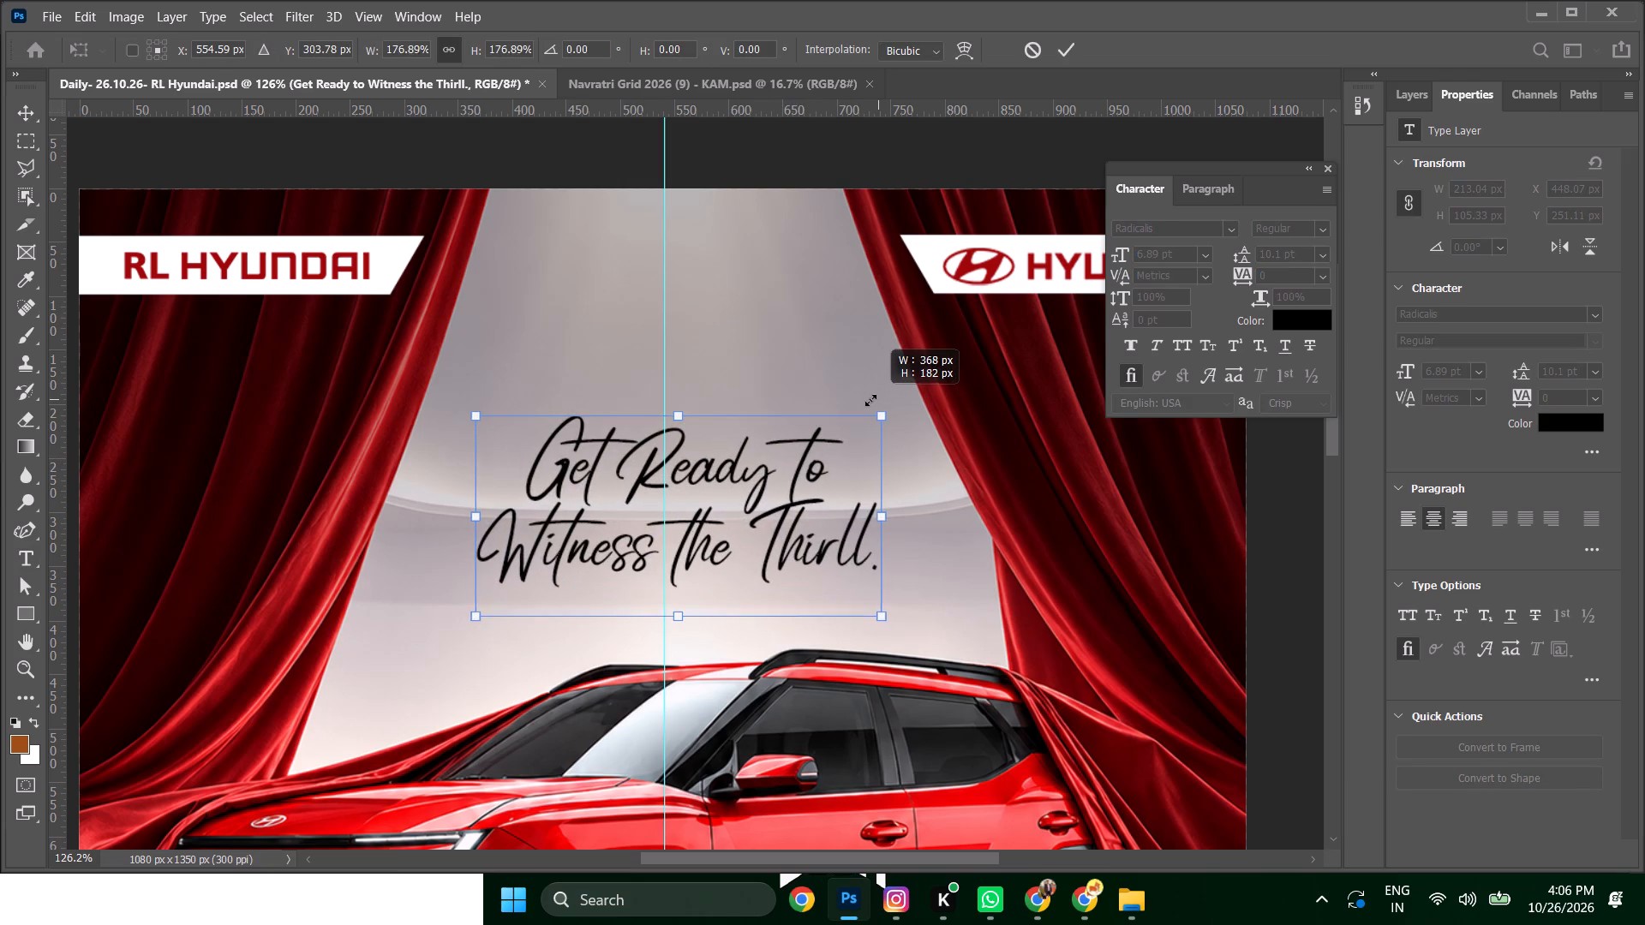
alt+drag(870, 400, 861, 406)
key(Return)
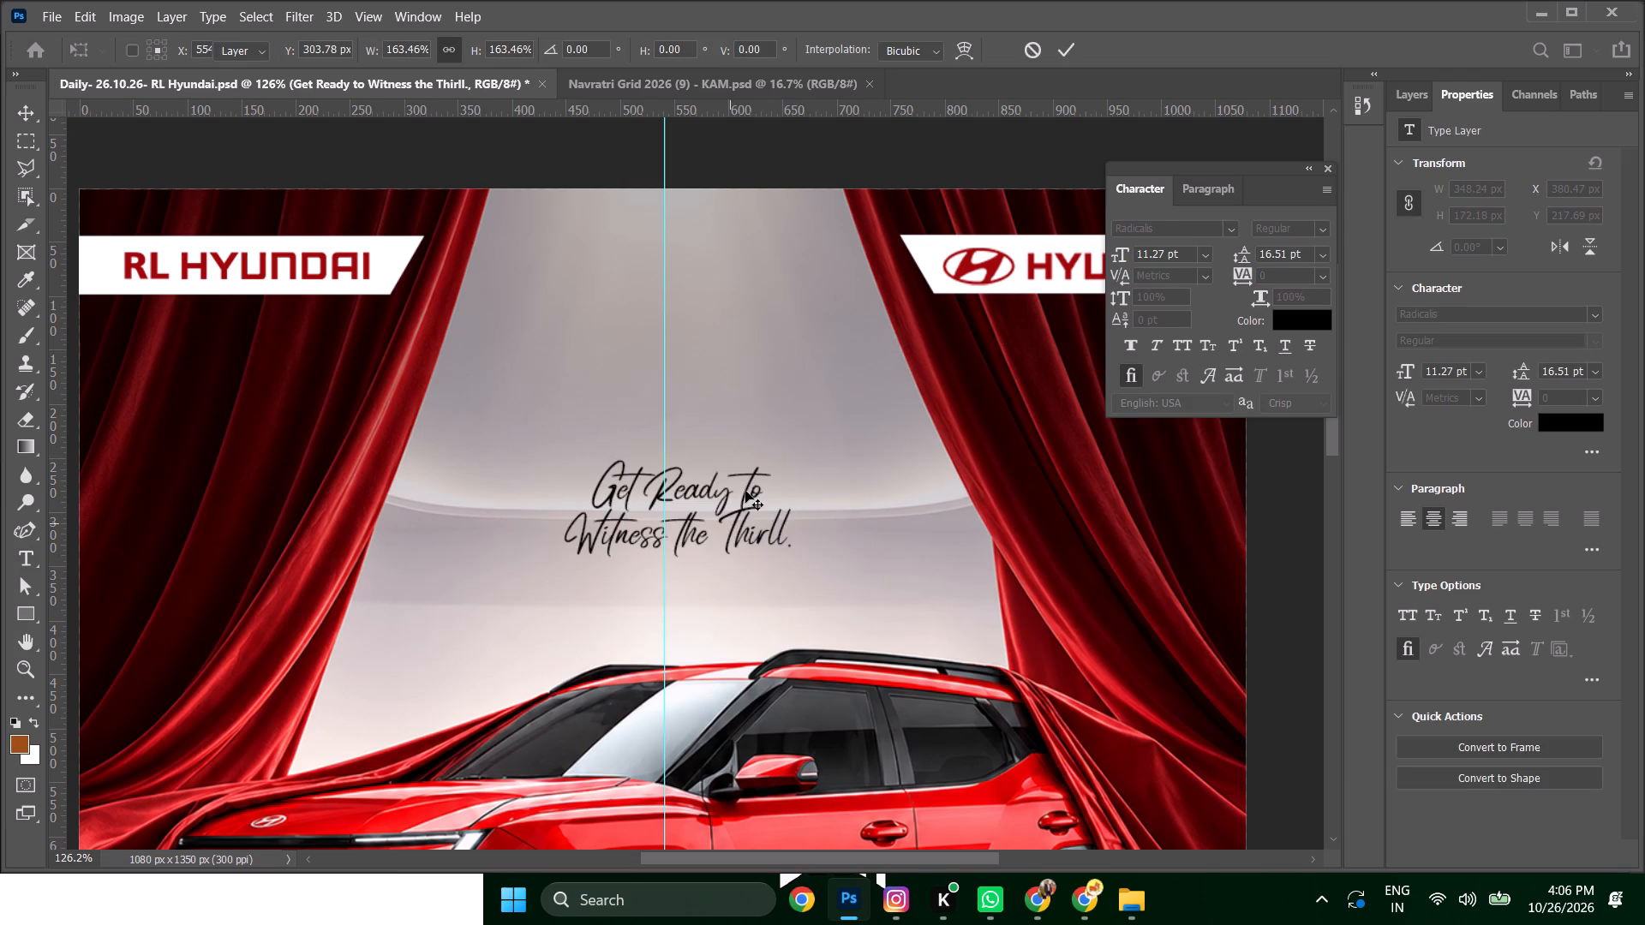
Search the fonts for "auto", "bebas" and "sans" and preview candidates on the tagline.
click(767, 492)
click(1200, 221)
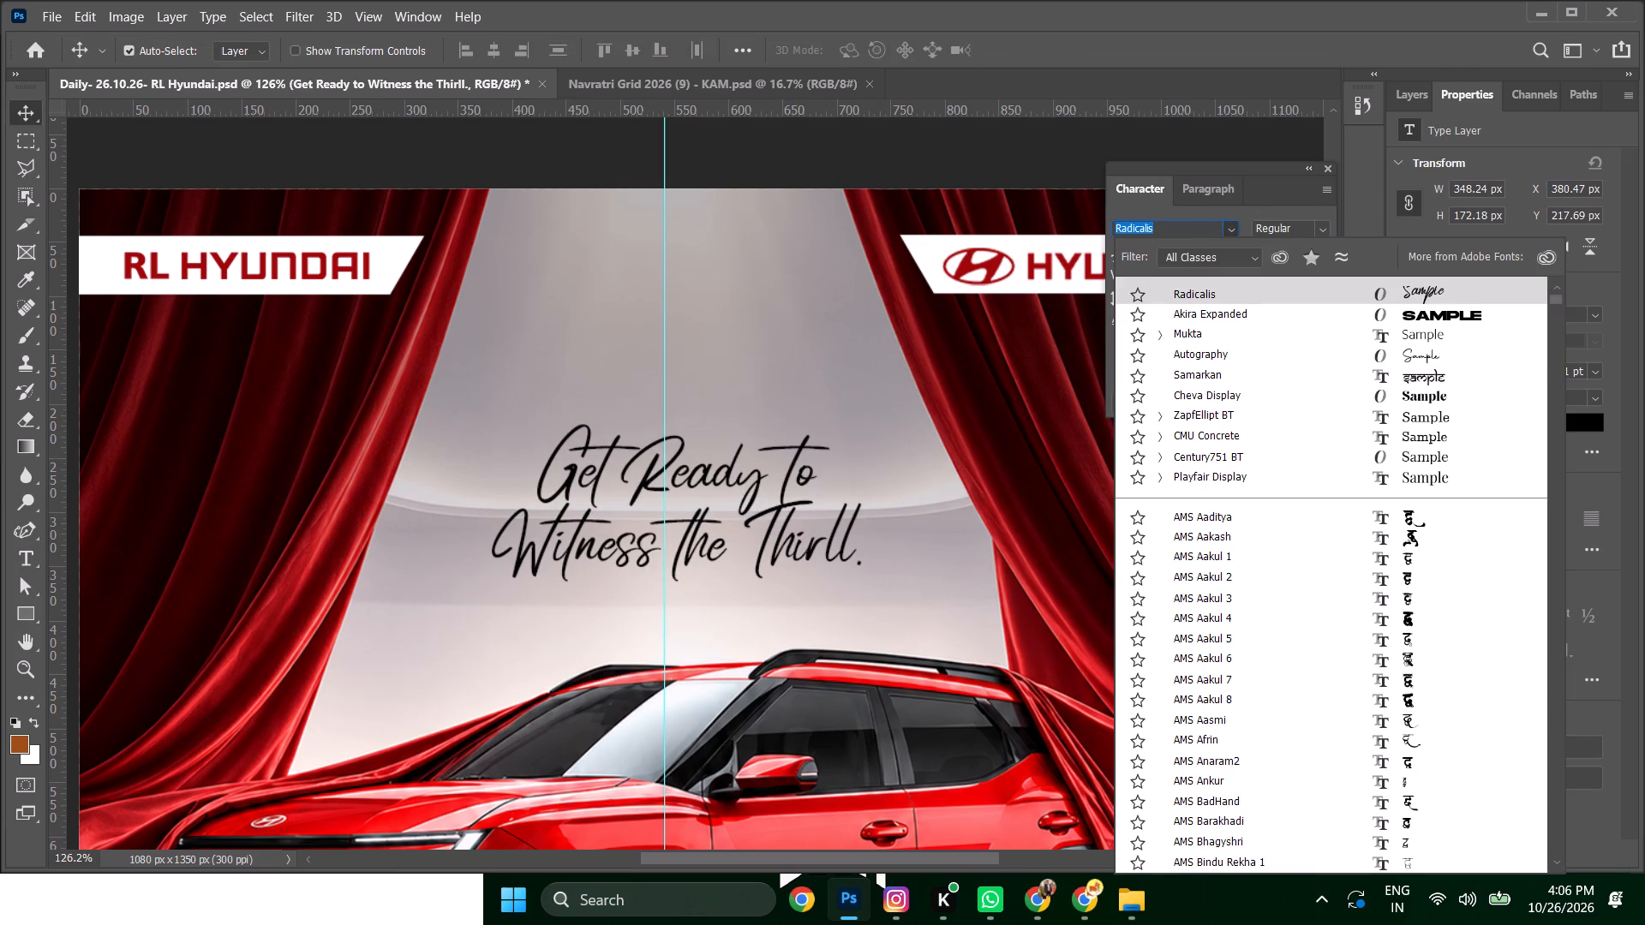
text(auto)
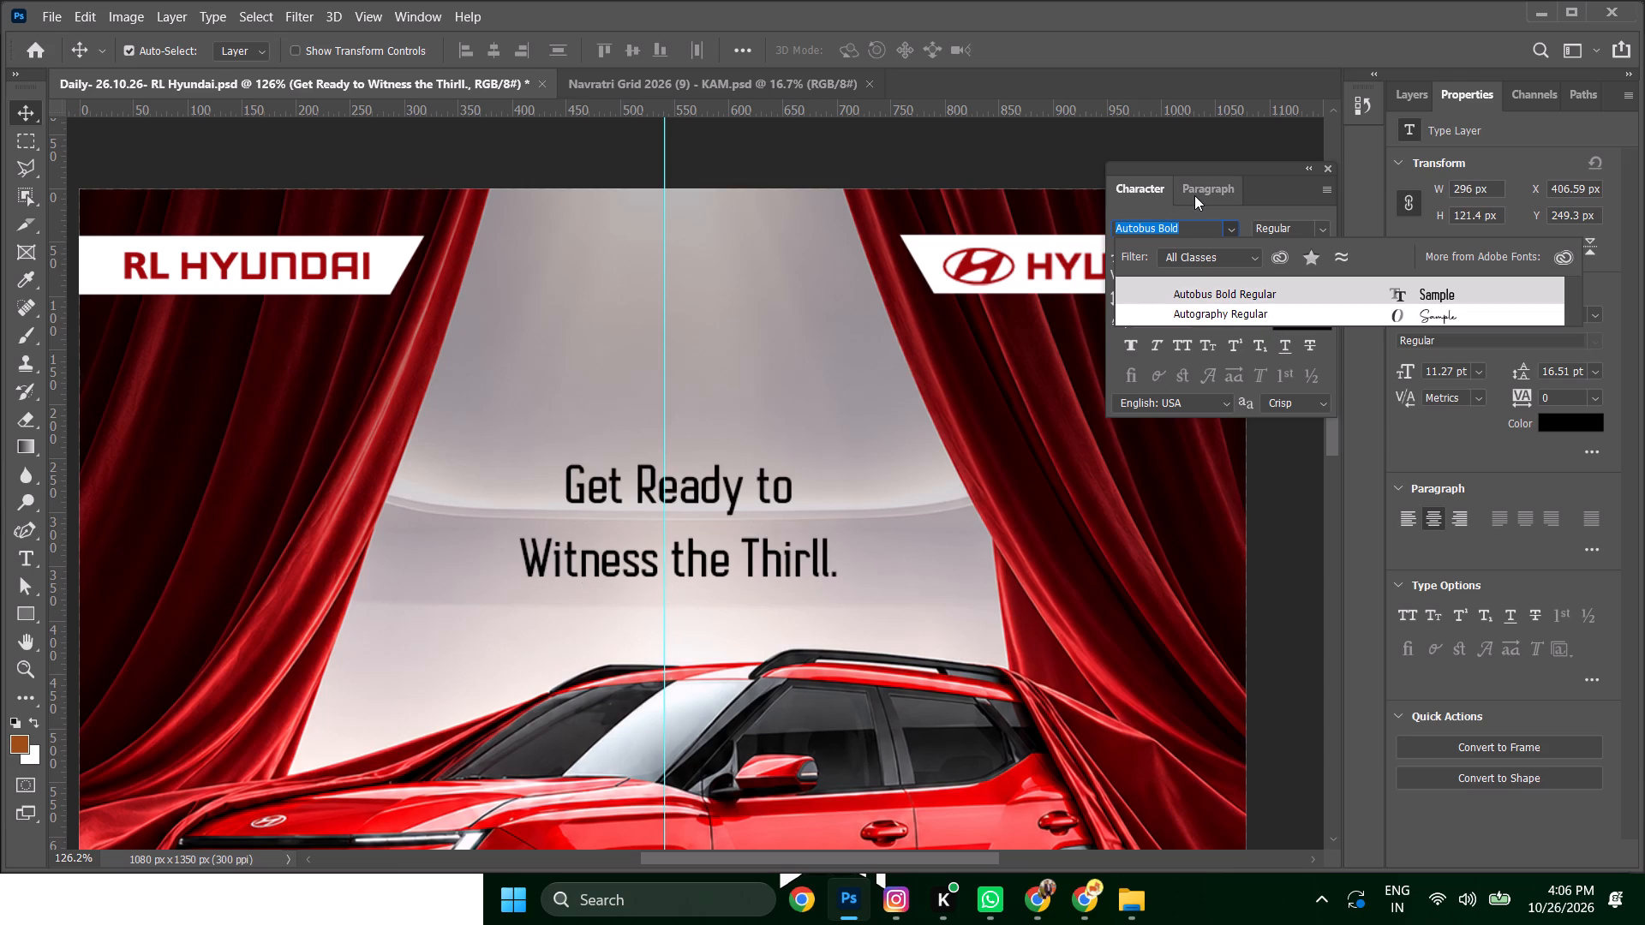
text(bebas)
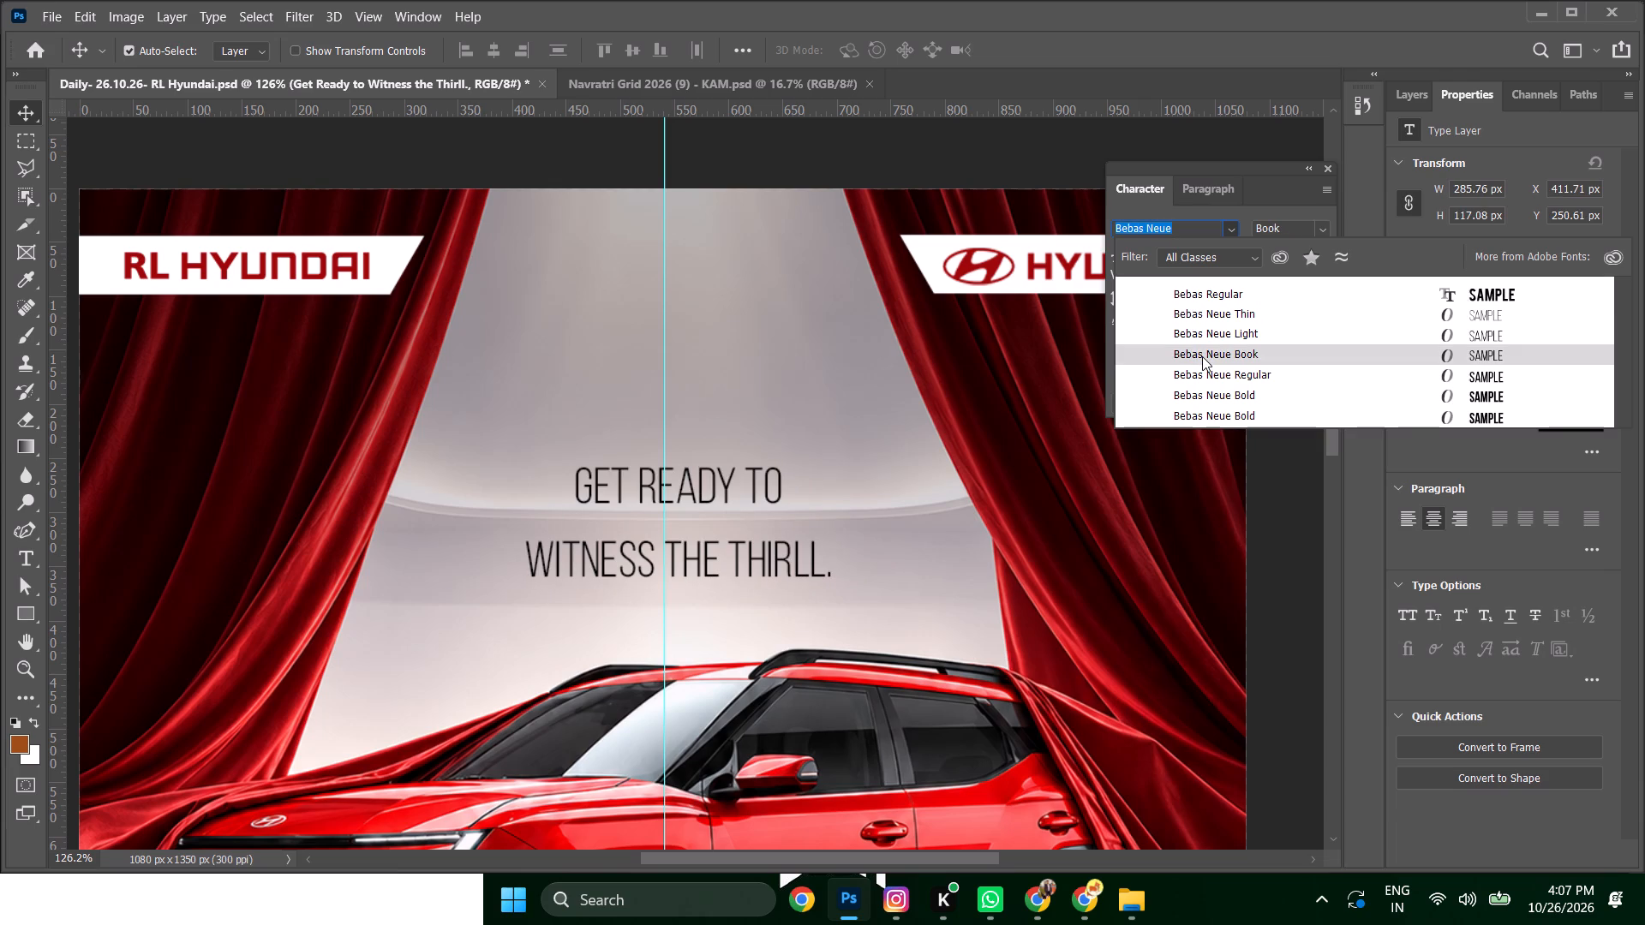
text(sans)
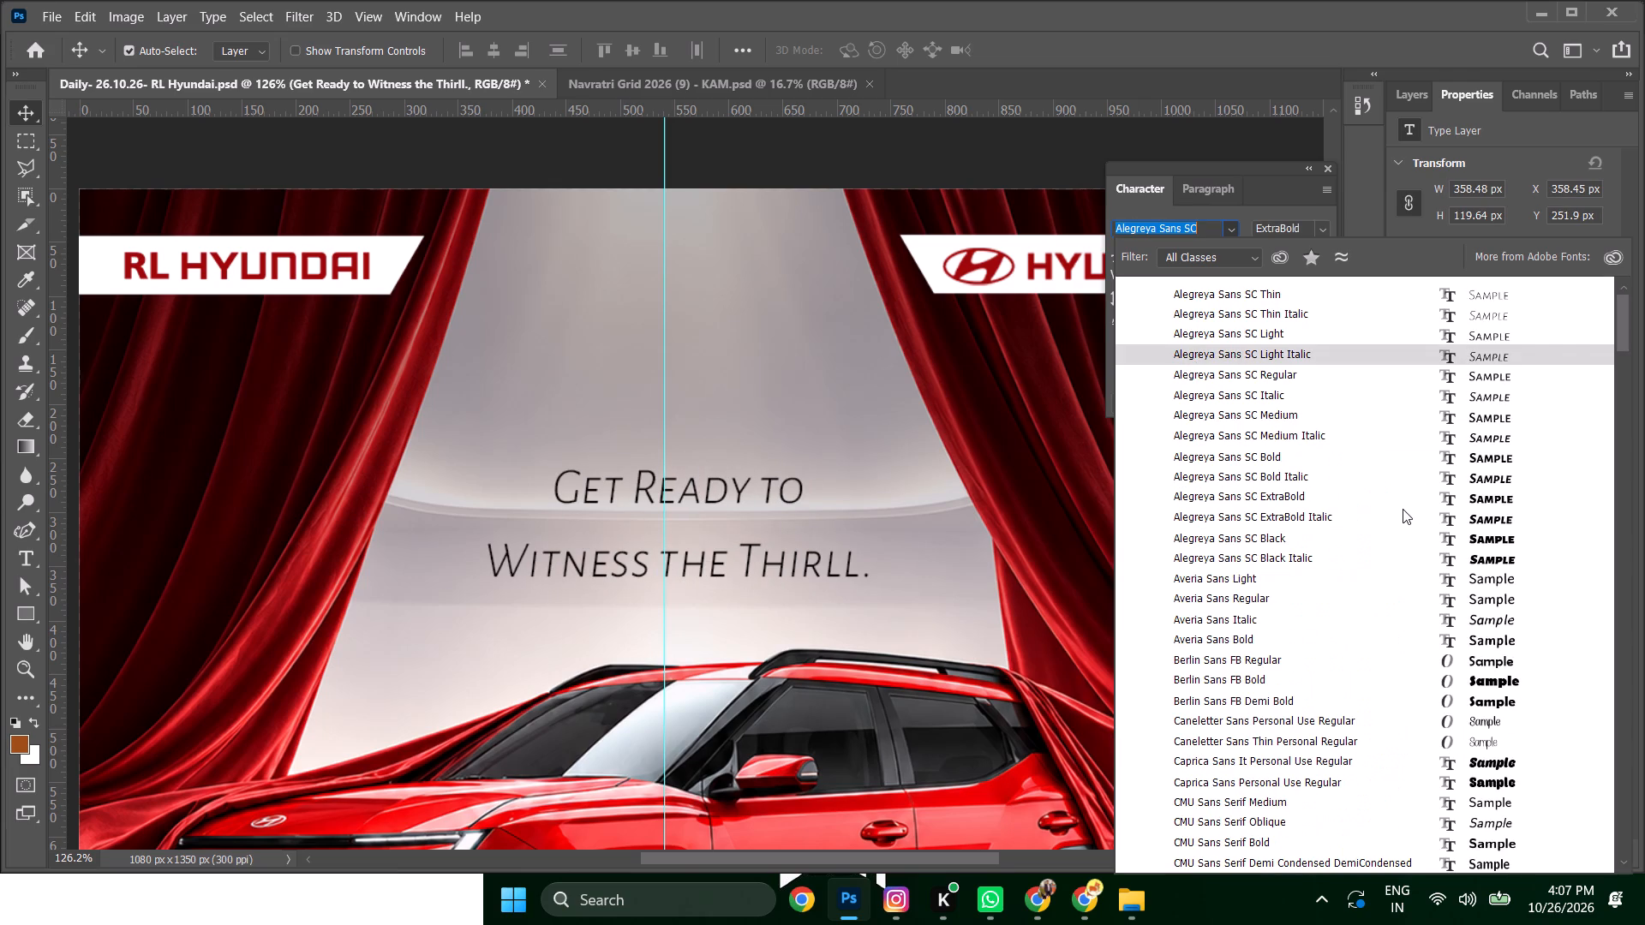
scroll(1401, 515, down, 5)
scroll(1396, 510, down, 20)
scroll(1396, 510, down, 14)
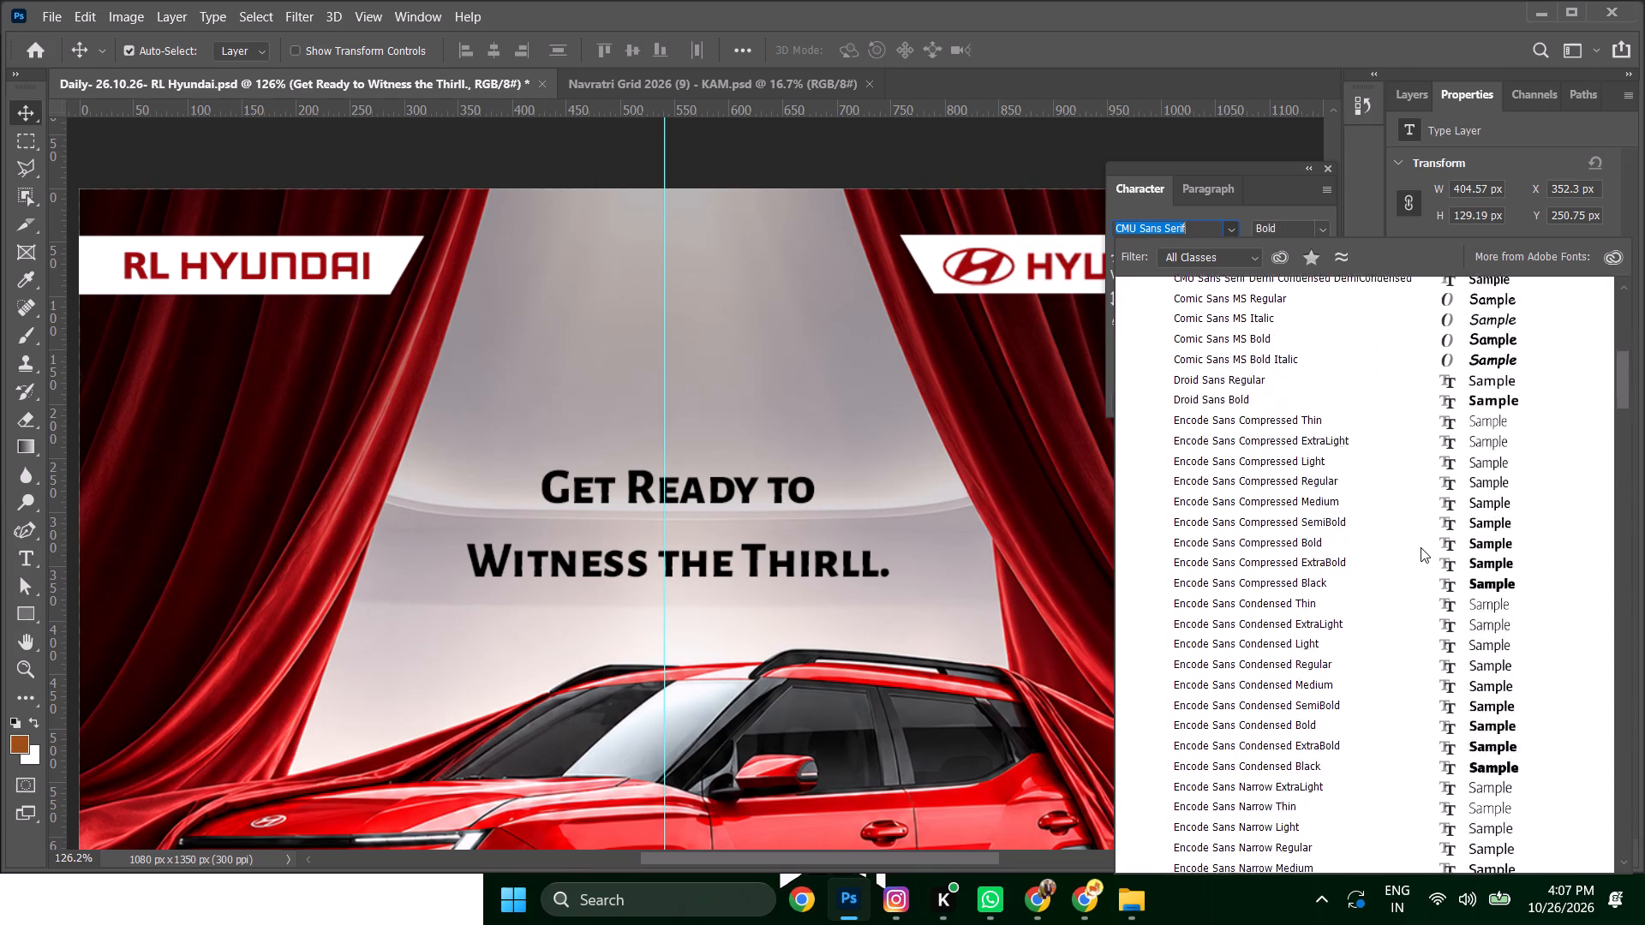
scroll(1421, 547, down, 20)
scroll(1421, 547, down, 3)
scroll(1501, 489, down, 6)
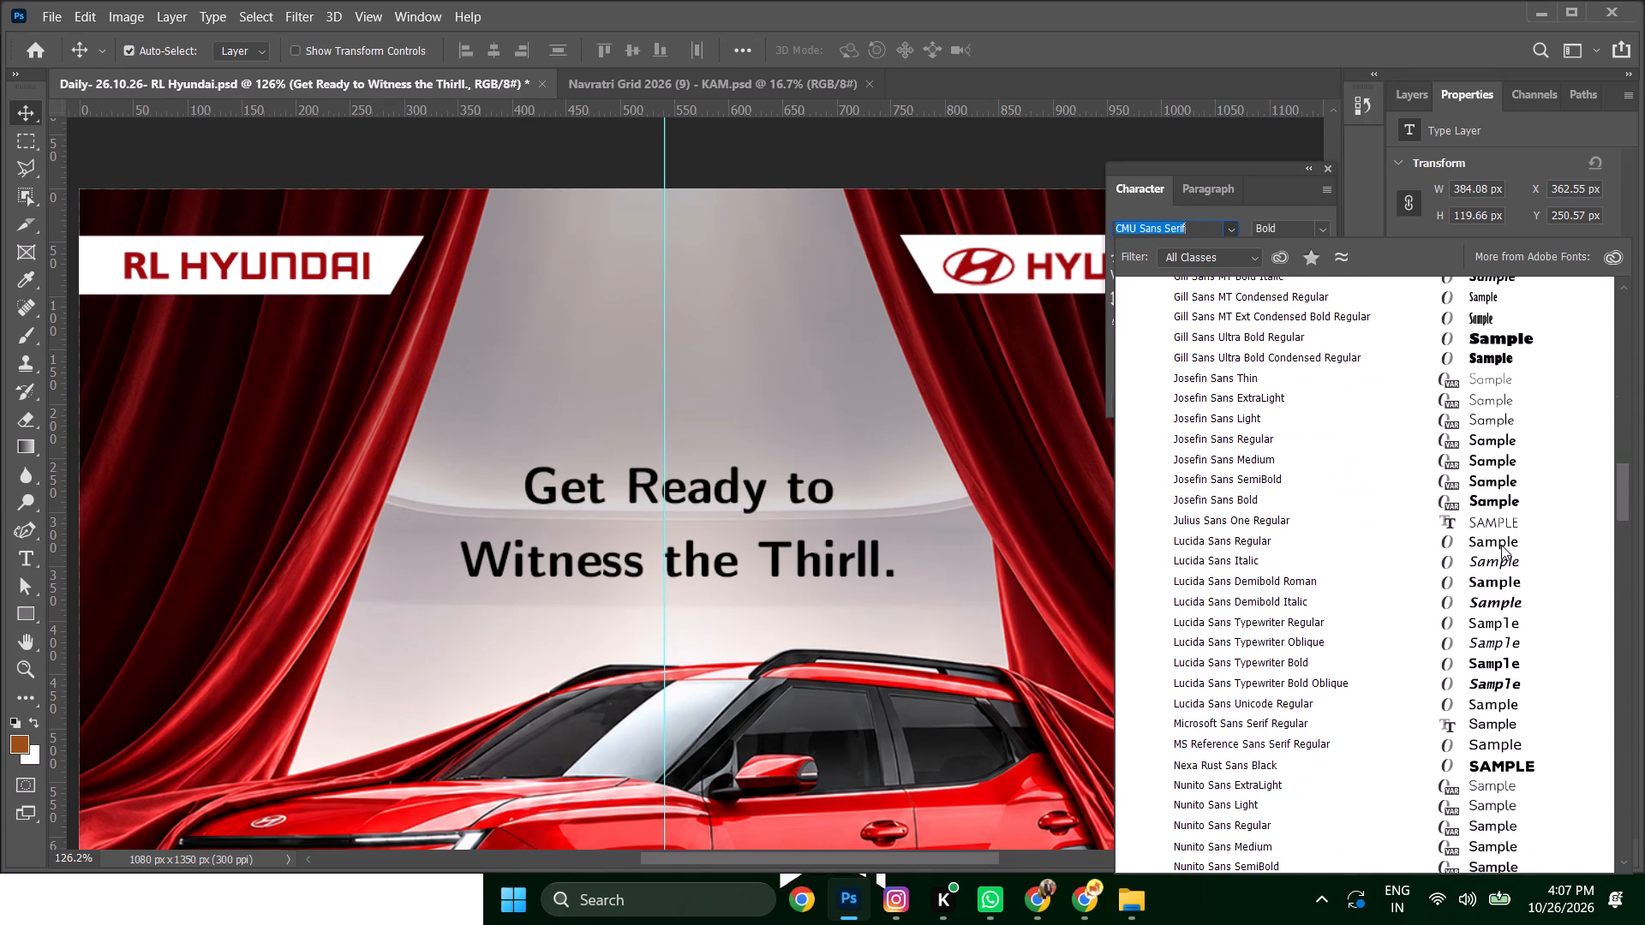
scroll(1501, 545, down, 16)
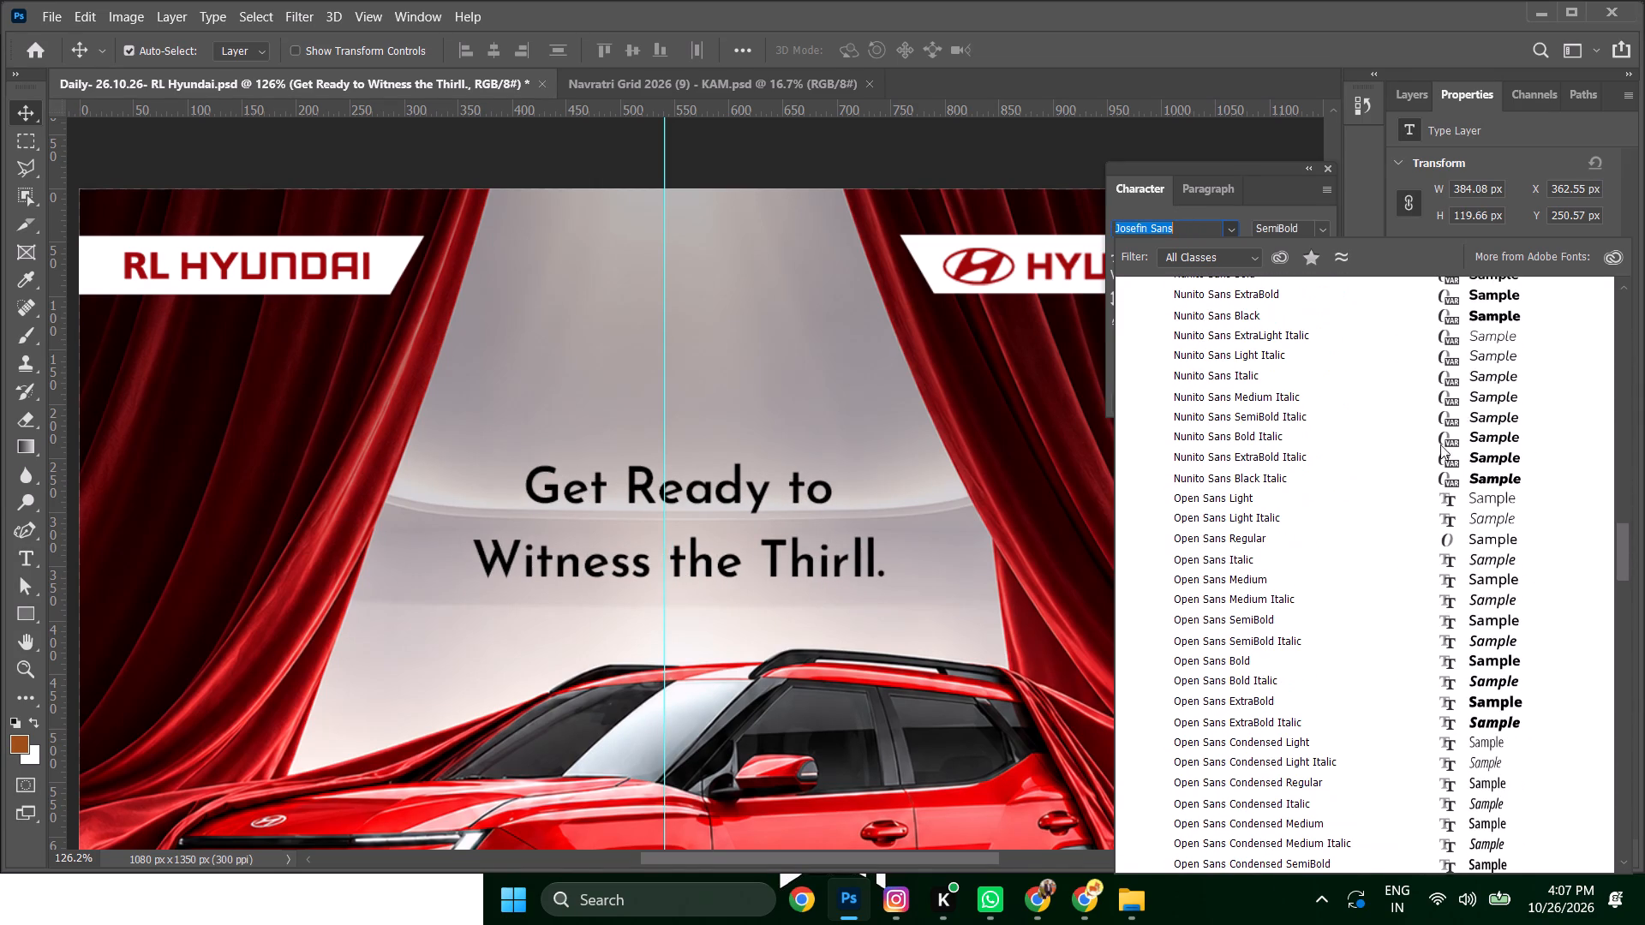
Change the tagline's font to Akira Expanded Super Bold.
click(1231, 229)
click(1231, 224)
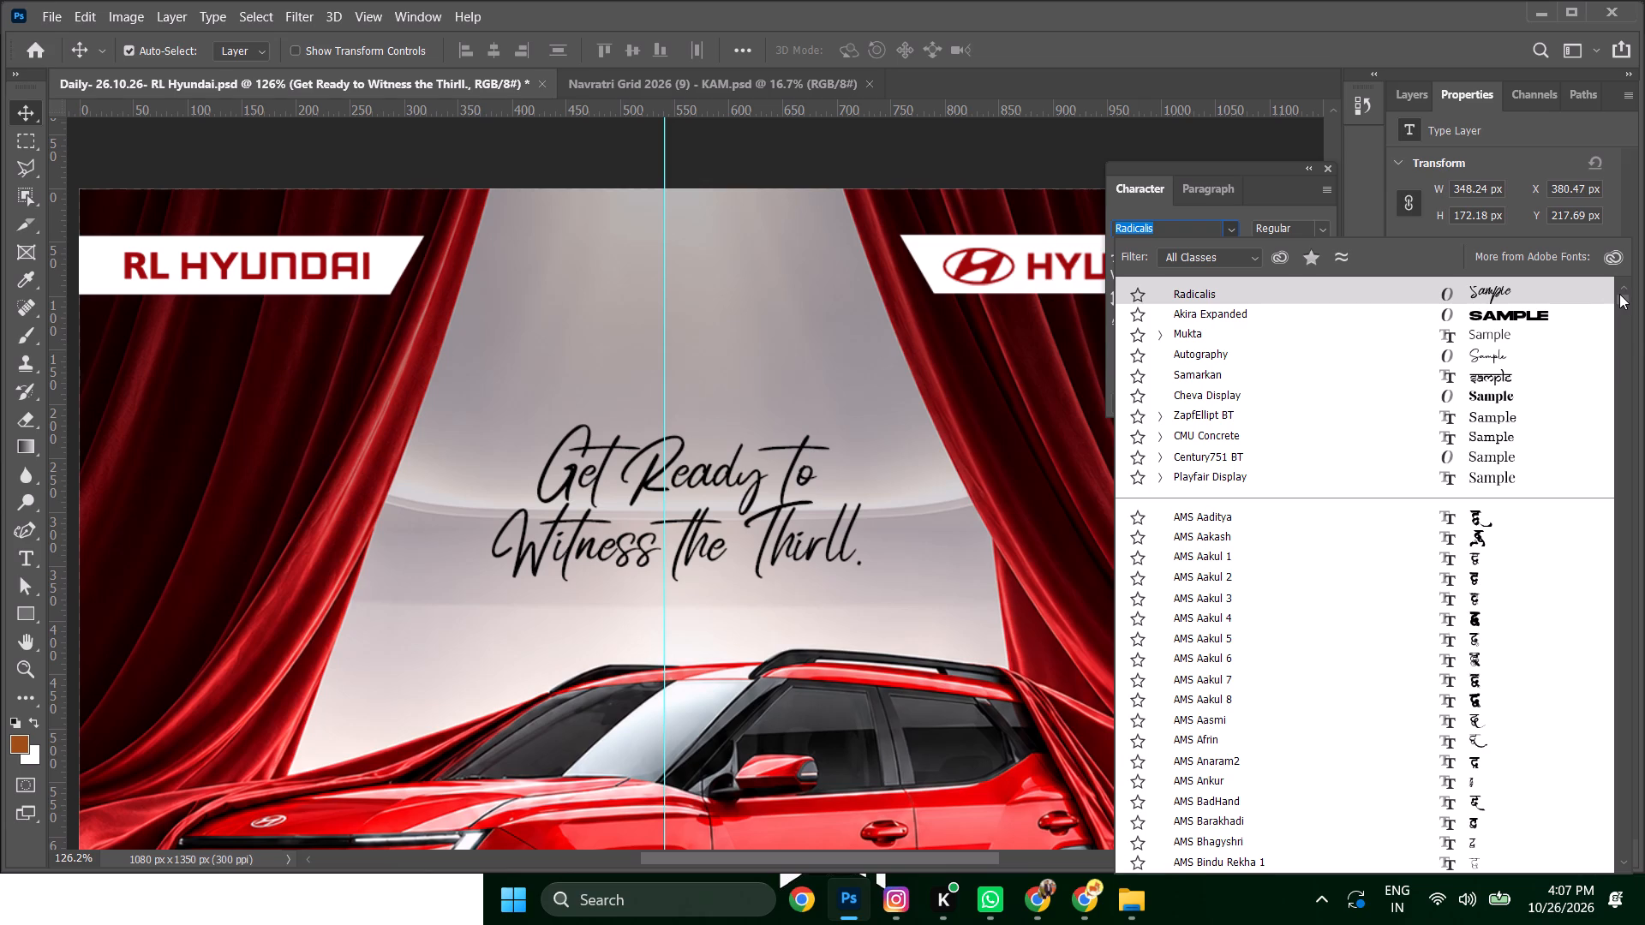
click(1547, 316)
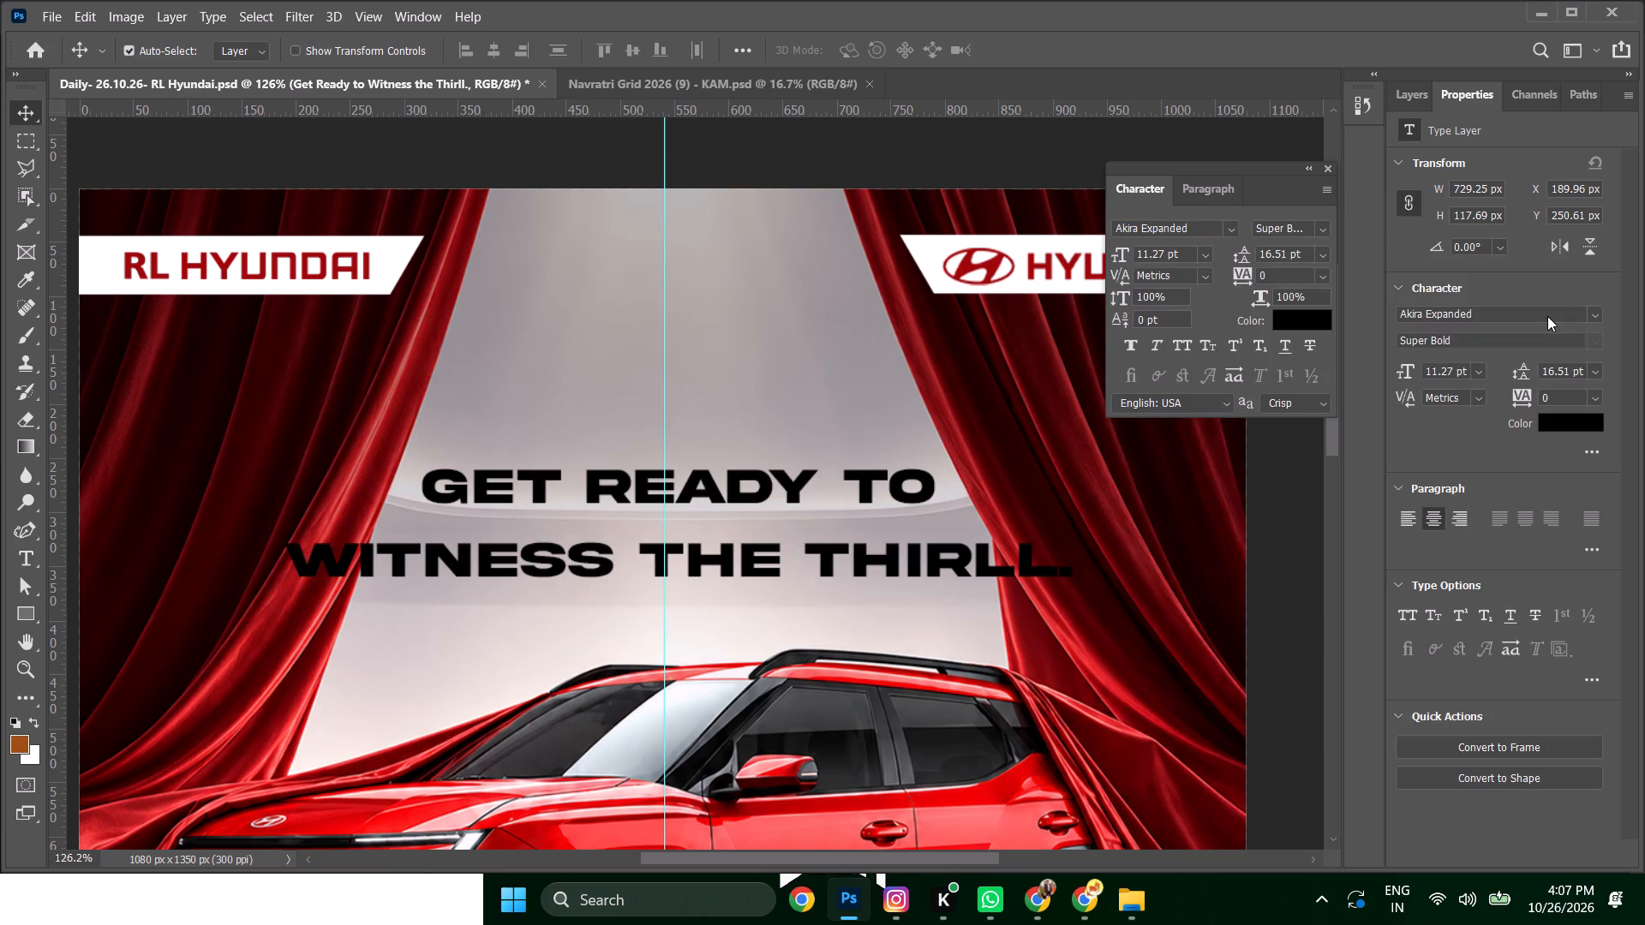
Scale the tagline down to about 675 px wide.
alt+scroll(872, 540, down, 6)
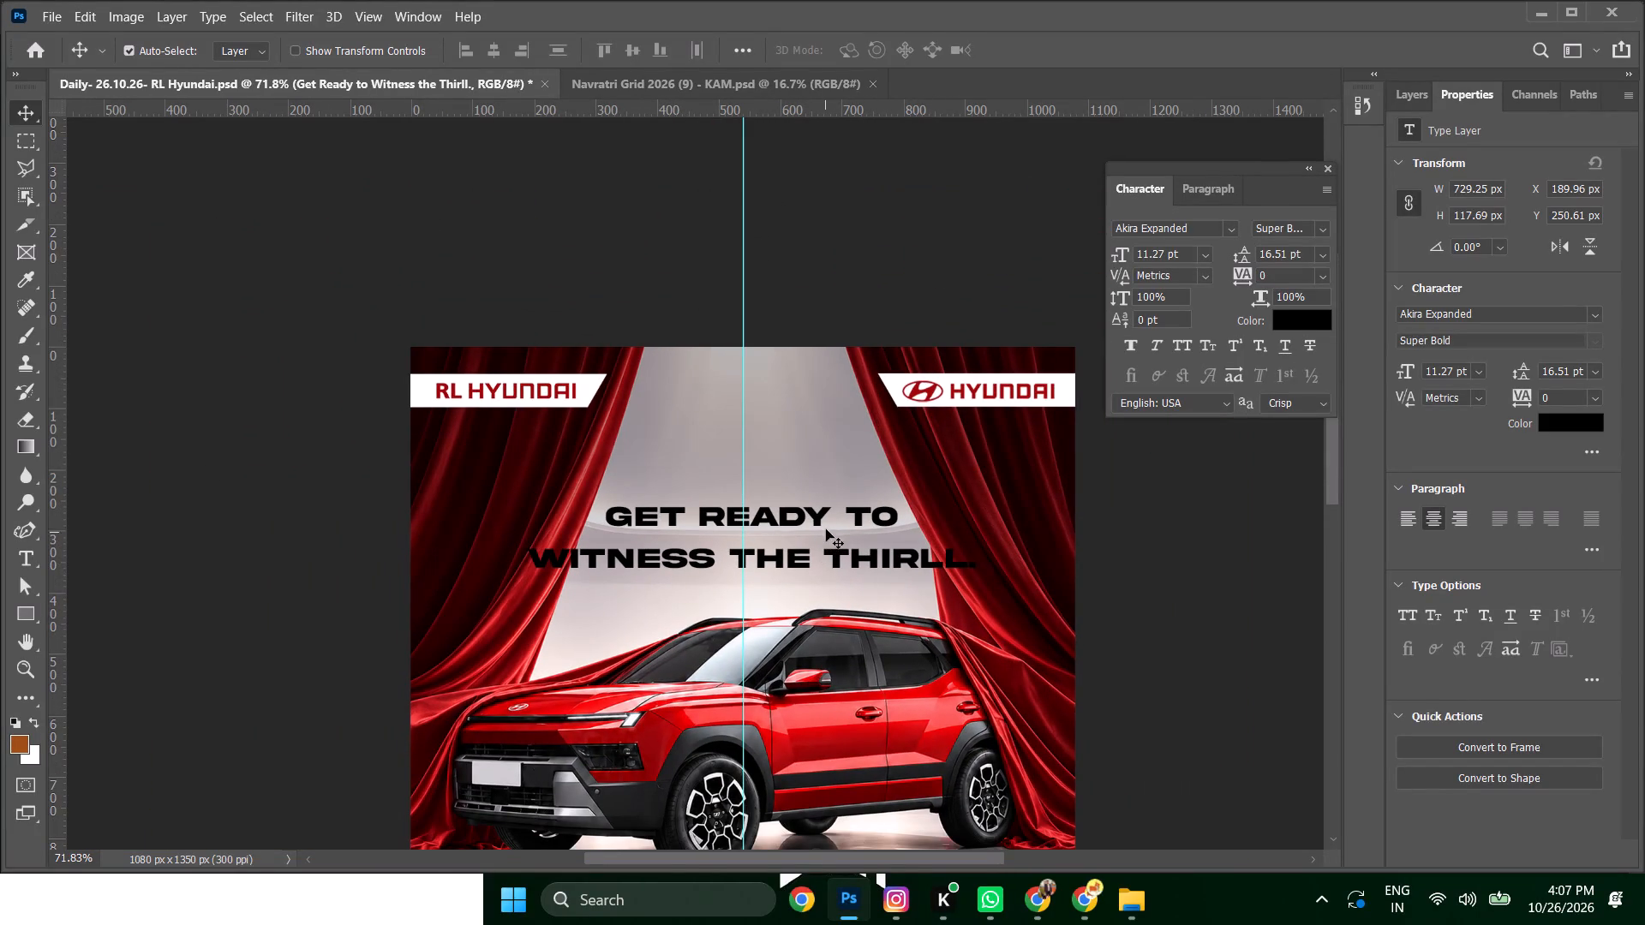
click(832, 516)
key(ctrl+t)
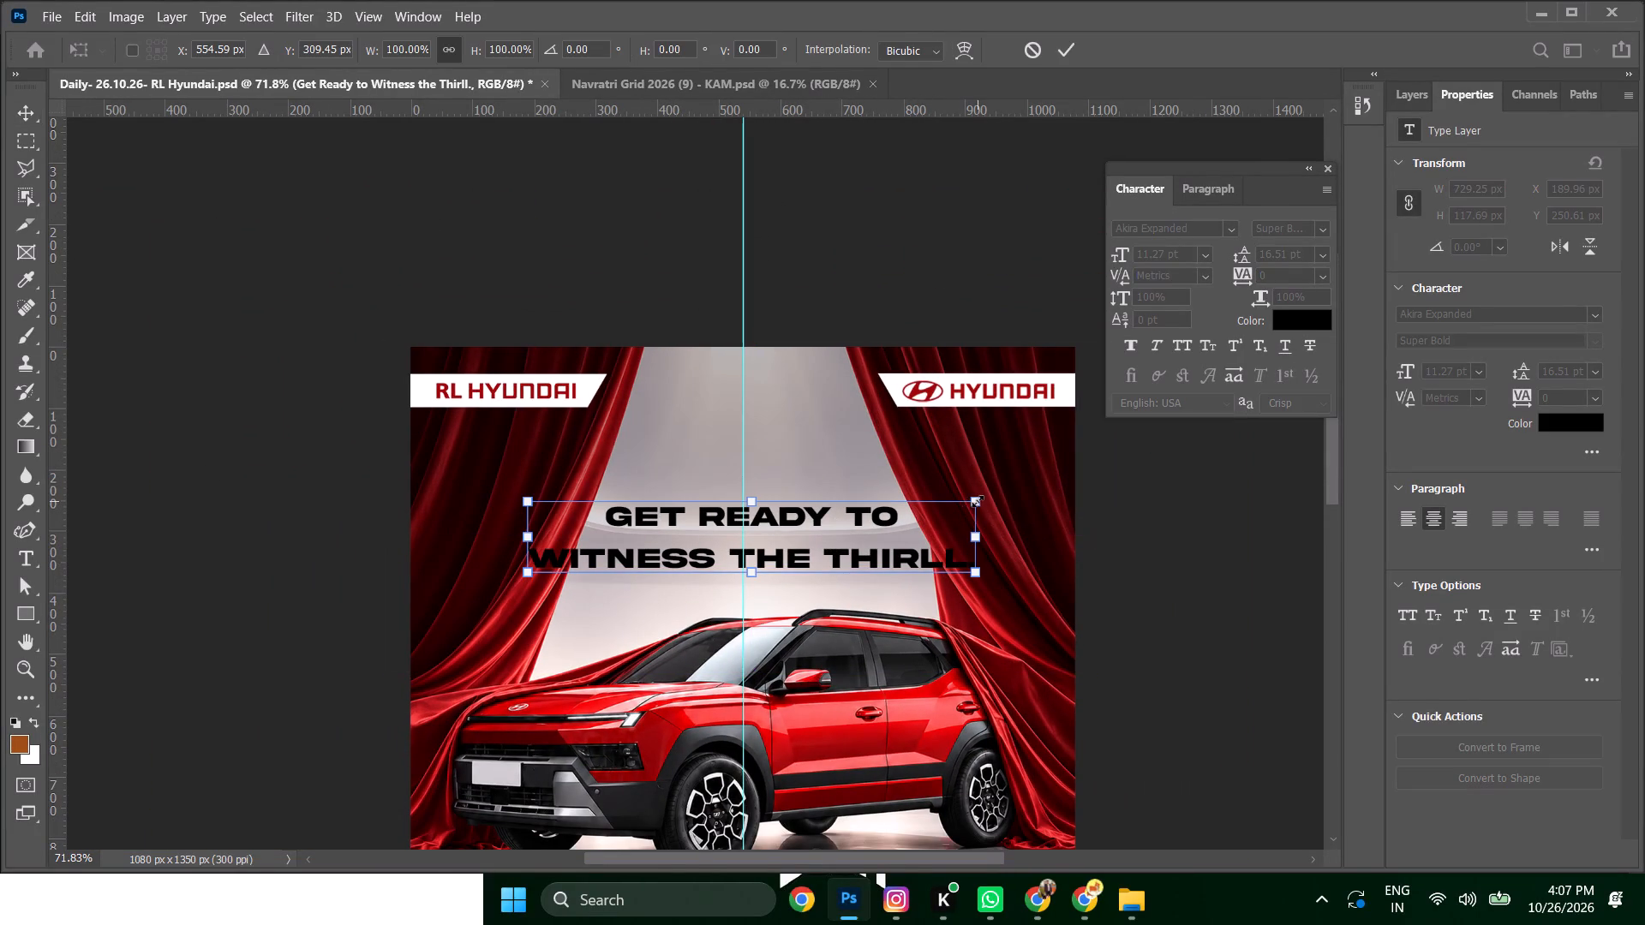
alt+drag(978, 501, 962, 511)
key(Return)
Set the tagline's leading to 12 pt.
click(793, 524)
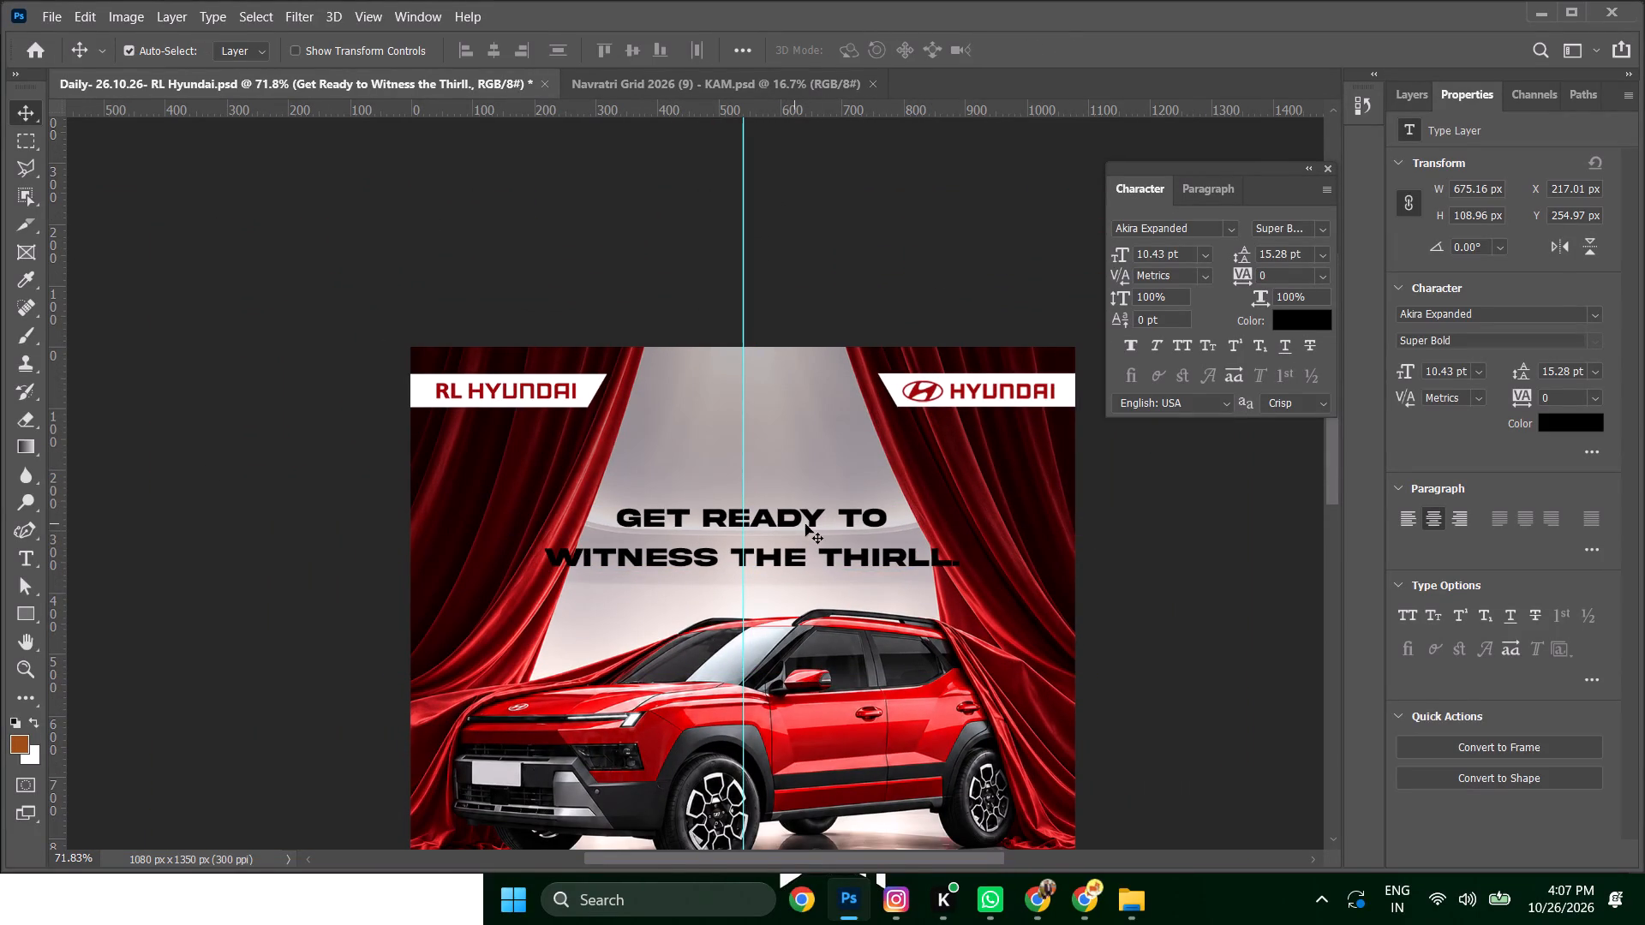
drag(1305, 250, 1044, 273)
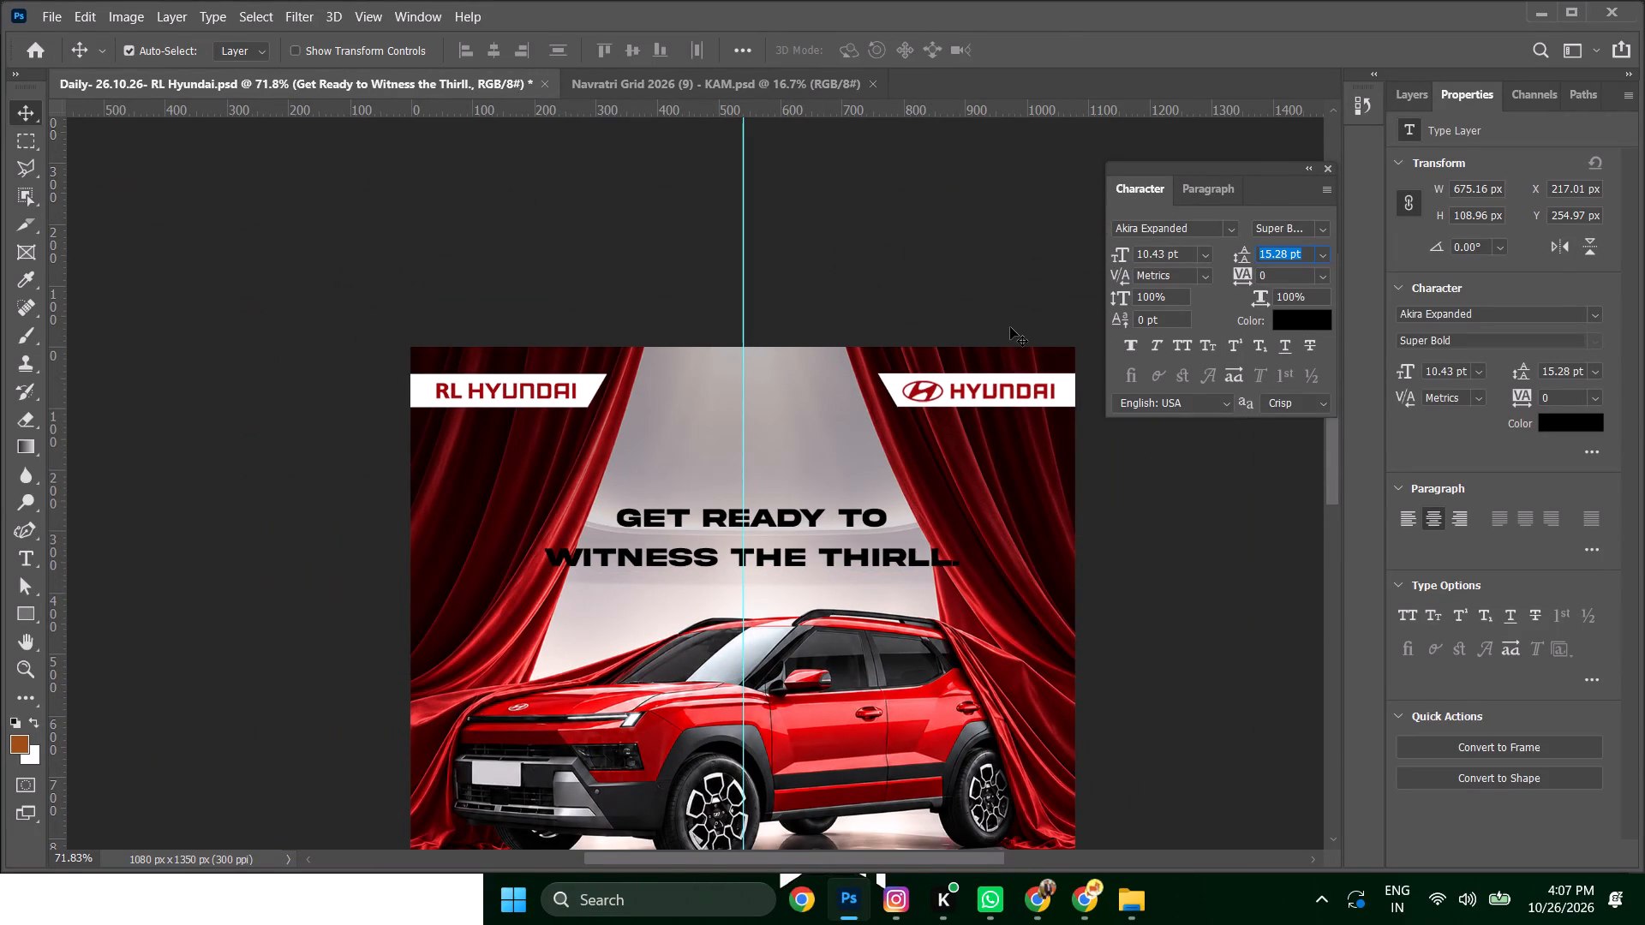
text(12)
key(Return)
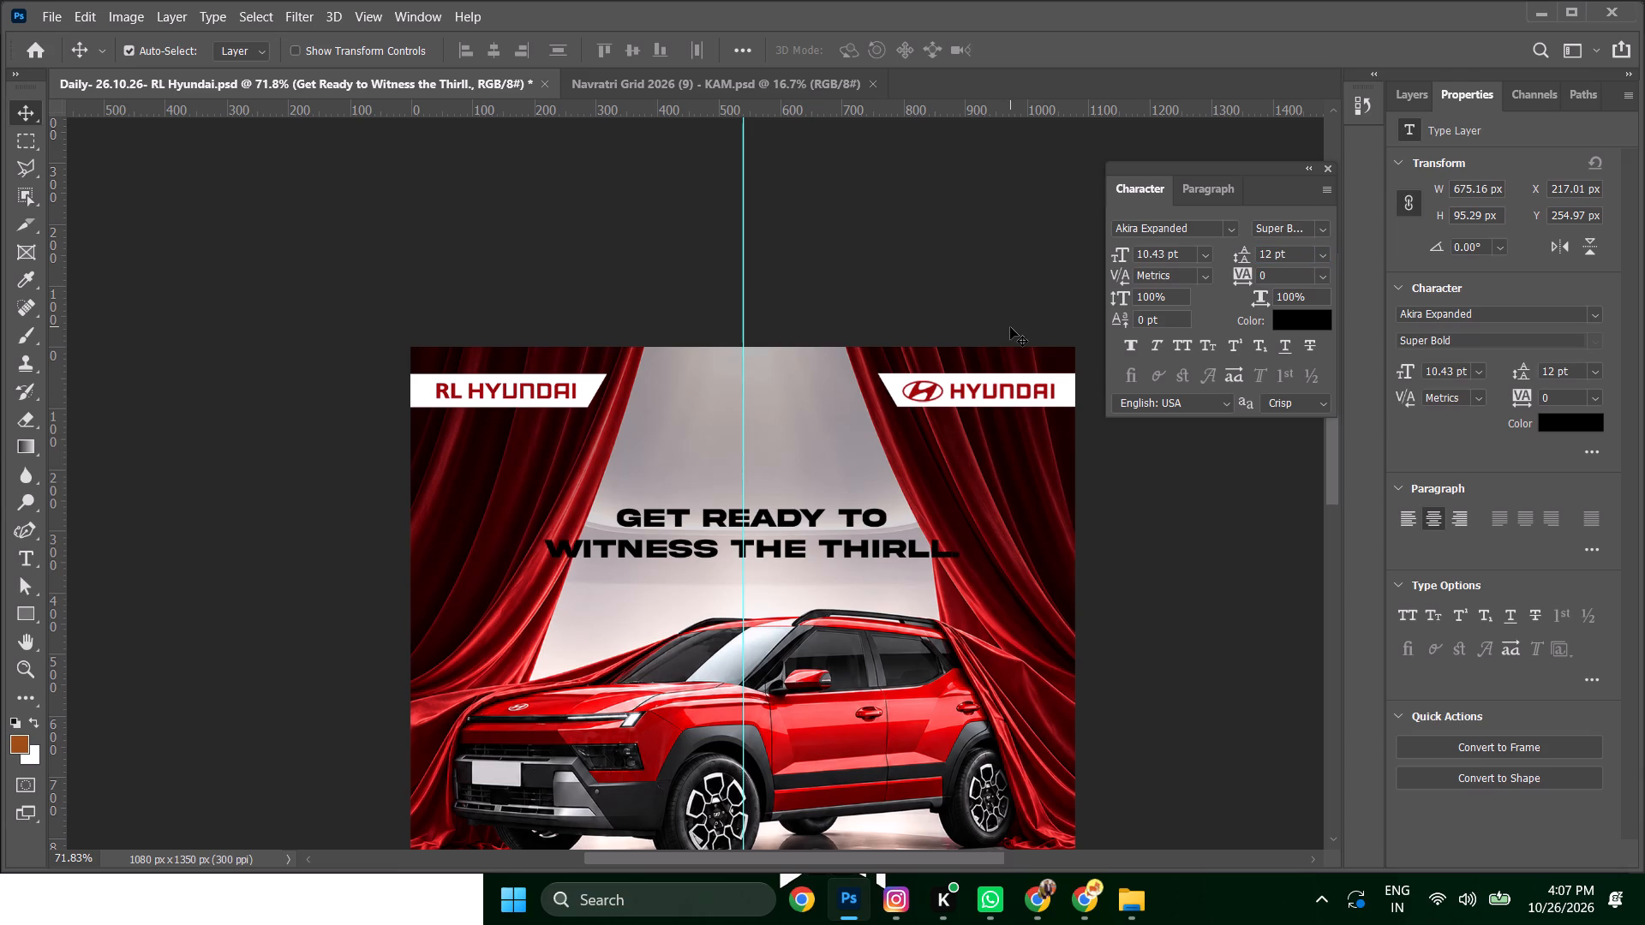
Break the tagline's second line after "Witness" so that "the Thirll." forms a third line.
double_click(779, 552)
click(733, 553)
key(BackSpace)
key(Return)
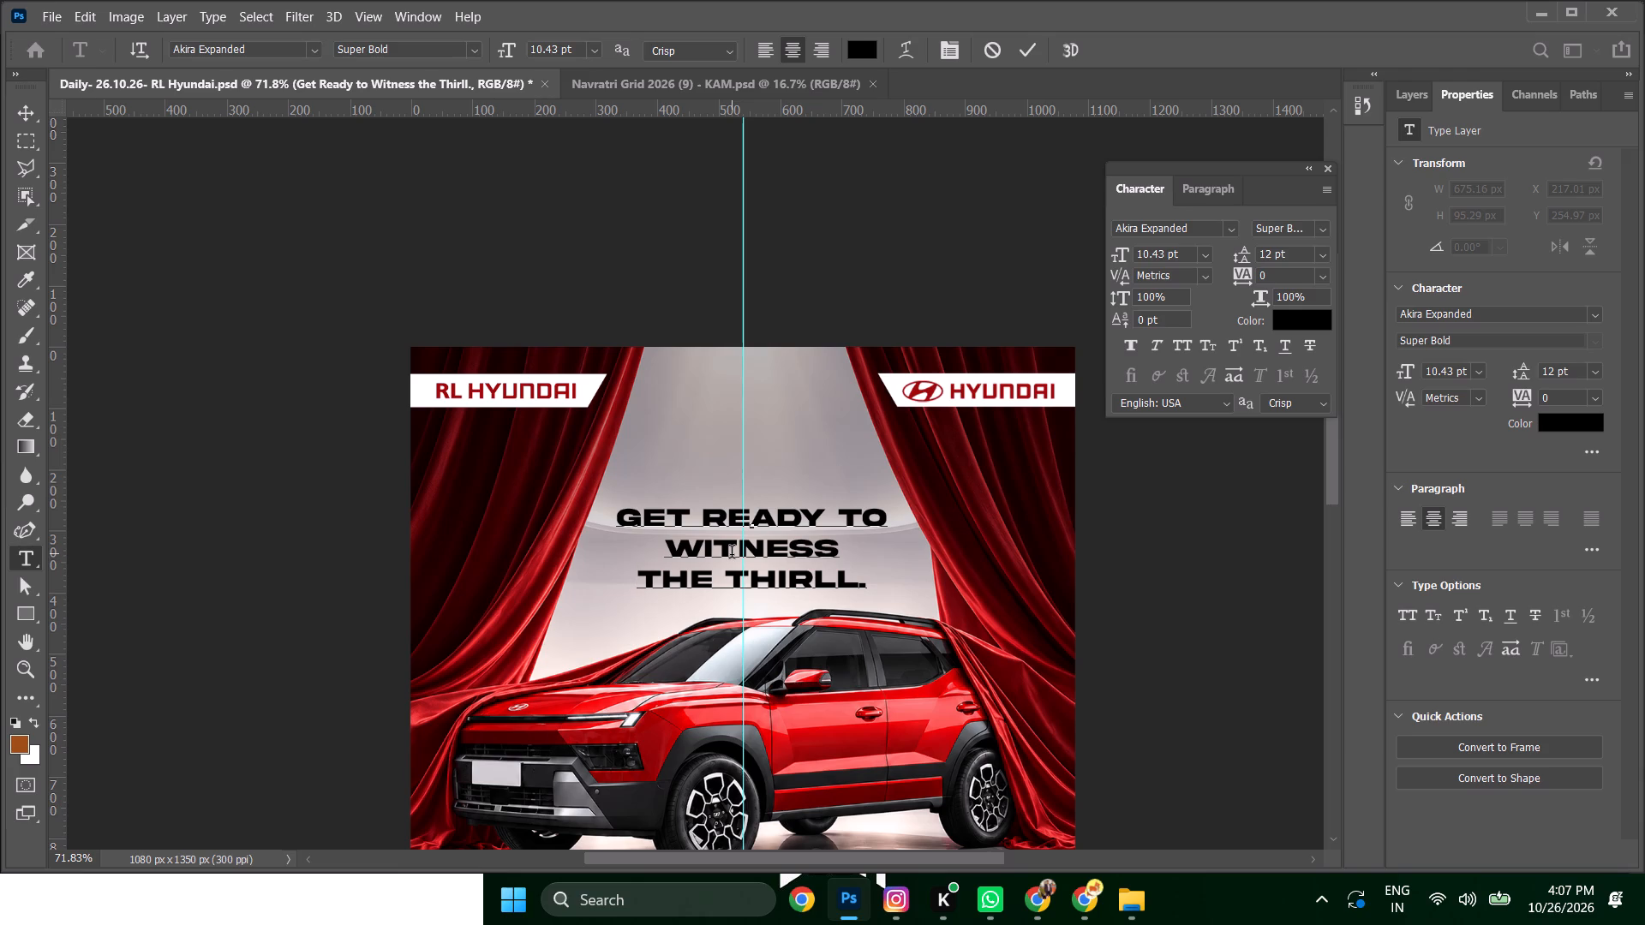
click(27, 109)
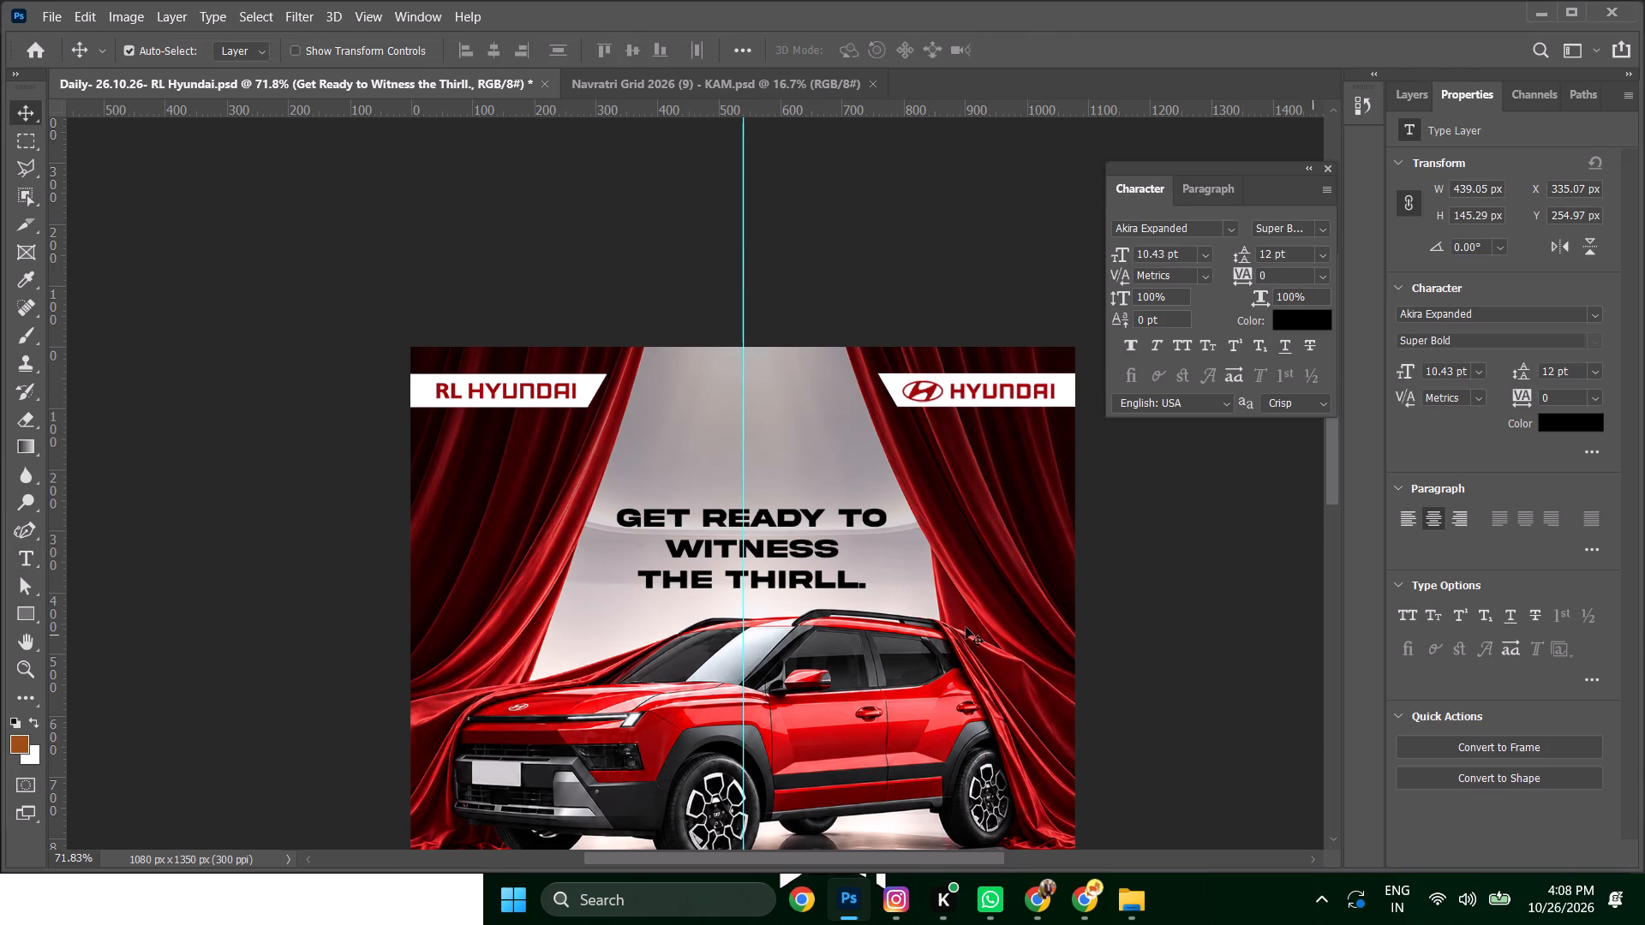
Delete the period at the end of the tagline.
click(822, 558)
double_click(824, 578)
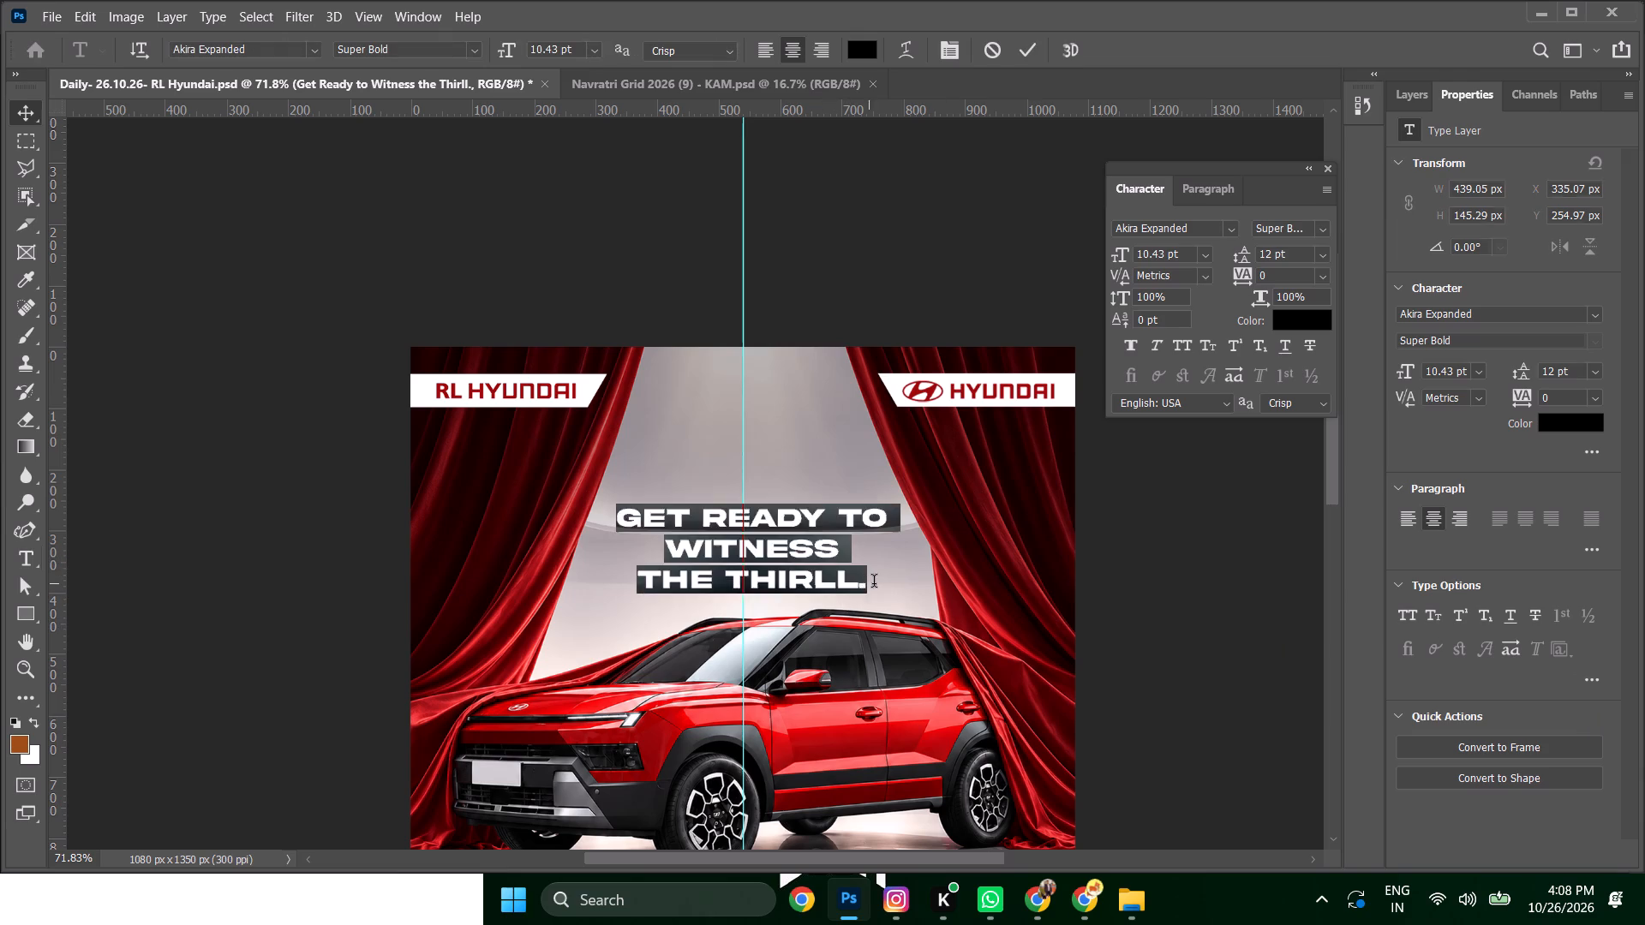
click(874, 583)
key(BackSpace)
click(25, 118)
Center the three-line tagline horizontally on the canvas.
key(ctrl+a)
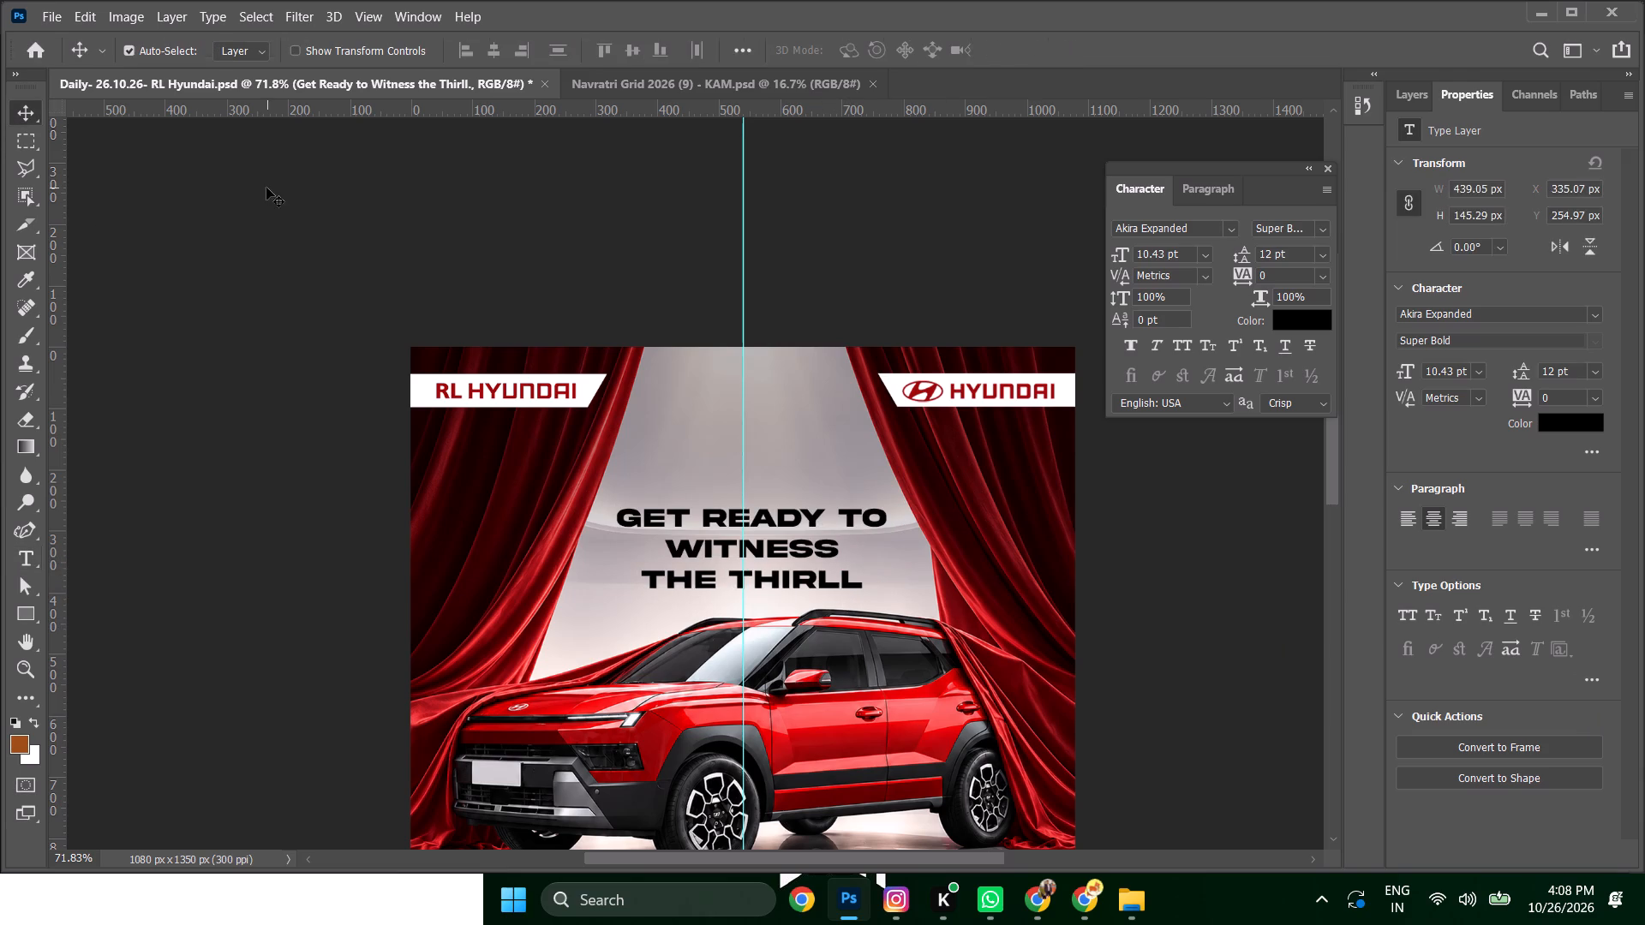
click(496, 44)
key(ctrl+d)
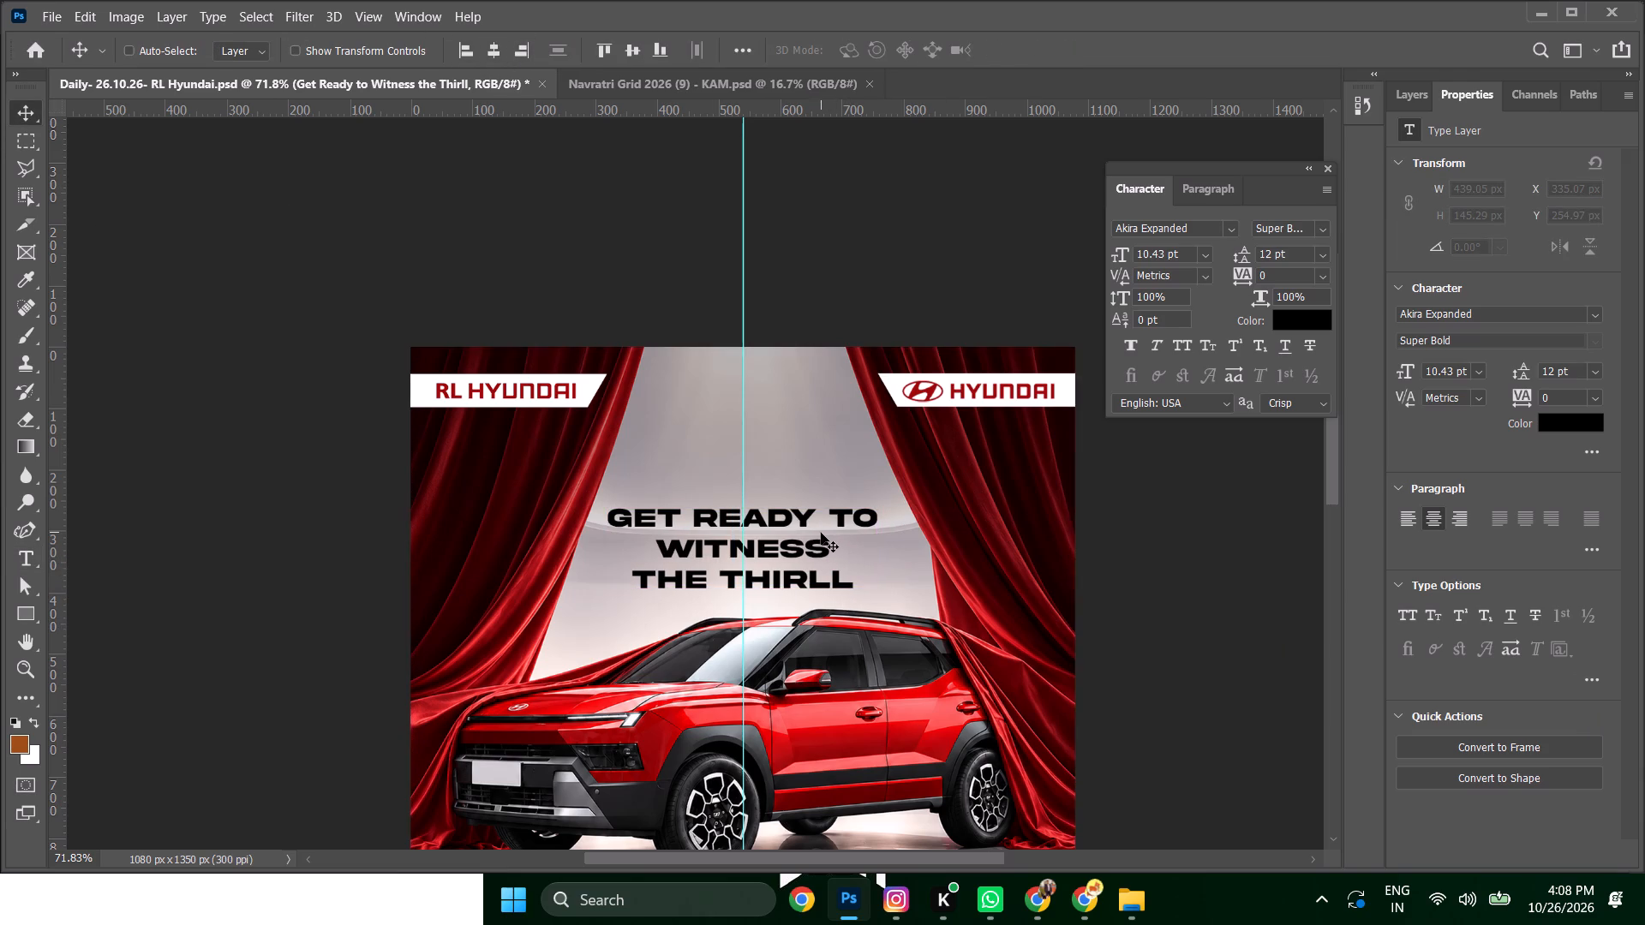
Move the tagline up between the curtains to about Y 215 px.
alt+scroll(852, 649, down, 2)
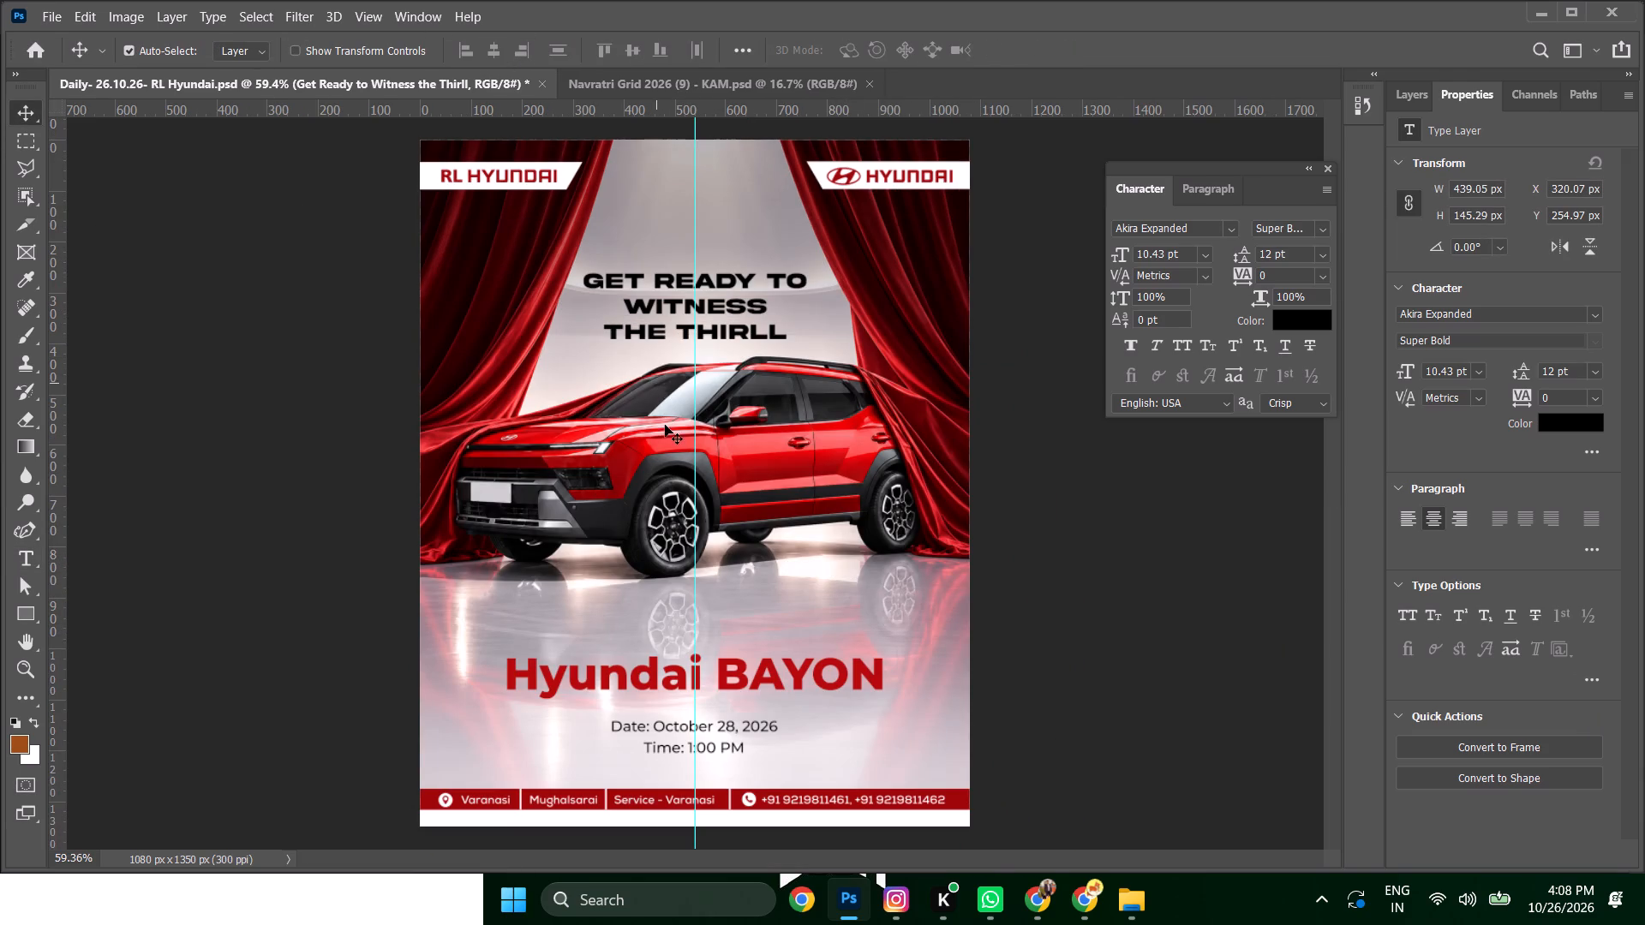
alt+scroll(750, 346, down, 2)
alt+scroll(763, 337, up, 2)
click(749, 306)
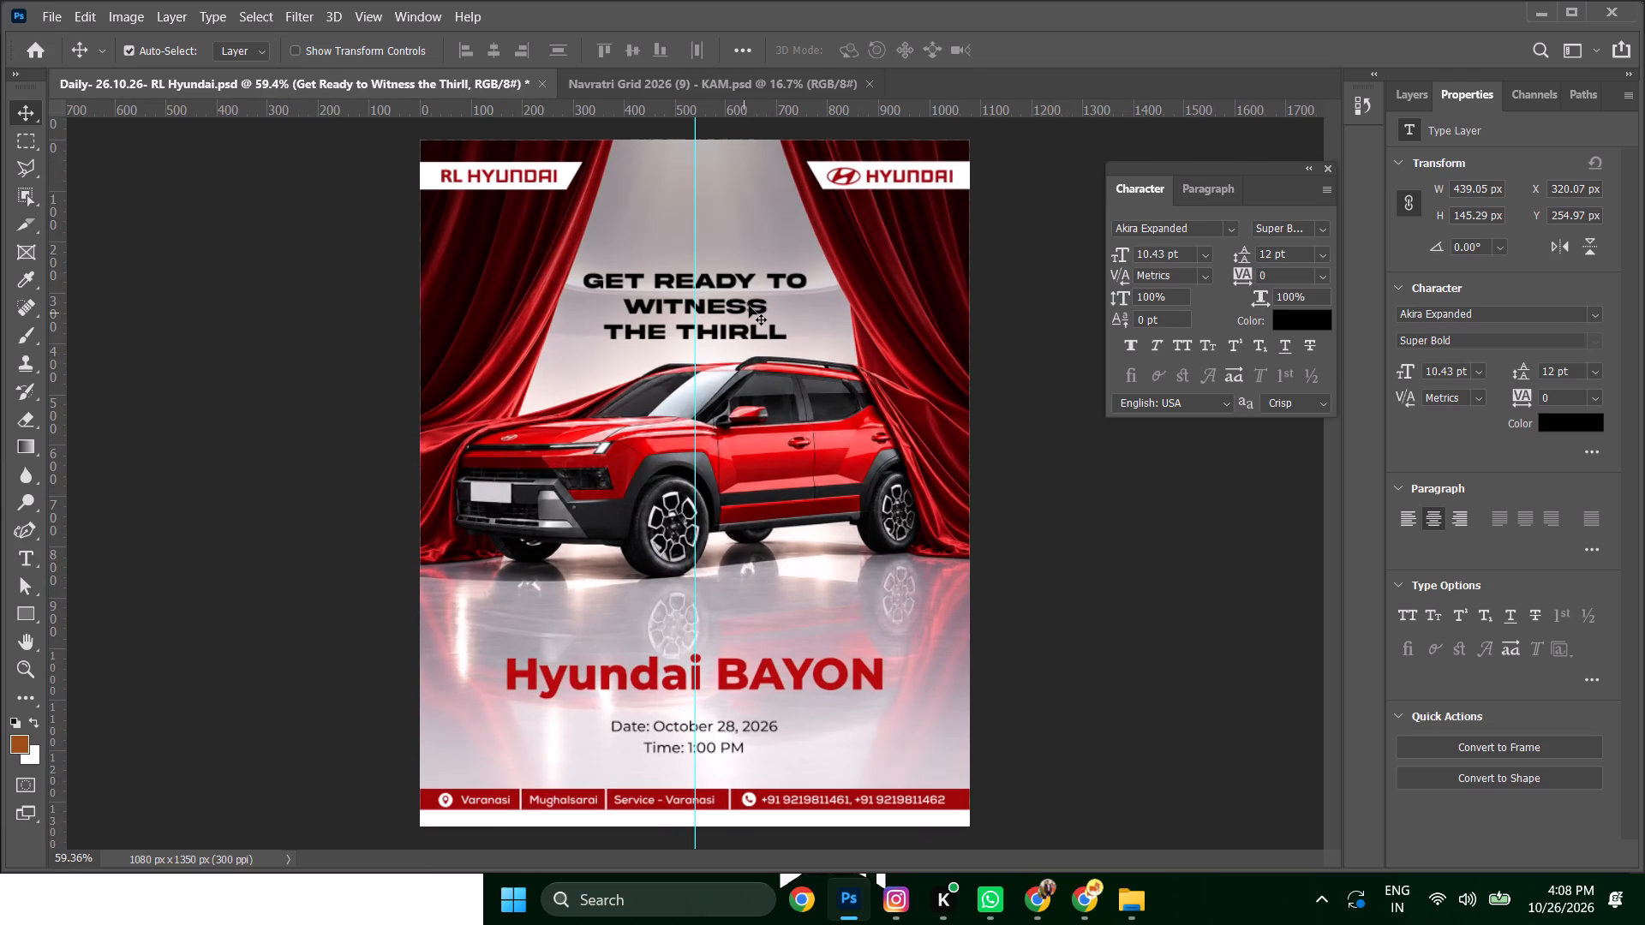
key(shift+Up)
key(shift+Up)
key(shift+Up)
key(shift+Up)
click(751, 304)
key(shift+Up)
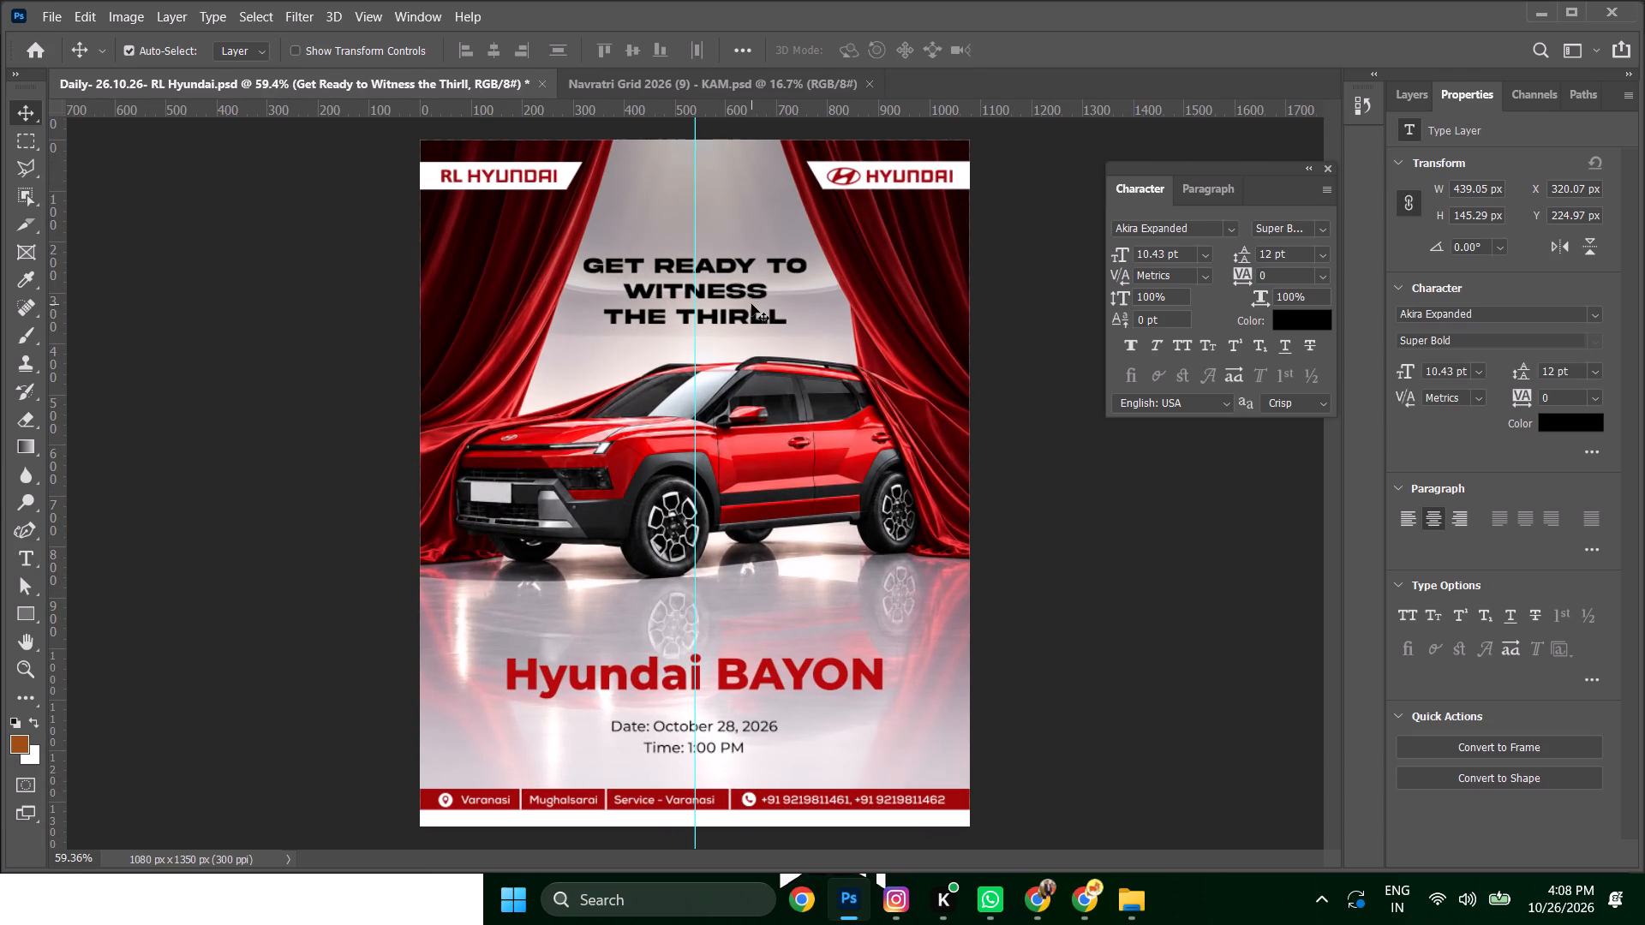
key(shift+Up)
key(shift+Up)
key(shift+Down)
Set the tagline's first line, "Get Ready to", in Montserrat ExtraLight.
double_click(635, 254)
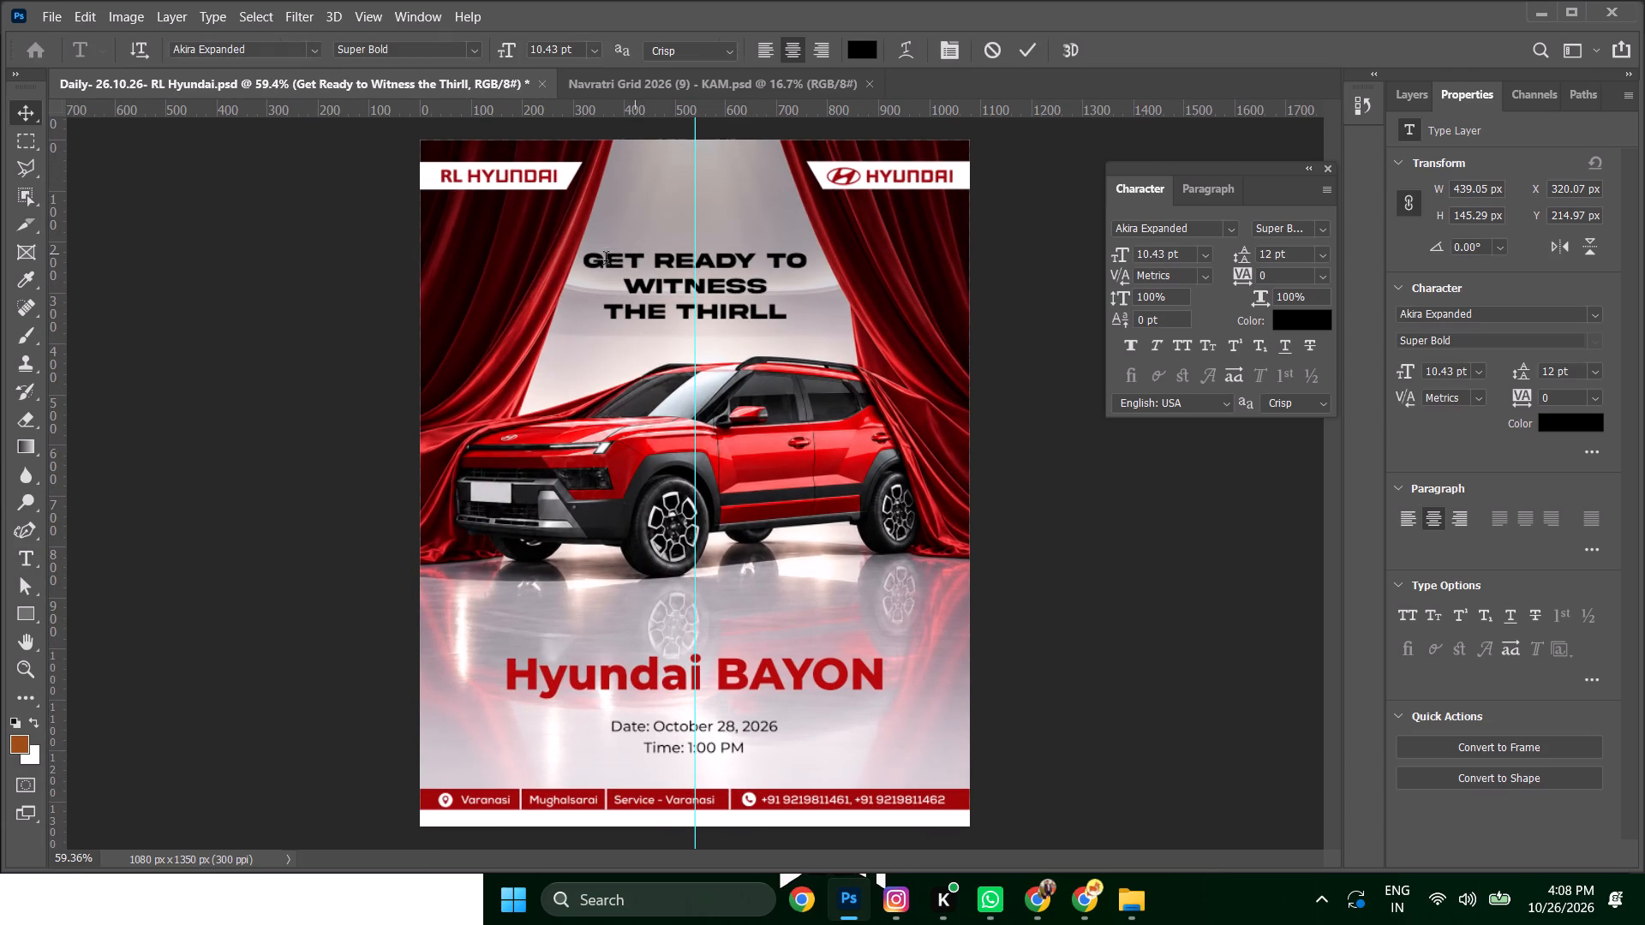
drag(587, 262, 1083, 267)
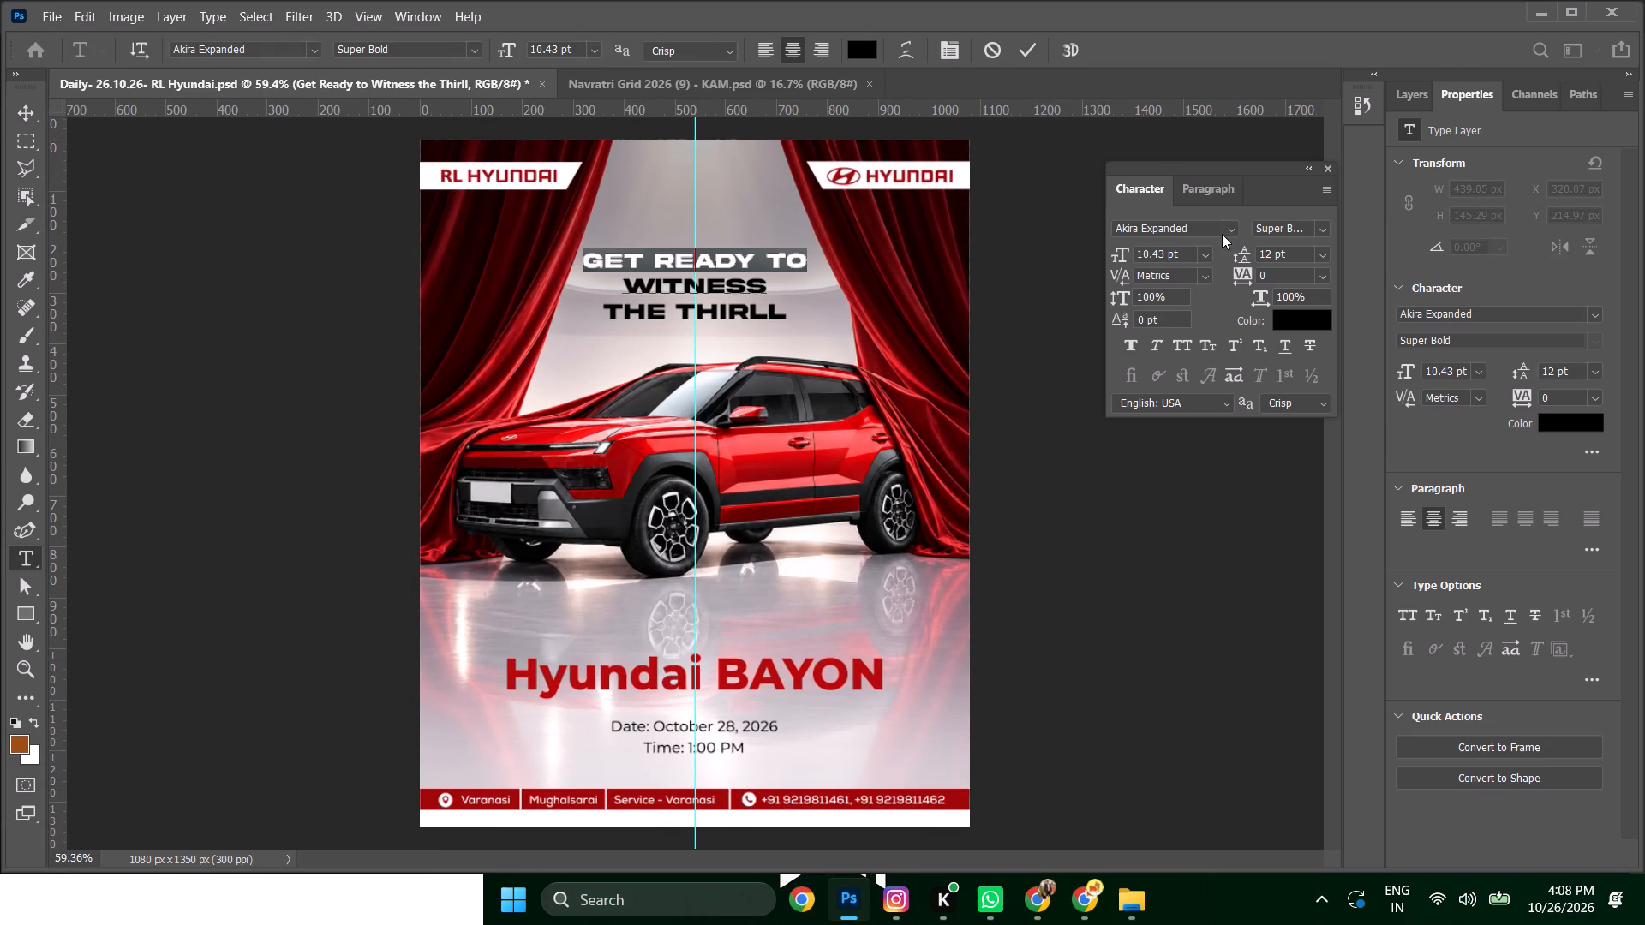
click(1214, 229)
text(mont)
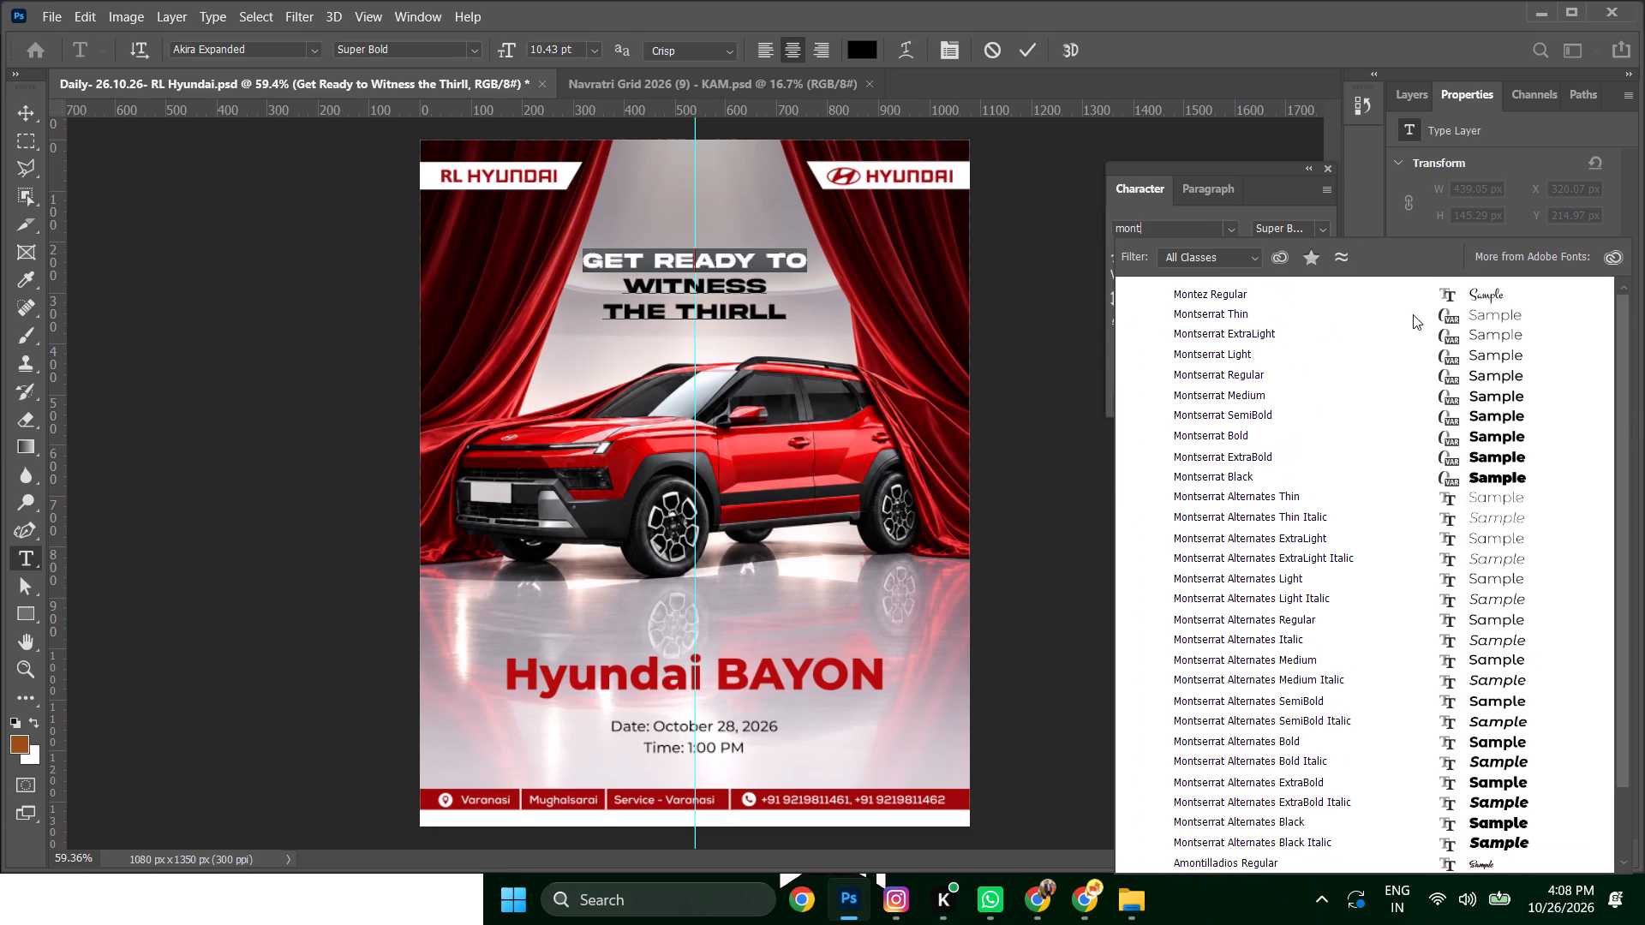
click(1472, 332)
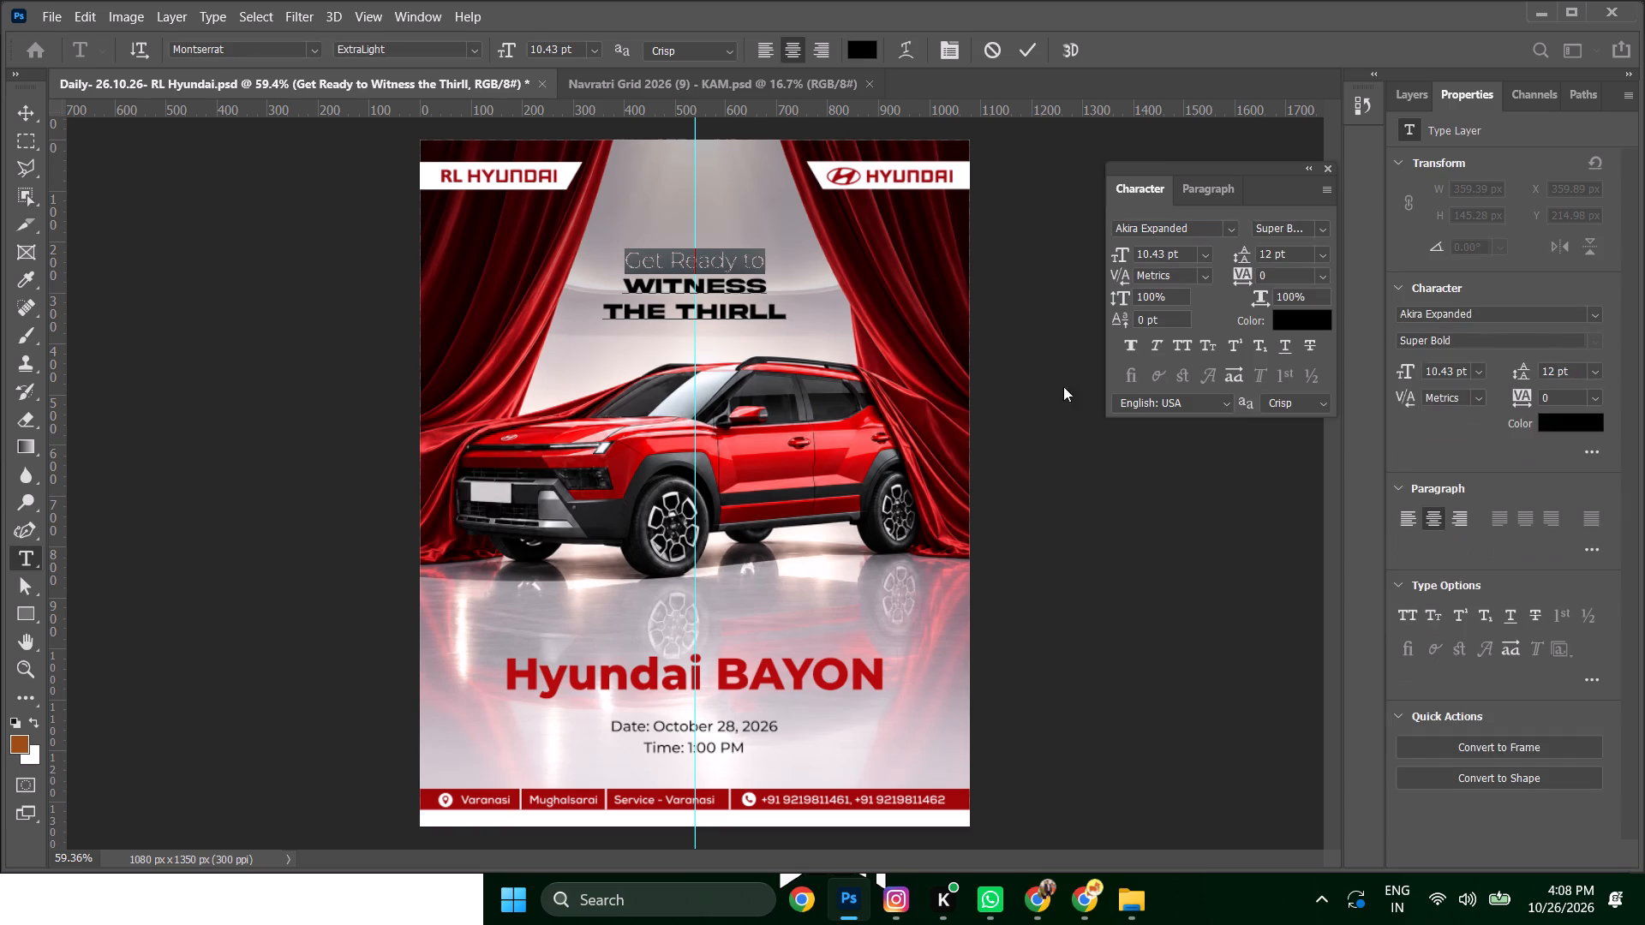
Recolor the tagline's "Witness the Thirll" lines with the red sampled from the Hyundai BAYON title.
drag(627, 283, 870, 337)
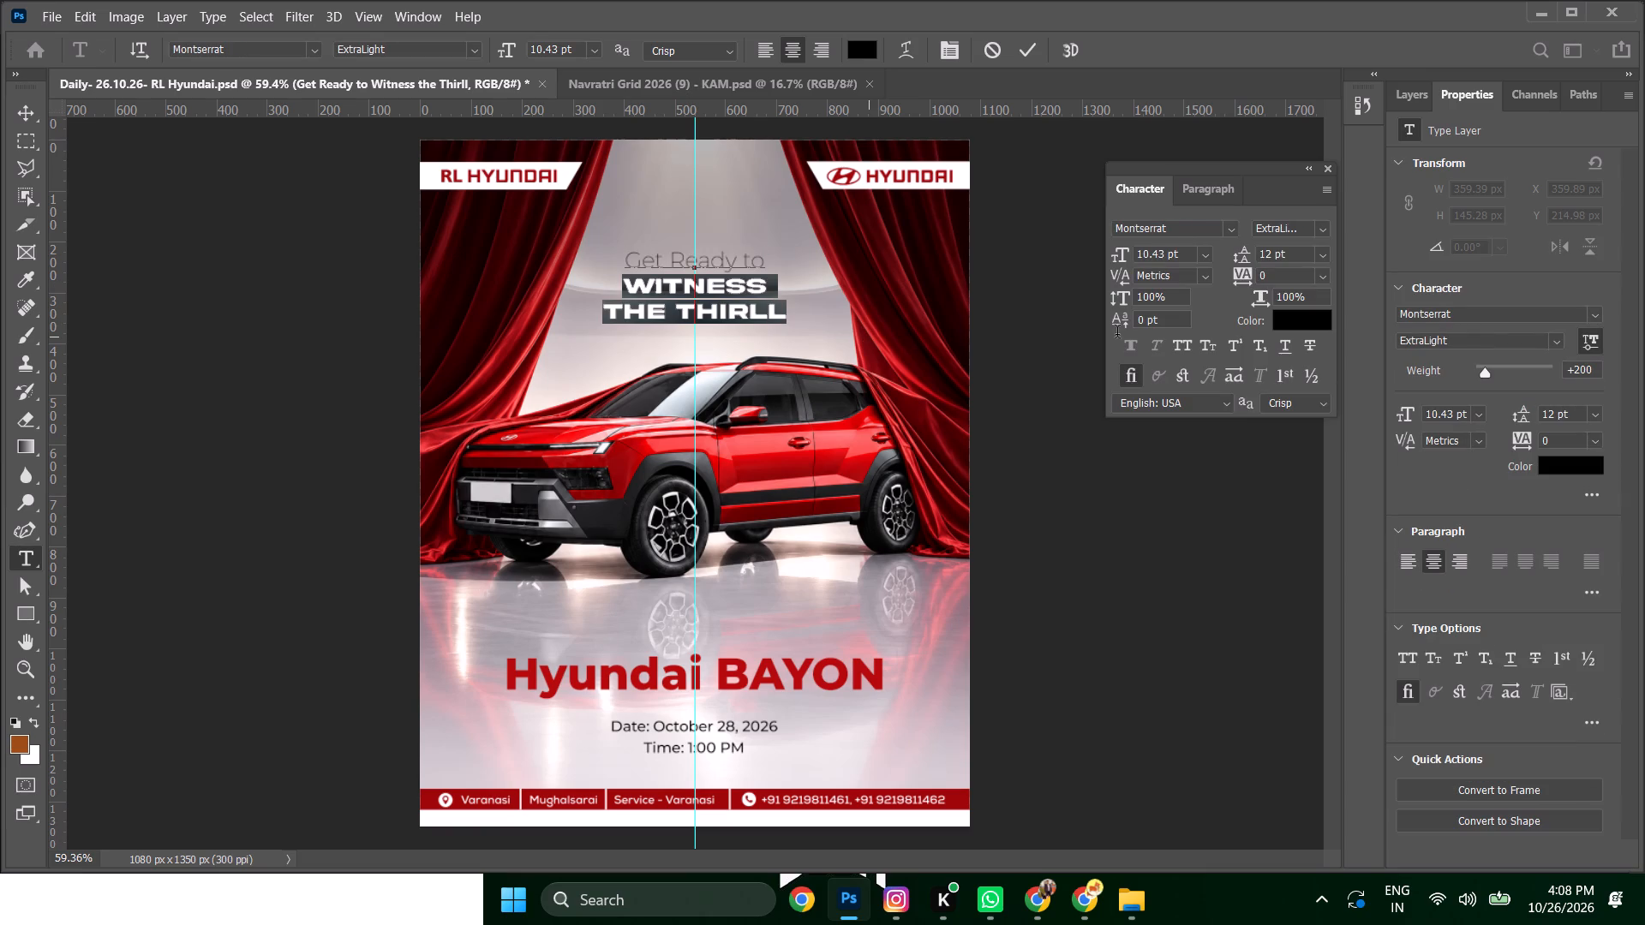
click(1307, 319)
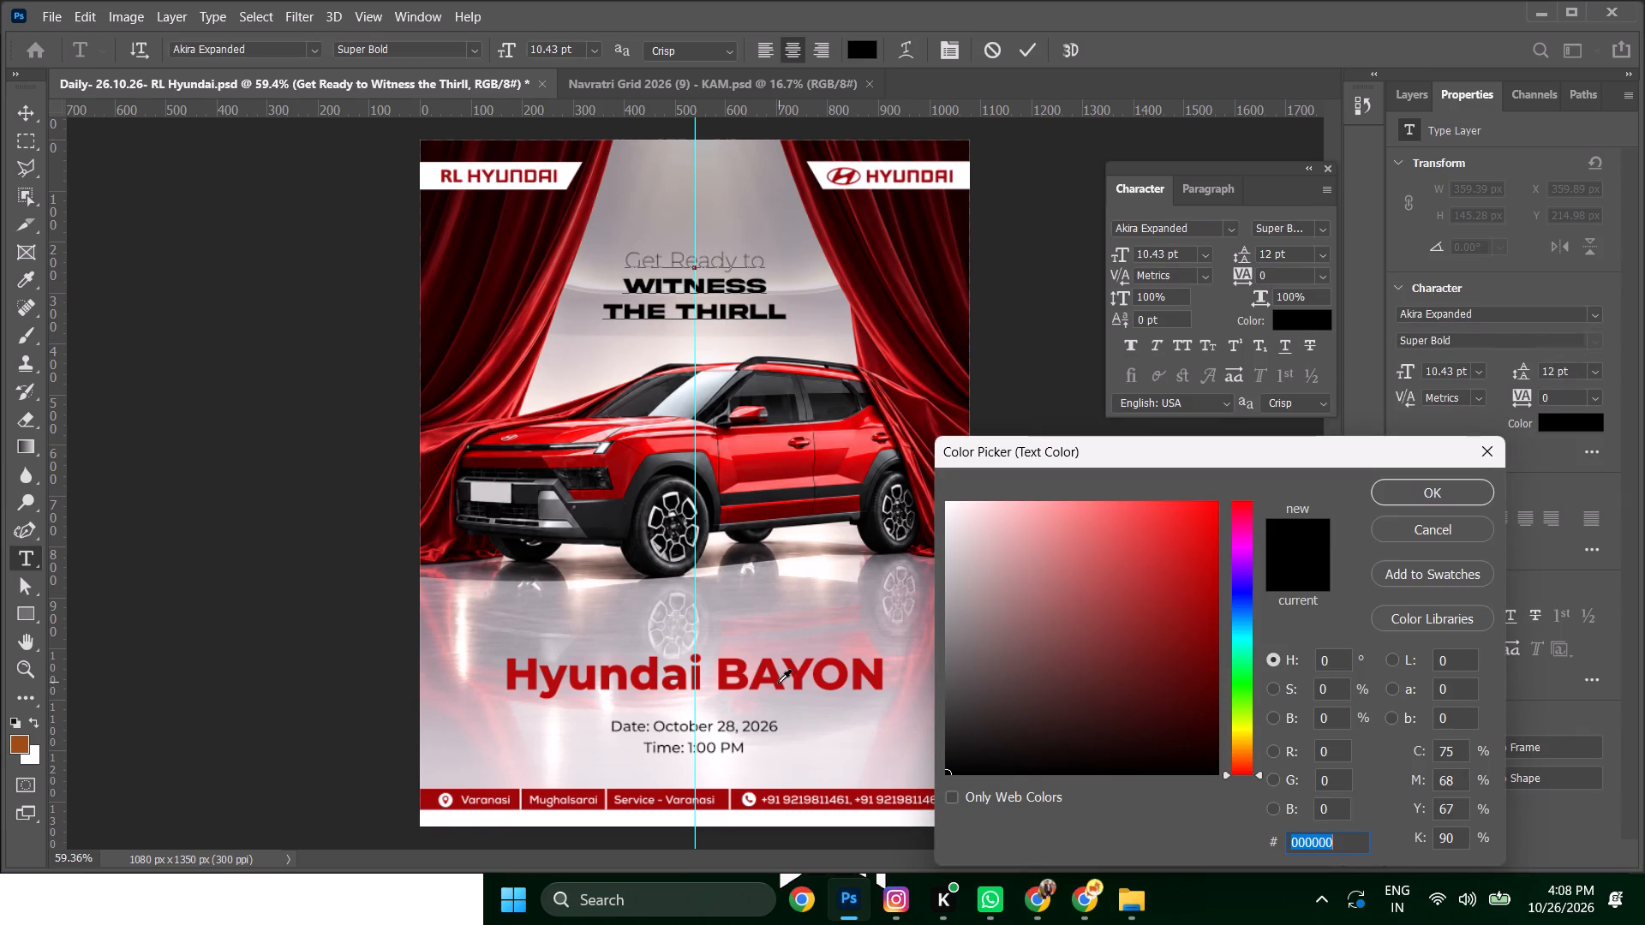
click(778, 683)
click(1419, 500)
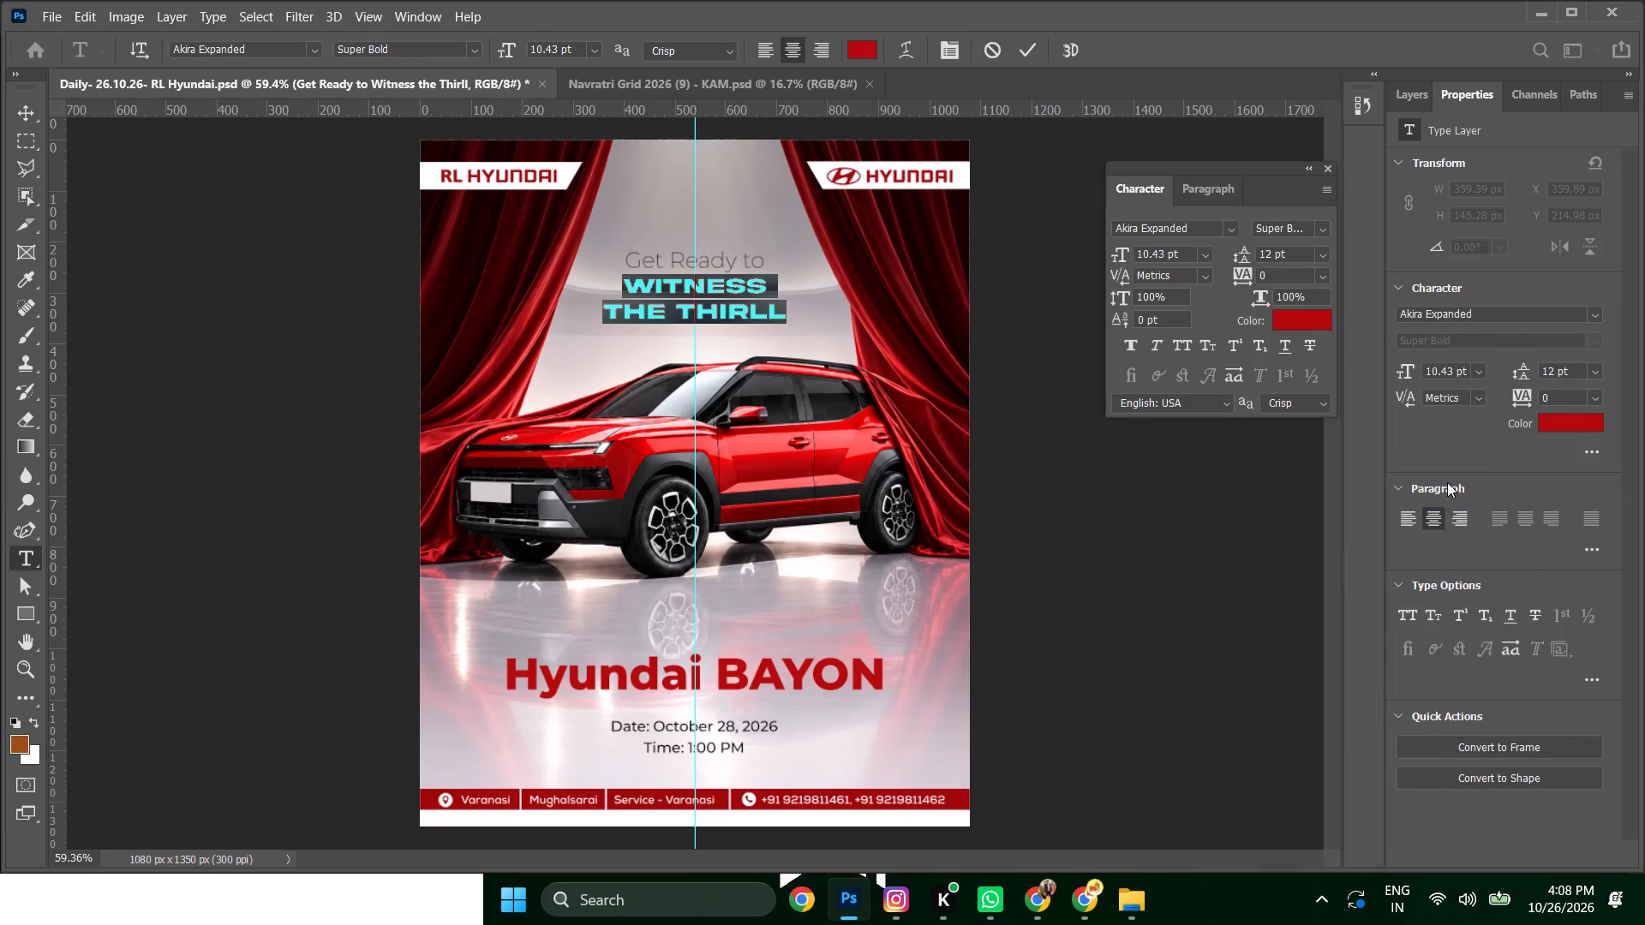
click(29, 116)
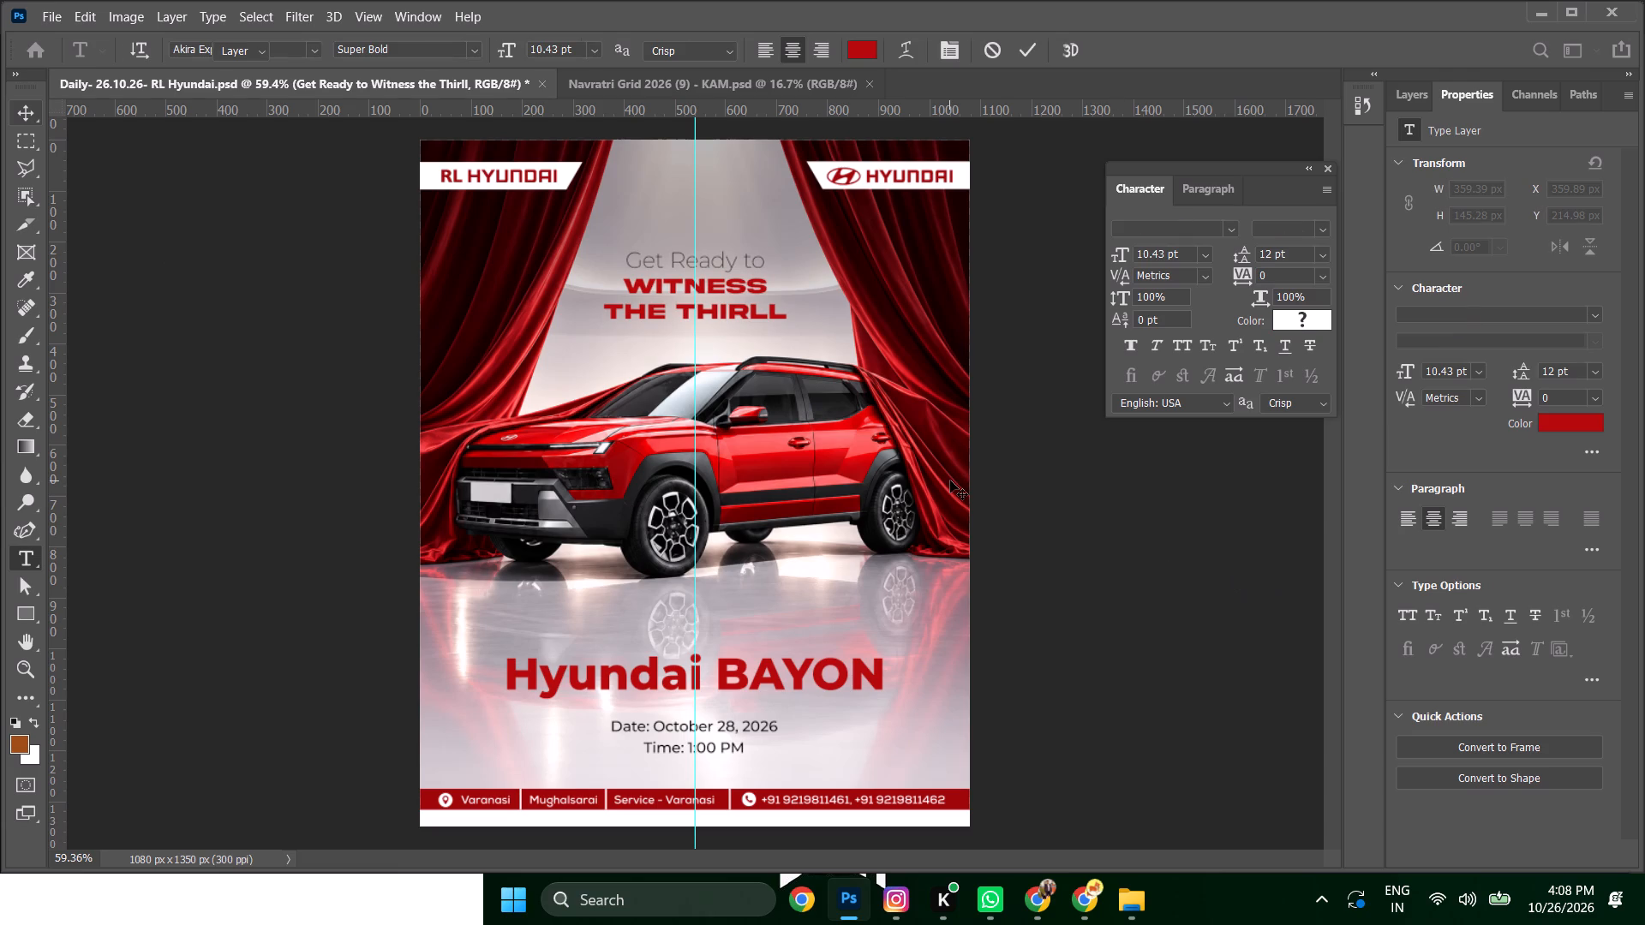
Scale the whole tagline up proportionally about its center to about 147%.
key(ctrl+t)
drag(793, 247, 837, 196)
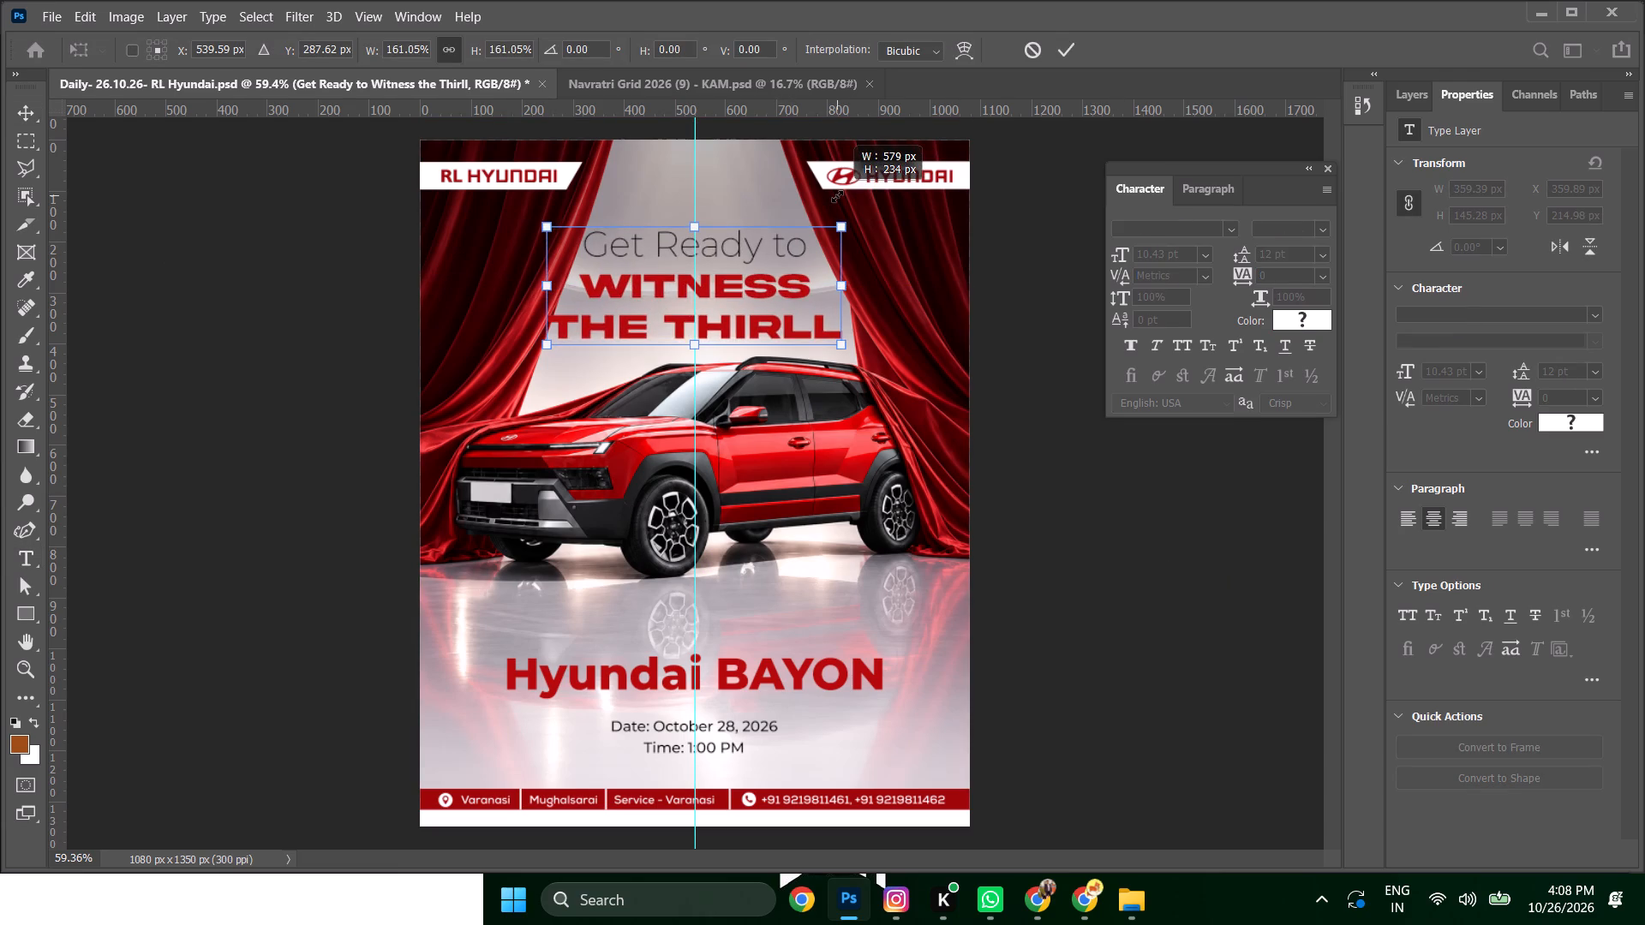
drag(837, 196, 825, 204)
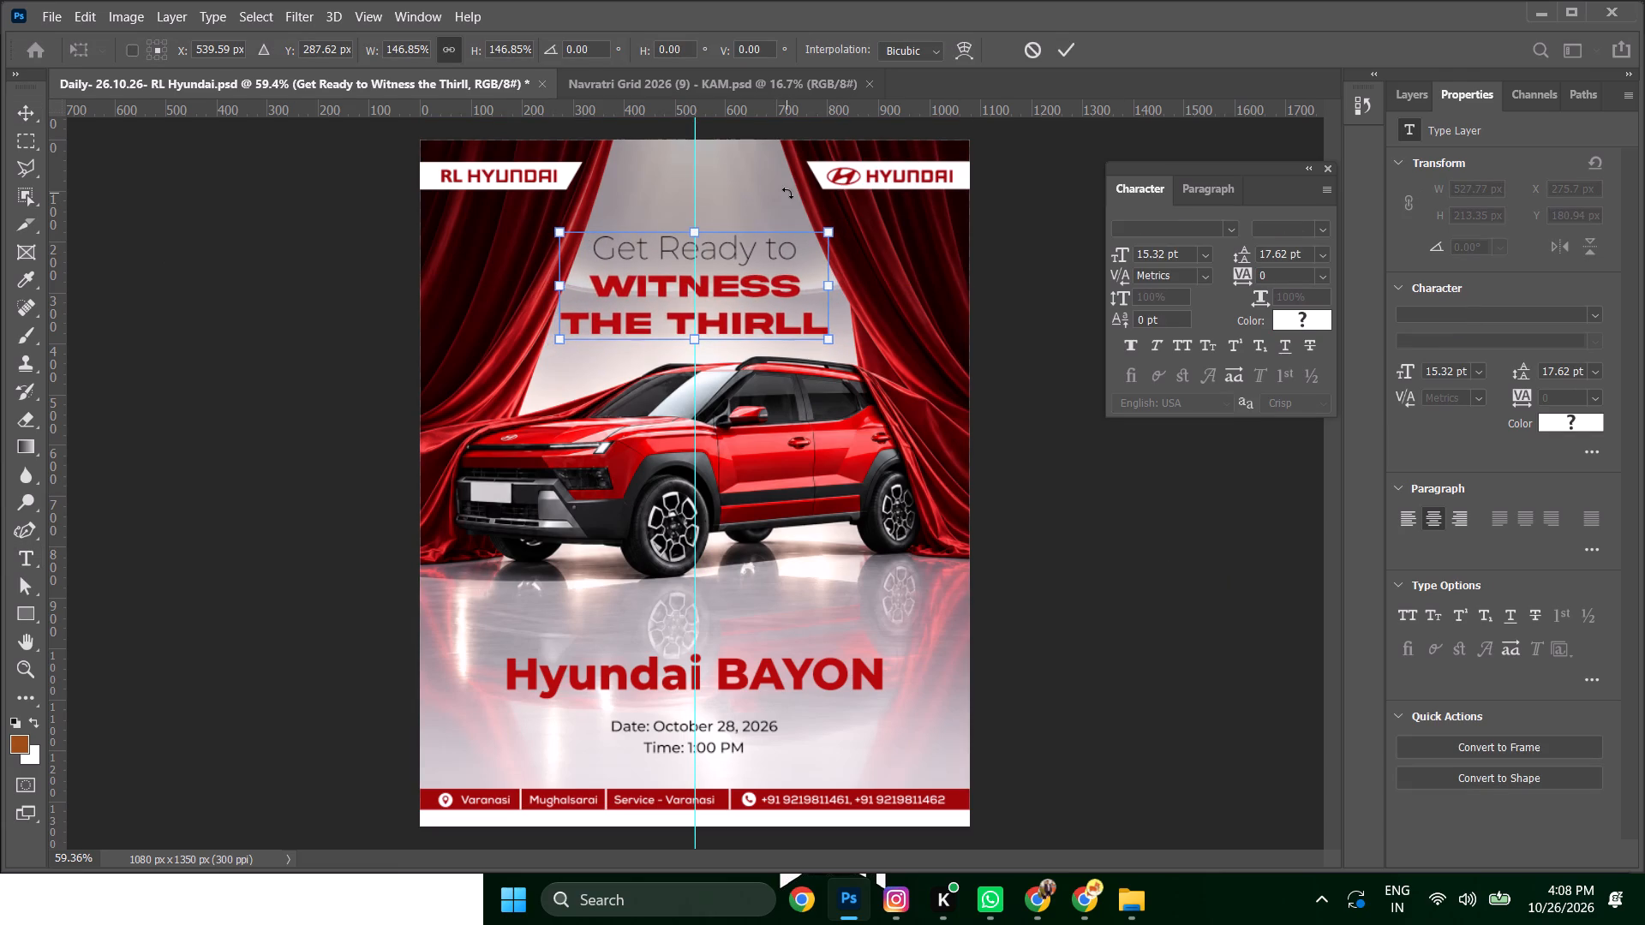
key(Return)
Center the enlarged tagline horizontally on the canvas.
key(ctrl+a)
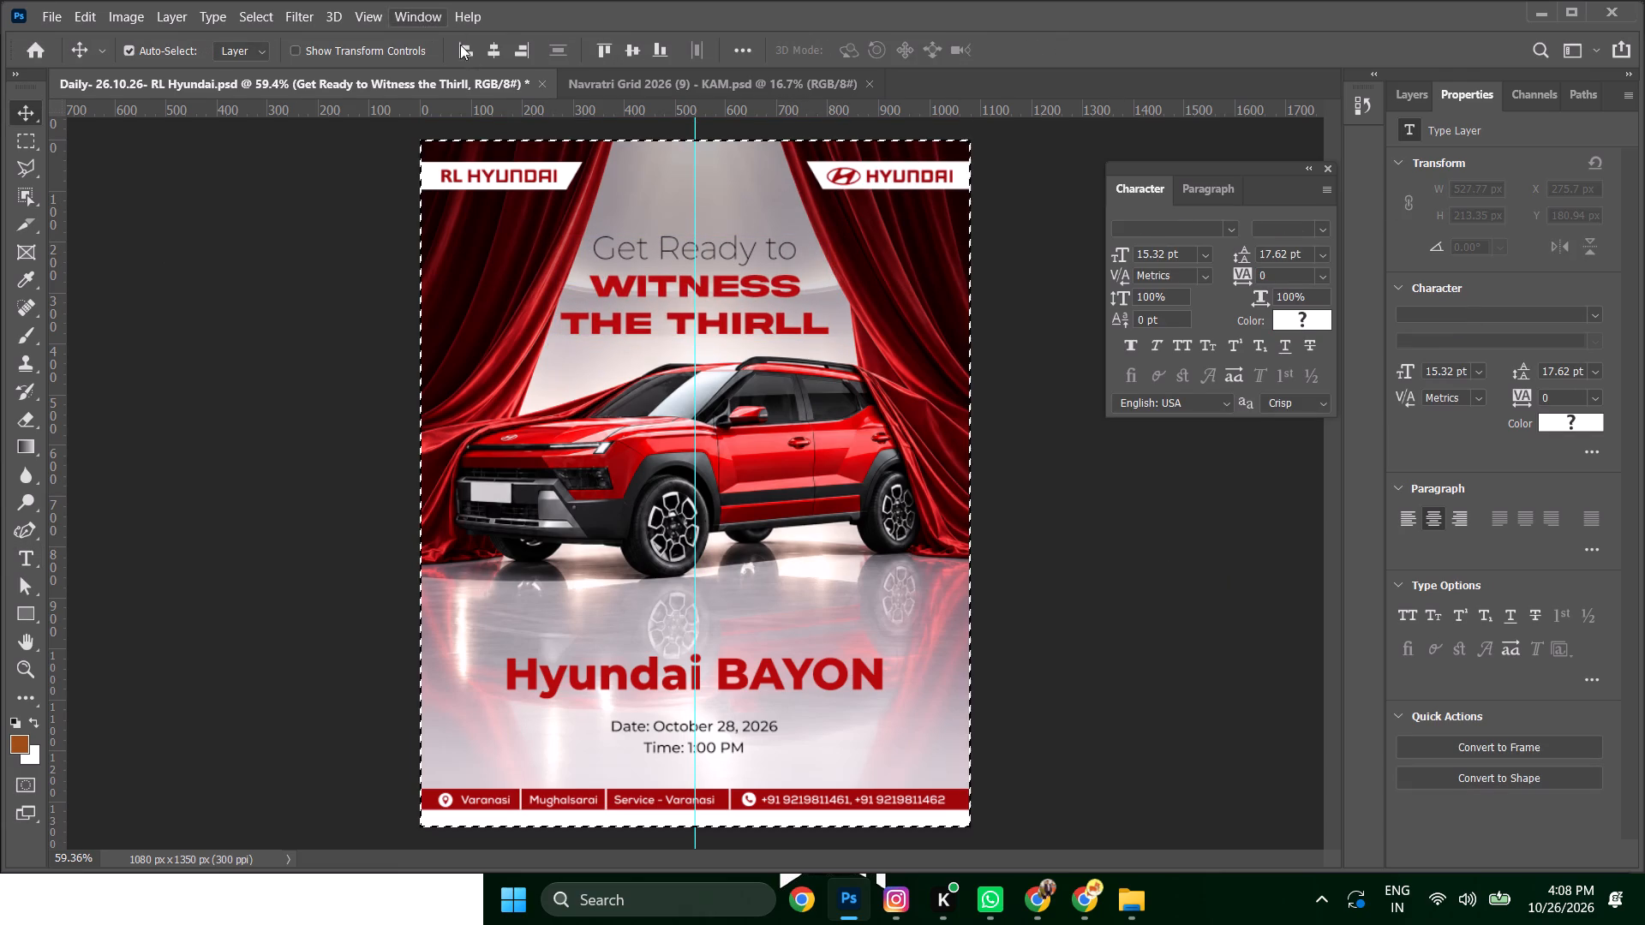
click(497, 44)
key(ctrl+d)
Reduce the "Get Ready to" line to 12 pt and set its weight to Light.
double_click(651, 257)
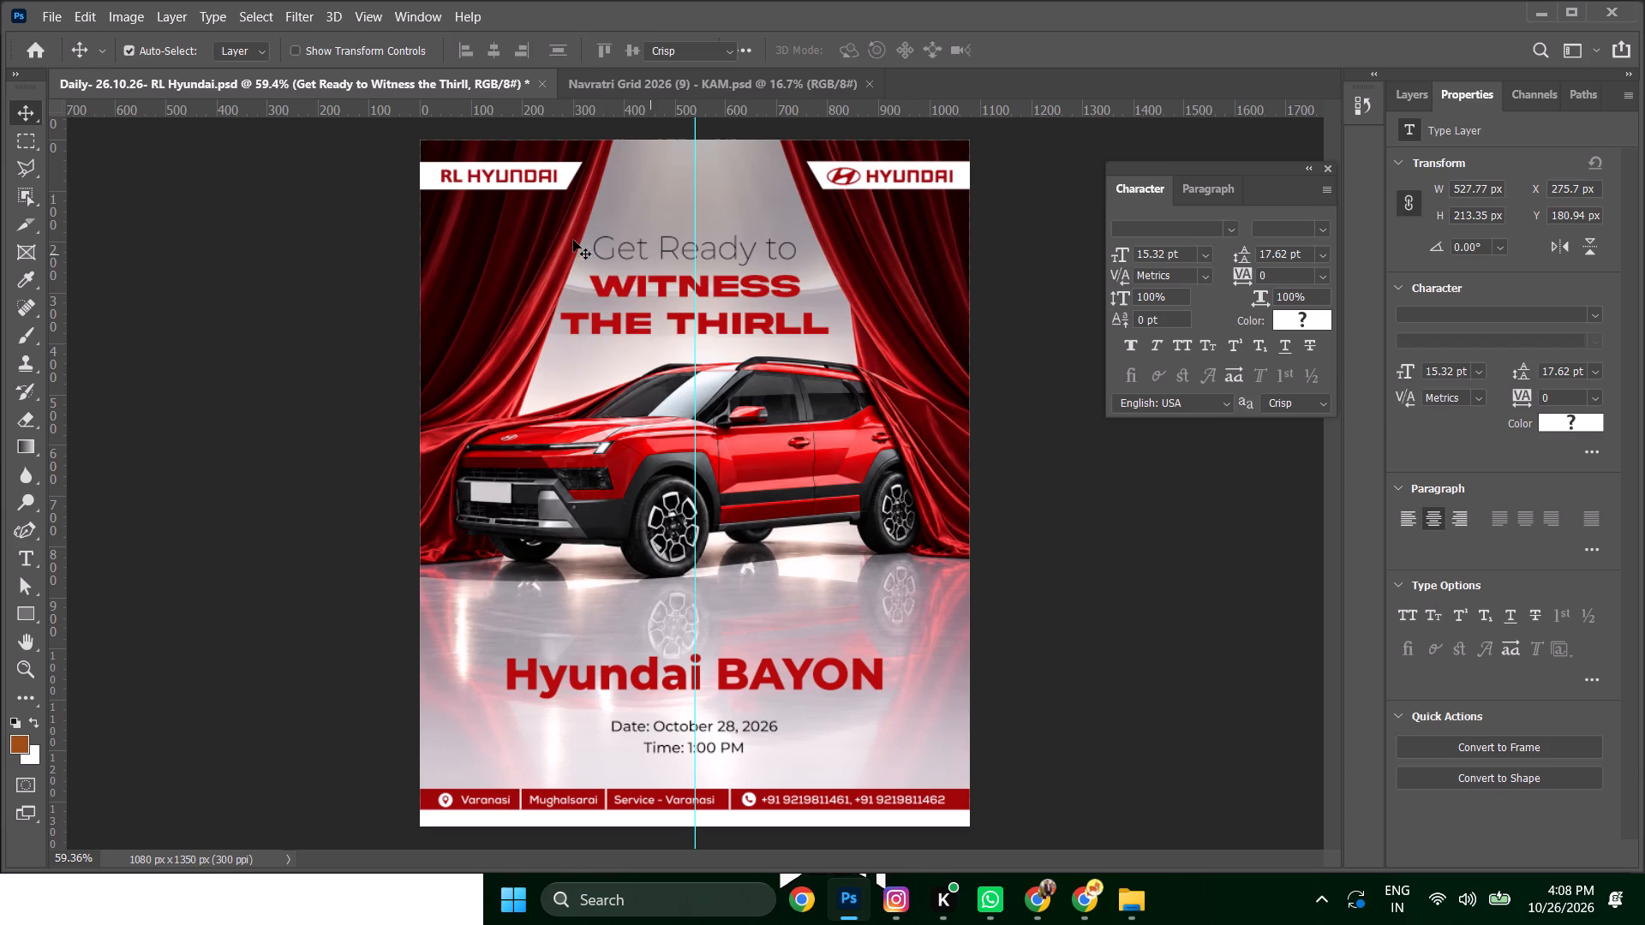
drag(595, 243, 836, 227)
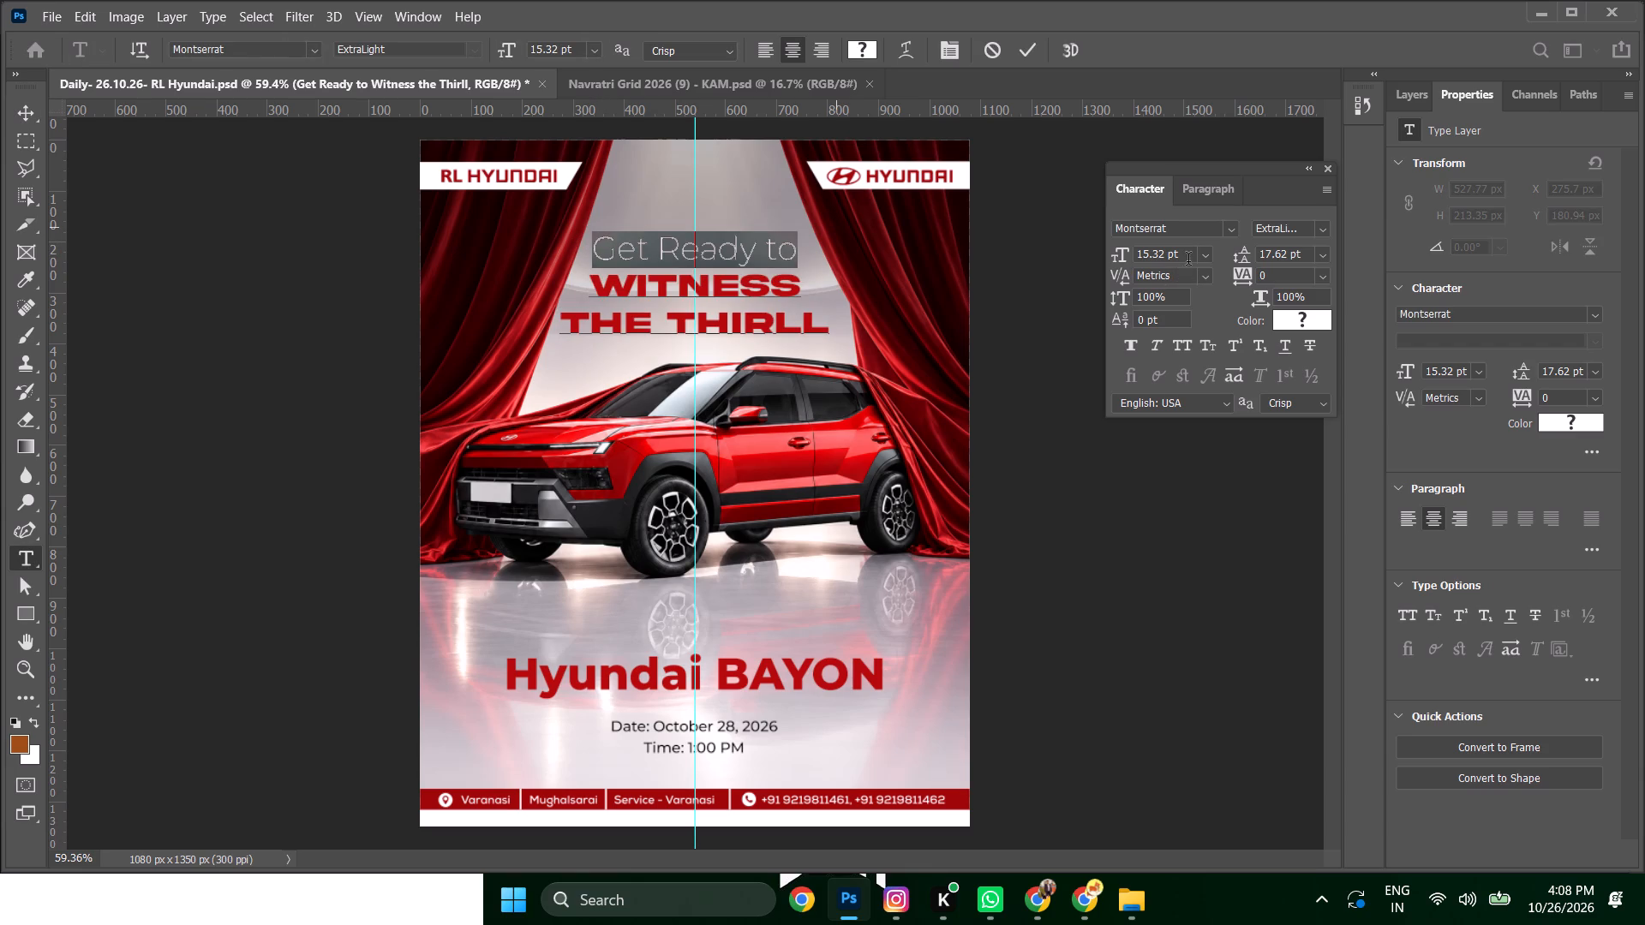
click(1188, 260)
scroll(1188, 260, down, 2)
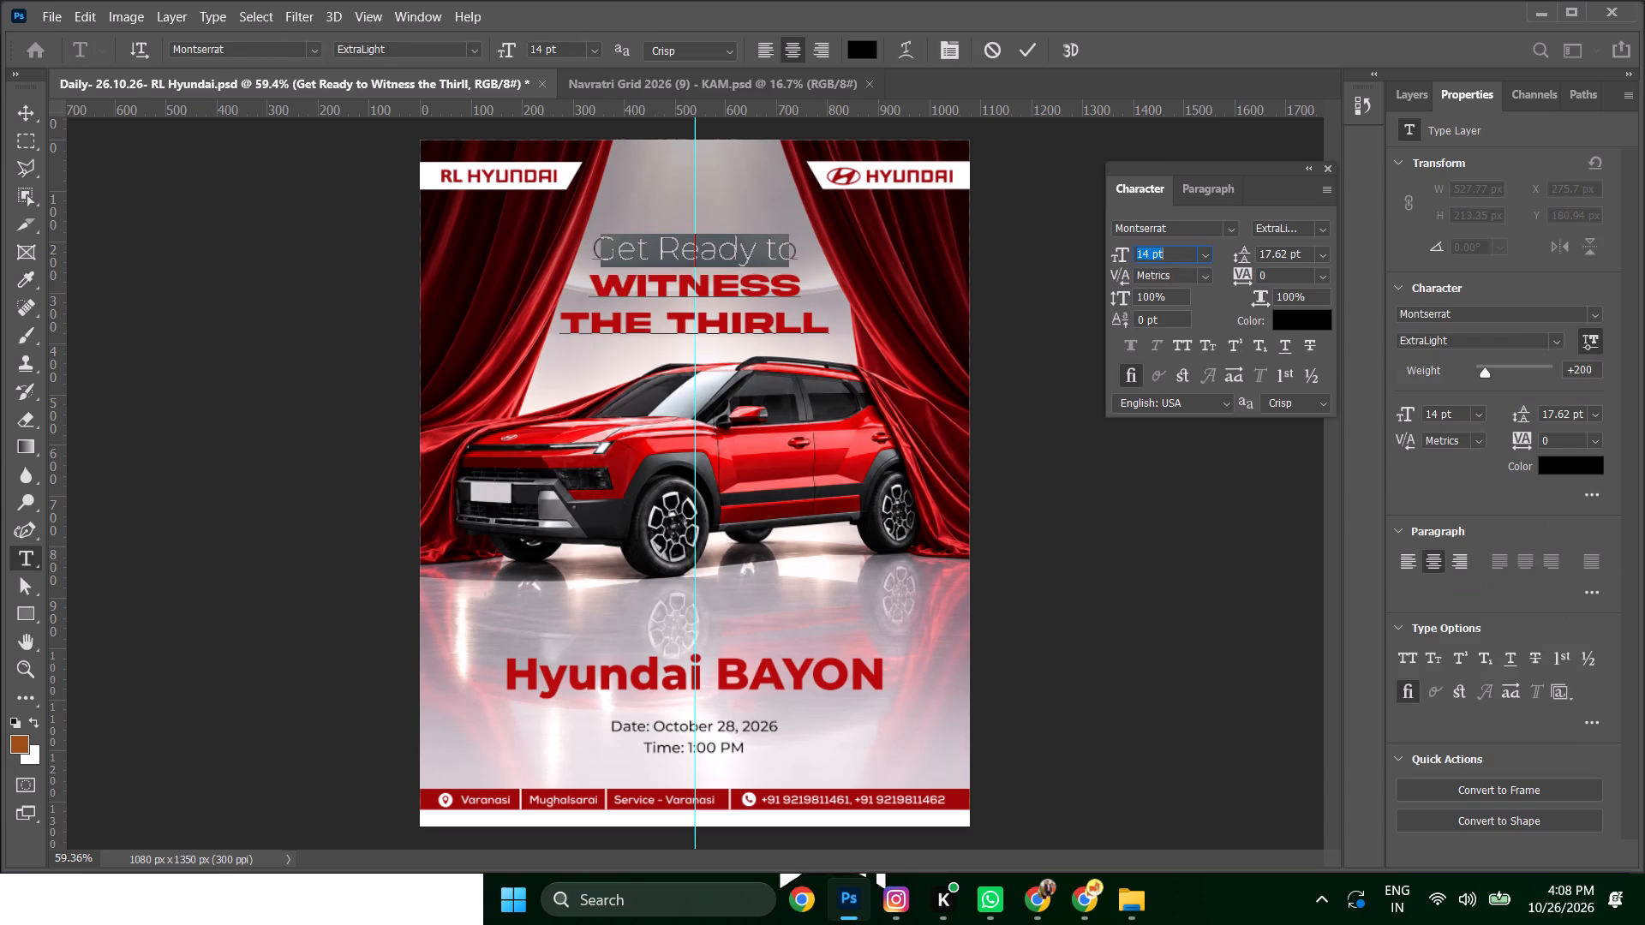
scroll(1188, 254, down, 1)
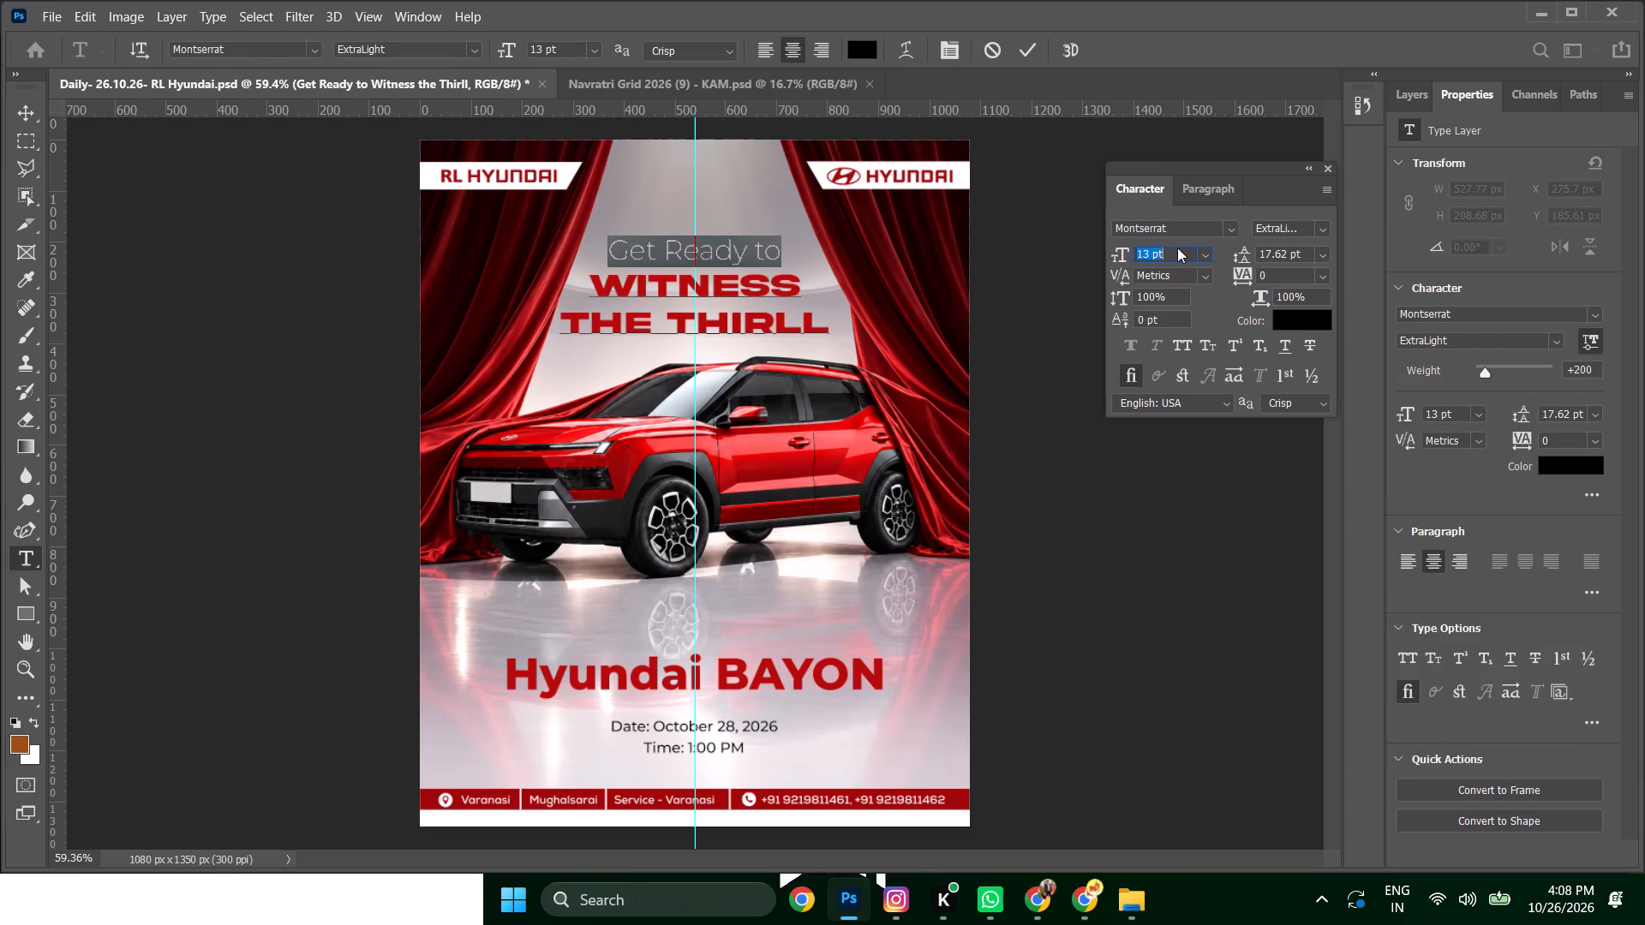
scroll(1177, 248, down, 1)
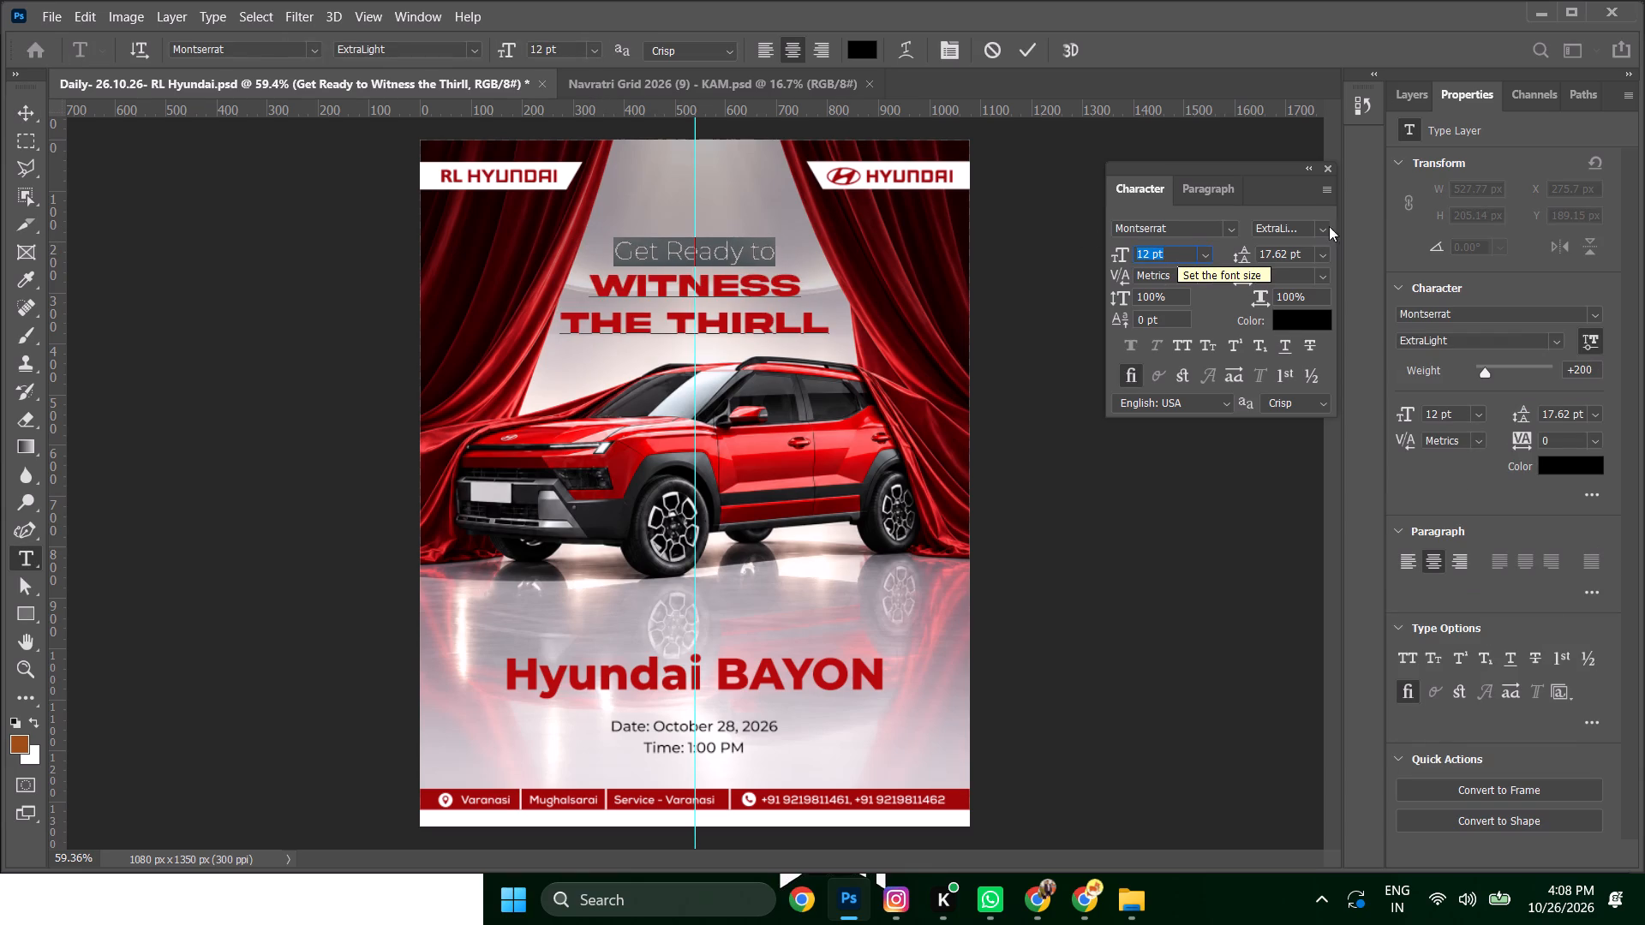
click(1323, 224)
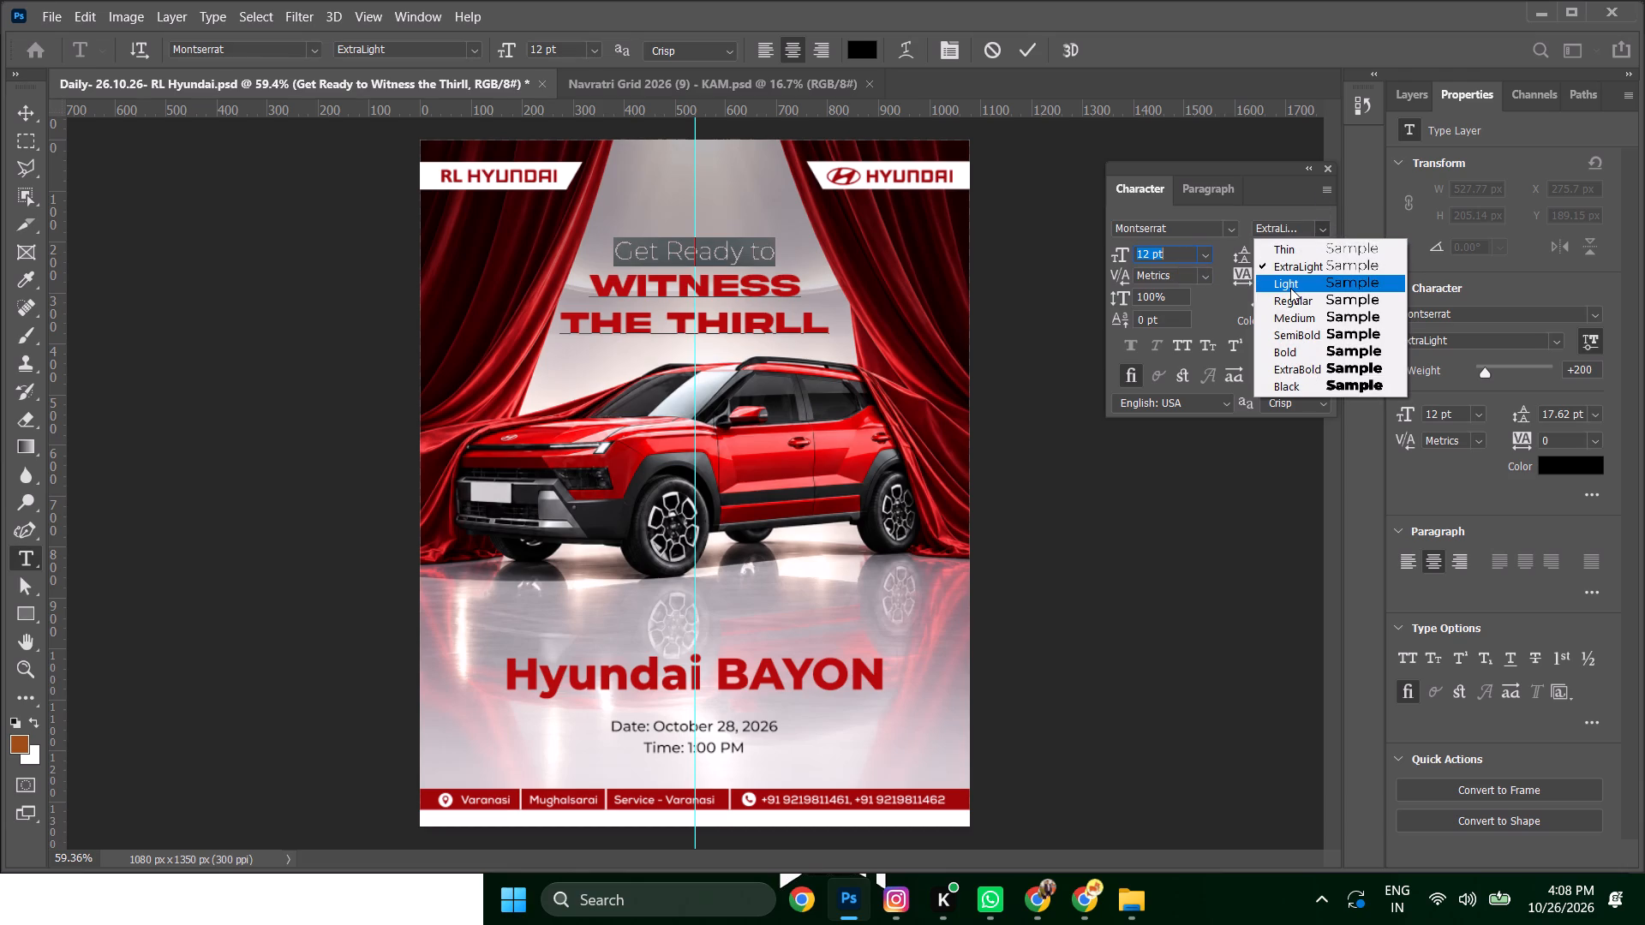
click(1290, 288)
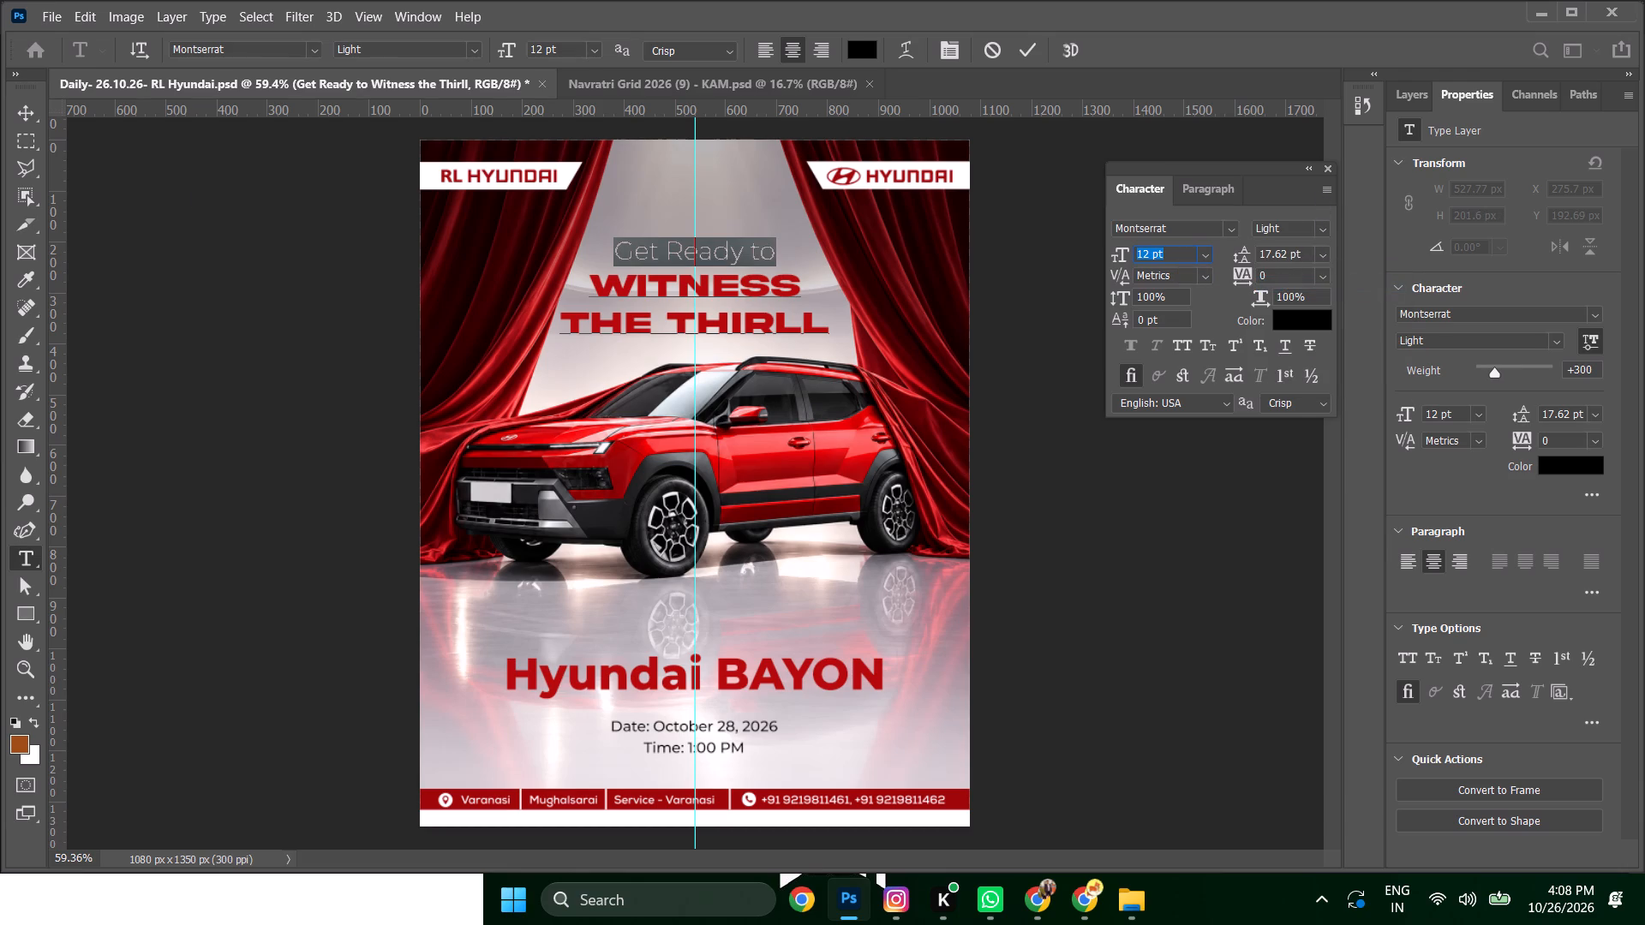
click(27, 113)
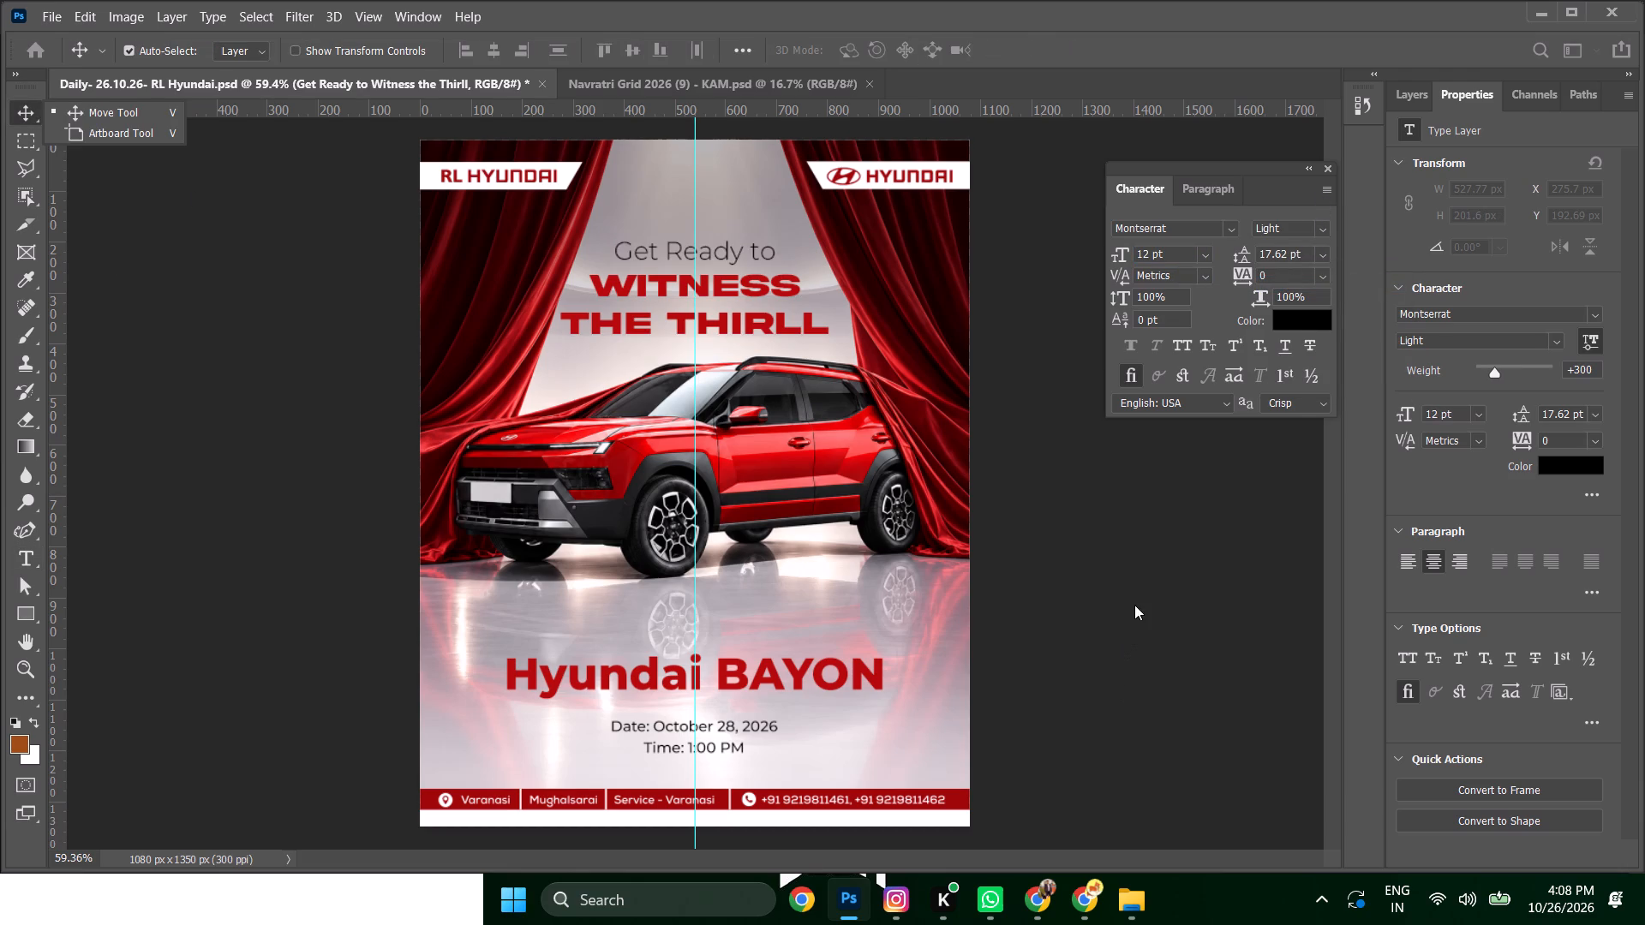
click(1134, 605)
Move the tagline up to about Y 183 px.
click(734, 316)
key(shift+Up)
key(shift+Up)
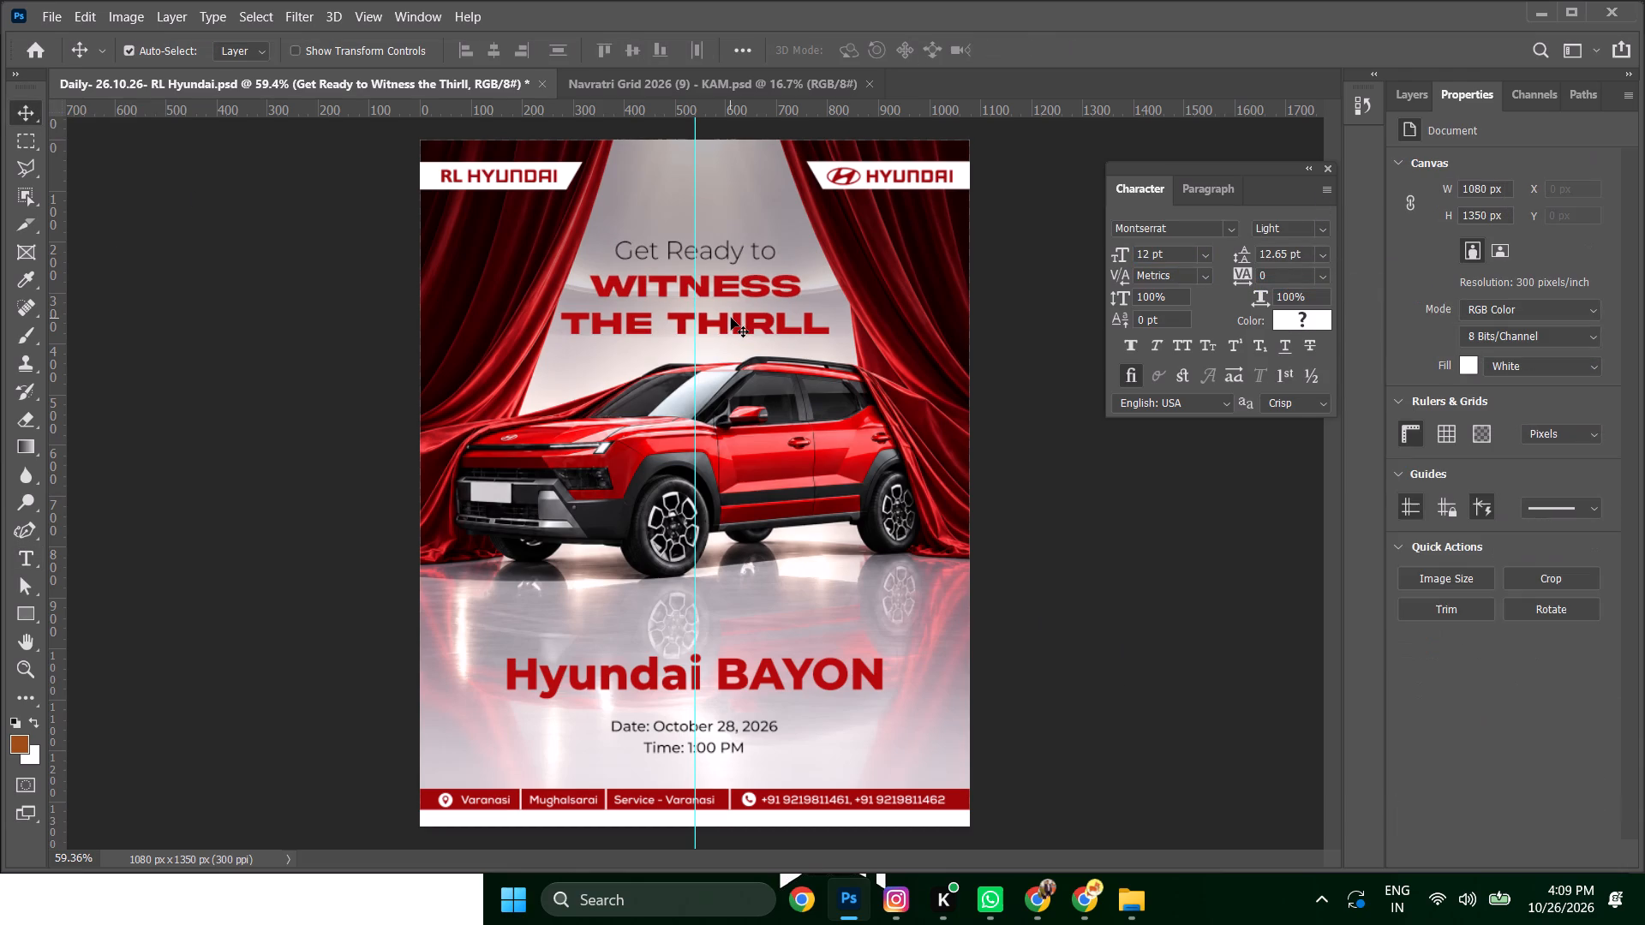
Tighten the leading of the tagline's "the Thirll" line to 15 pt.
double_click(757, 296)
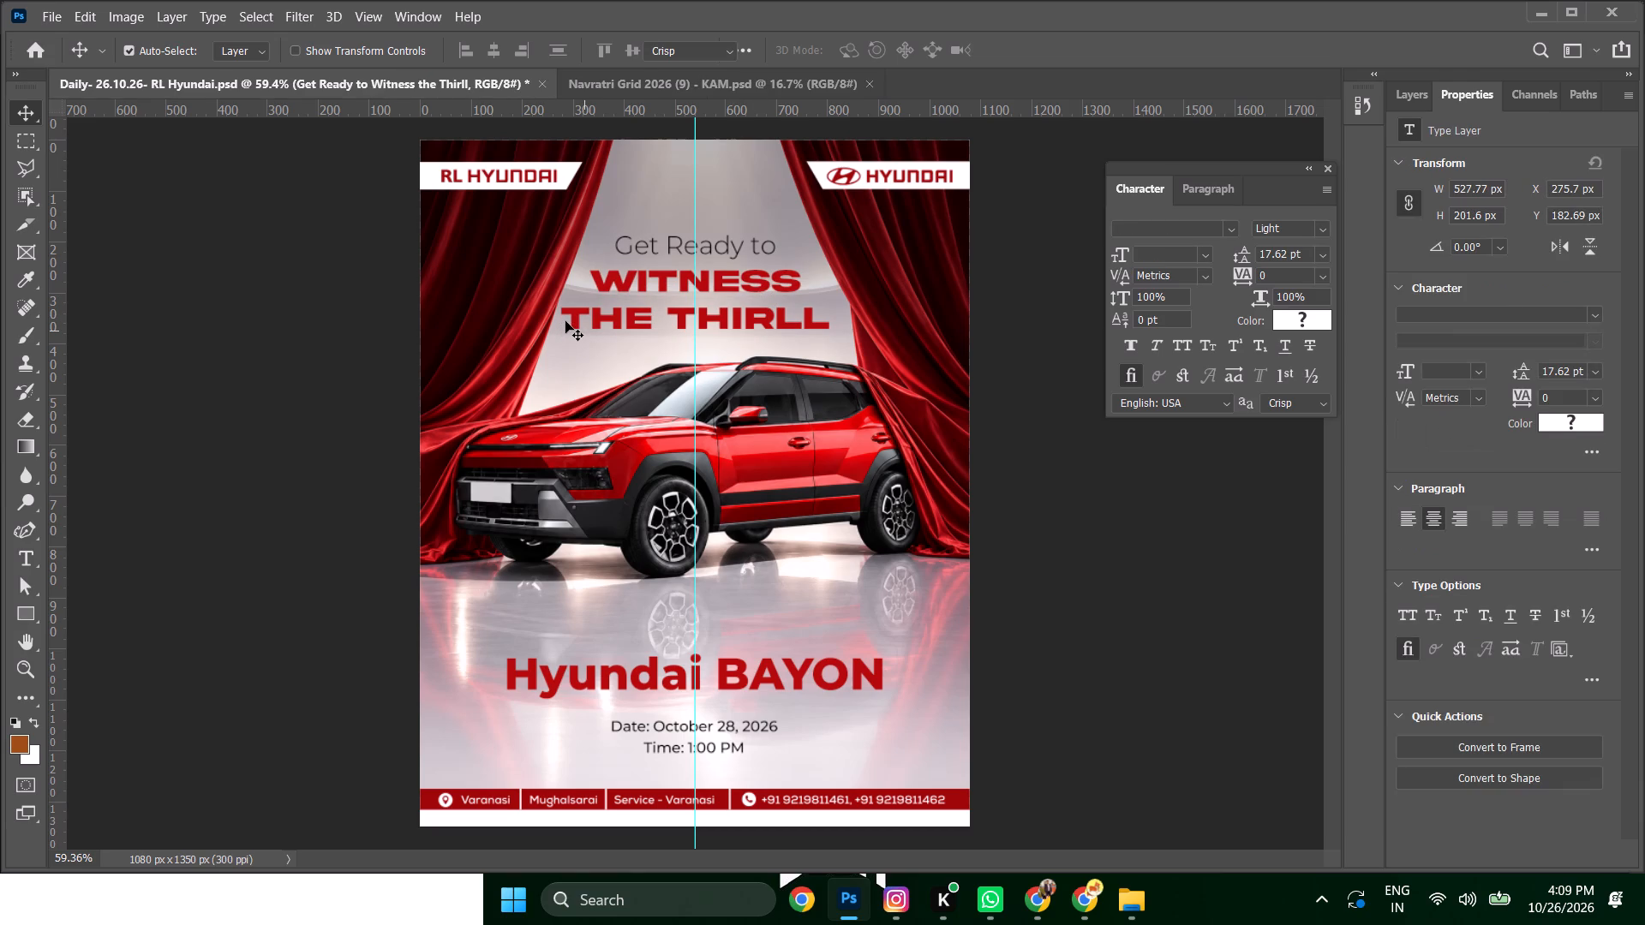
drag(565, 314, 891, 322)
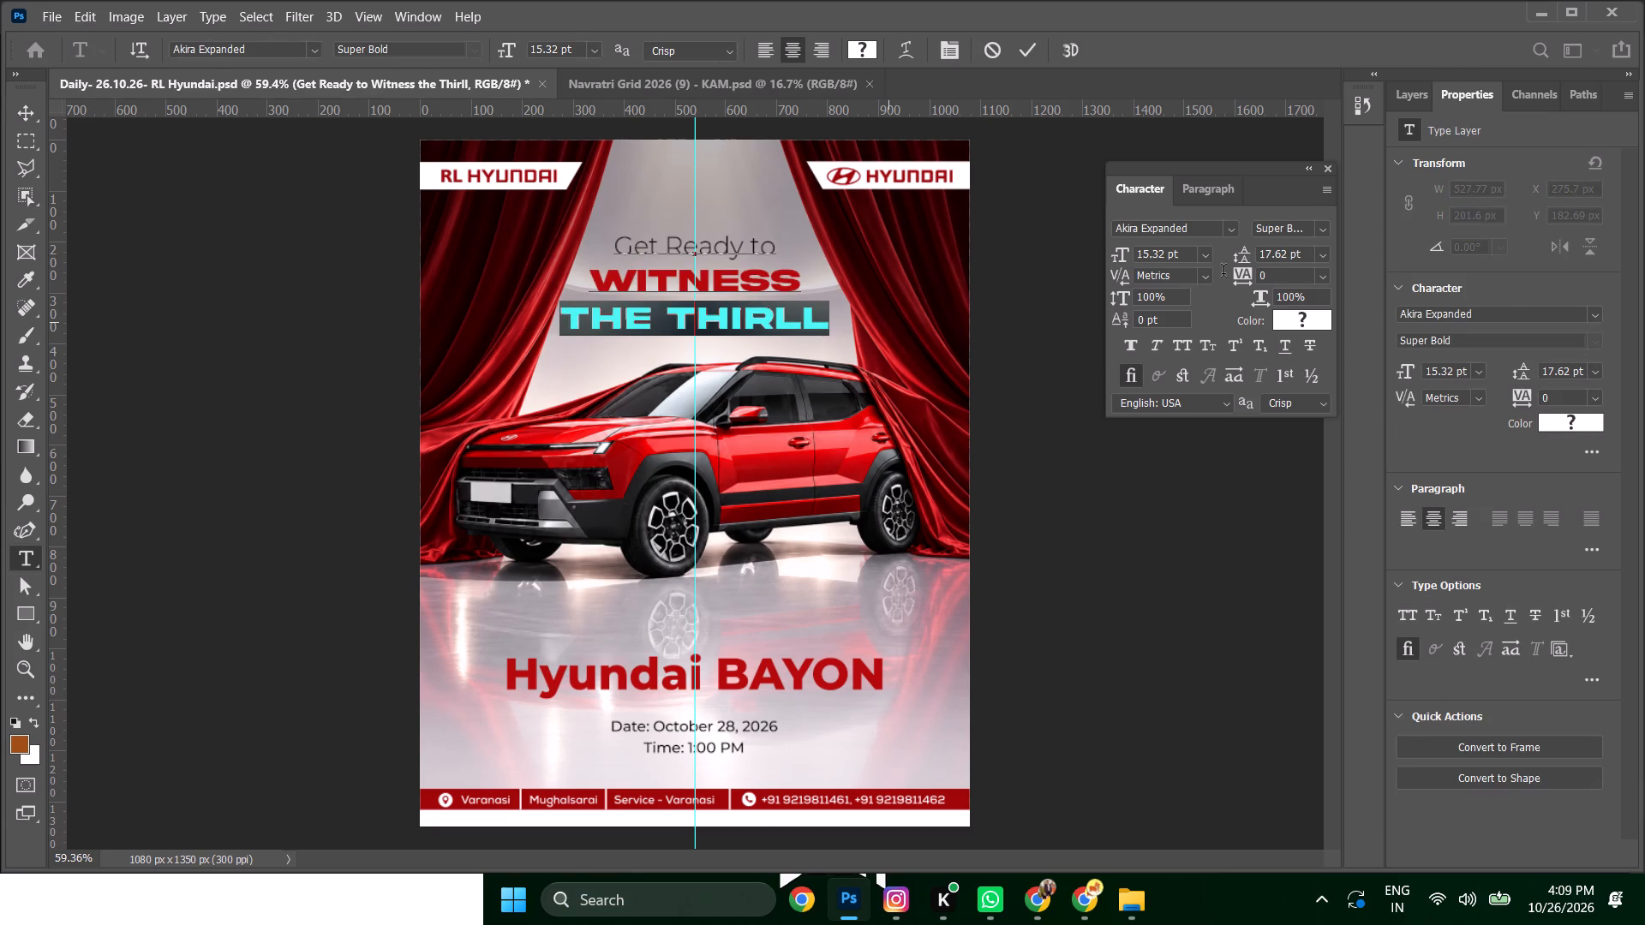
click(1309, 248)
scroll(1309, 248, down, 2)
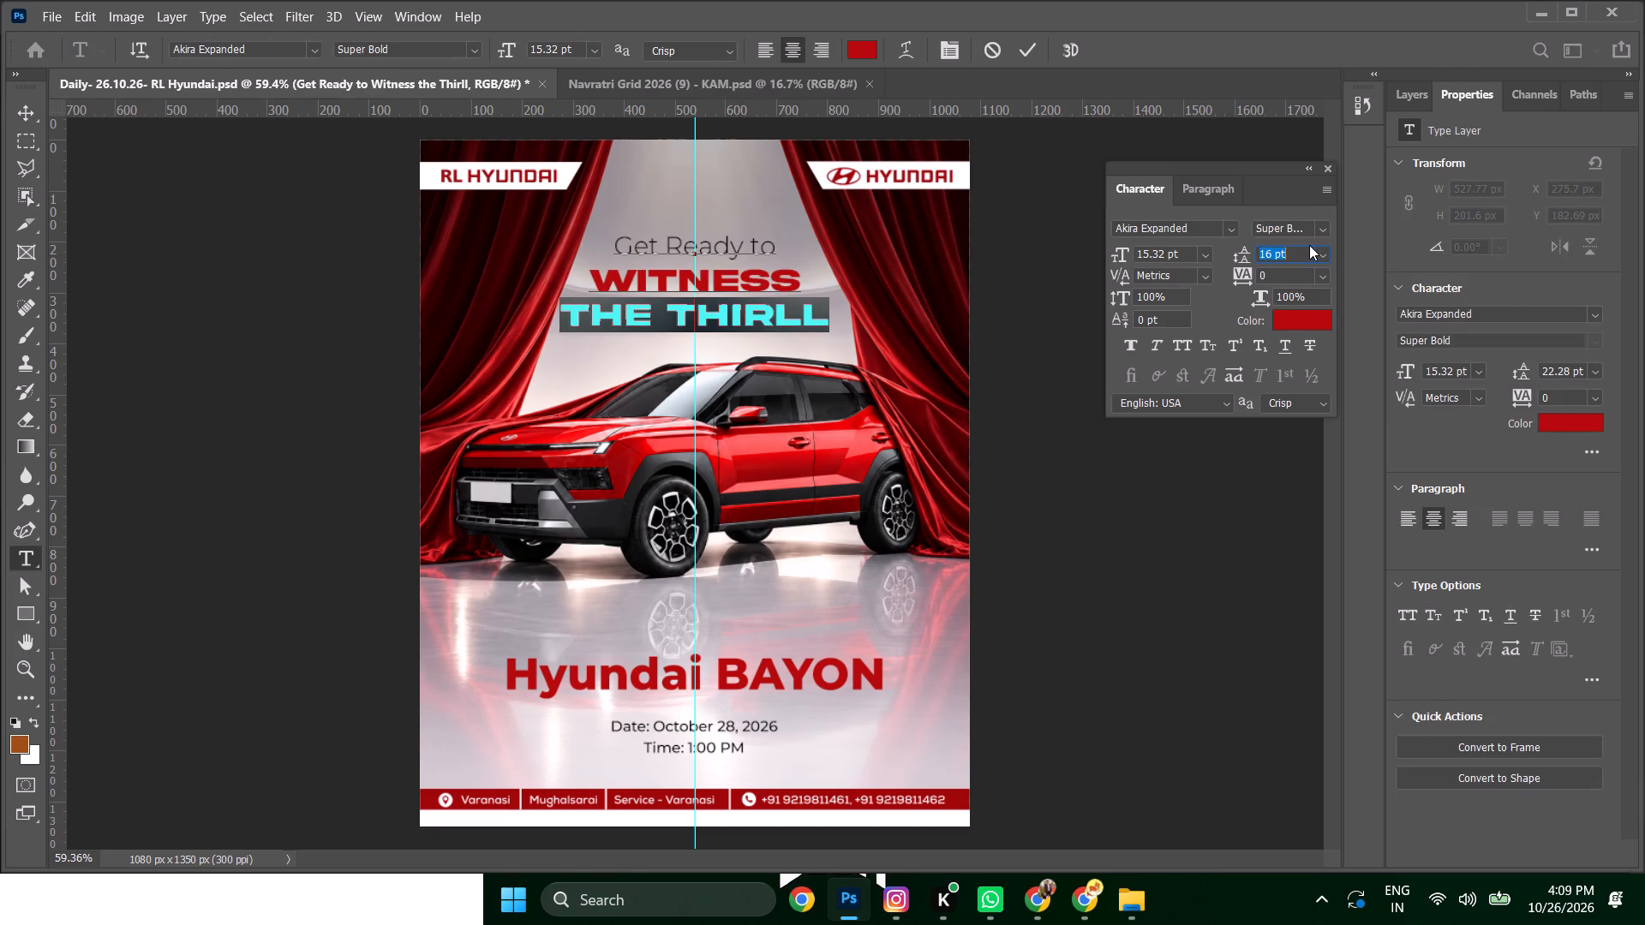
scroll(1308, 245, down, 1)
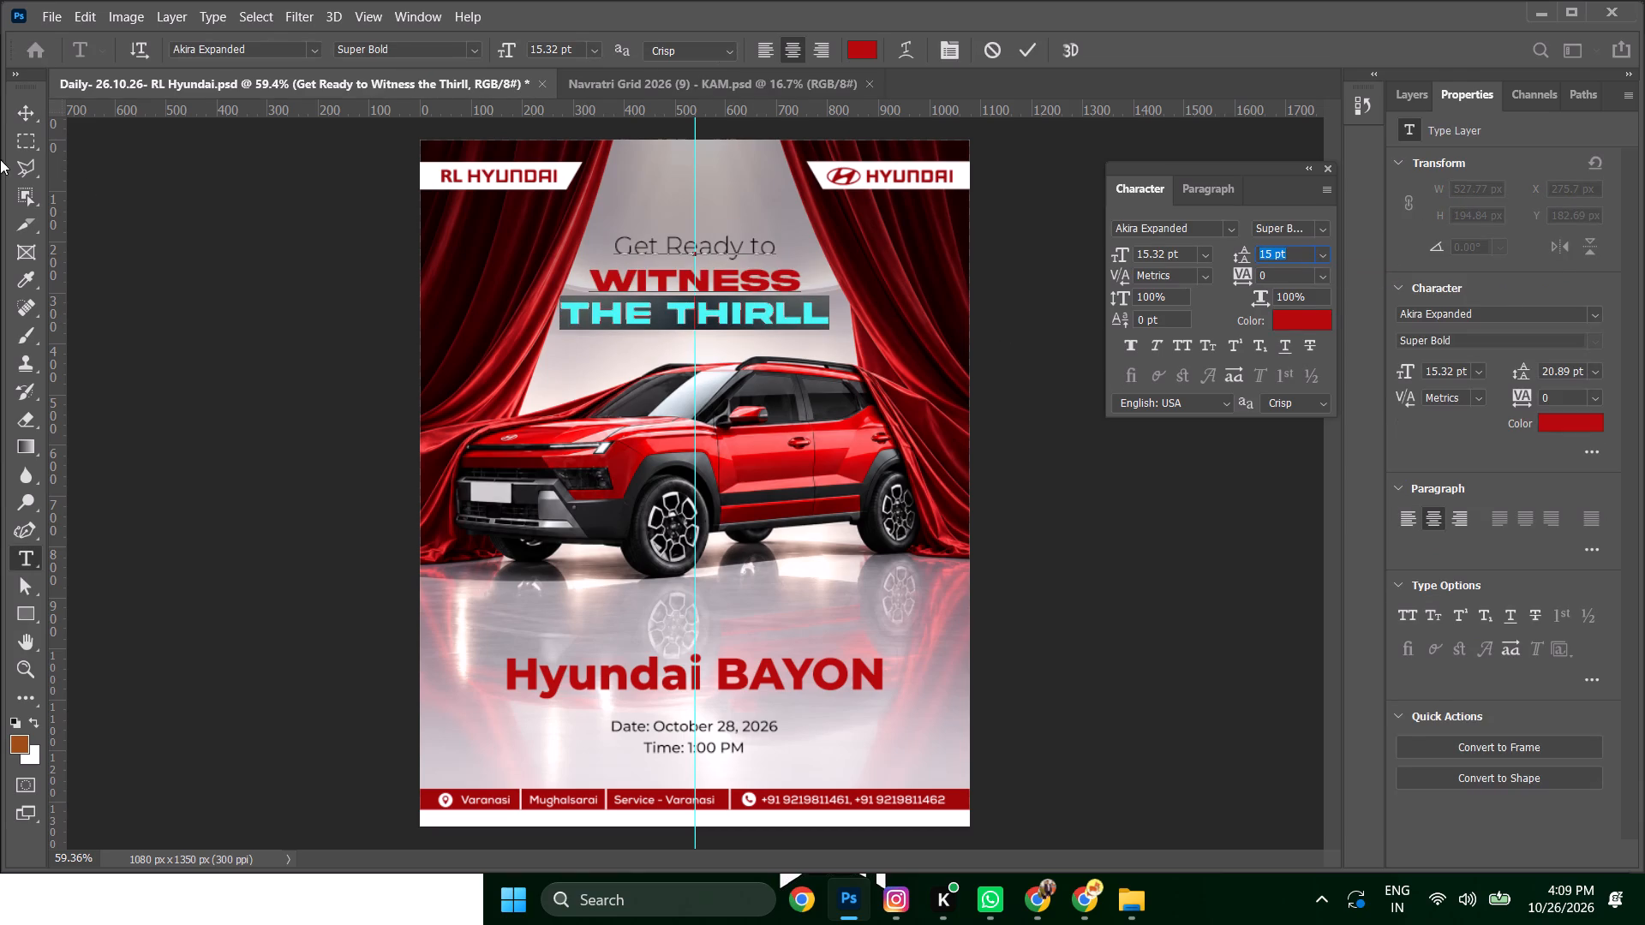
click(30, 109)
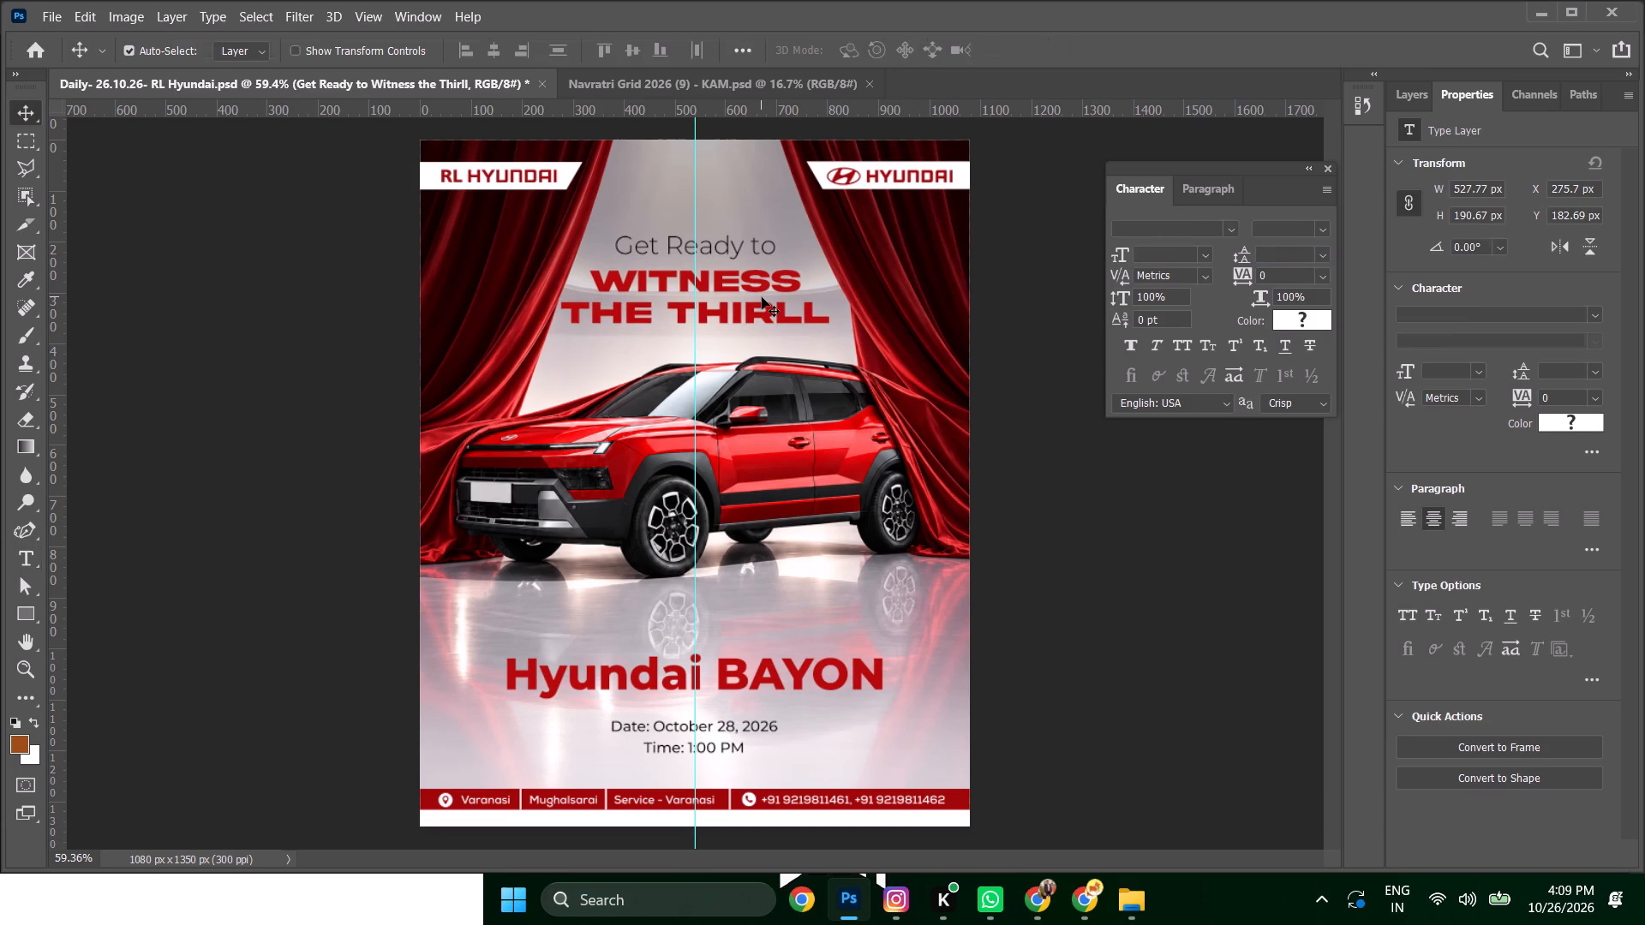
Reposition the tagline between the curtains at about X 286 px, Y 203 px.
click(762, 297)
key(shift+Down)
key(shift+Down)
key(shift+Up)
key(shift+Down)
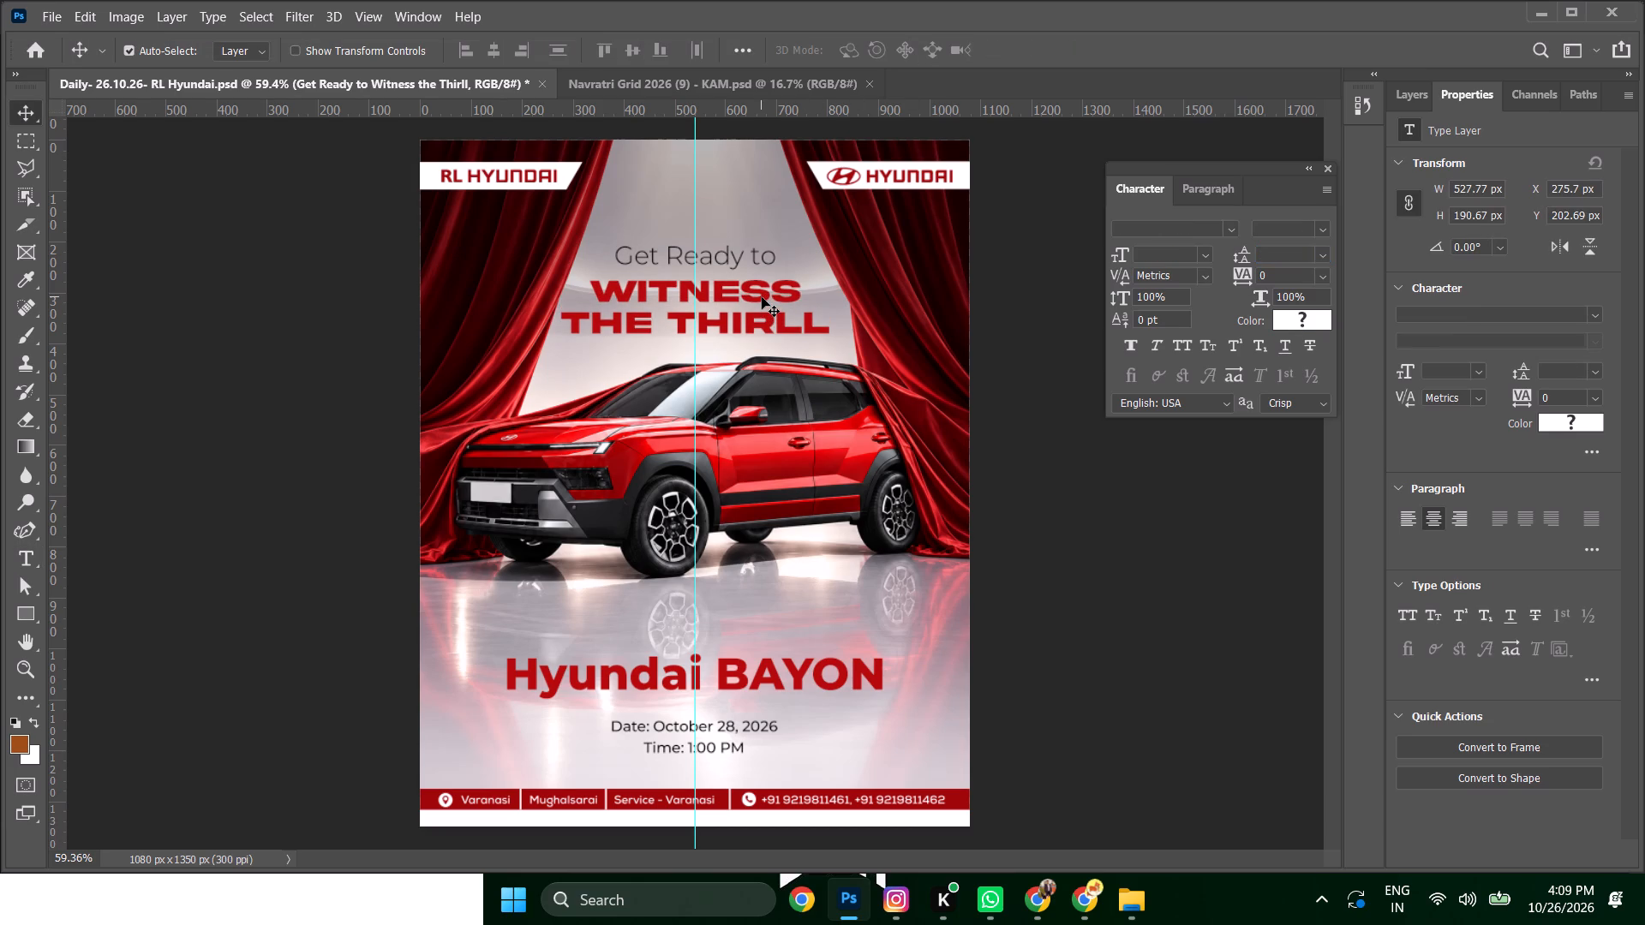
key(shift+Up)
key(shift+Up)
key(shift+Up)
key(shift+Up)
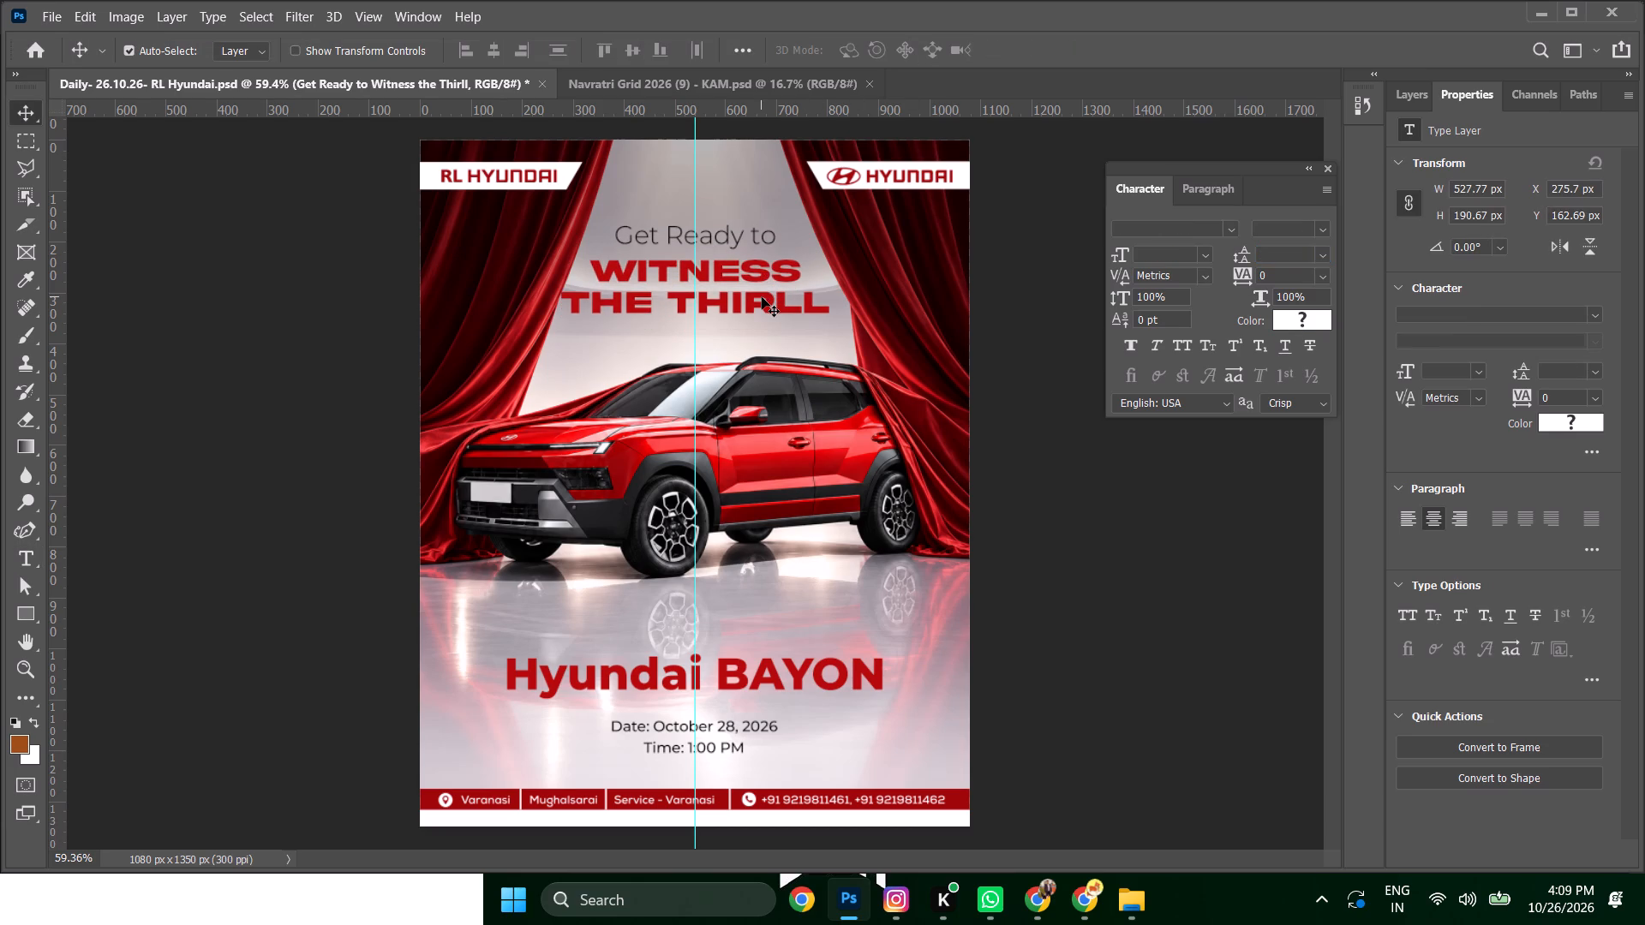
key(shift+Up)
key(shift+Down)
key(shift+Up)
key(shift+Down)
key(shift+Down)
key(shift+Down)
key(shift+Down)
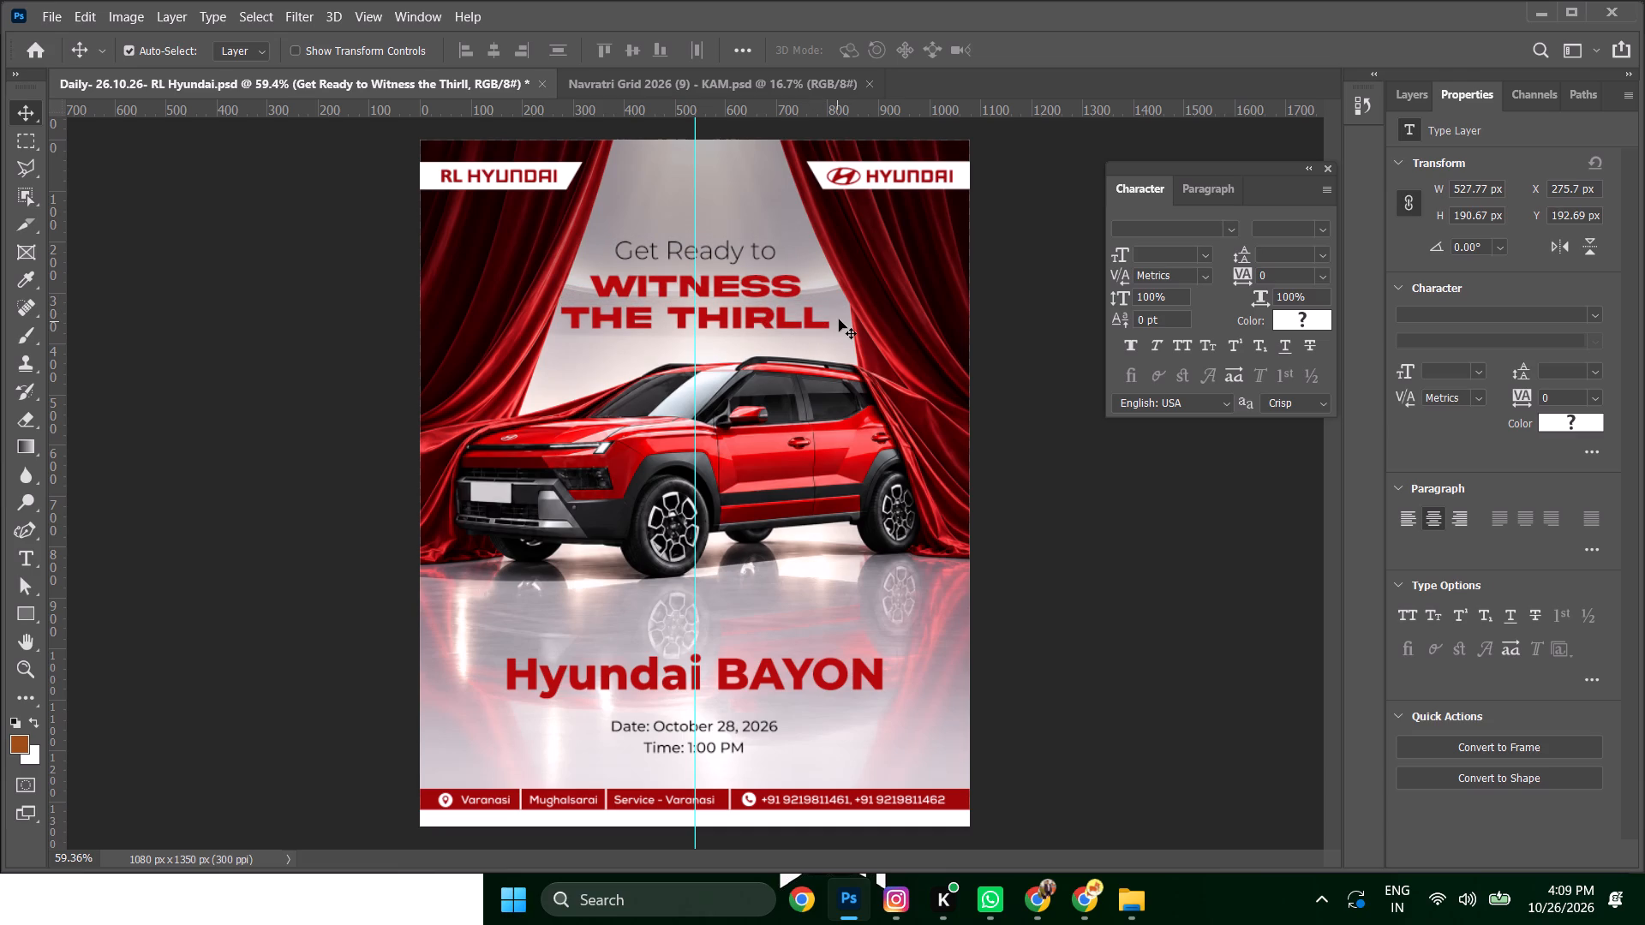
key(shift+Down)
key(shift+Right)
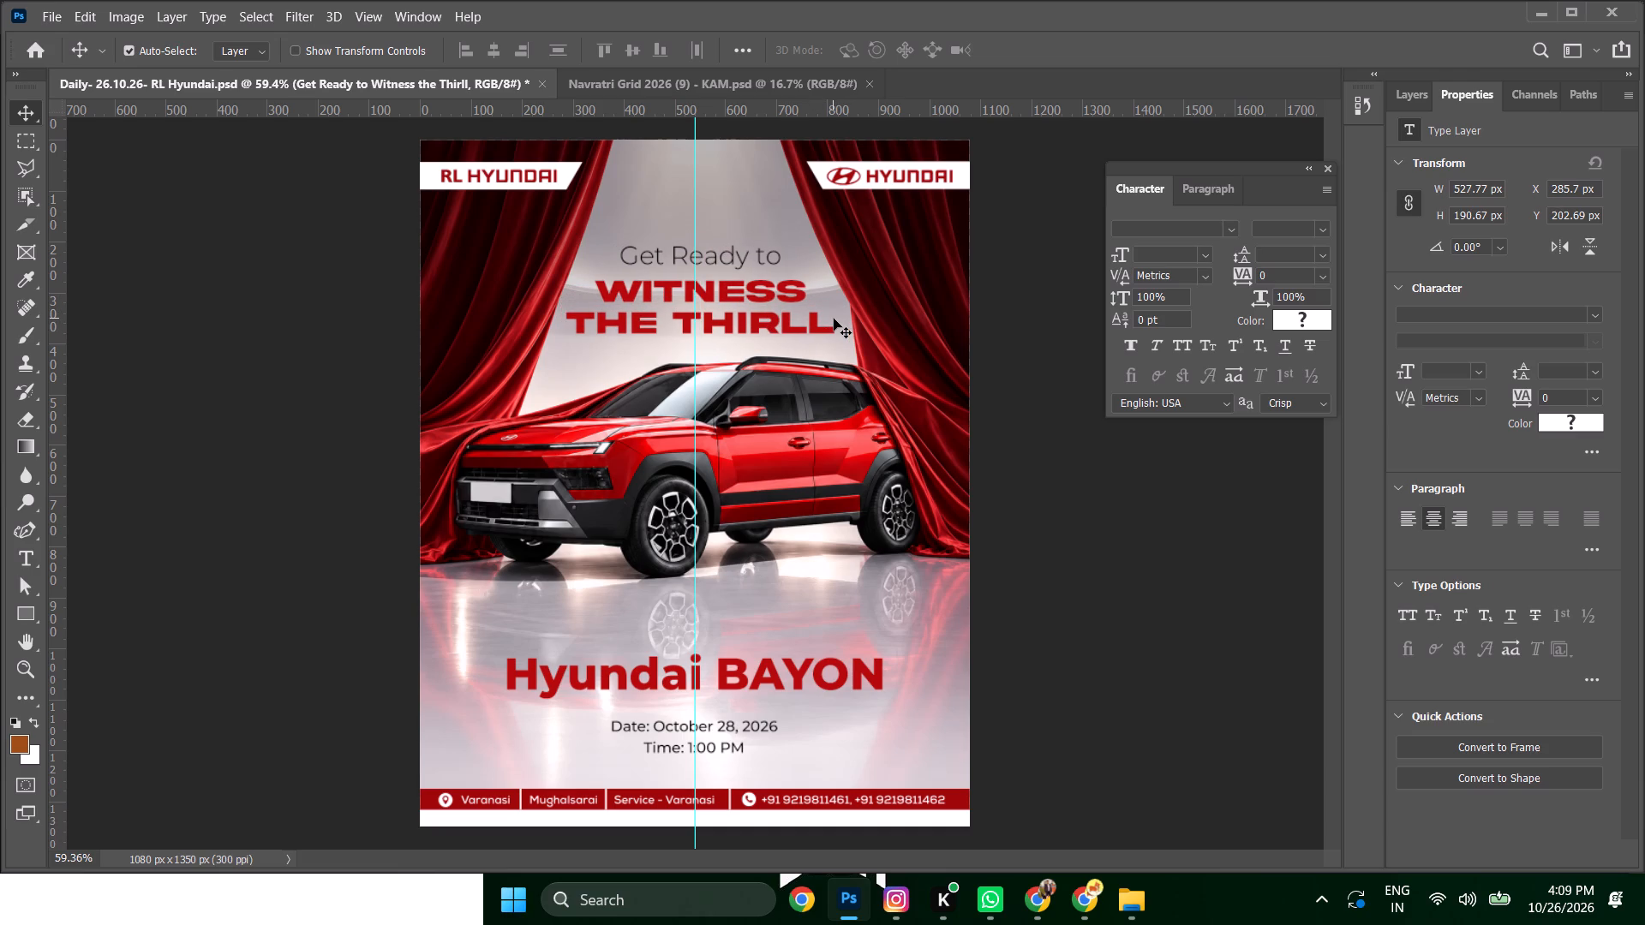
Move the Hyundai BAYON title down, closer to the date and time text.
click(730, 670)
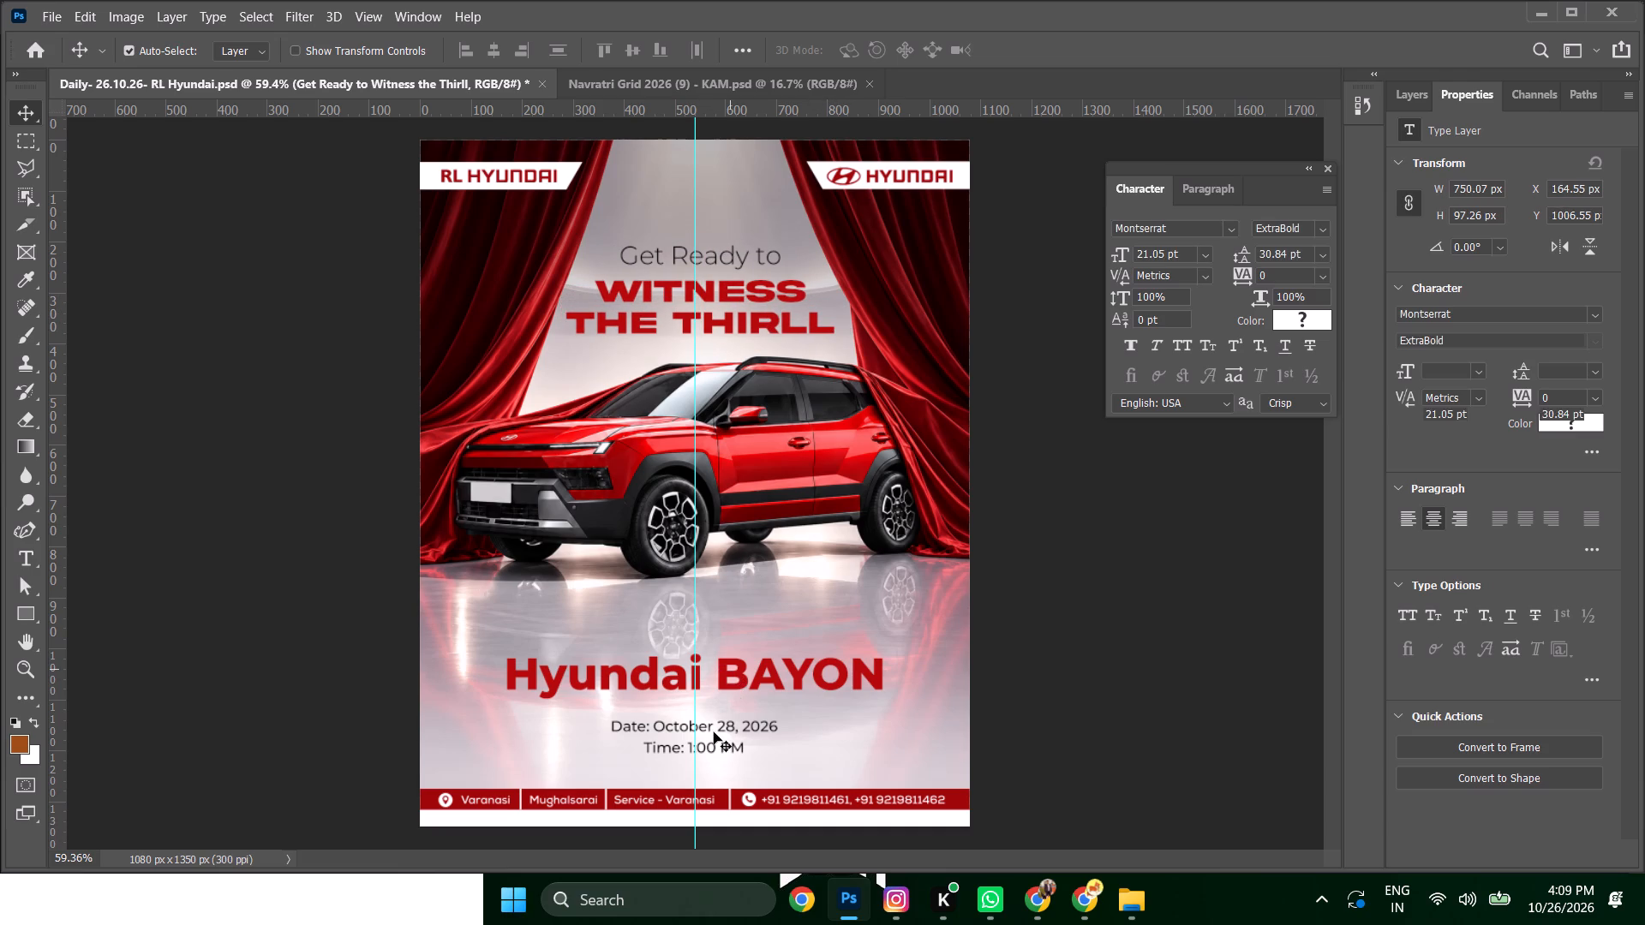
key(shift+Up)
key(shift+Down)
key(shift+Down)
key(shift+Down)
key(shift+Down)
key(shift+Down)
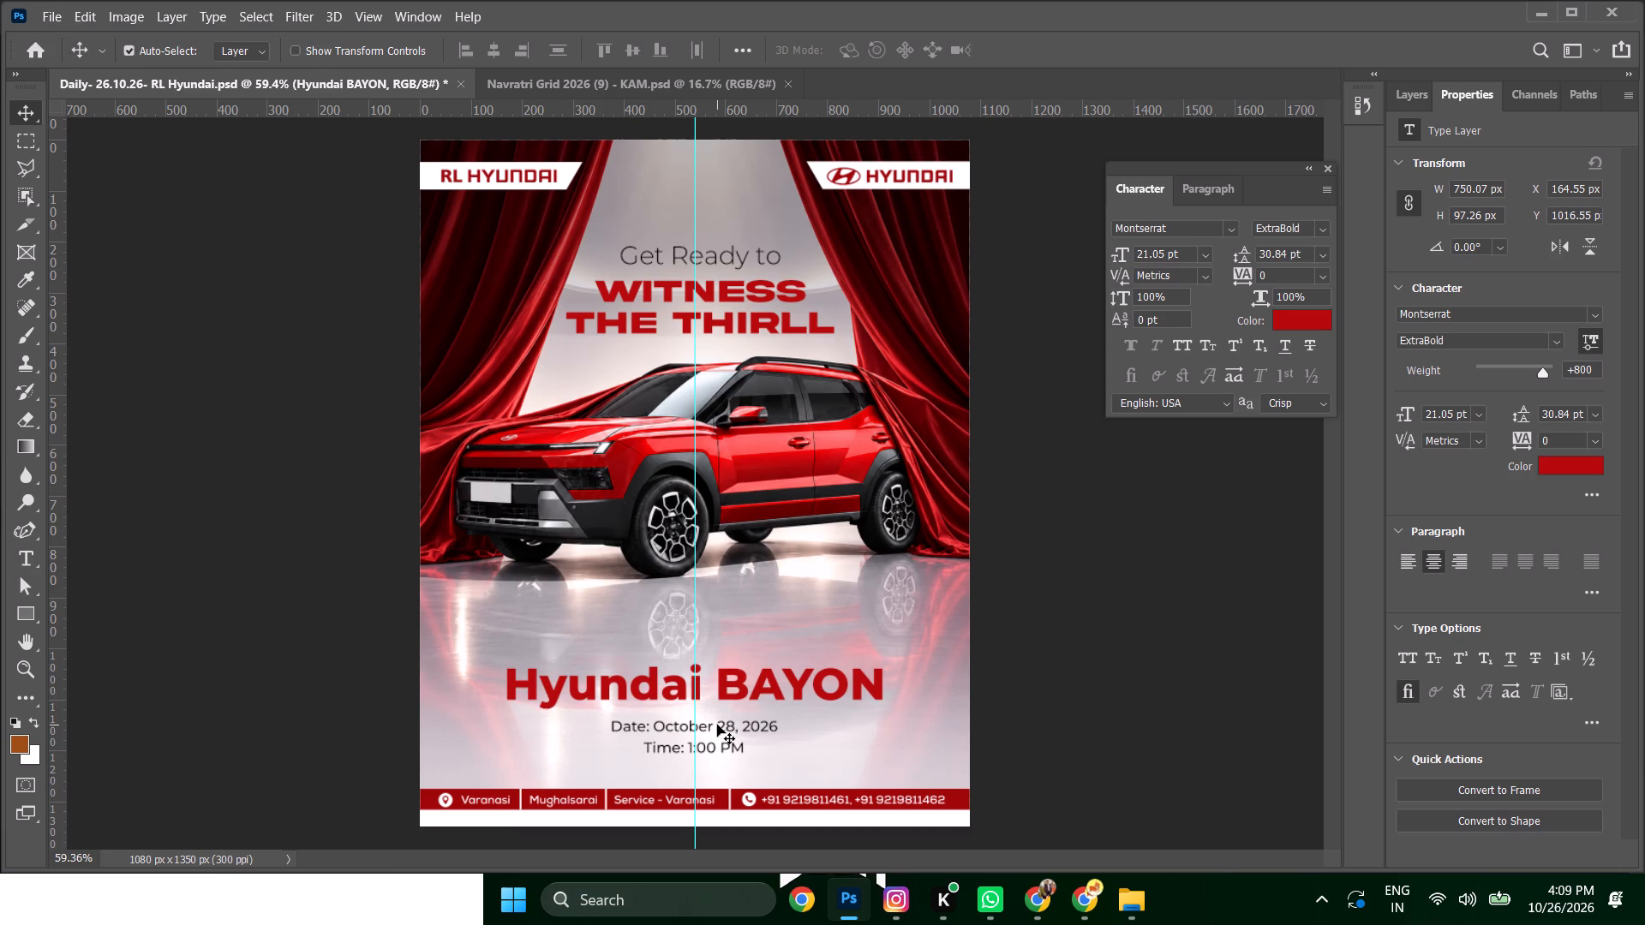
Move the Hyundai BAYON title and the date and time text up together, closer beneath the SUV.
shift+click(717, 725)
key(shift+Up)
key(shift+Up)
key(shift+Up)
key(shift+Up)
key(shift+Up)
key(shift+Up)
key(shift+Up)
key(shift+Up)
key(shift+Up)
key(shift+Up)
key(shift+Up)
key(shift+Up)
key(shift+Up)
key(shift+Up)
key(shift+Up)
key(shift+Up)
key(shift+Up)
key(shift+Up)
key(shift+Up)
key(shift+Up)
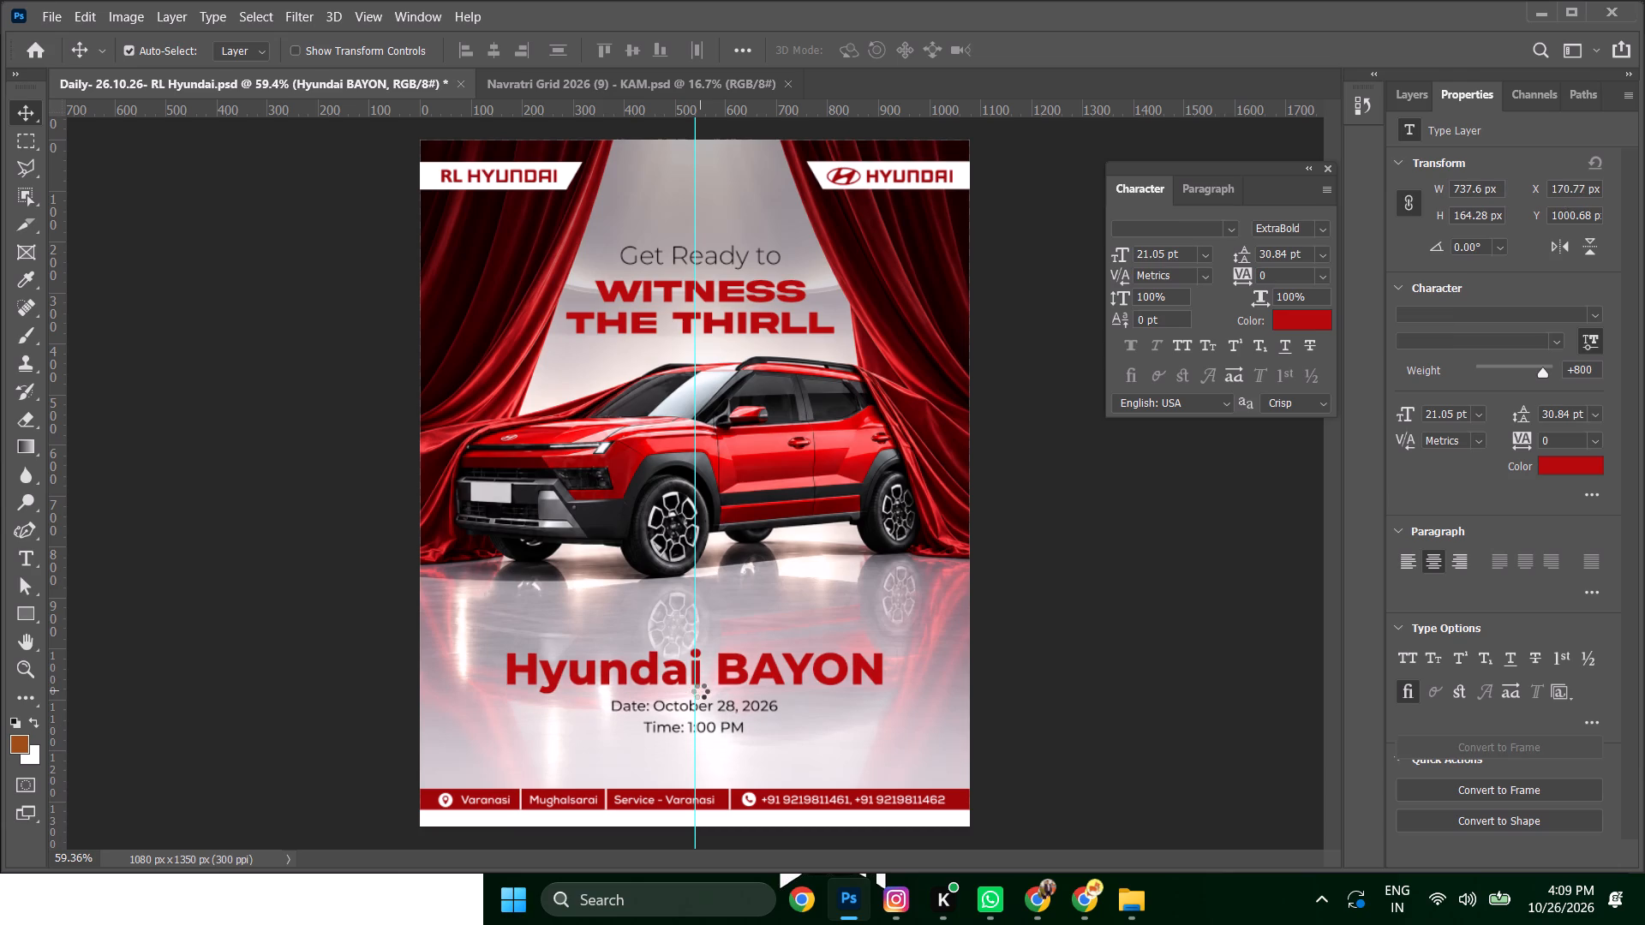
key(shift+Up)
key(shift+Up)
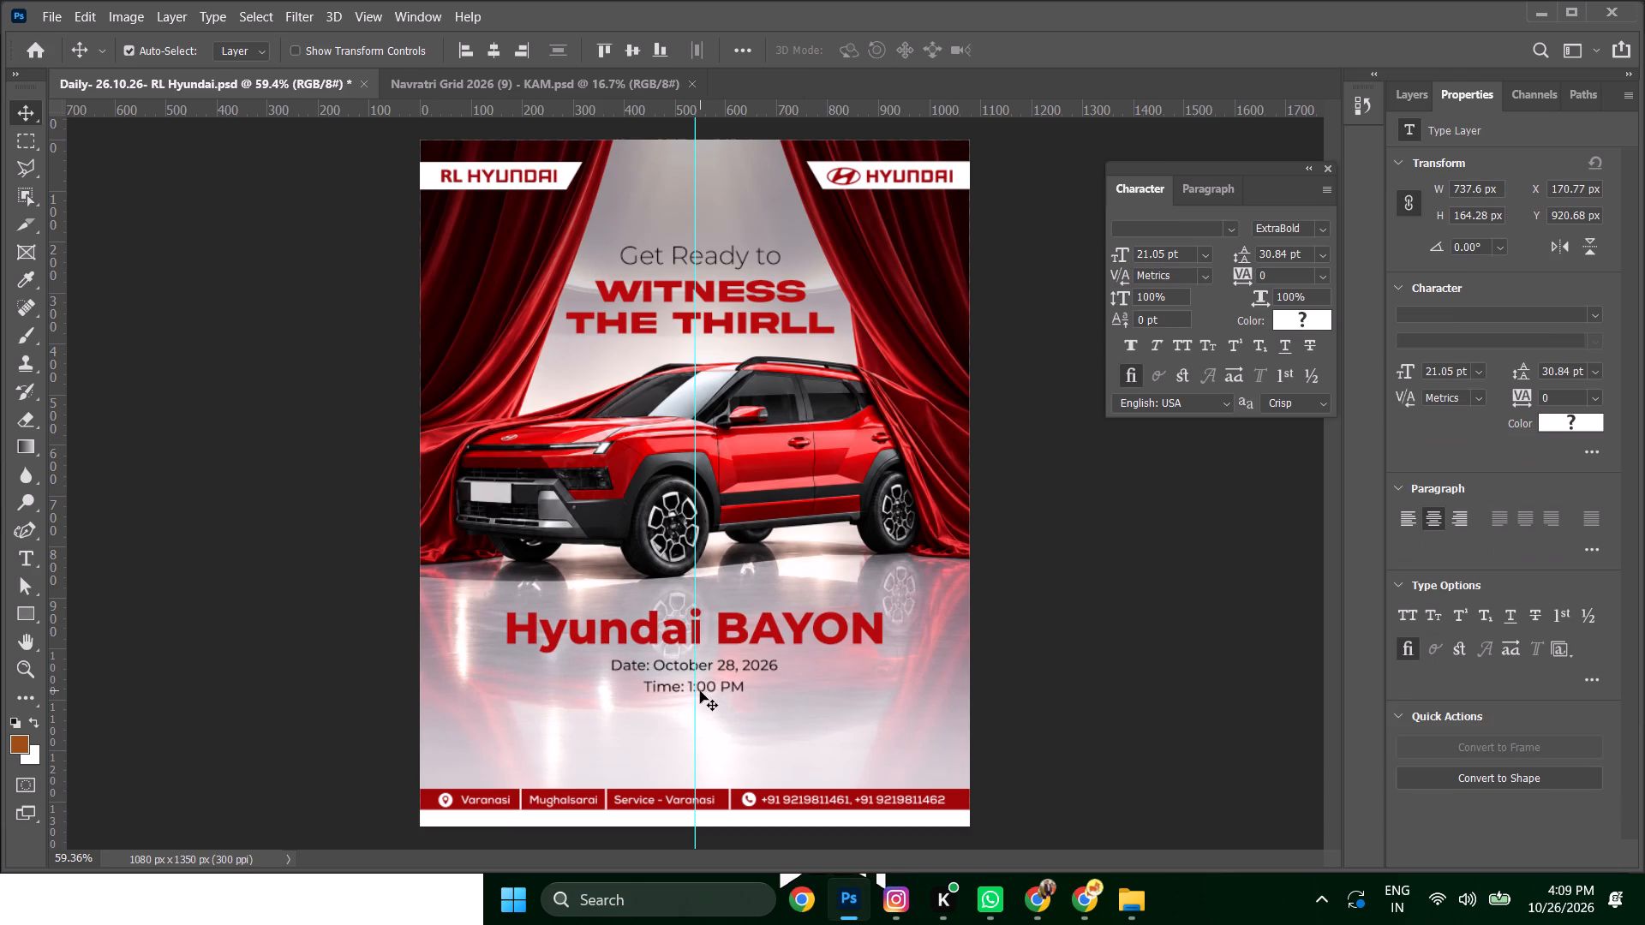
key(shift+Down)
key(shift+Down)
click(1145, 636)
Move the tagline up between the curtains to about Y 173 px.
click(761, 291)
key(shift+Up)
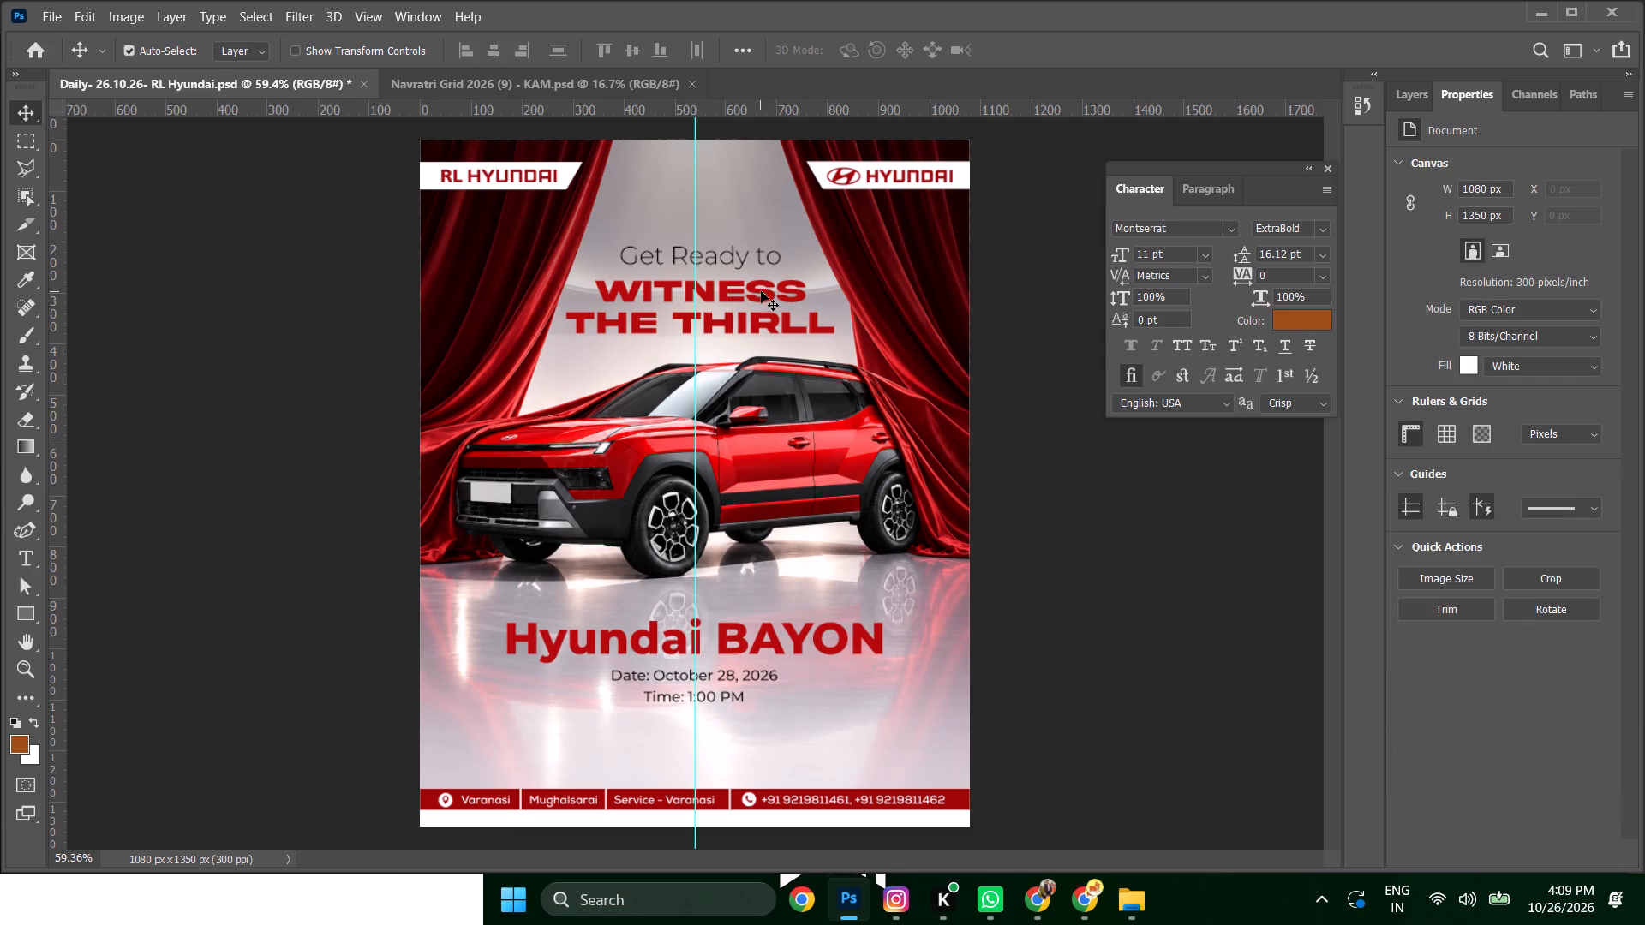
key(shift+Up)
key(shift+Up)
key(shift+Up)
key(shift+Up)
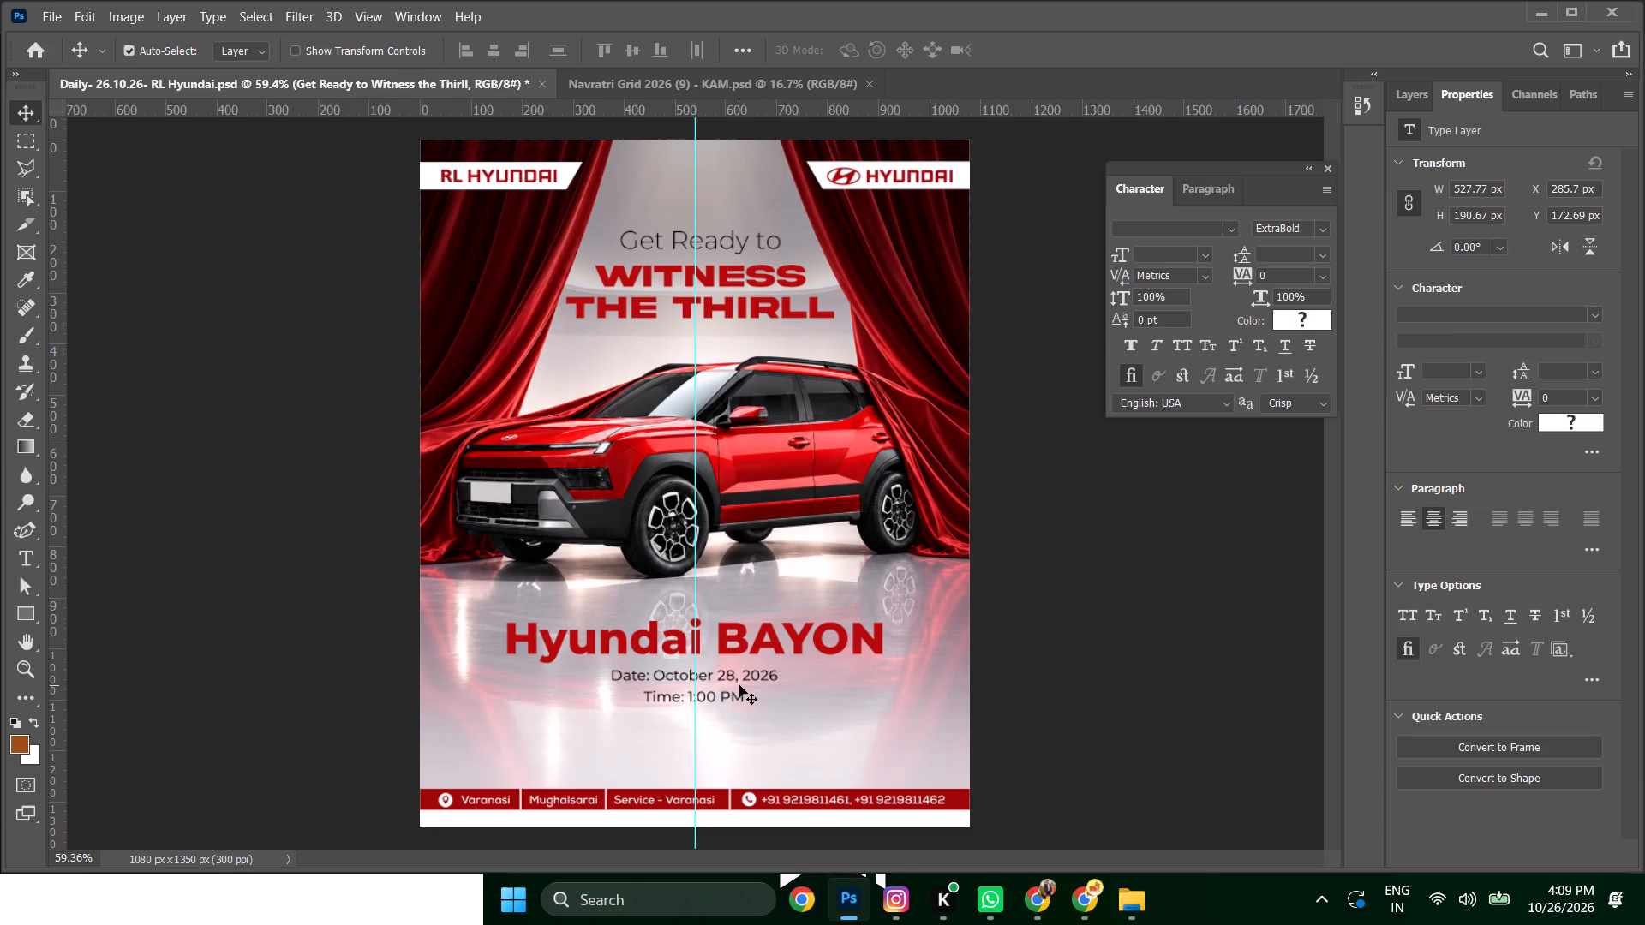
Move the date and time text down to about Y 1098 px, away from the Hyundai BAYON title.
click(739, 685)
key(shift+Down)
key(shift+Down)
key(shift+Down)
key(shift+Down)
key(shift+Down)
key(shift+Down)
key(shift+Down)
key(shift+Down)
key(shift+Down)
key(shift+Down)
key(shift+Down)
key(shift+Down)
key(shift+Down)
key(shift+Down)
key(shift+Down)
key(shift+Down)
key(shift+Down)
key(shift+Down)
key(shift+Down)
key(shift+Down)
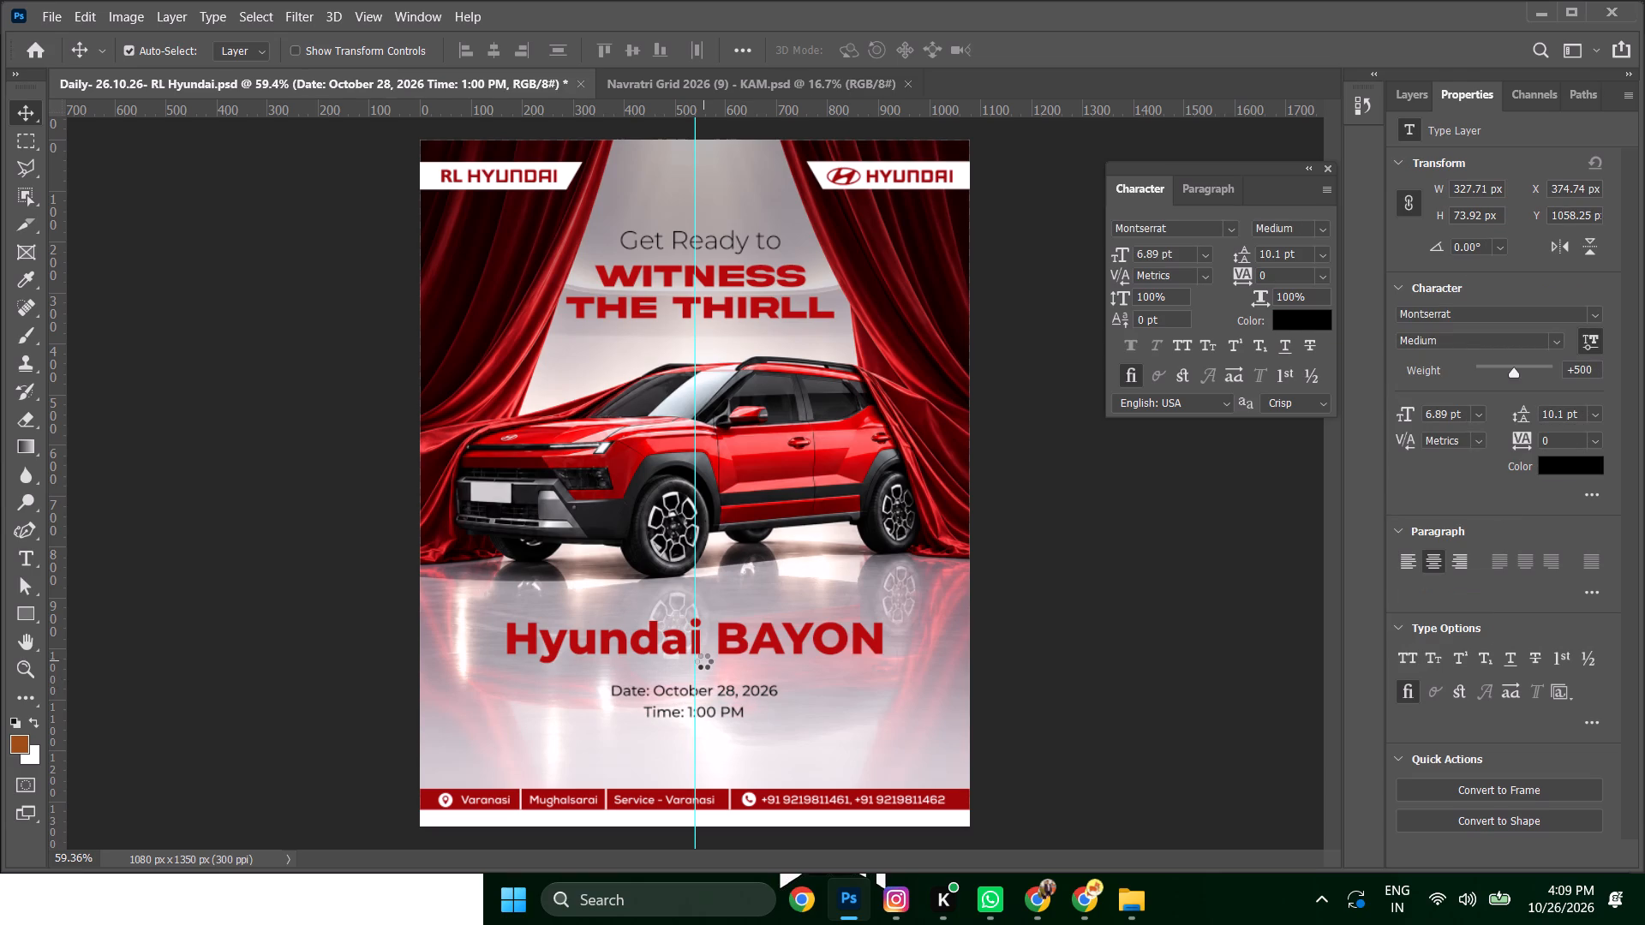
Move the Hyundai BAYON title up beneath the SUV to about Y 907 px.
click(757, 642)
key(shift+Up)
key(shift+Up)
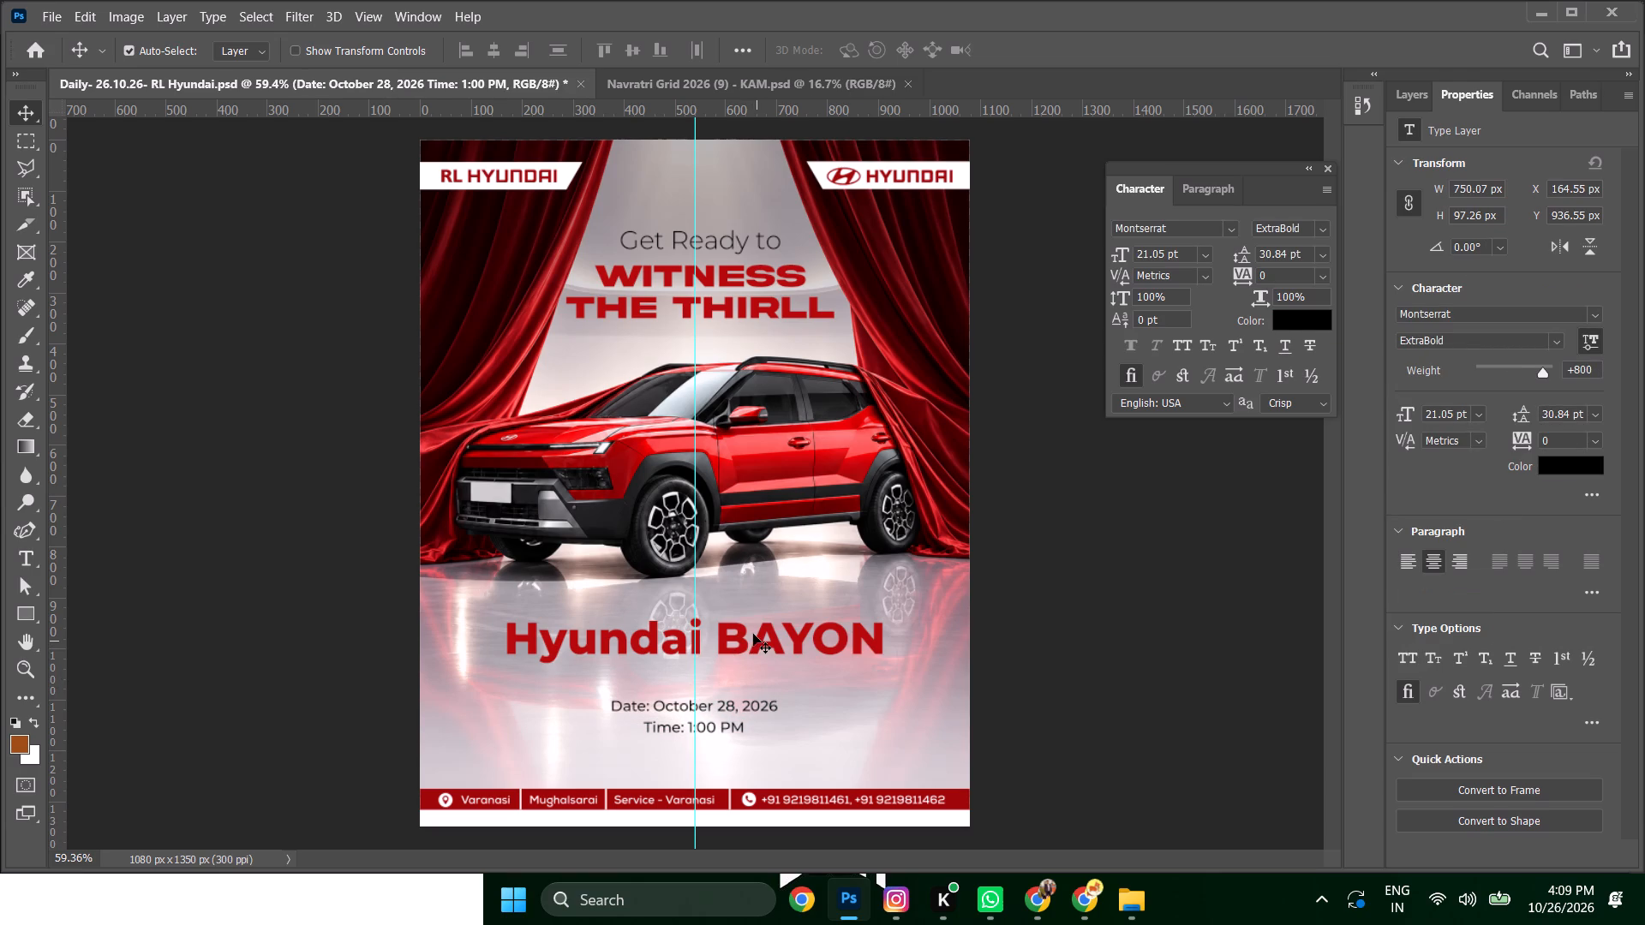
key(shift+Up)
key(shift+Up)
key(shift+Up)
key(shift+Up)
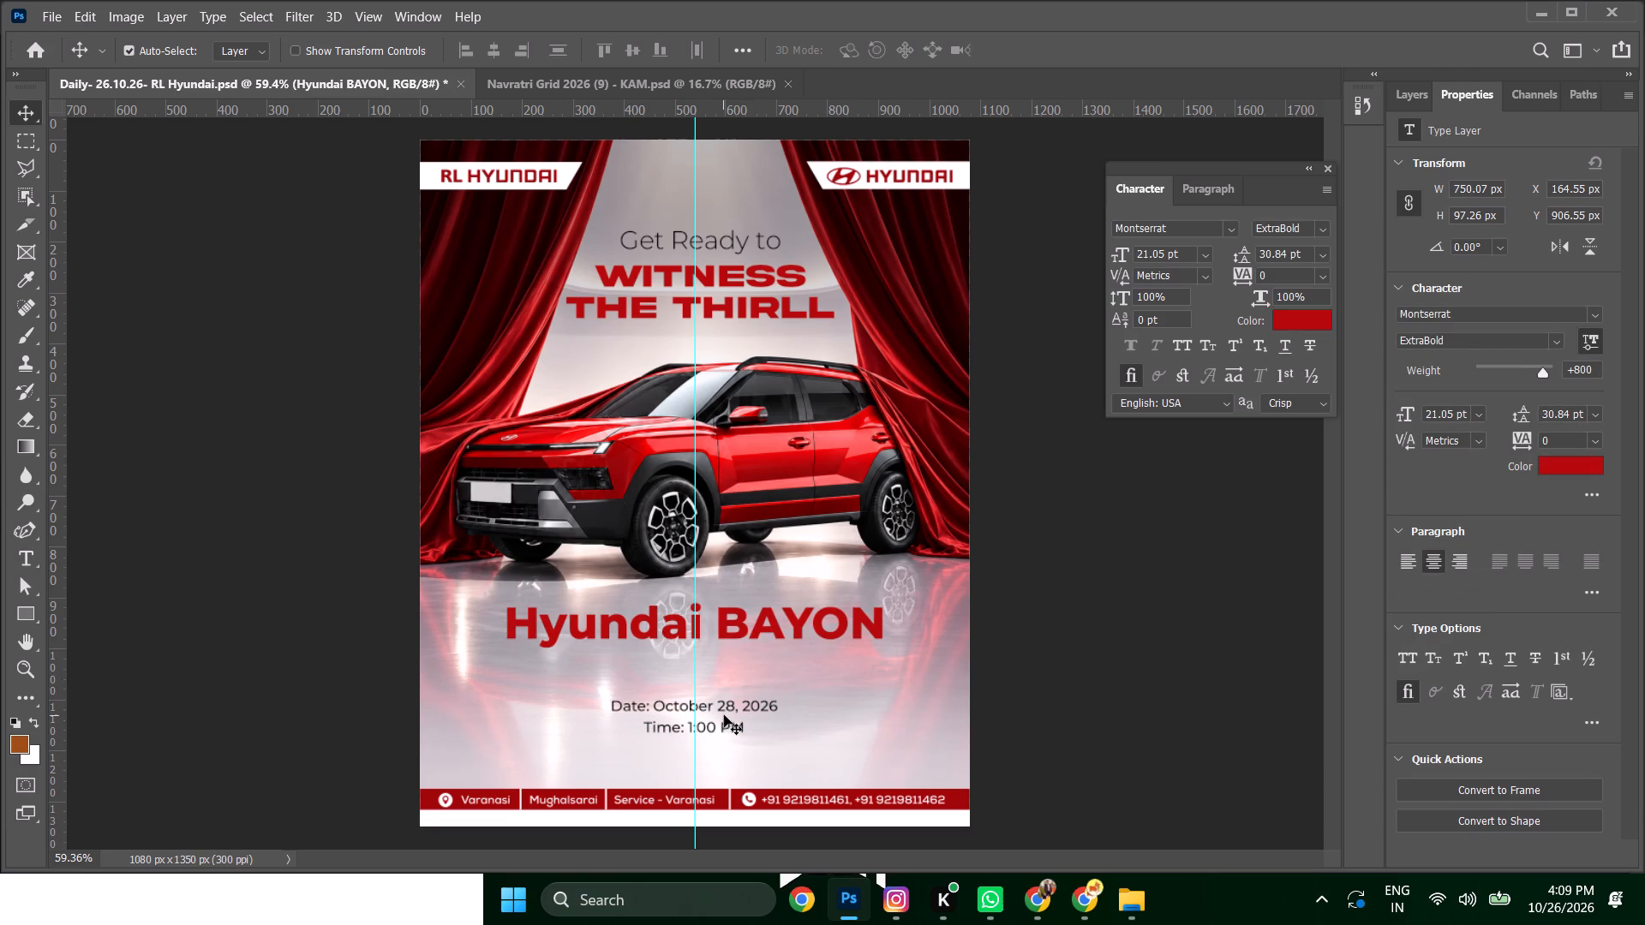
Duplicate the date and time text into the gap below the title and replace its wording with "Revealing on".
alt+drag(725, 708, 733, 667)
double_click(733, 667)
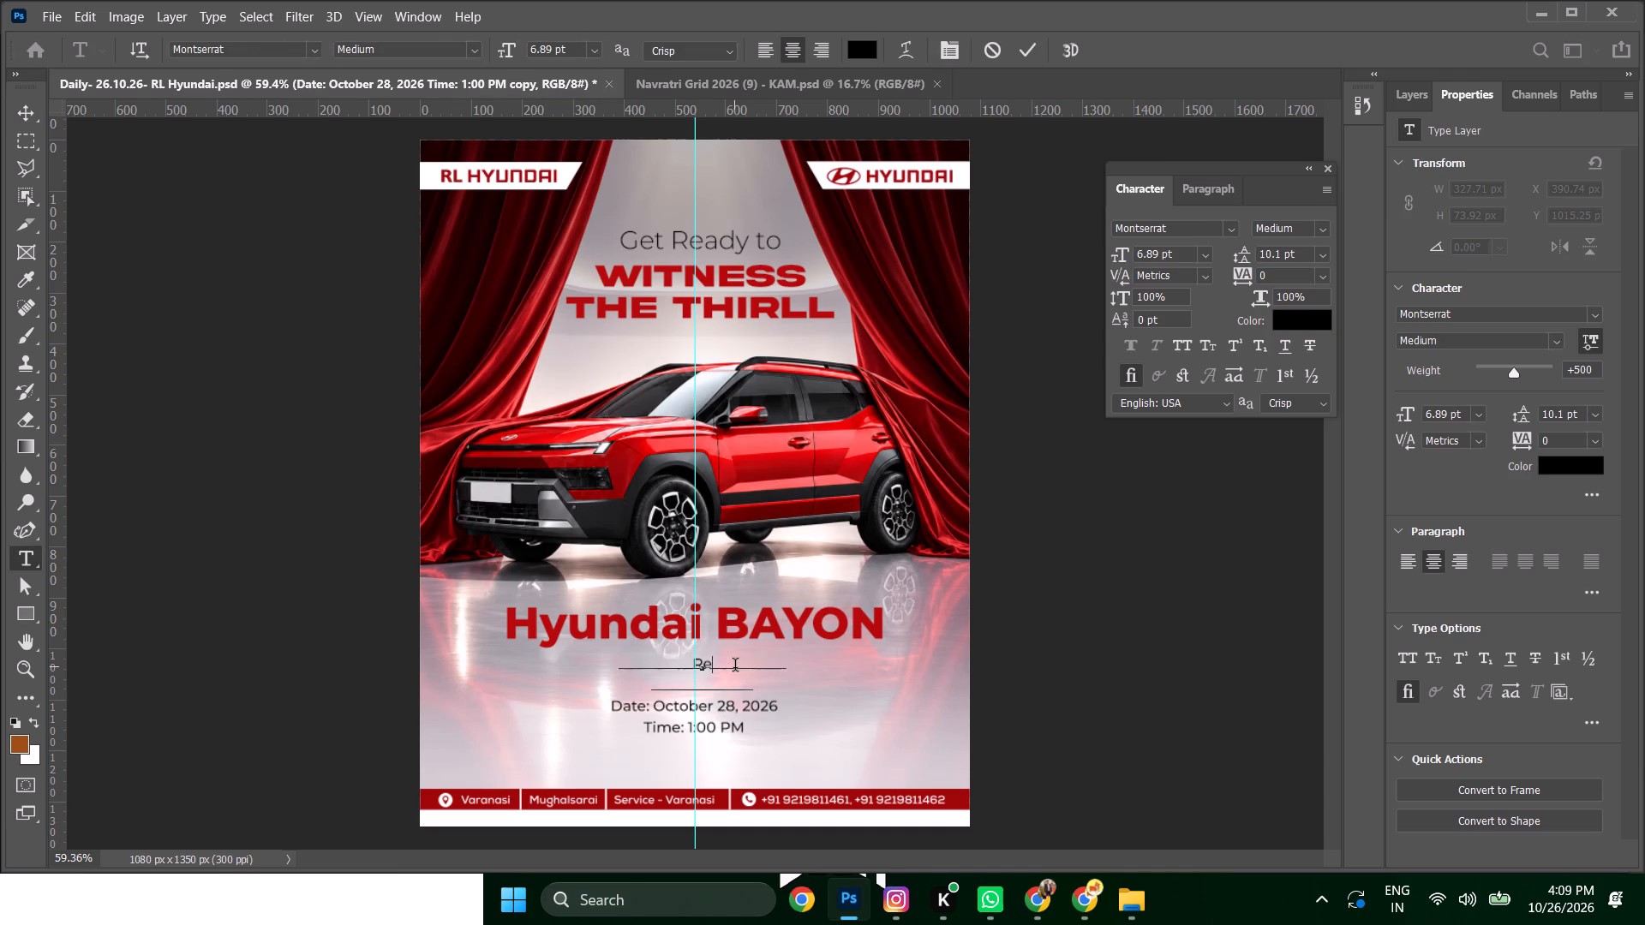
text(vea)
text(lin)
key(space)
key(BackSpace)
text(g on)
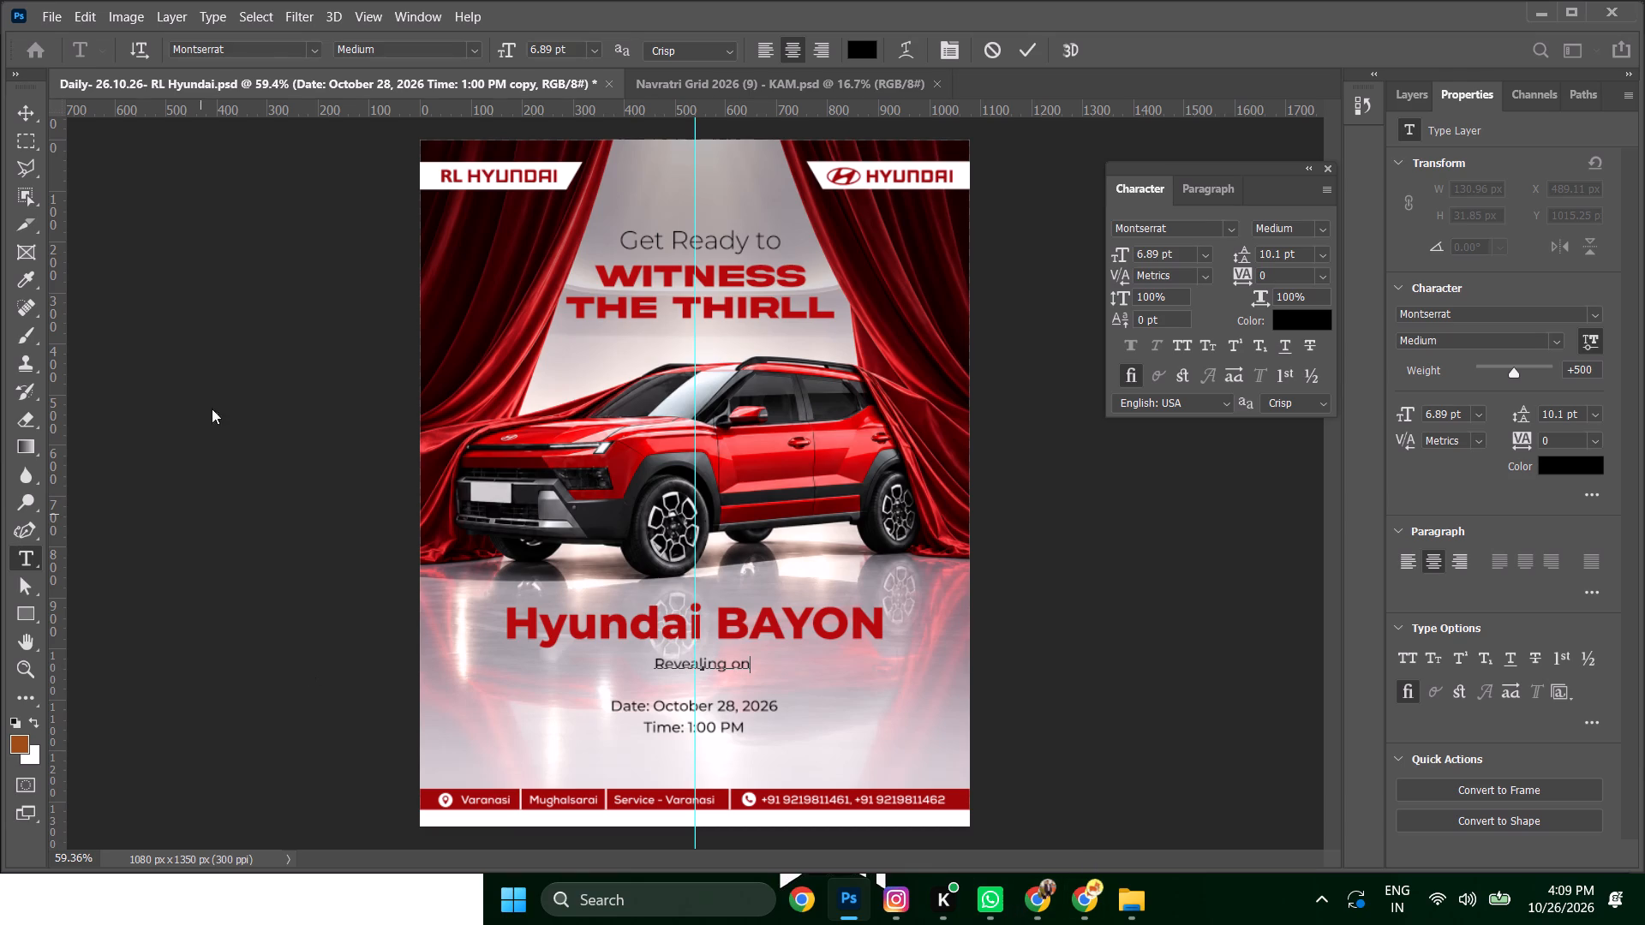
click(26, 111)
Set the "Revealing on" text in the Radicalis Regular font.
click(1201, 228)
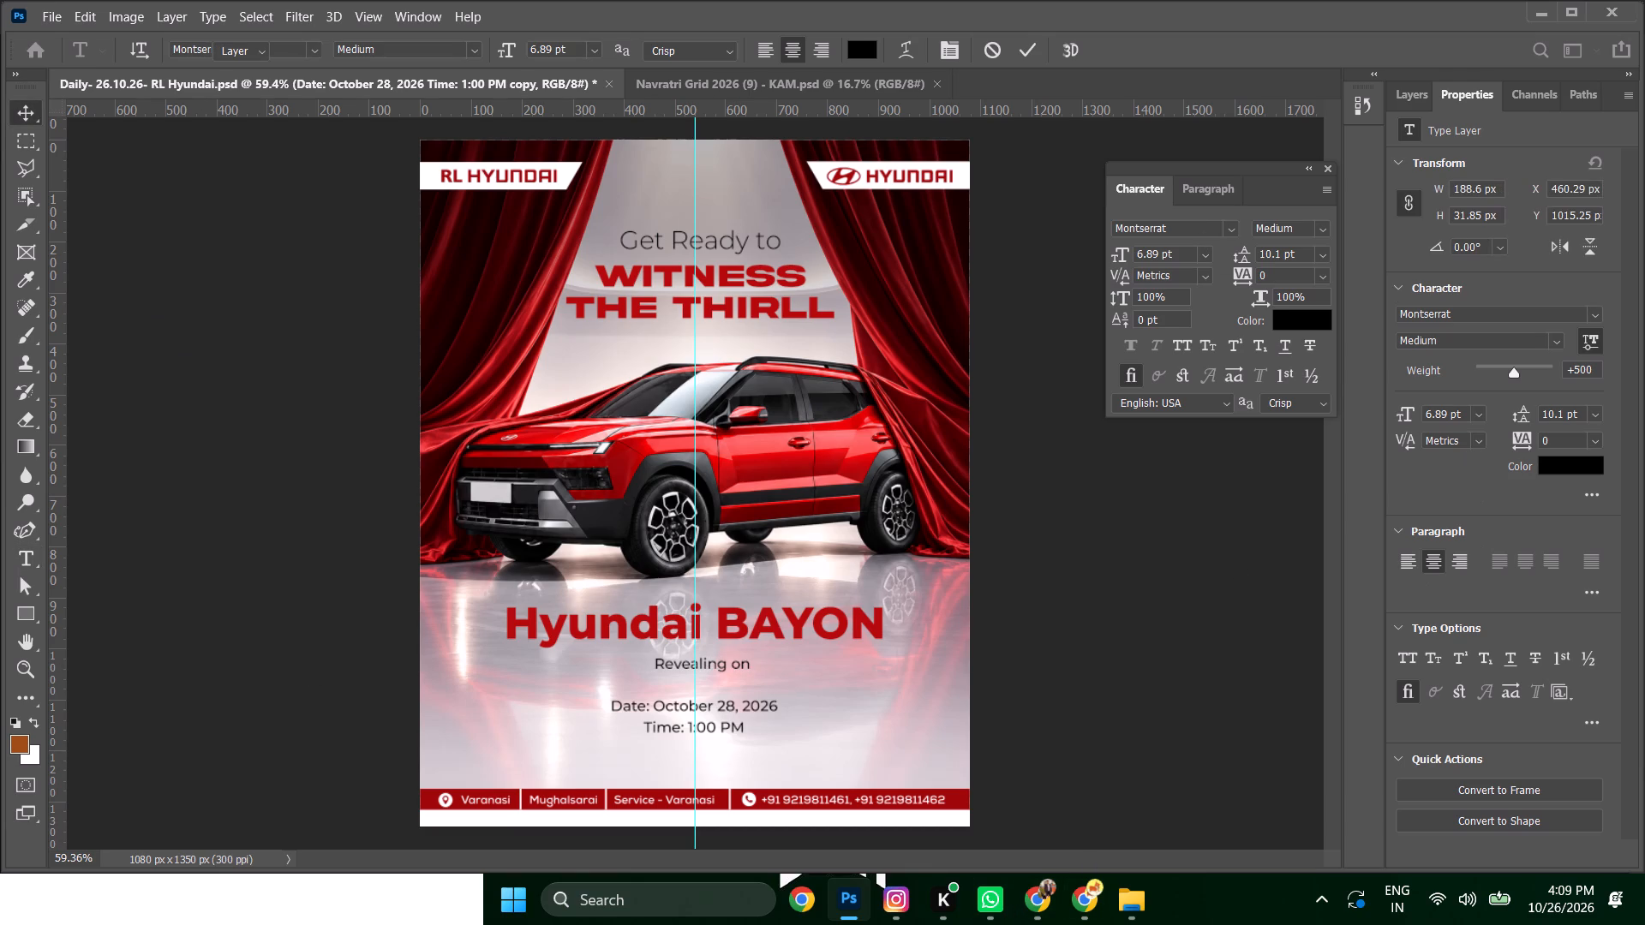
text(radic)
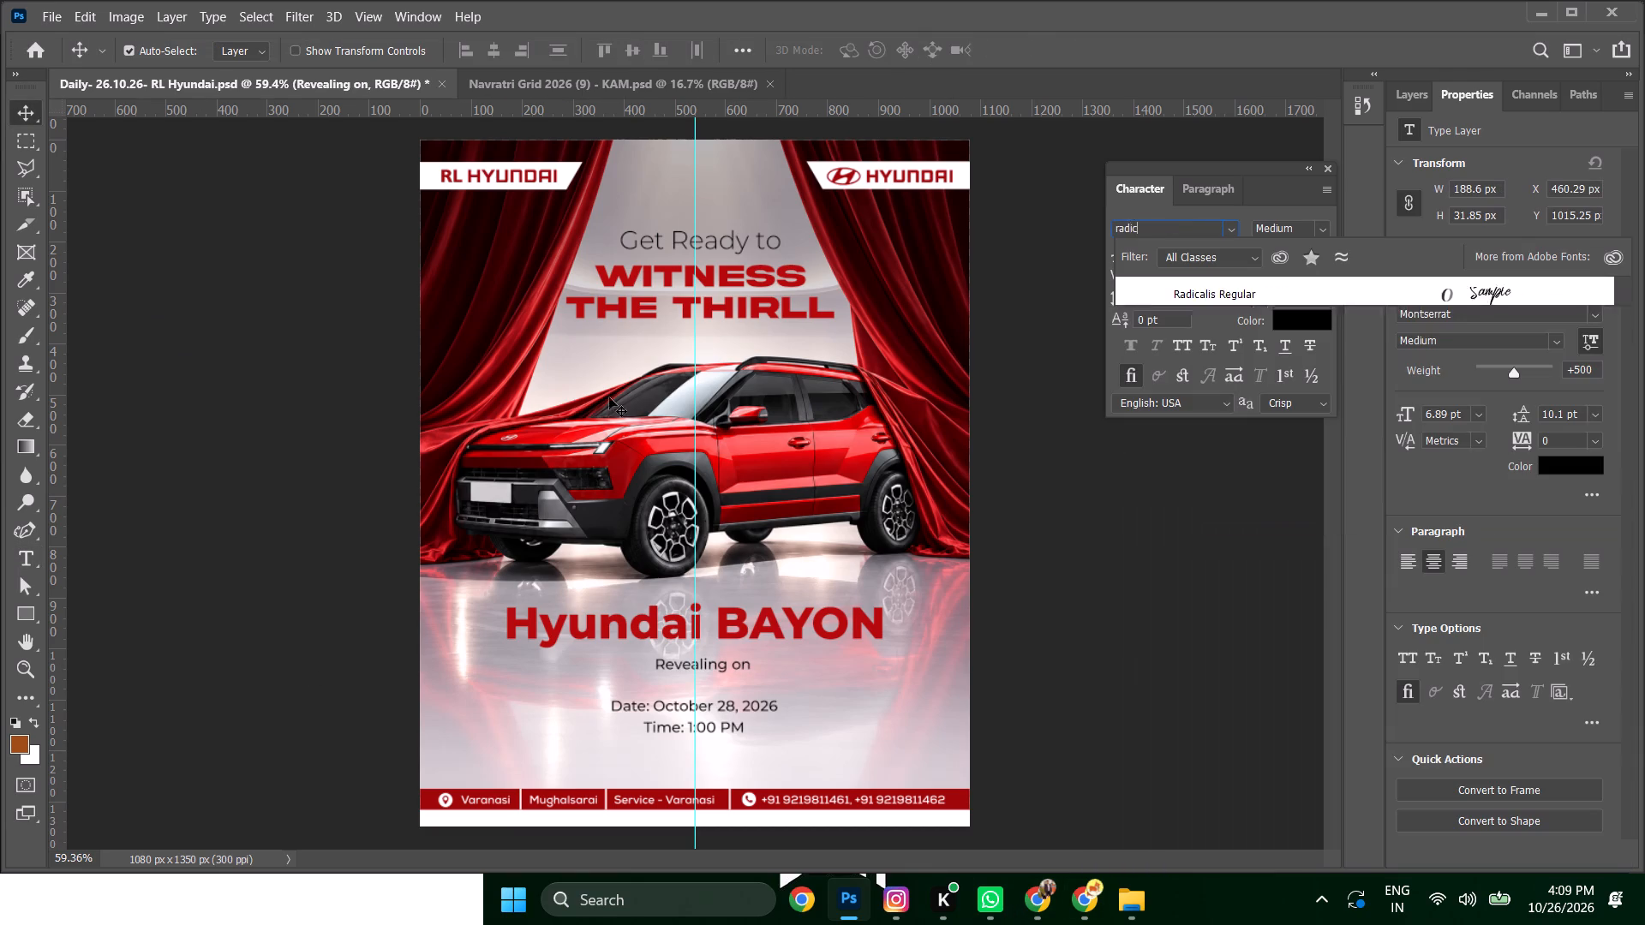
right_drag(837, 289, 643, 378)
click(1174, 232)
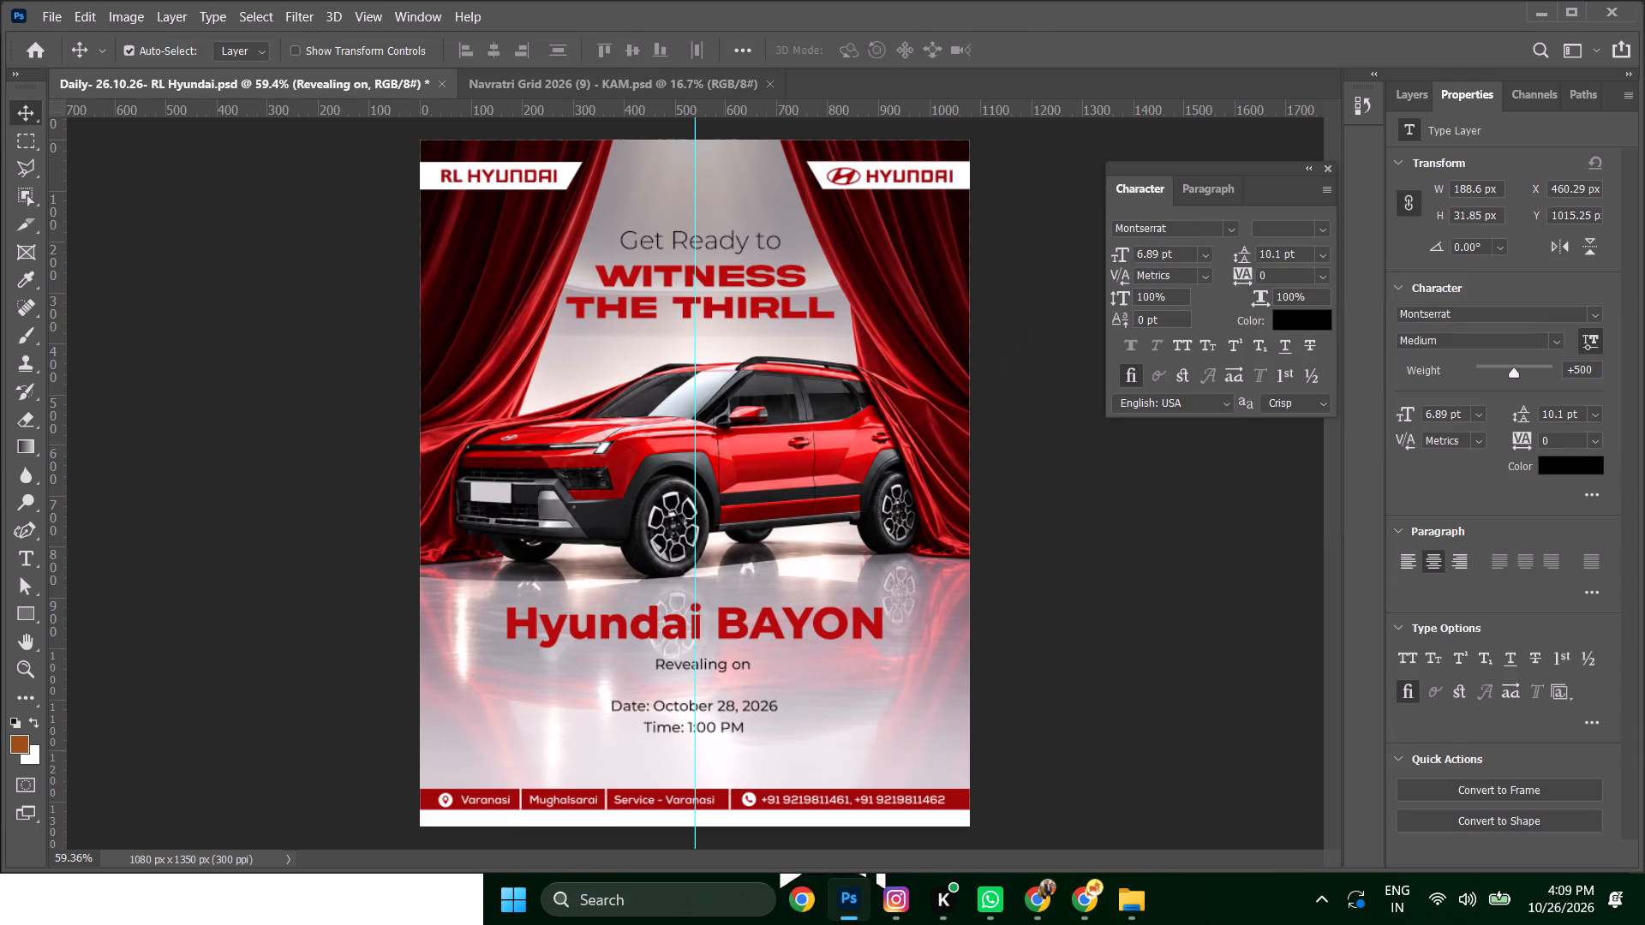
click(722, 665)
click(1176, 225)
text(radic)
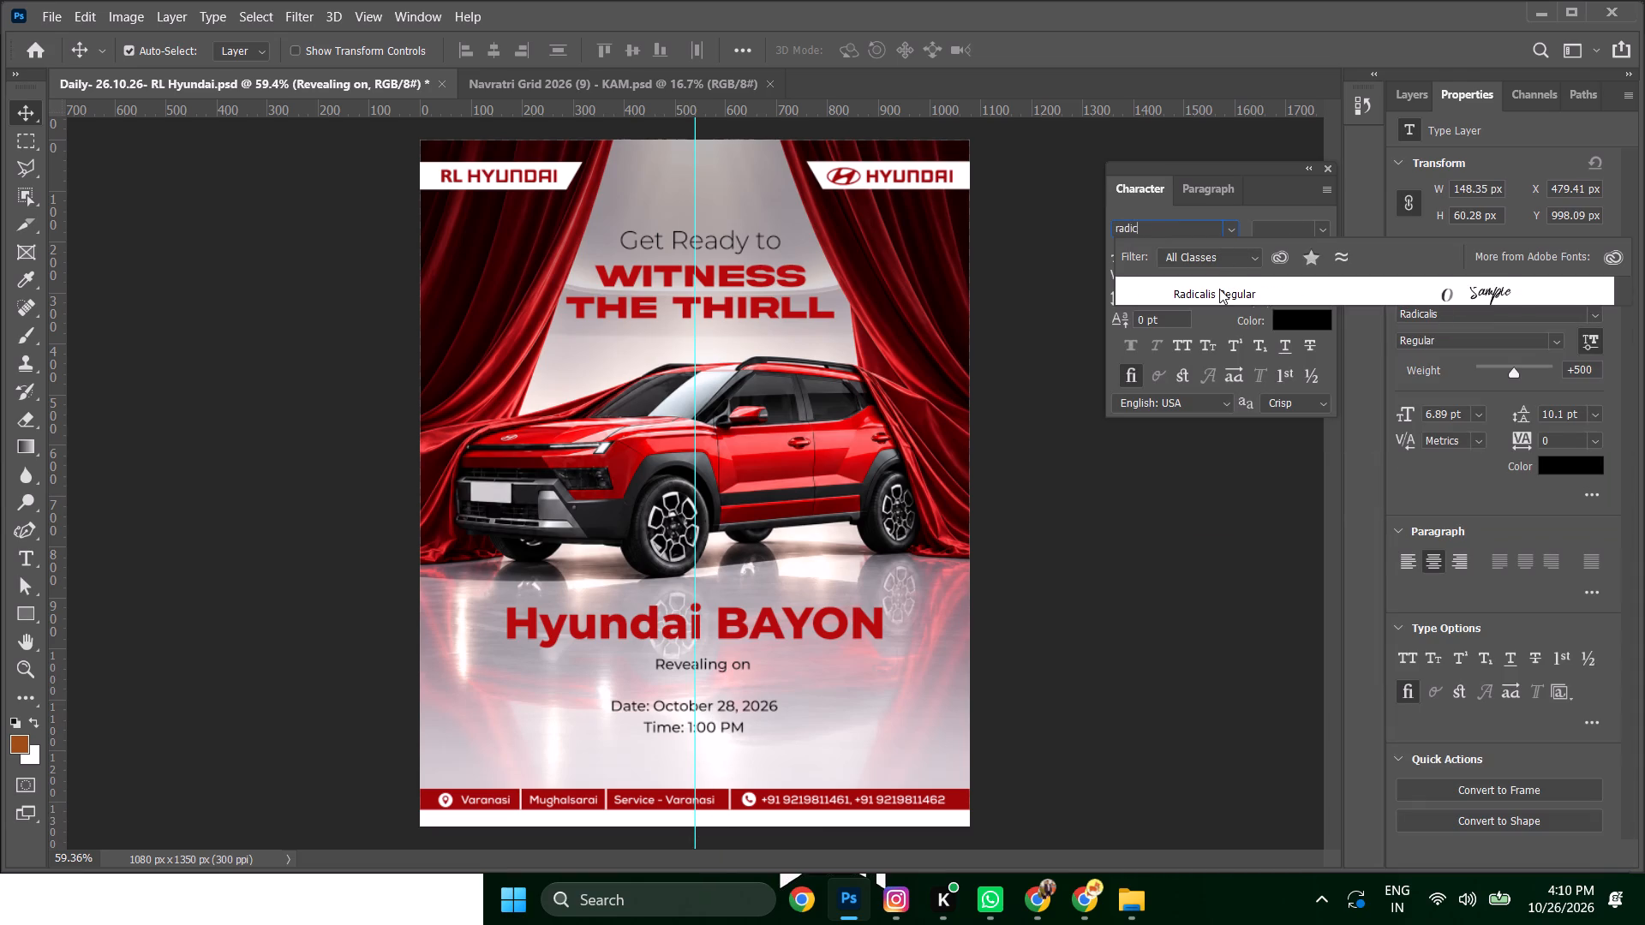
click(1219, 289)
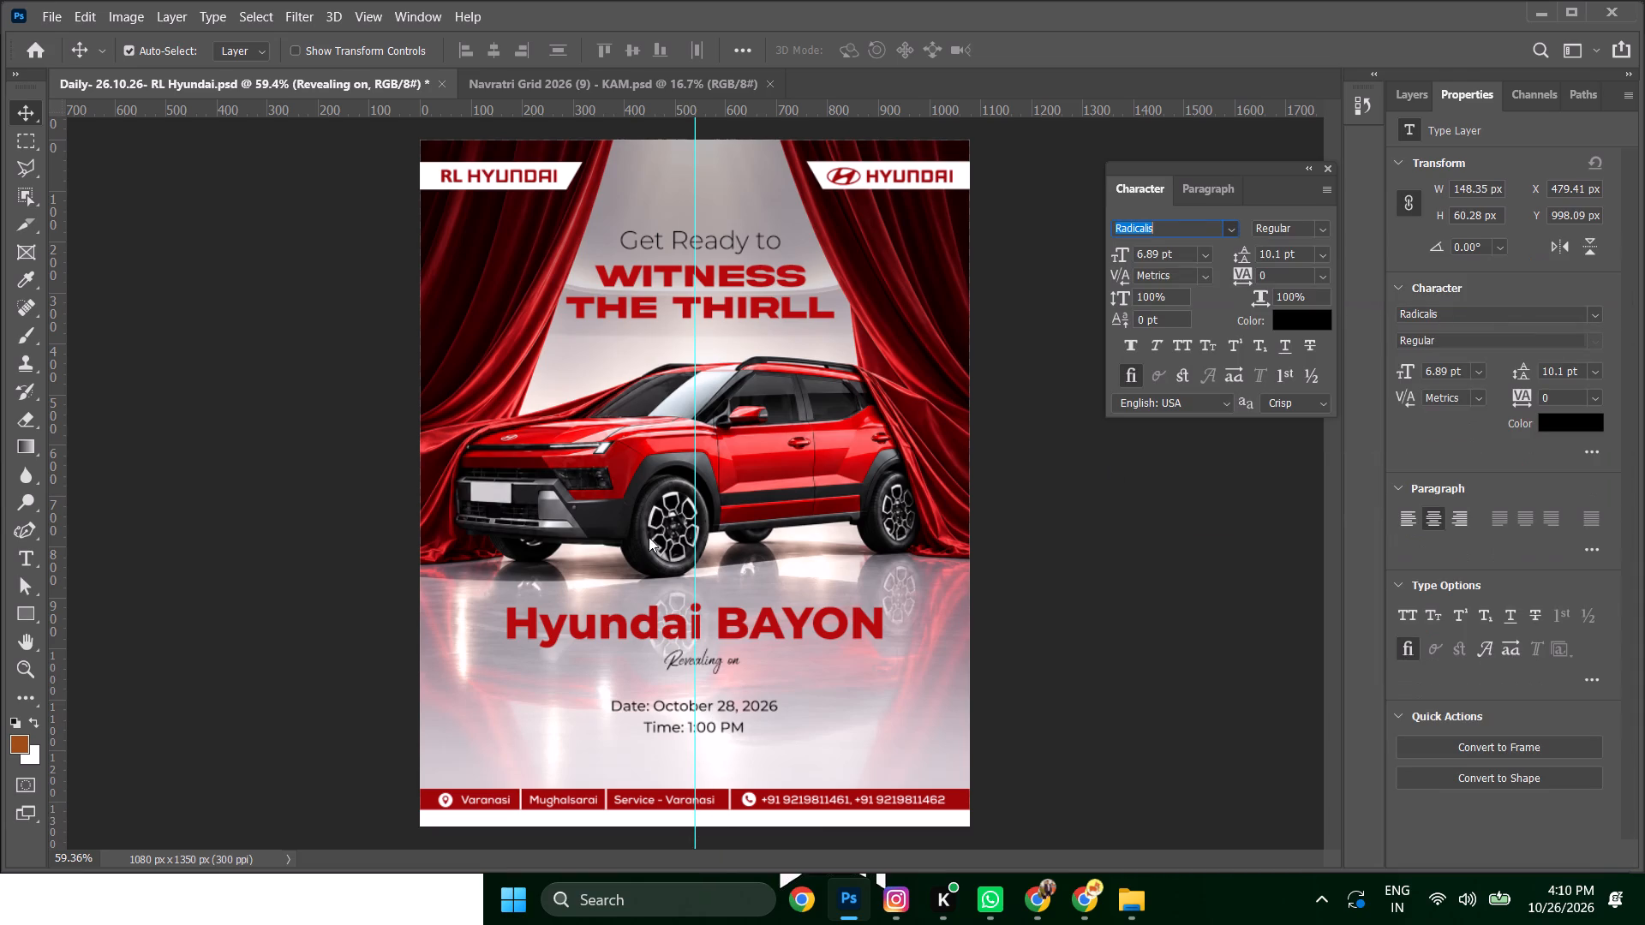
Enlarge the "Revealing on" text to about 222% and shift it slightly down beneath the title.
key(ctrl+t)
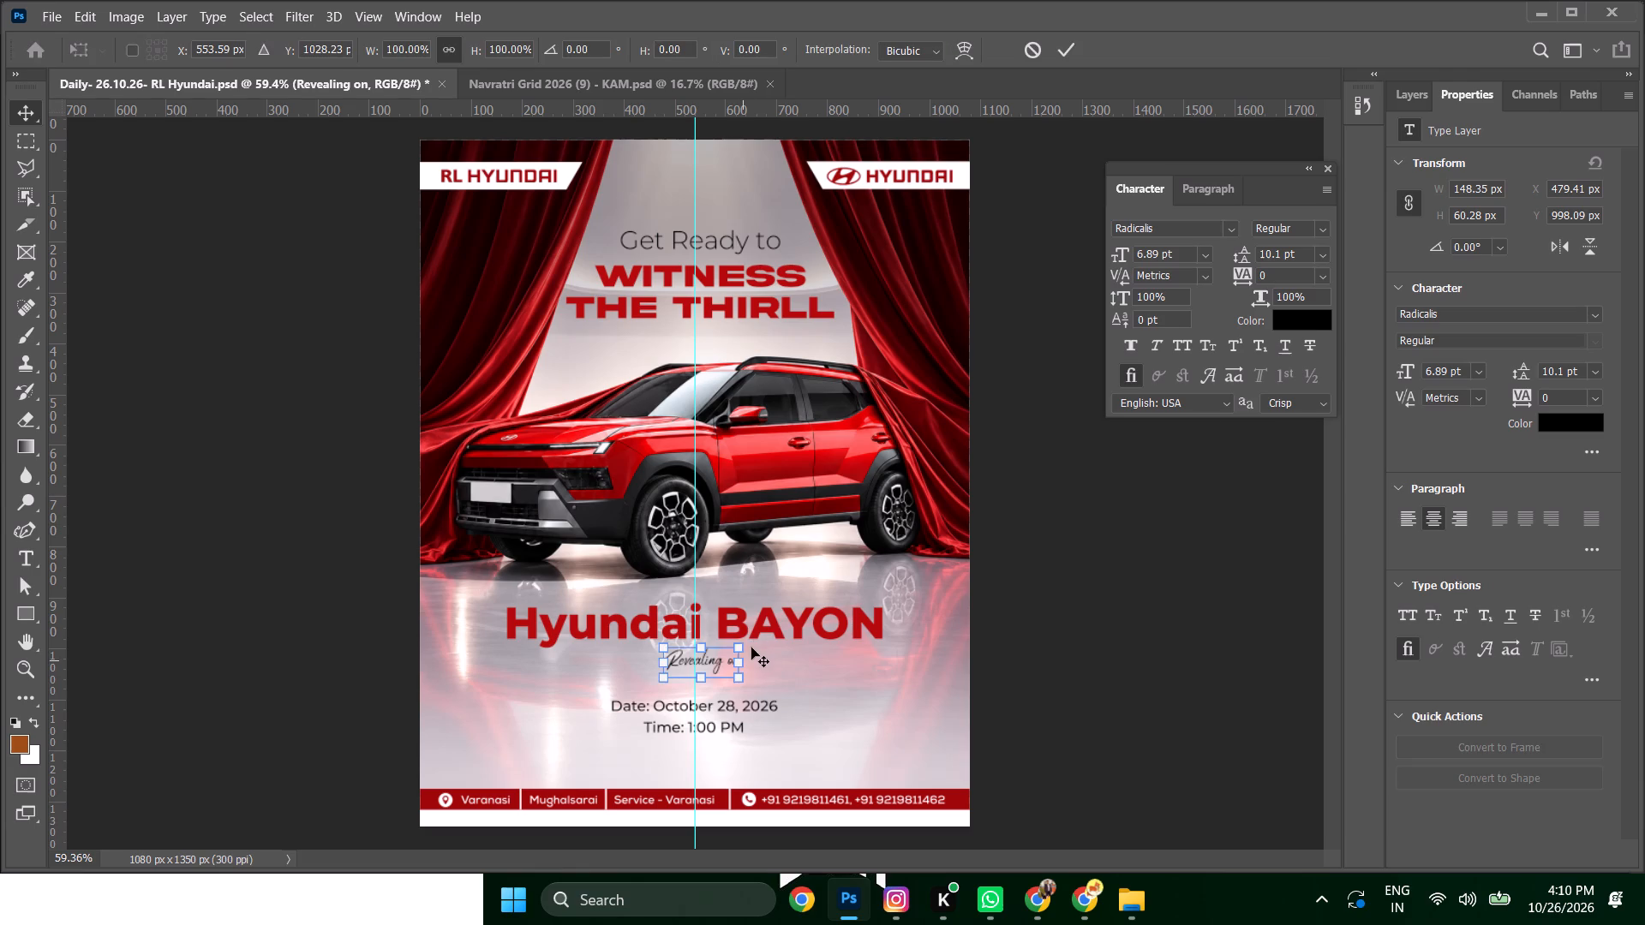
drag(739, 647, 786, 629)
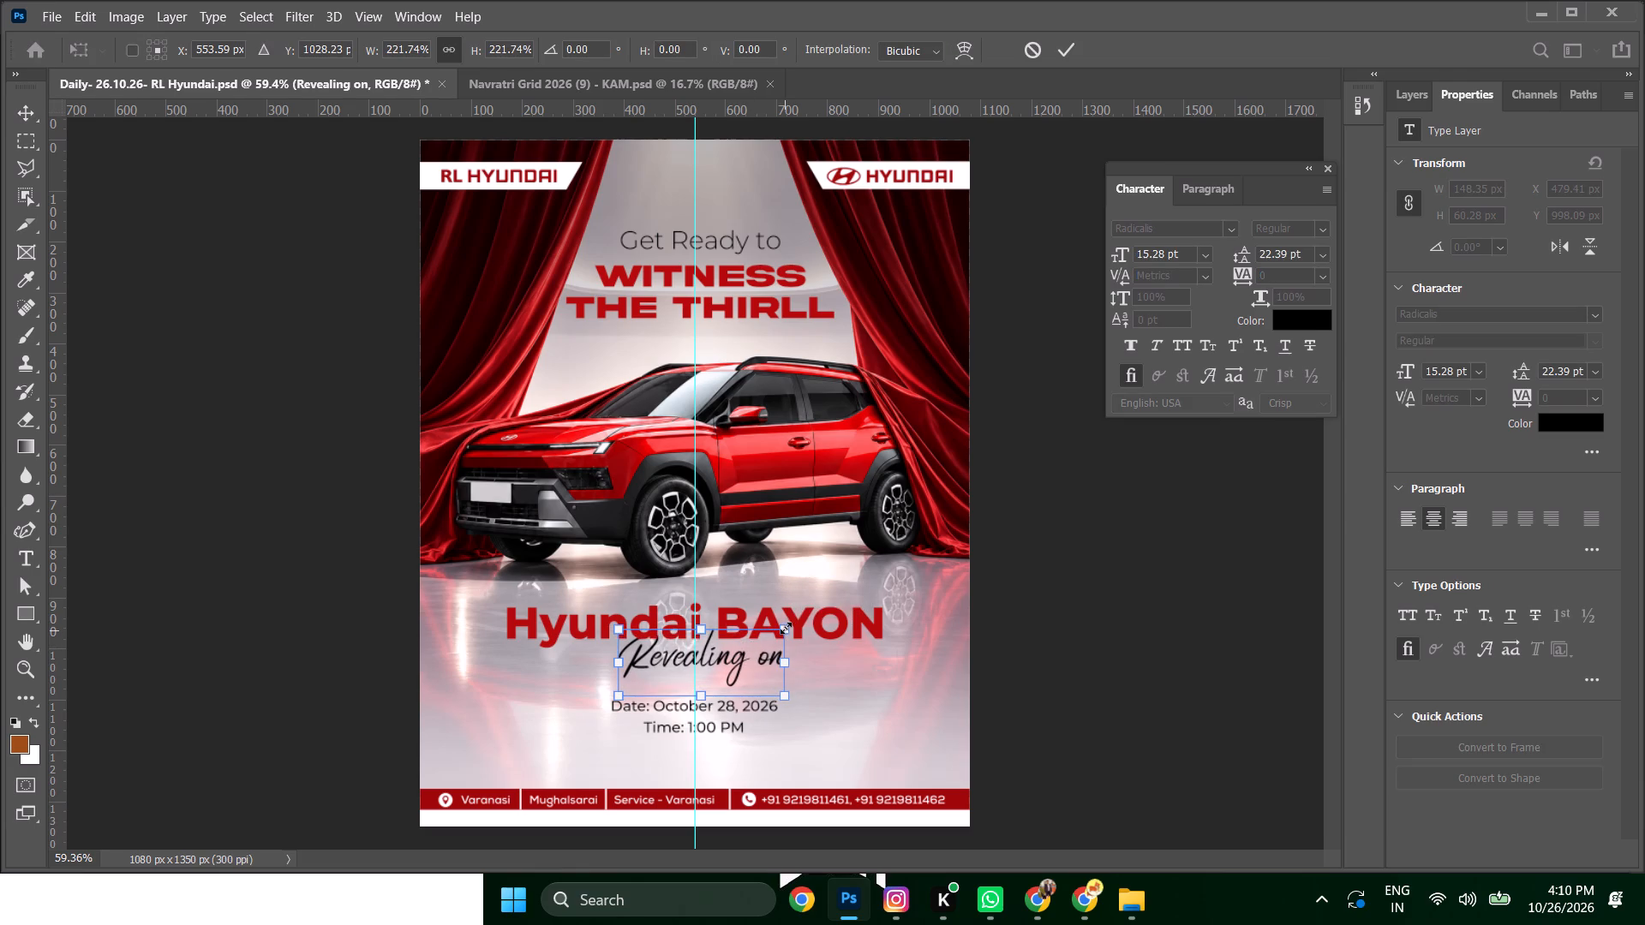
key(Return)
key(shift+Down)
Join the date and time text into a single line with a wide gap of spaces between them.
click(716, 710)
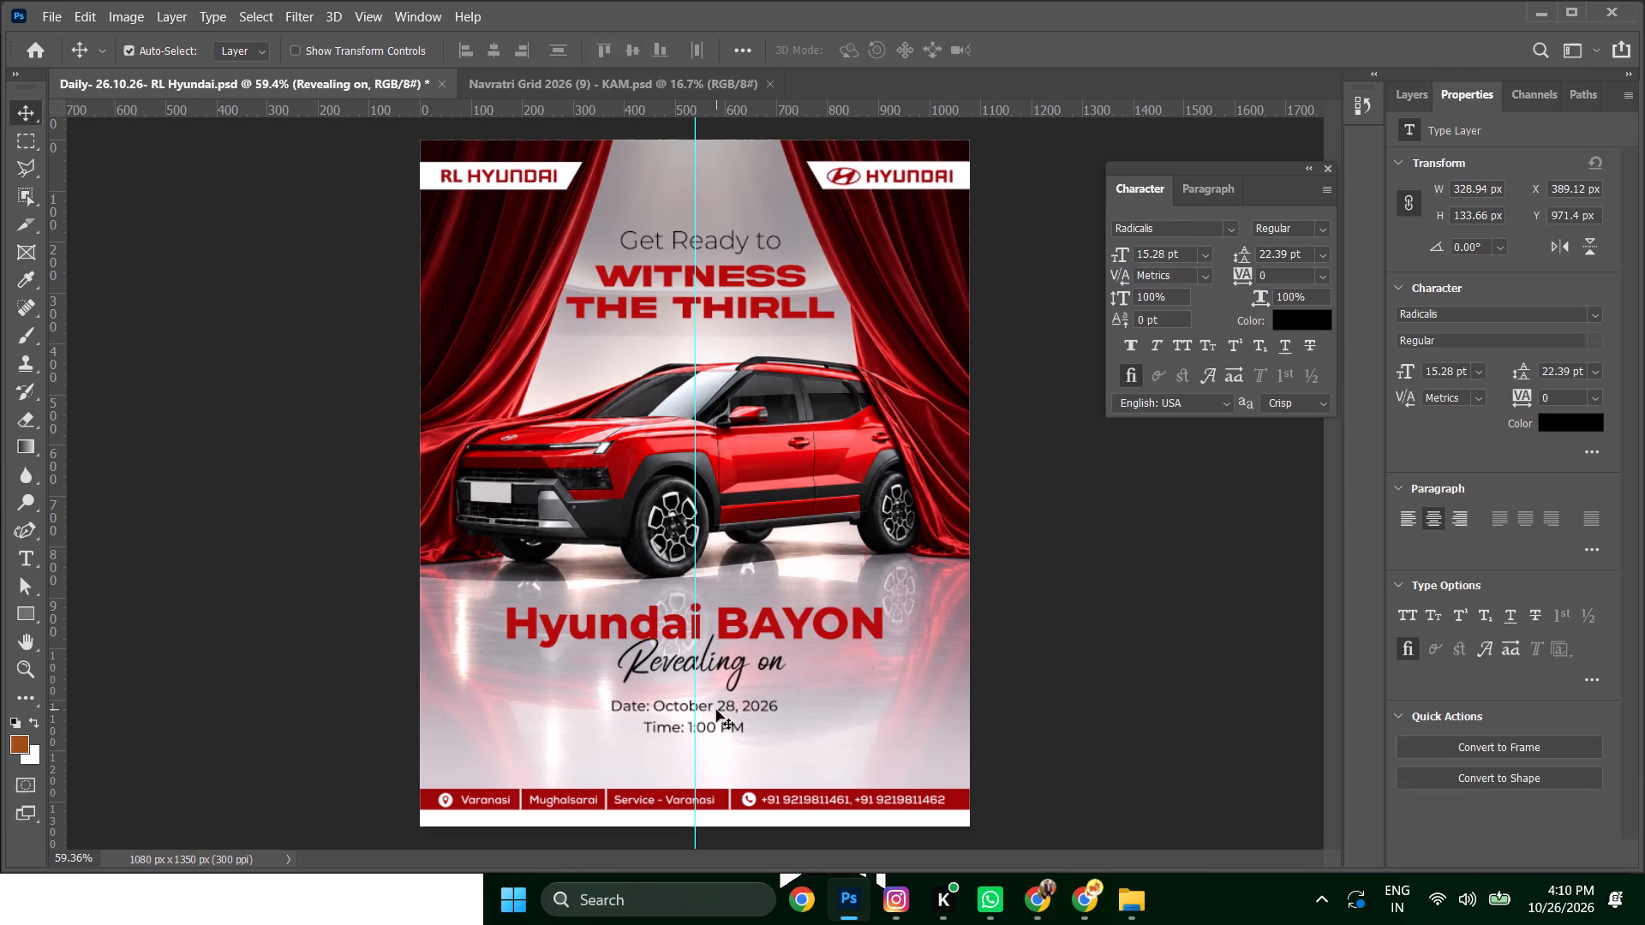
double_click(652, 704)
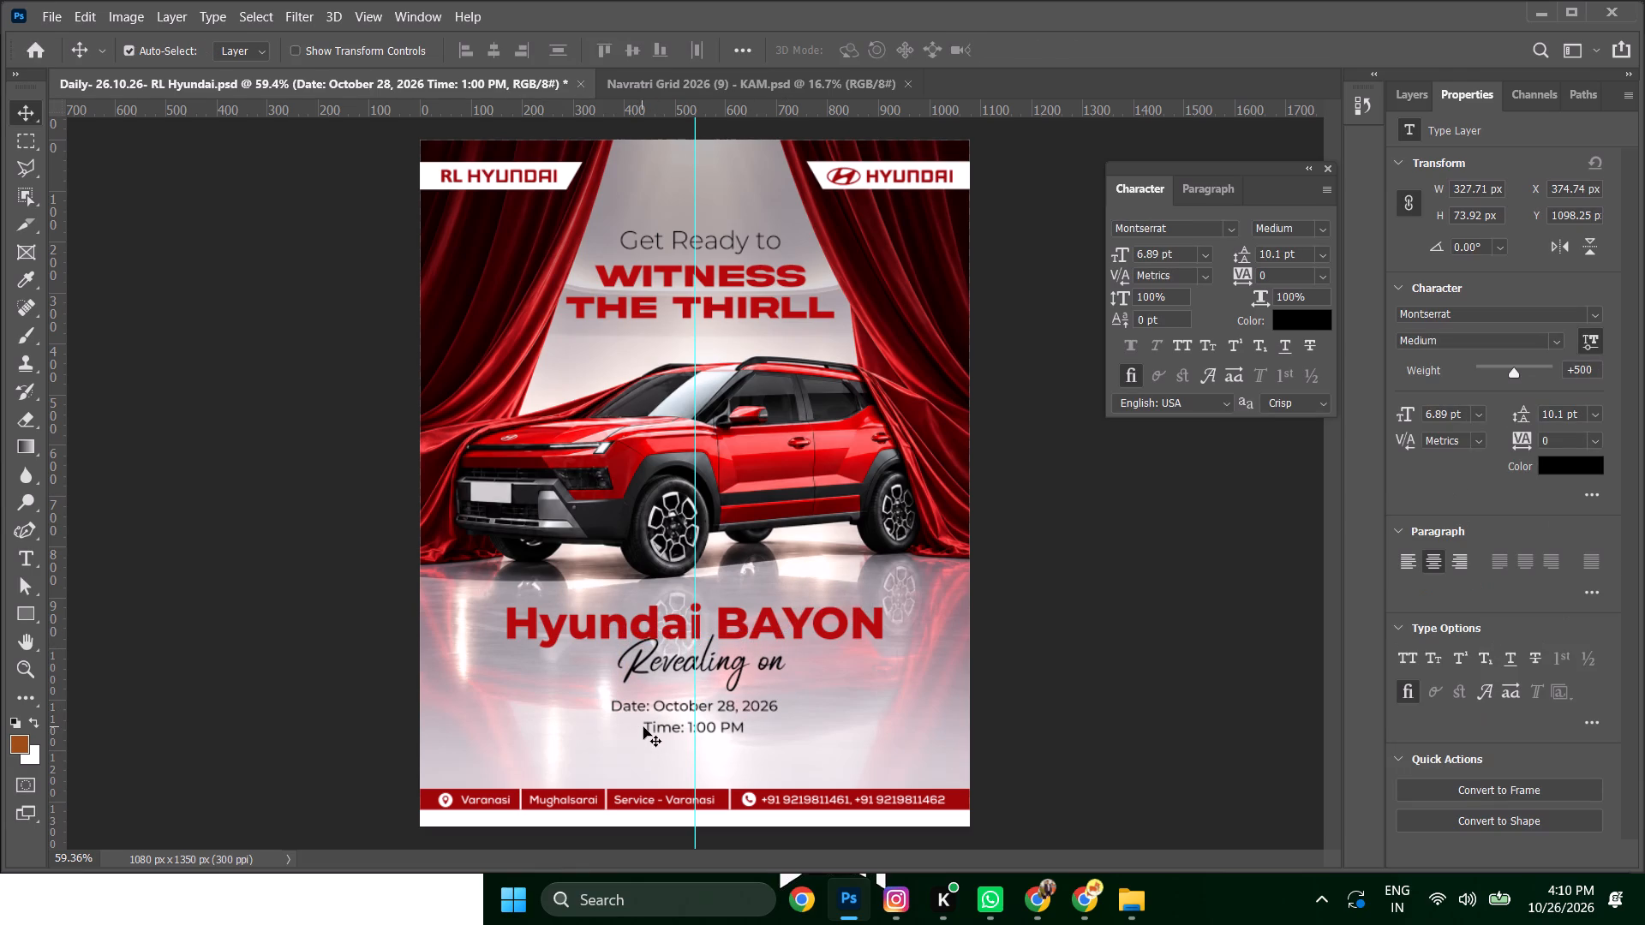
click(643, 723)
double_click(661, 727)
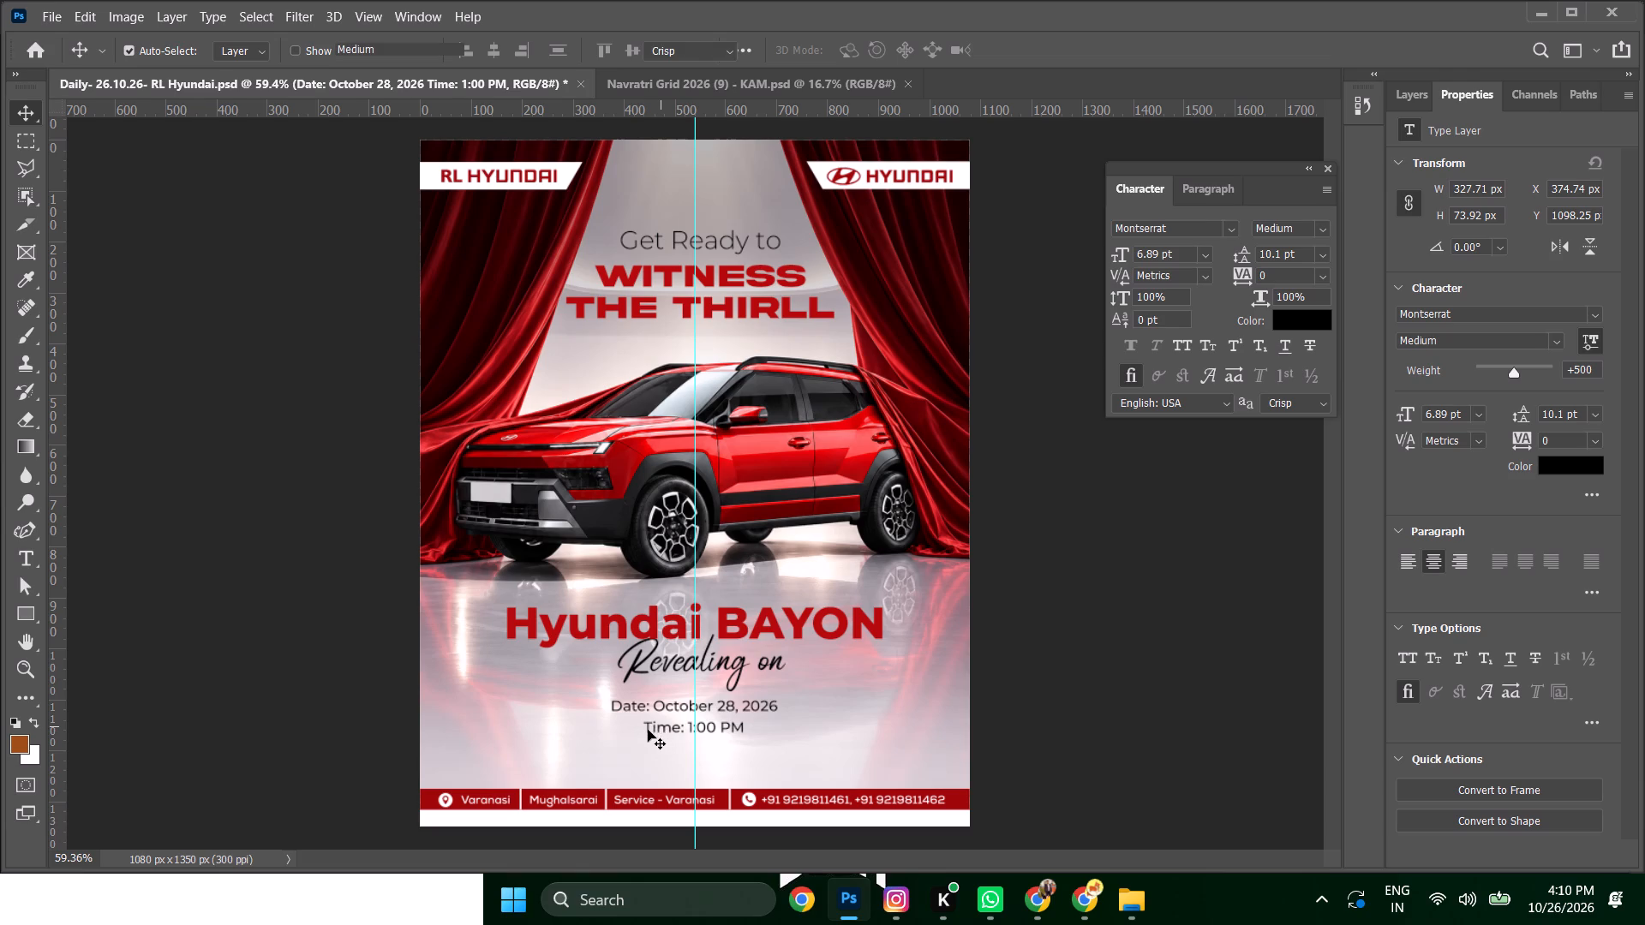
click(646, 725)
key(BackSpace)
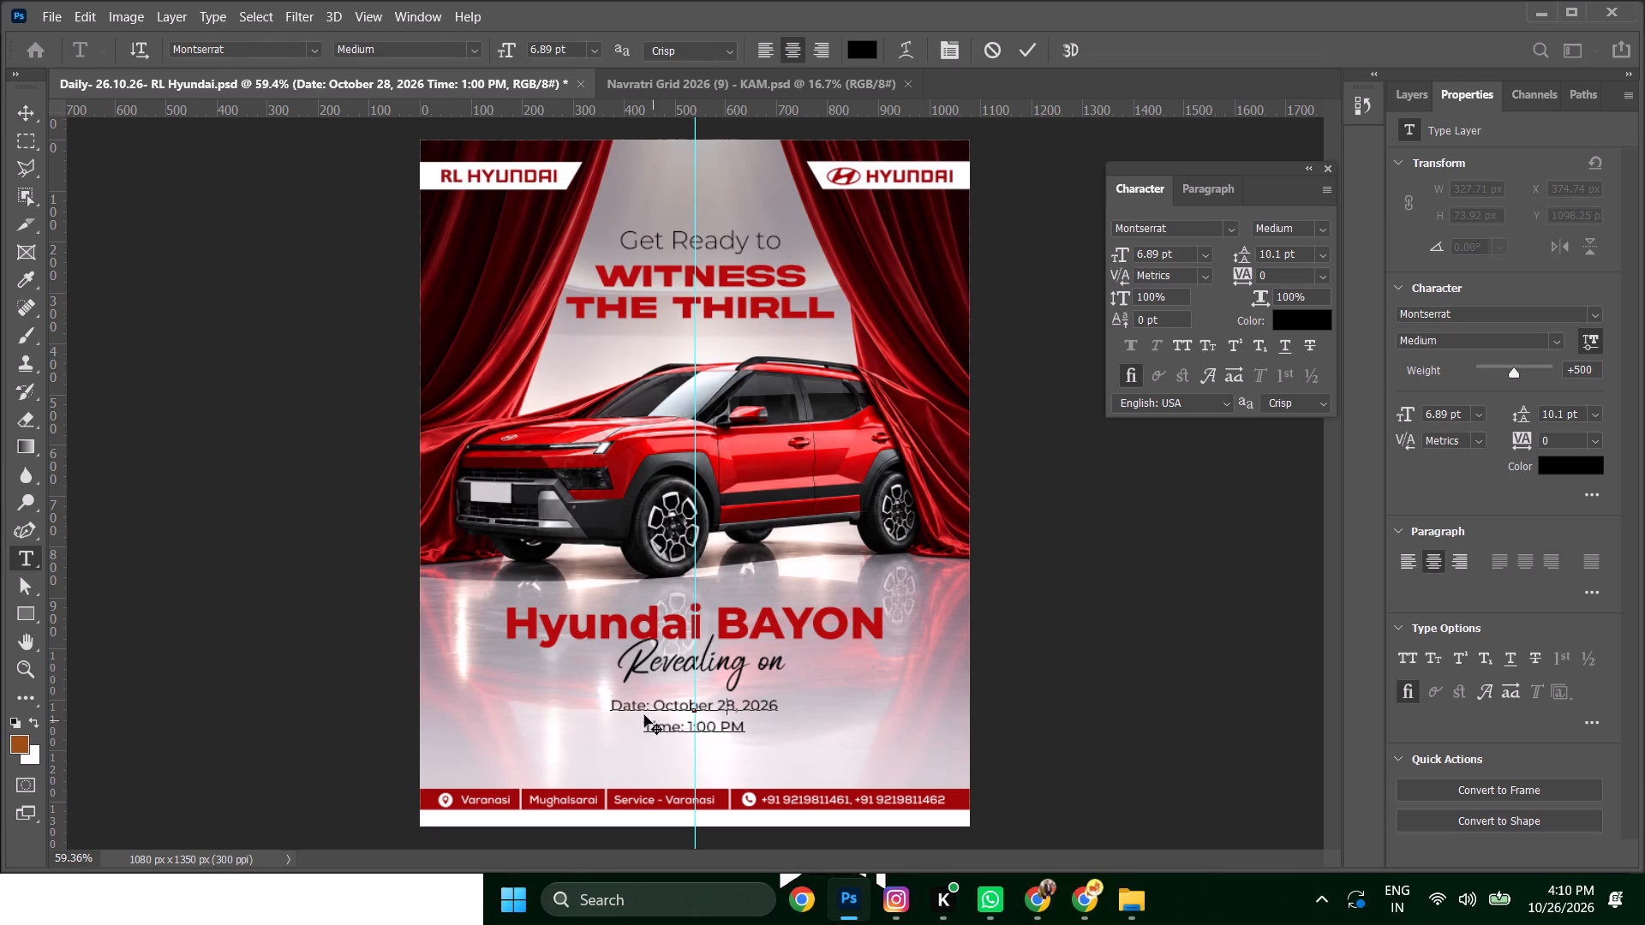
key(space)
key(space)
key(space)
key(space)
key(space)
key(space)
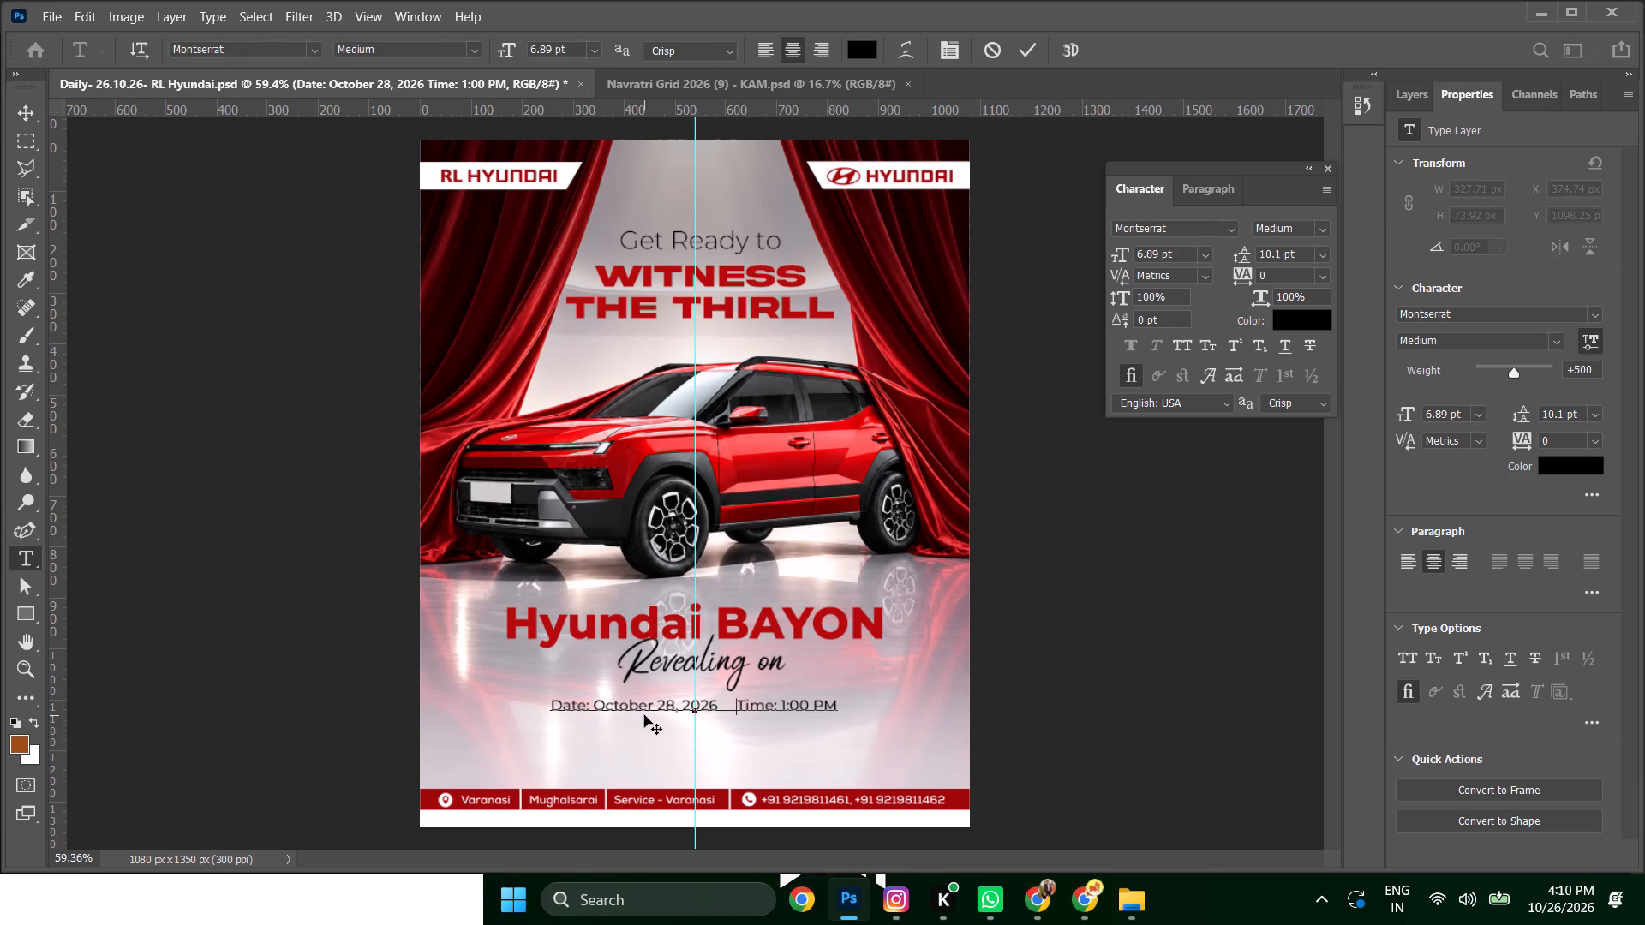
key(space)
key(space)
key(space)
key(space)
key(space)
key(space)
key(space)
key(space)
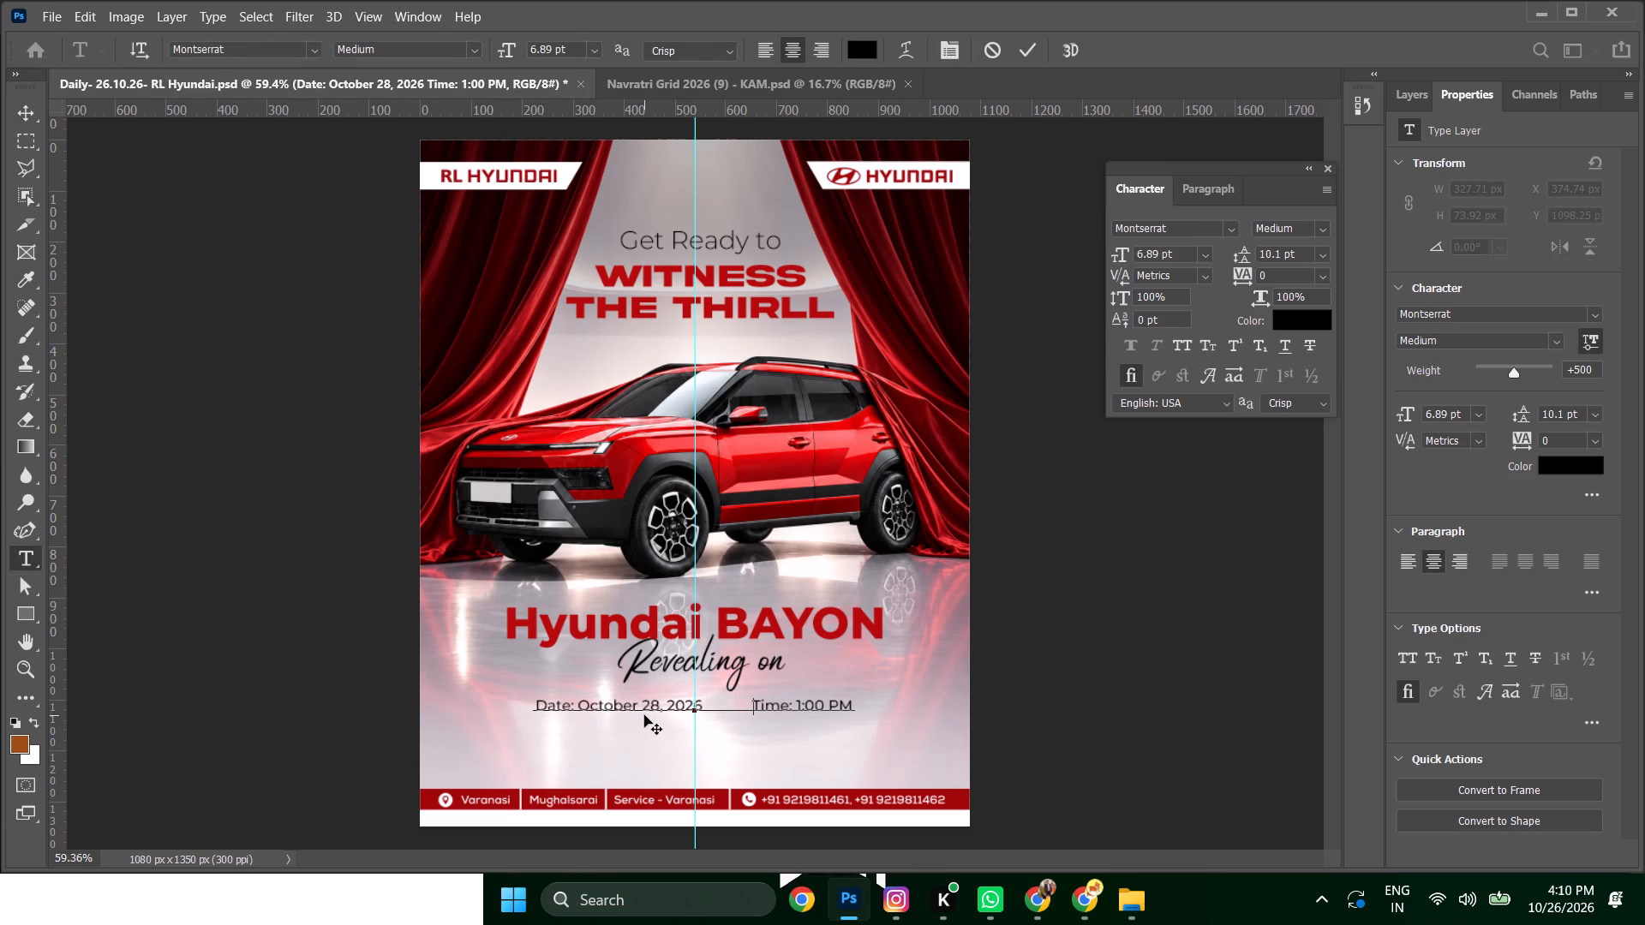
Insert an "l" as a separator in the middle of the gap between the date and the time.
key(Left)
key(Left)
key(Left)
key(Left)
key(Left)
key(Left)
key(Left)
key(Left)
key(Left)
key(Left)
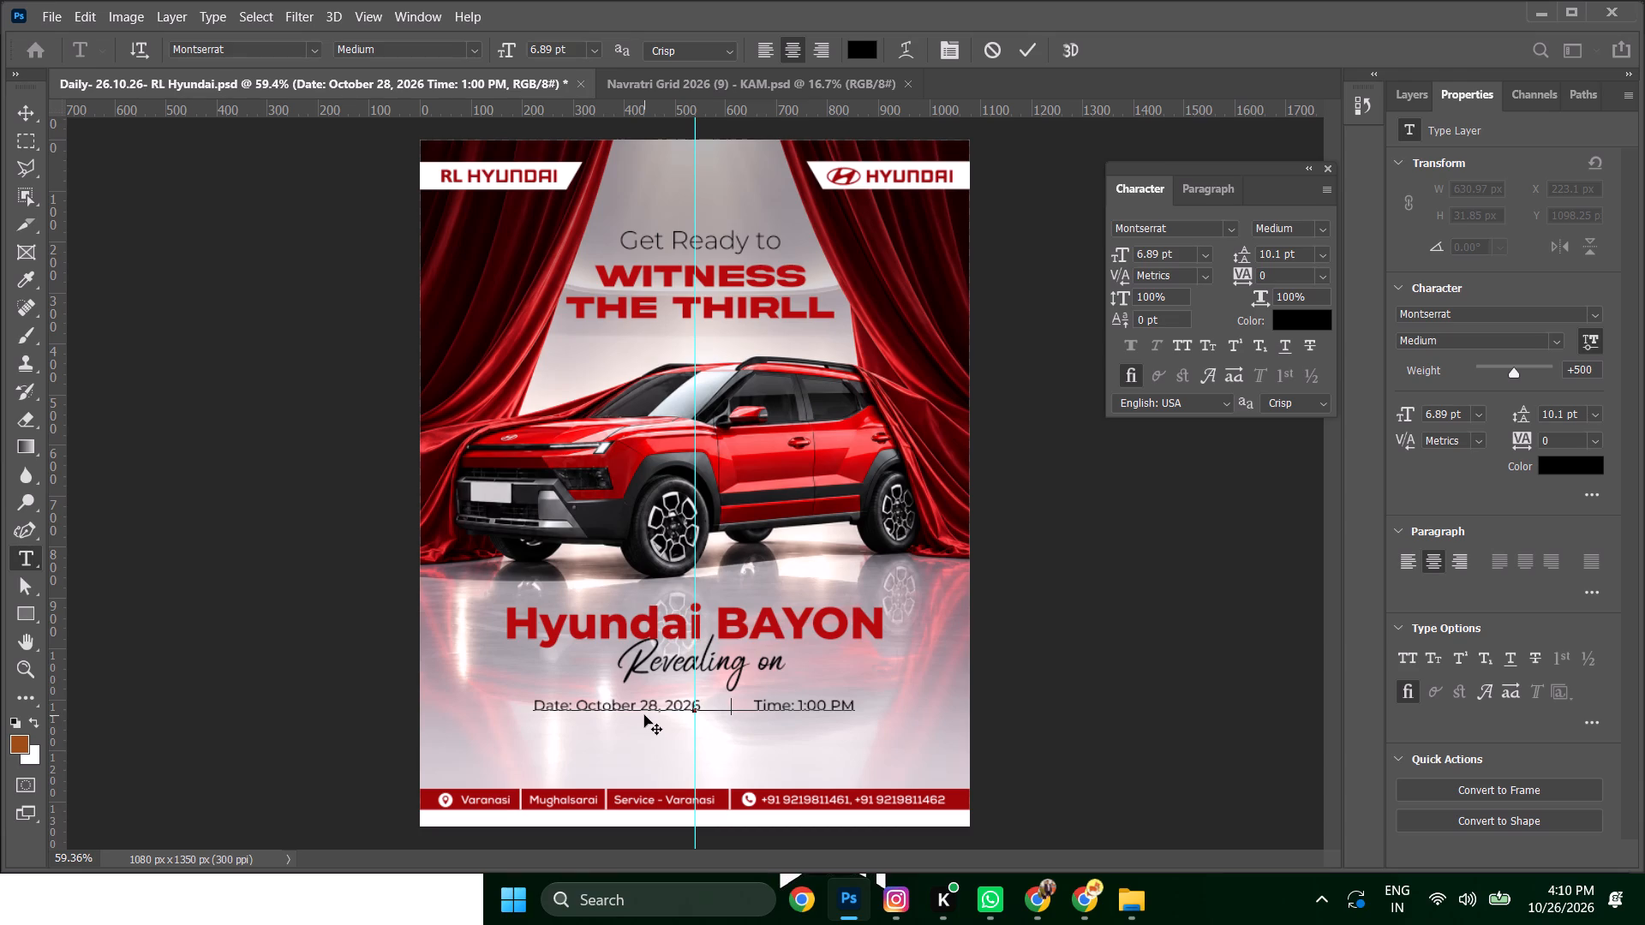
key(Left)
key(space)
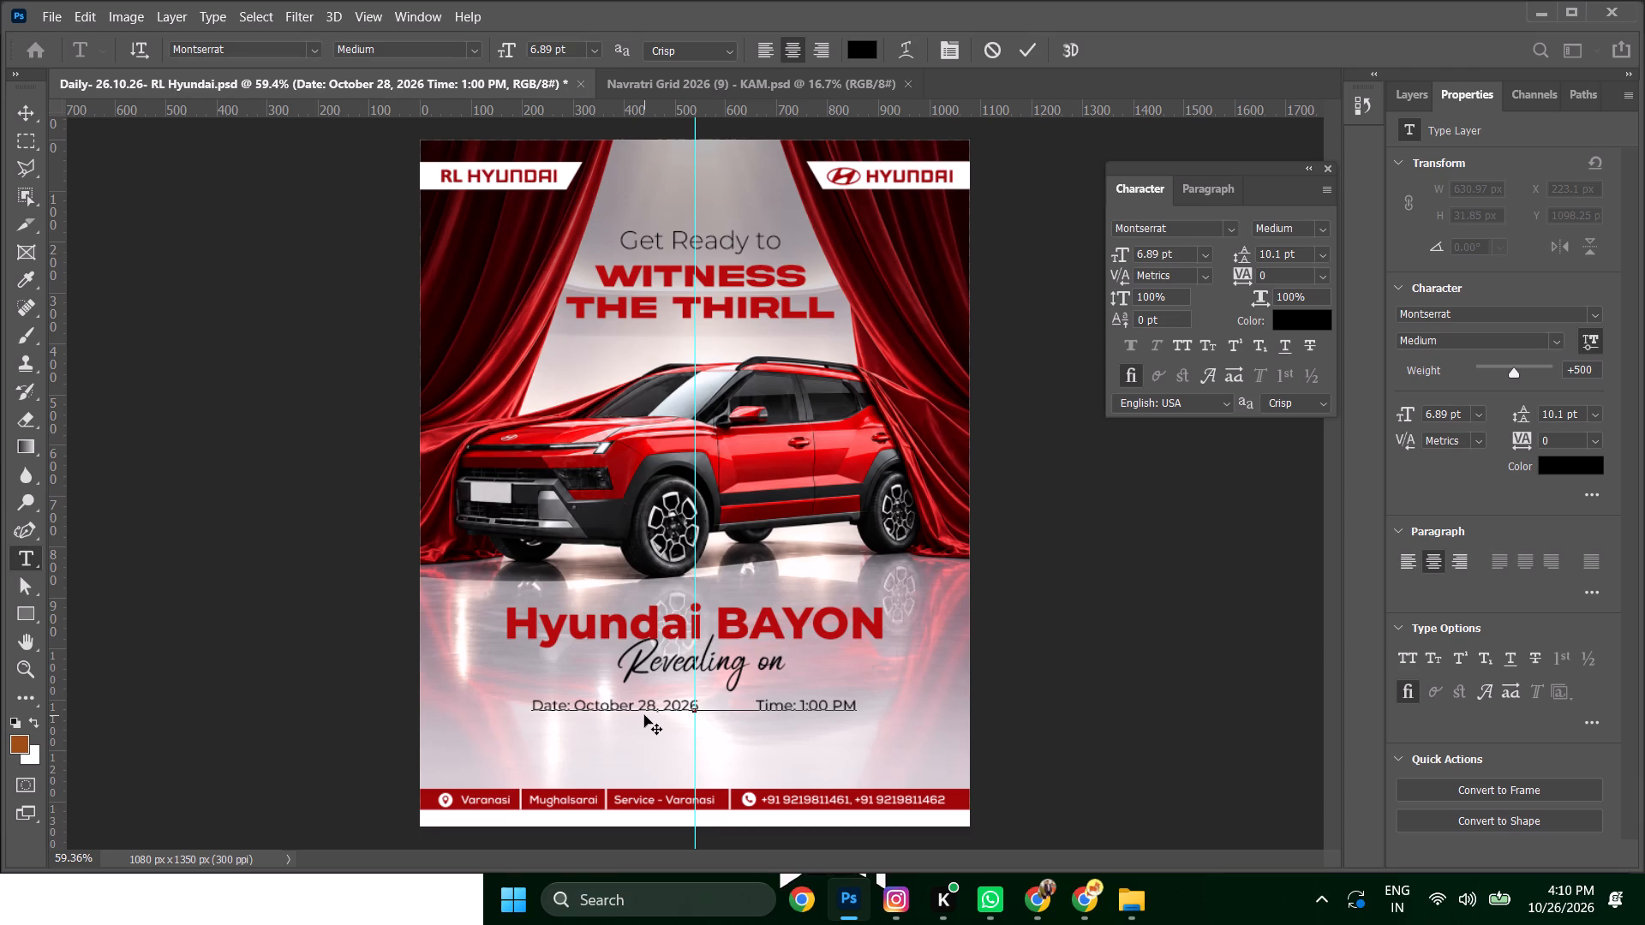
key(BackSpace)
key(l)
click(23, 116)
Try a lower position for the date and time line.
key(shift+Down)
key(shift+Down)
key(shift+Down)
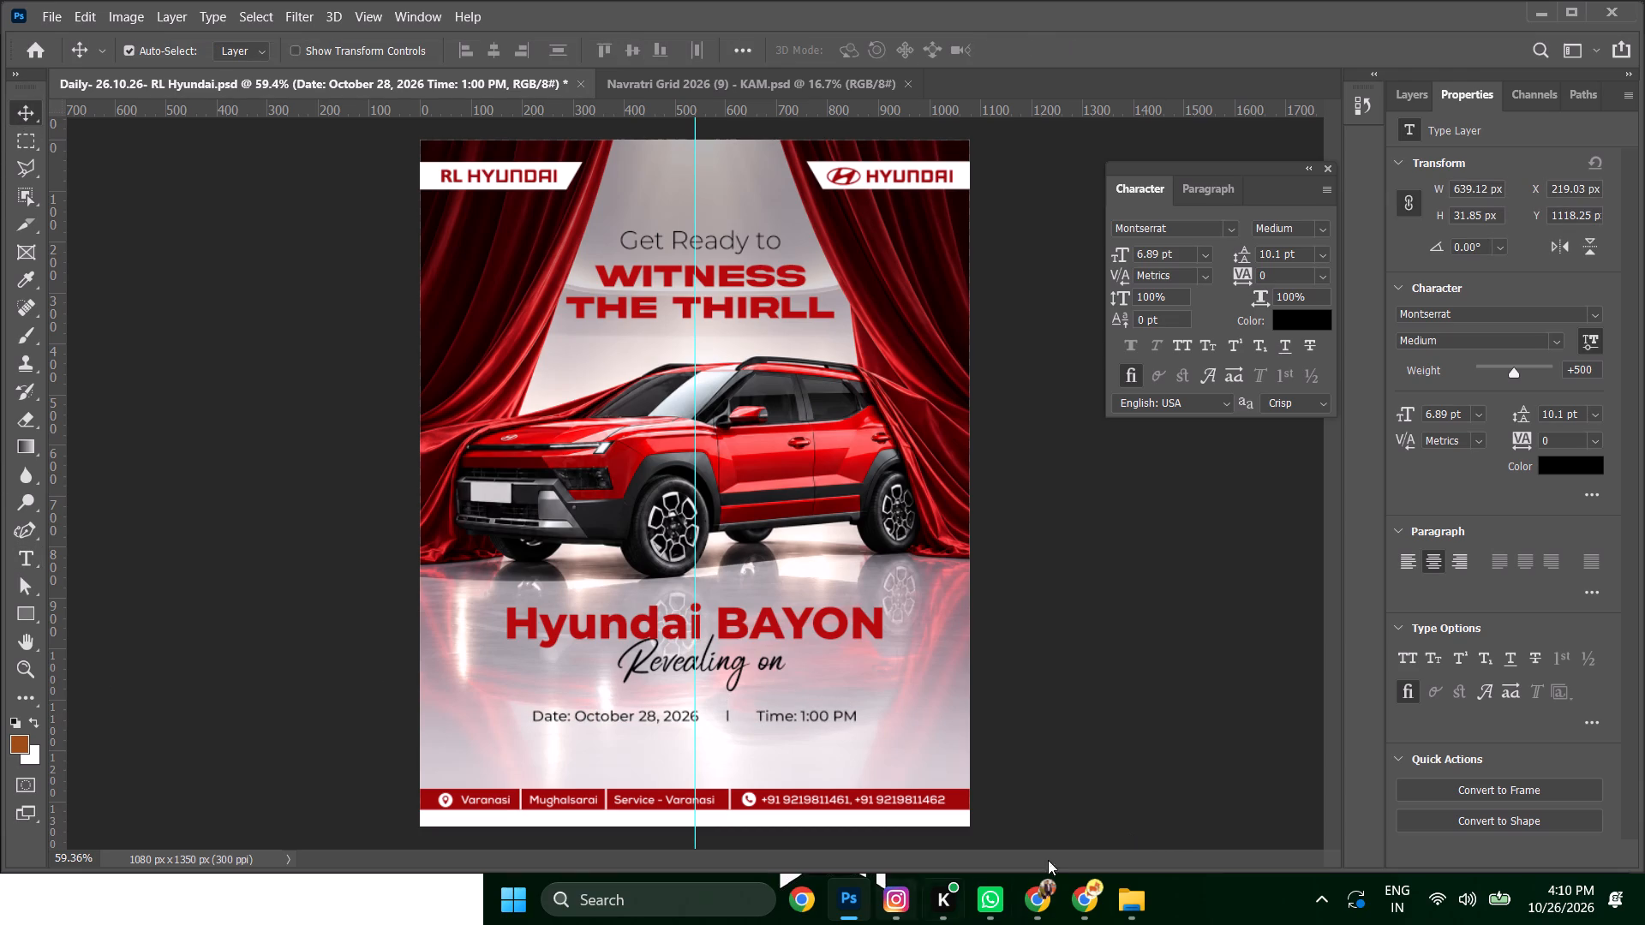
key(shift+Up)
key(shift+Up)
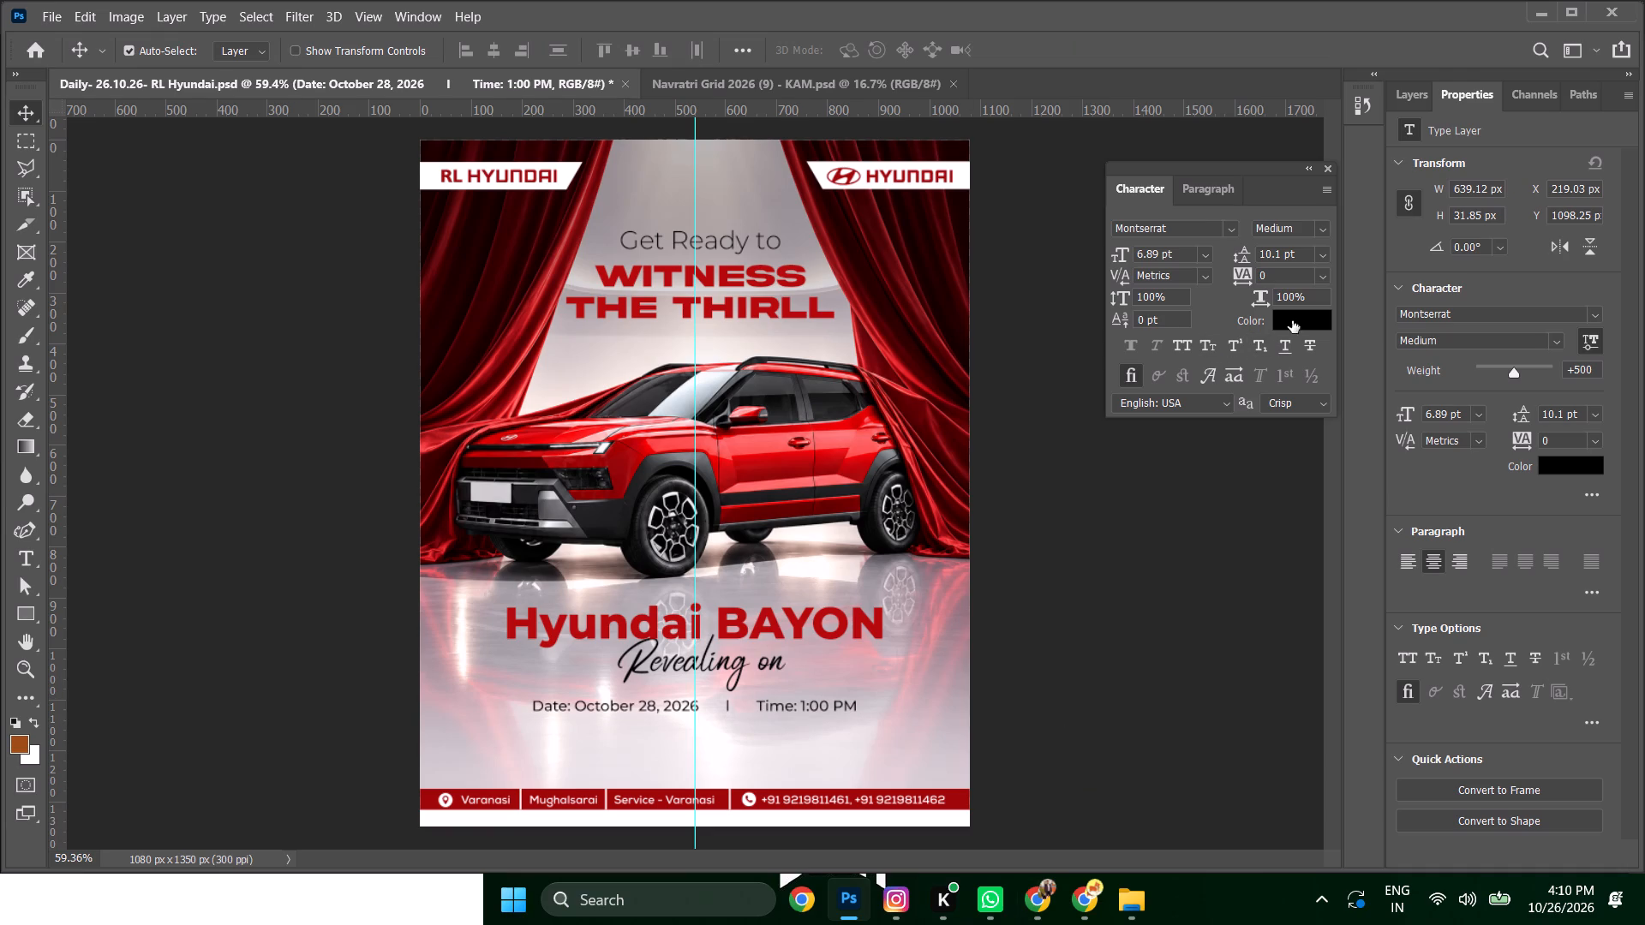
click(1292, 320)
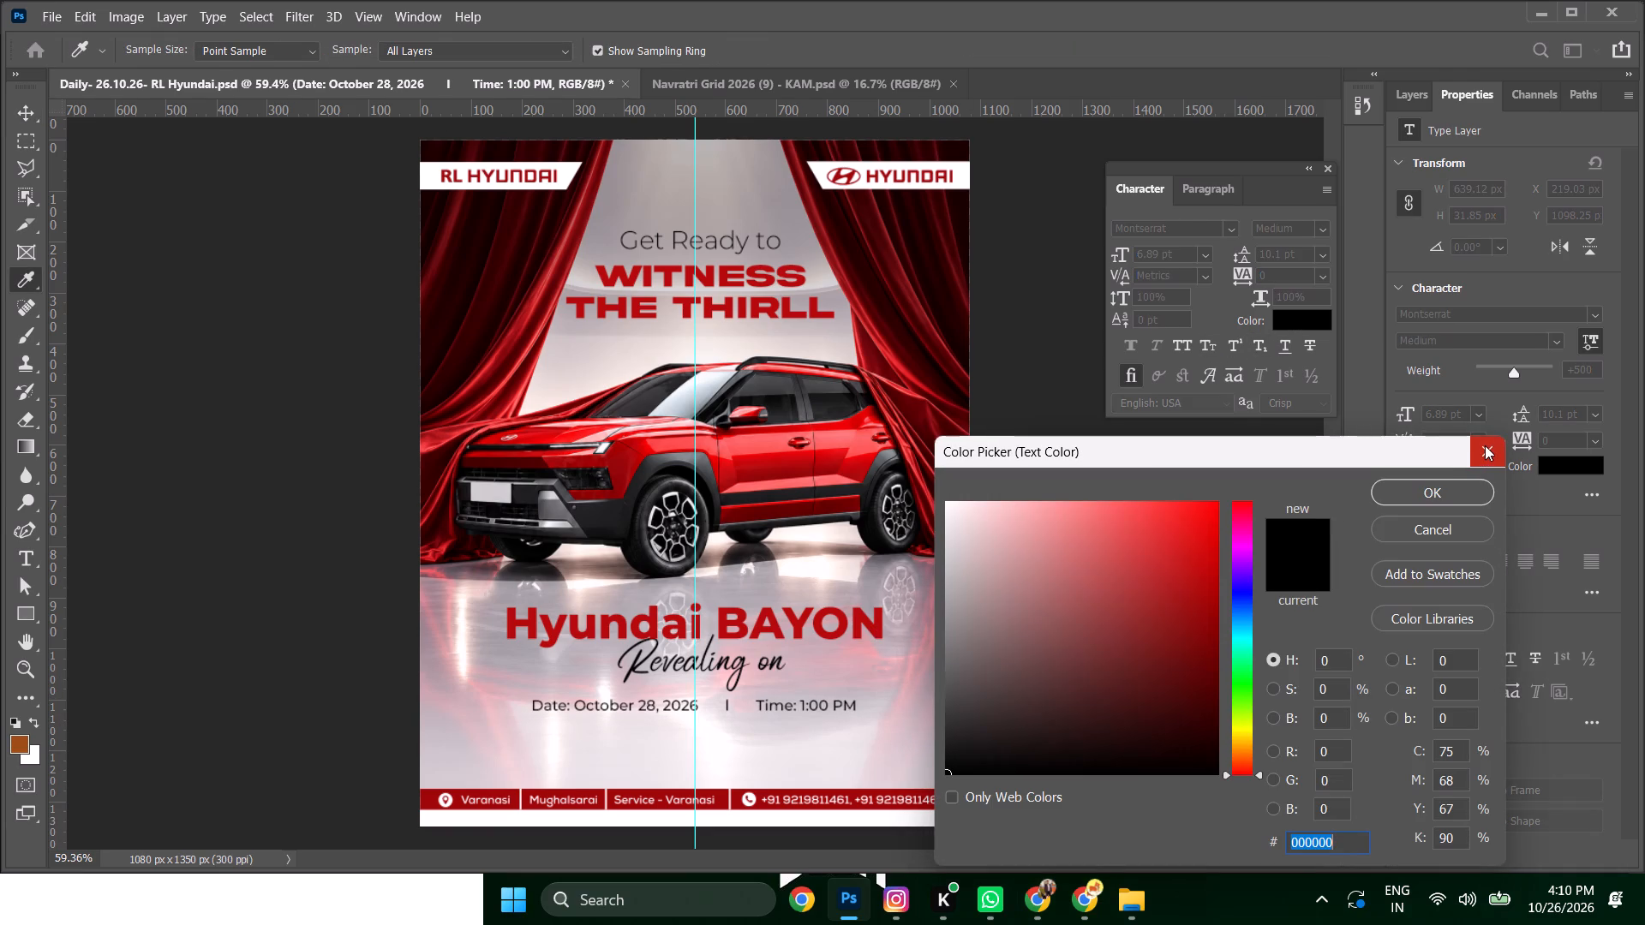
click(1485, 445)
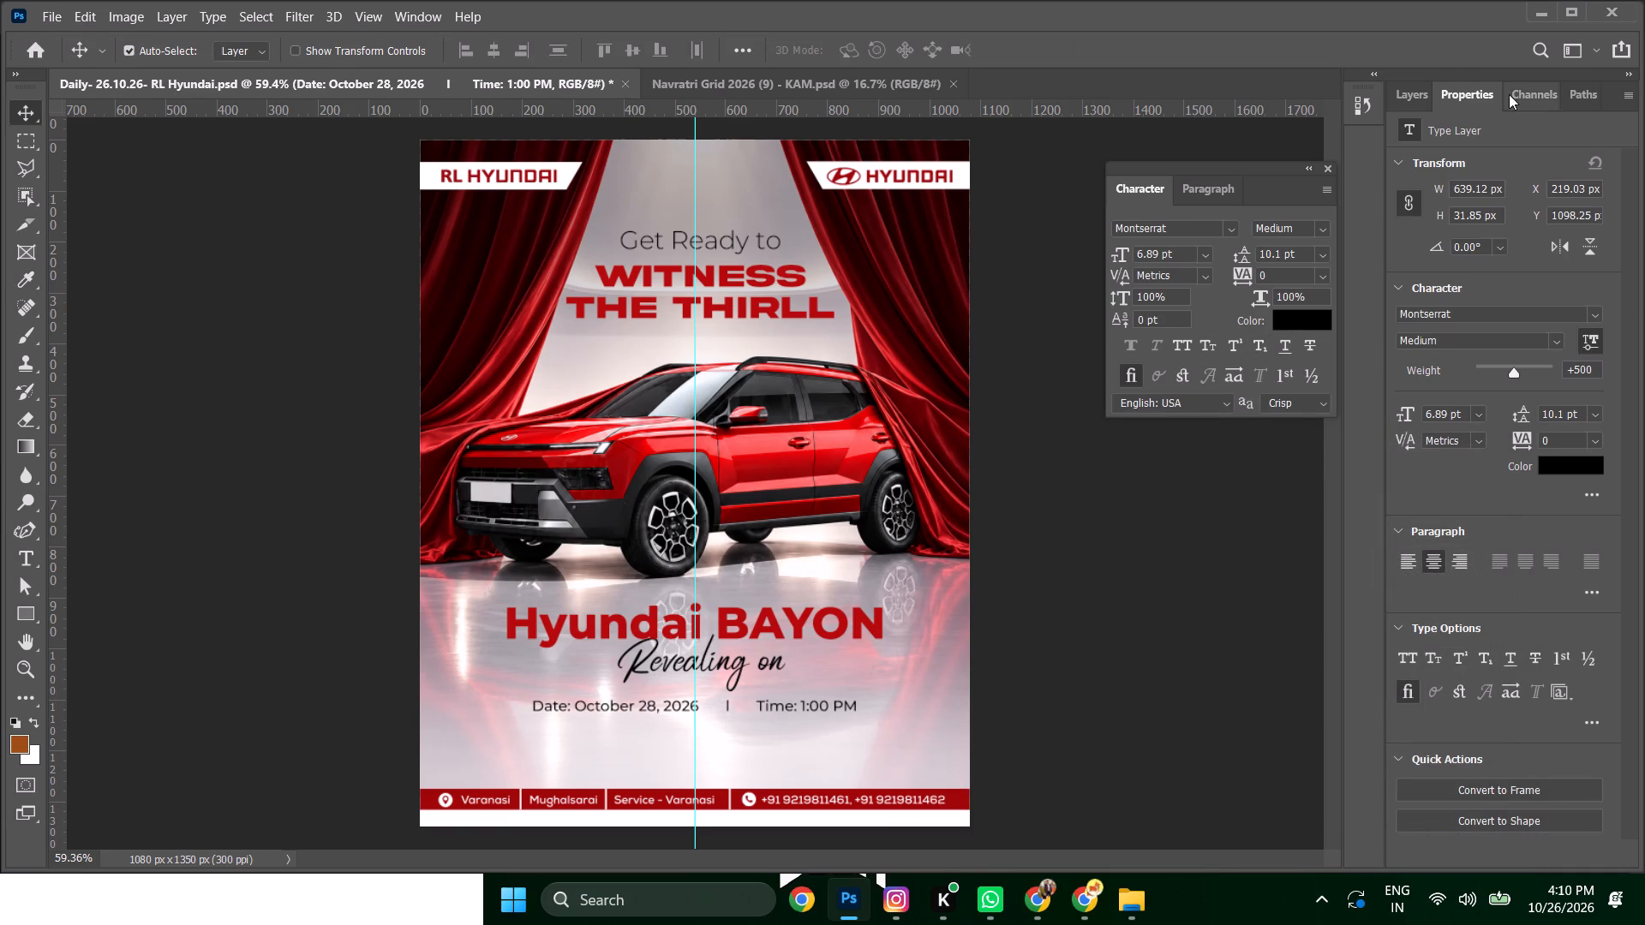
Draw a rectangle of about 688 × 46 px behind the date and time line, layered beneath the text.
click(1426, 102)
scroll(1480, 592, down, 4)
click(1473, 518)
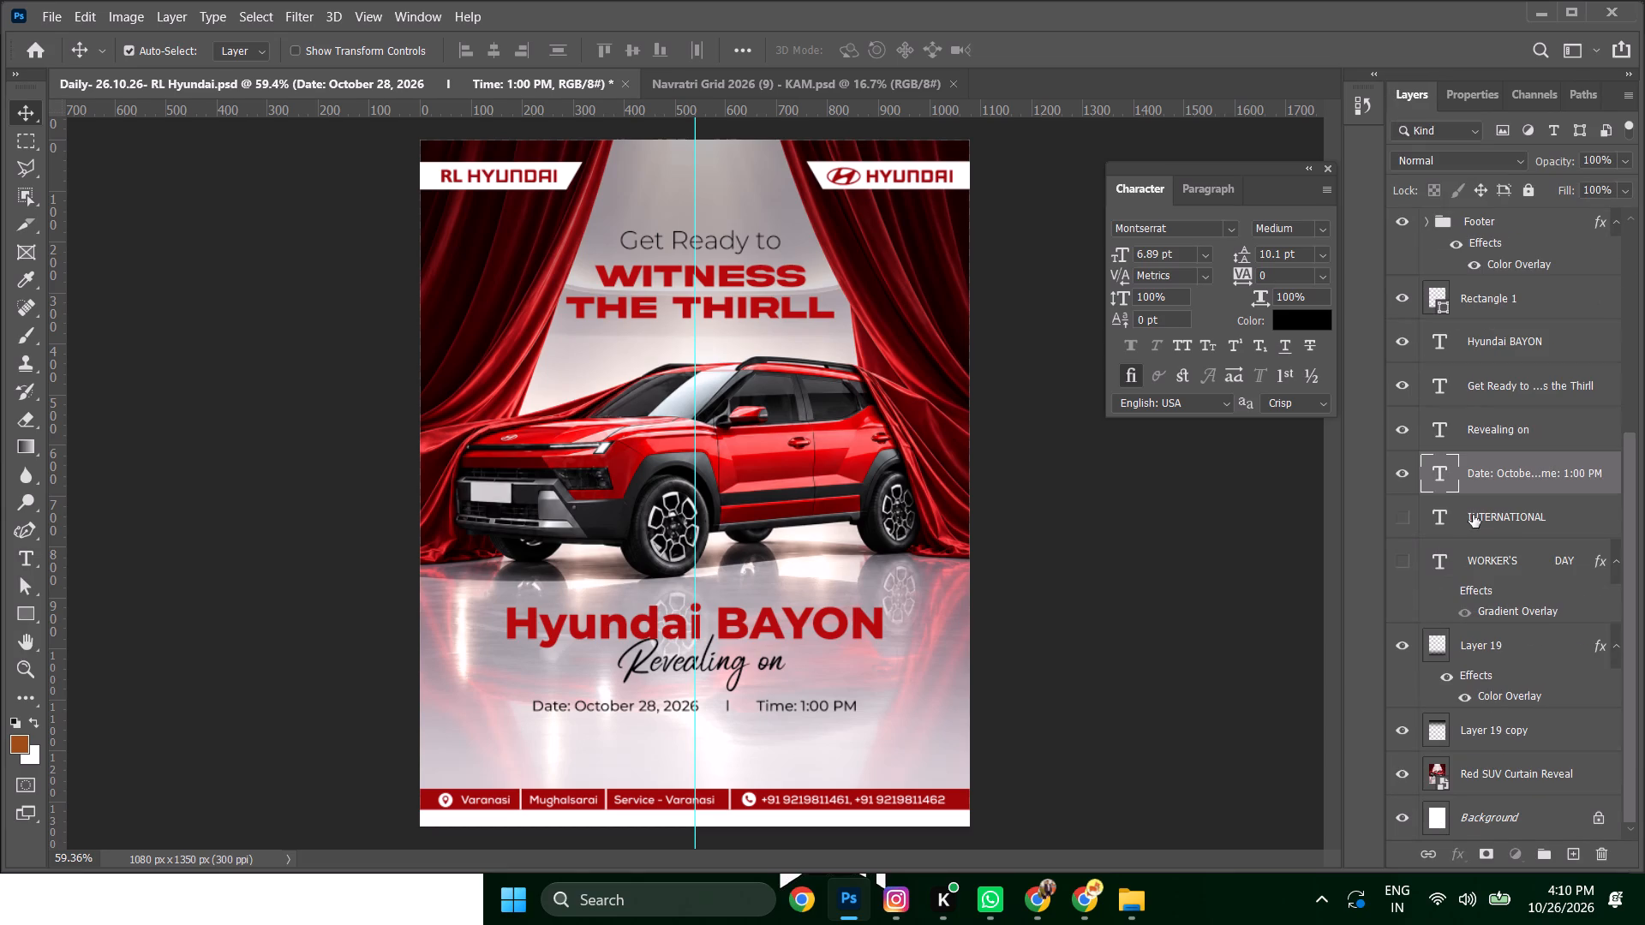
click(27, 612)
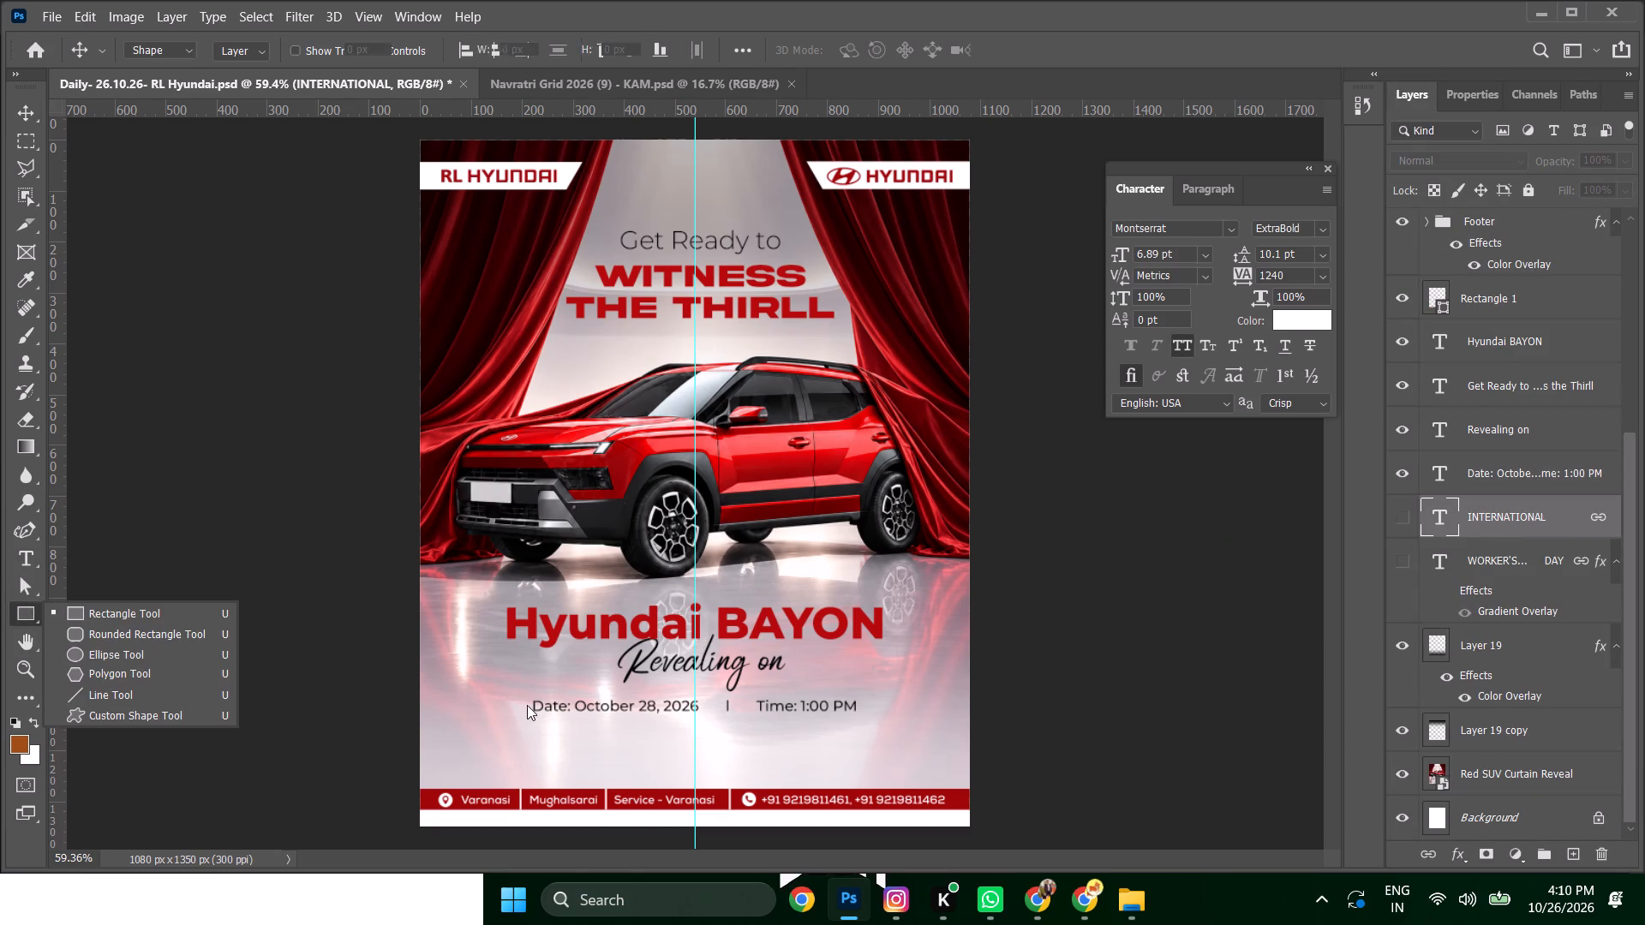
drag(517, 689, 868, 713)
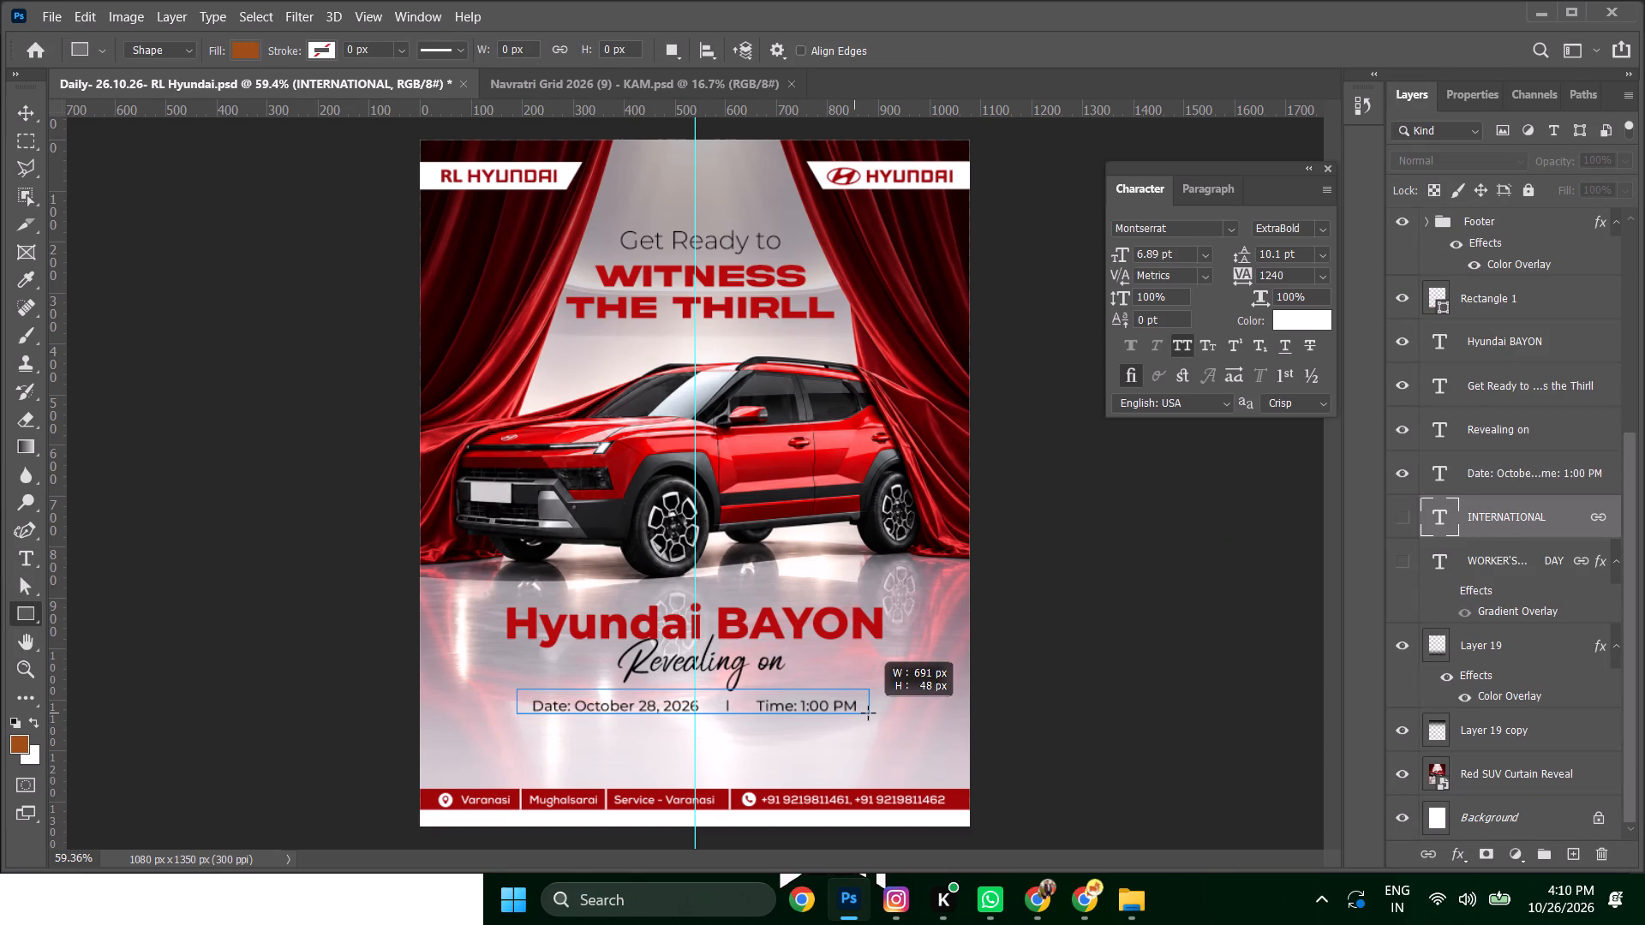
drag(868, 713, 867, 712)
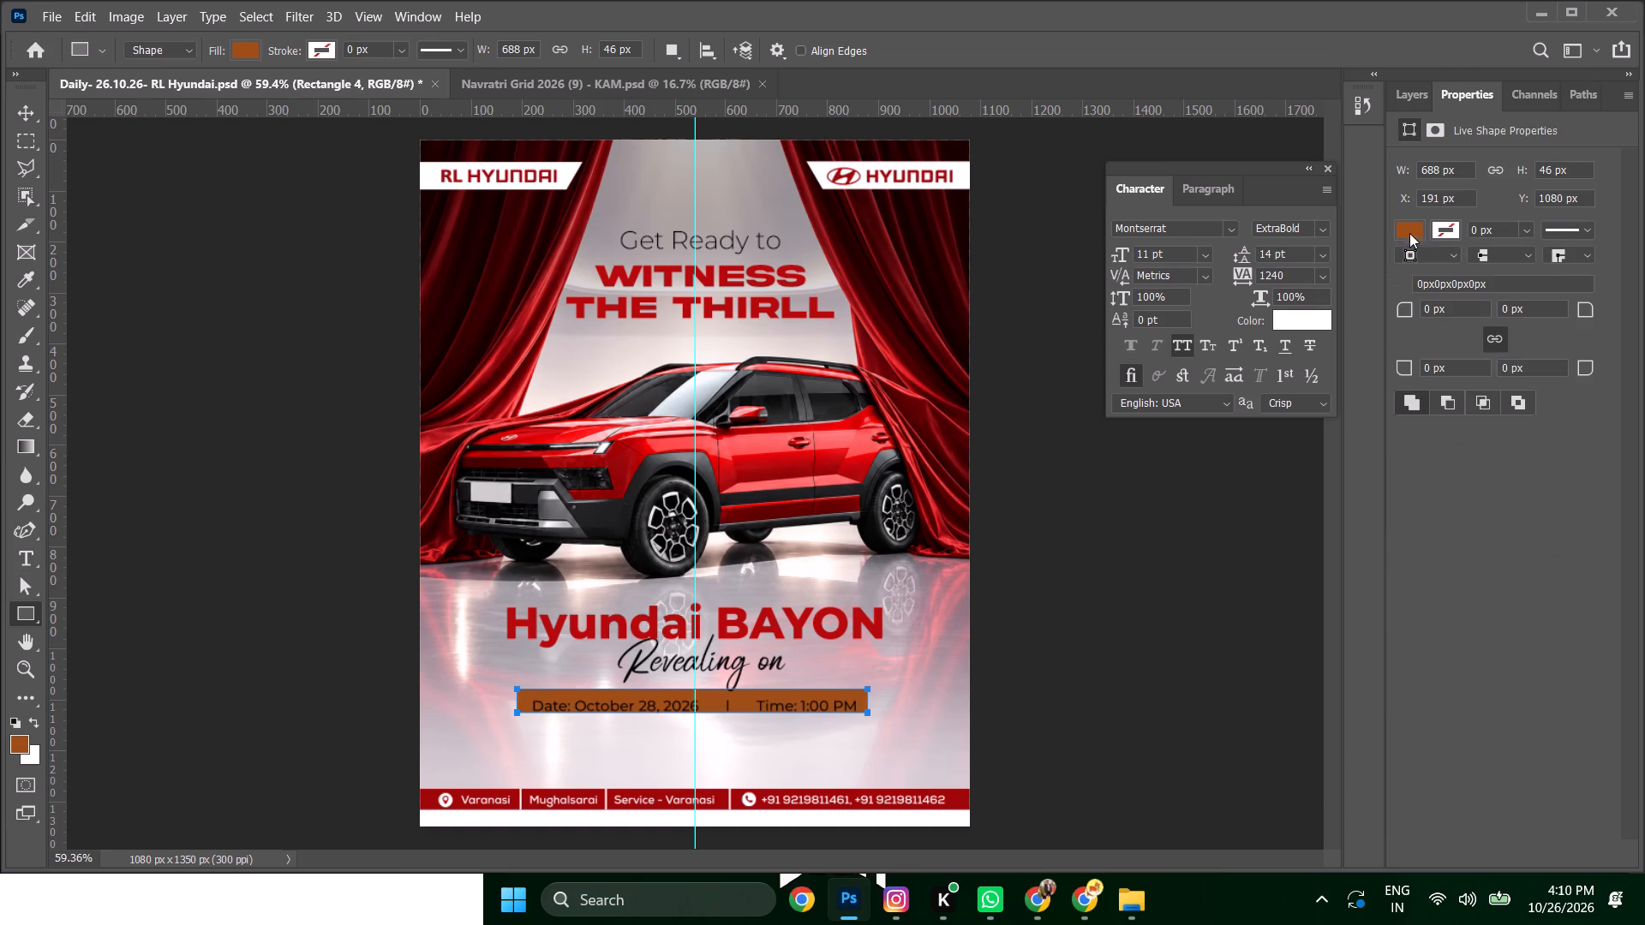
Fill the rectangle behind the date and time line with the poster's red.
click(1409, 230)
click(1351, 343)
click(26, 115)
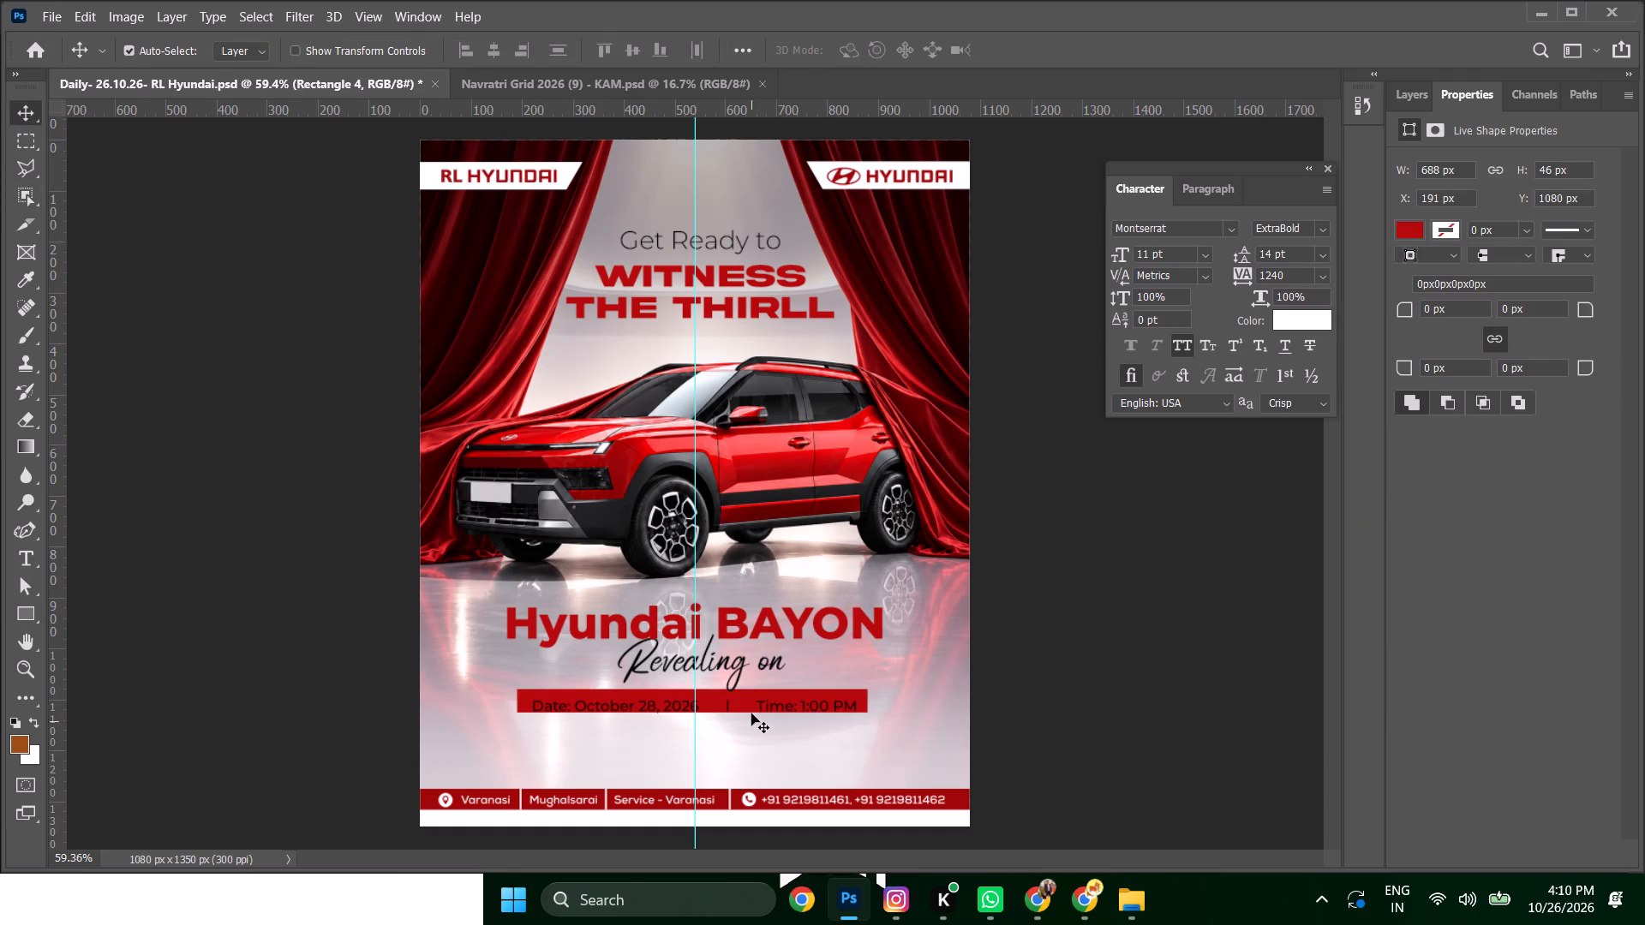
Recolour the date and time text white (ffffff).
click(769, 704)
click(1293, 319)
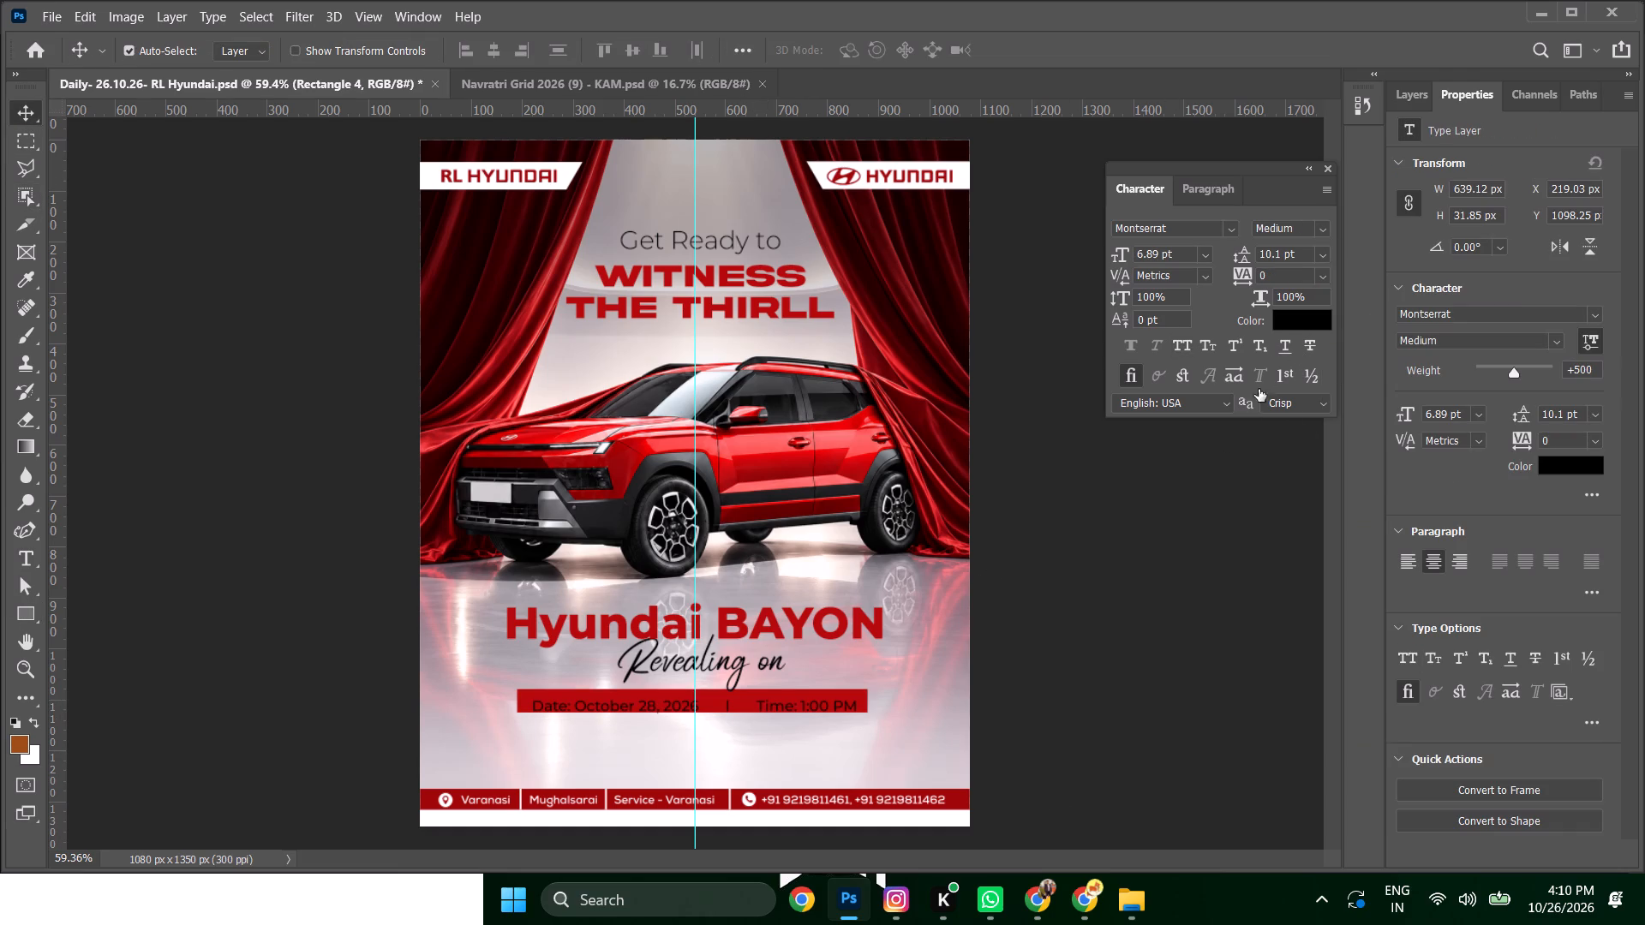
drag(1044, 552, 710, 432)
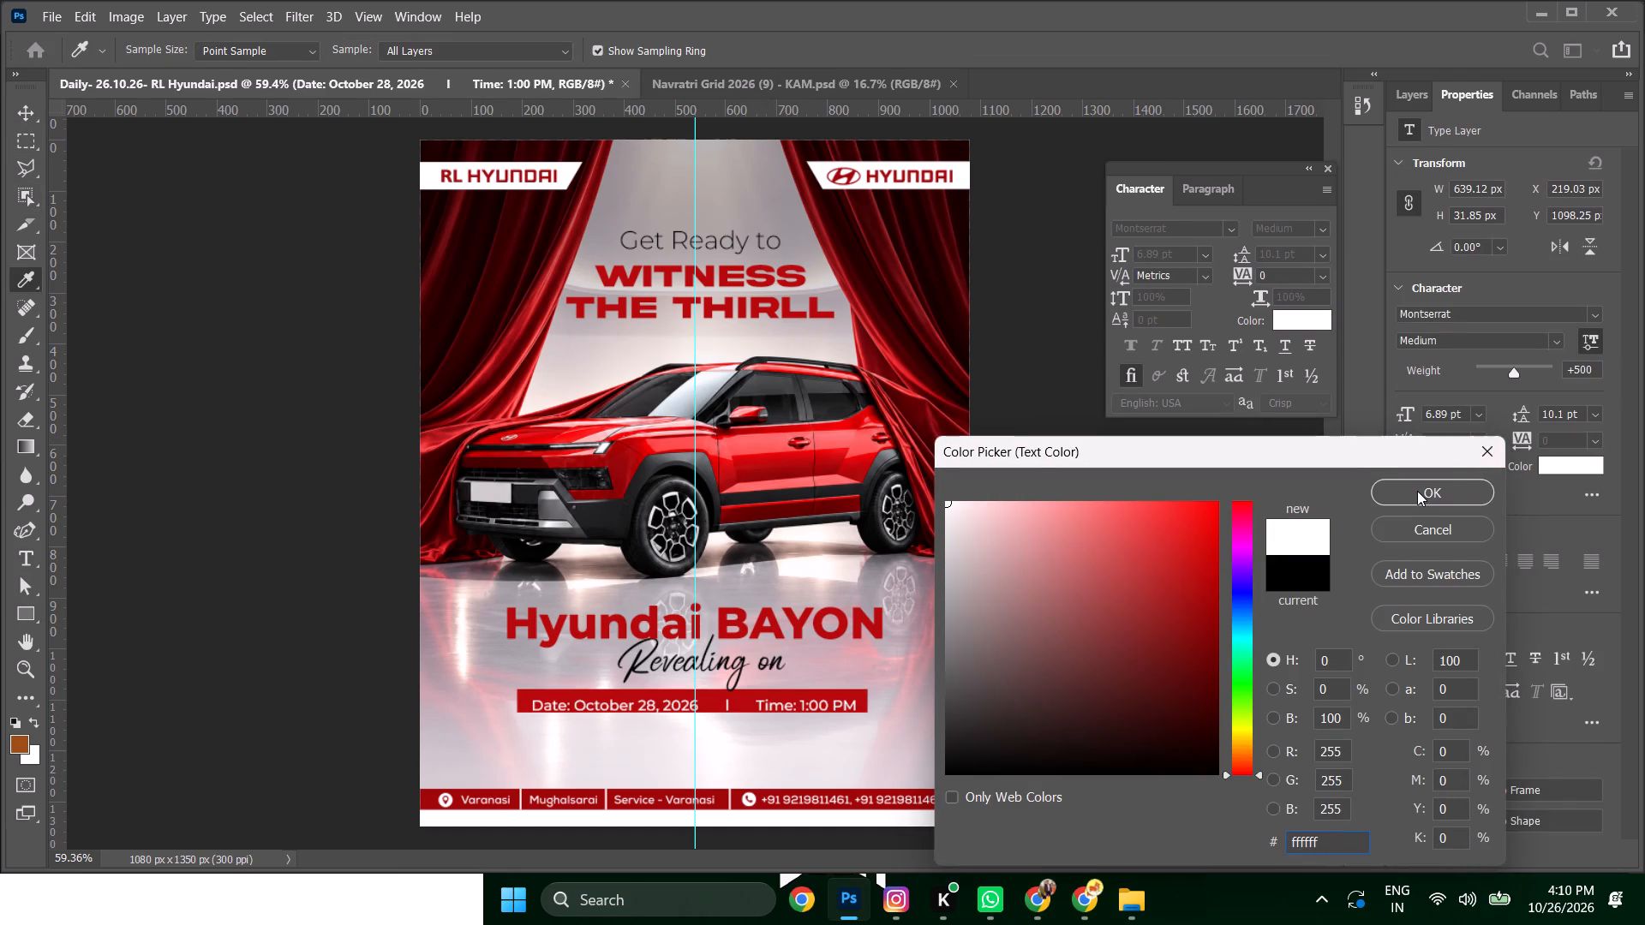
click(1417, 491)
Fine-tune the height of the date and time text so it sits vertically centred within its red bar.
key(shift+Down)
key(shift+Down)
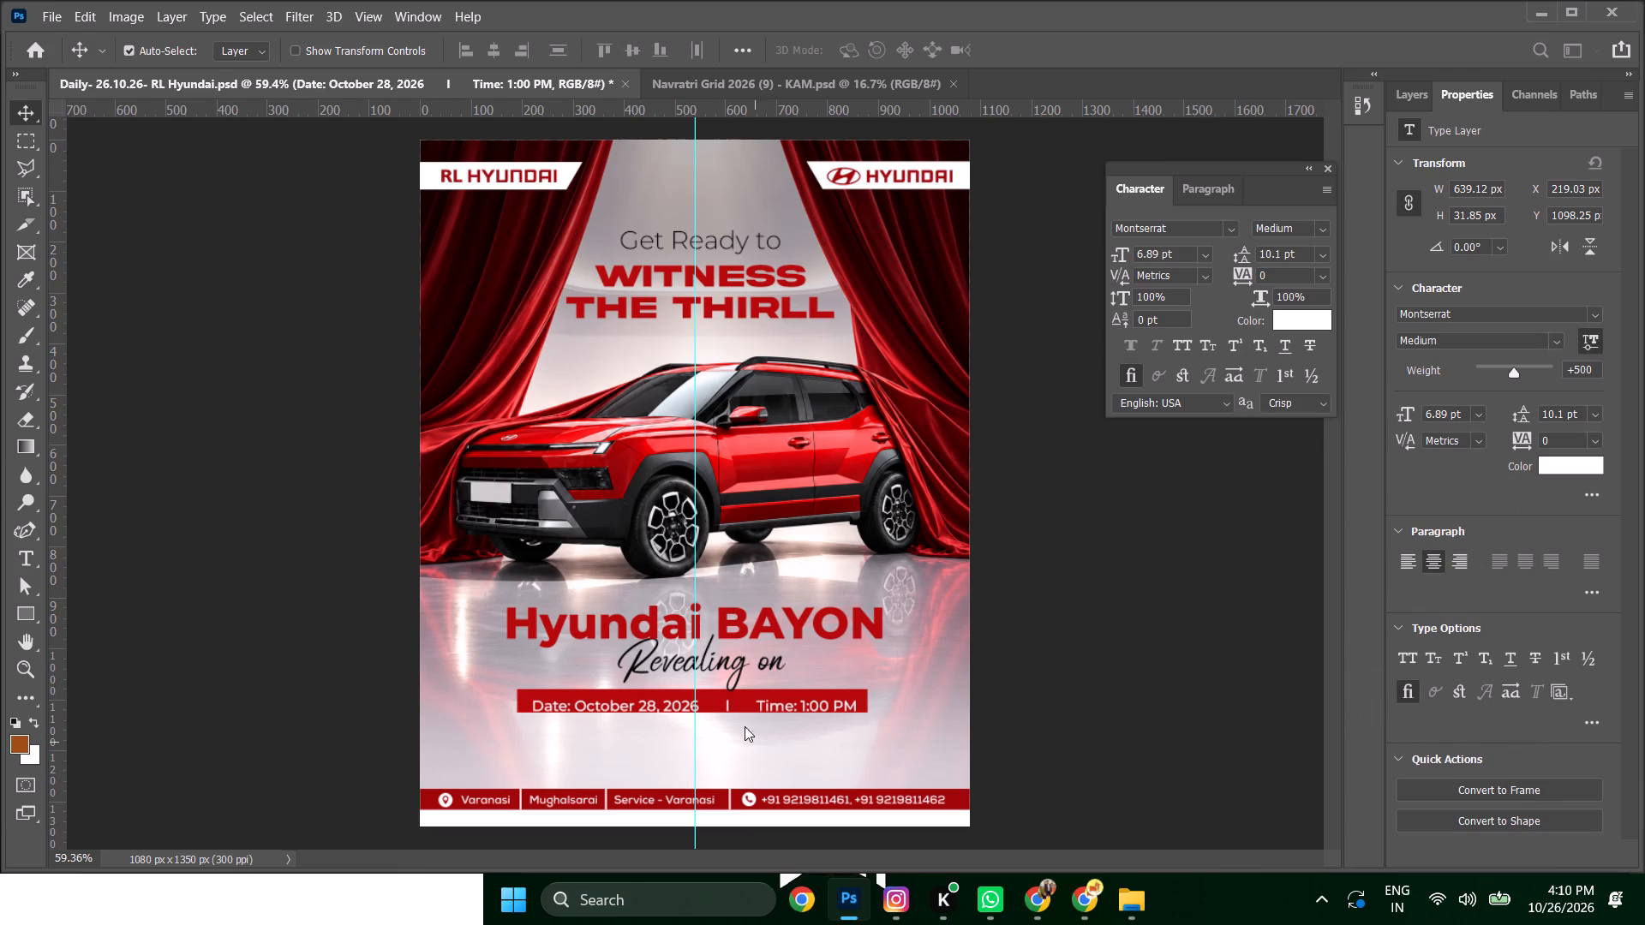
key(shift+Up)
key(shift+Up)
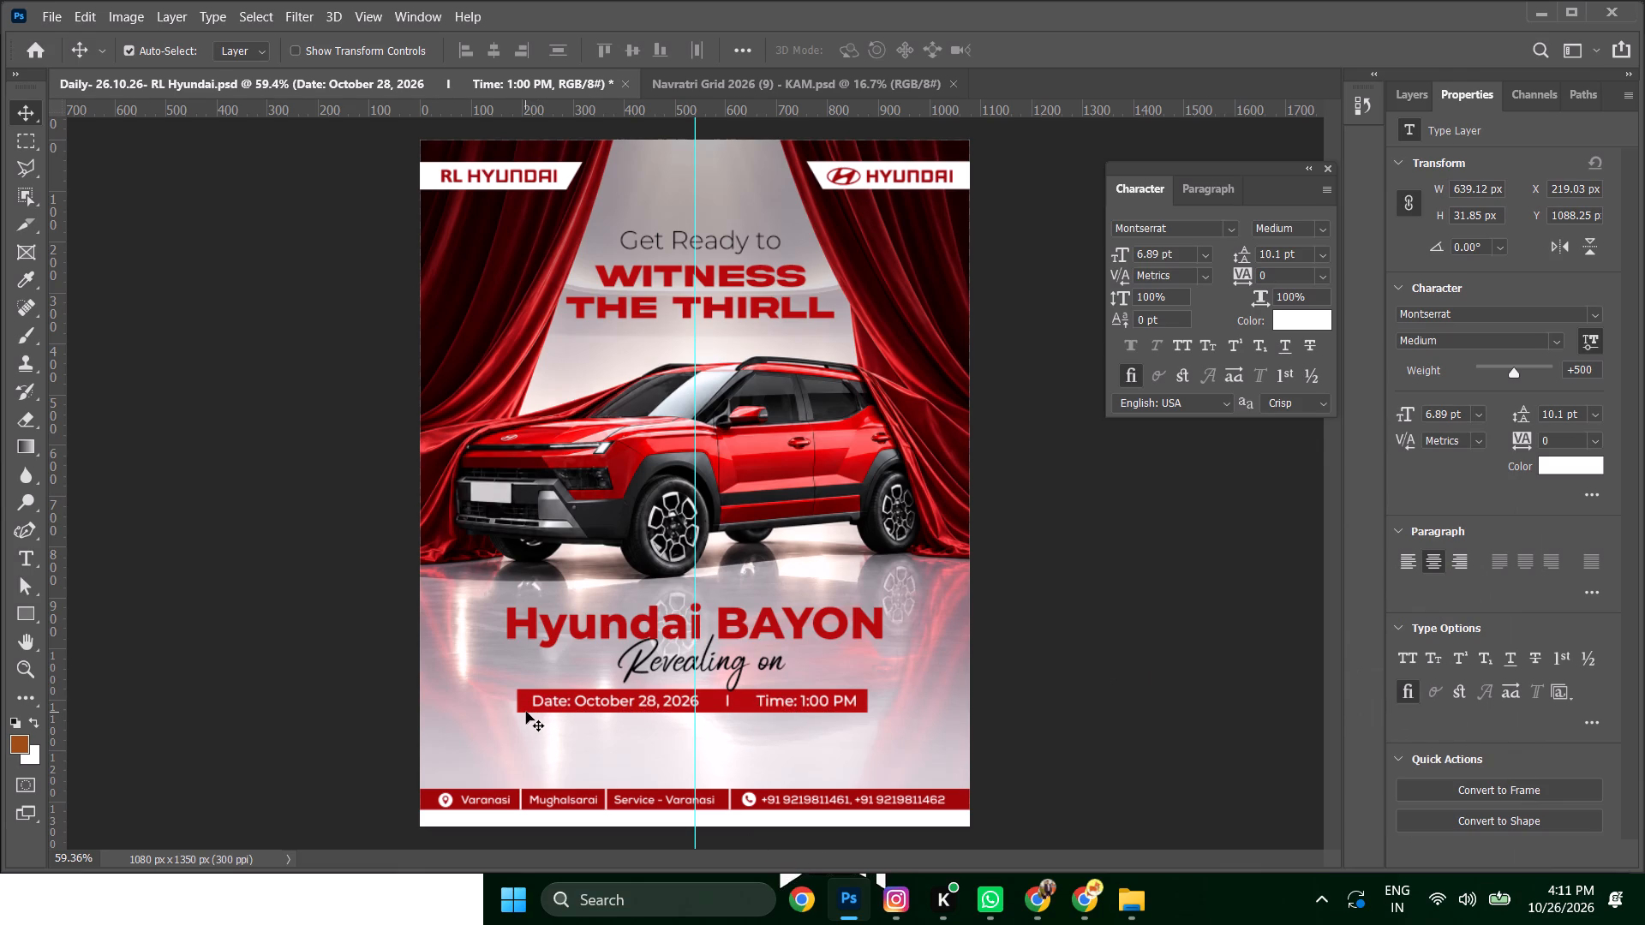
key(Down)
key(Down)
key(Up)
key(Up)
key(Down)
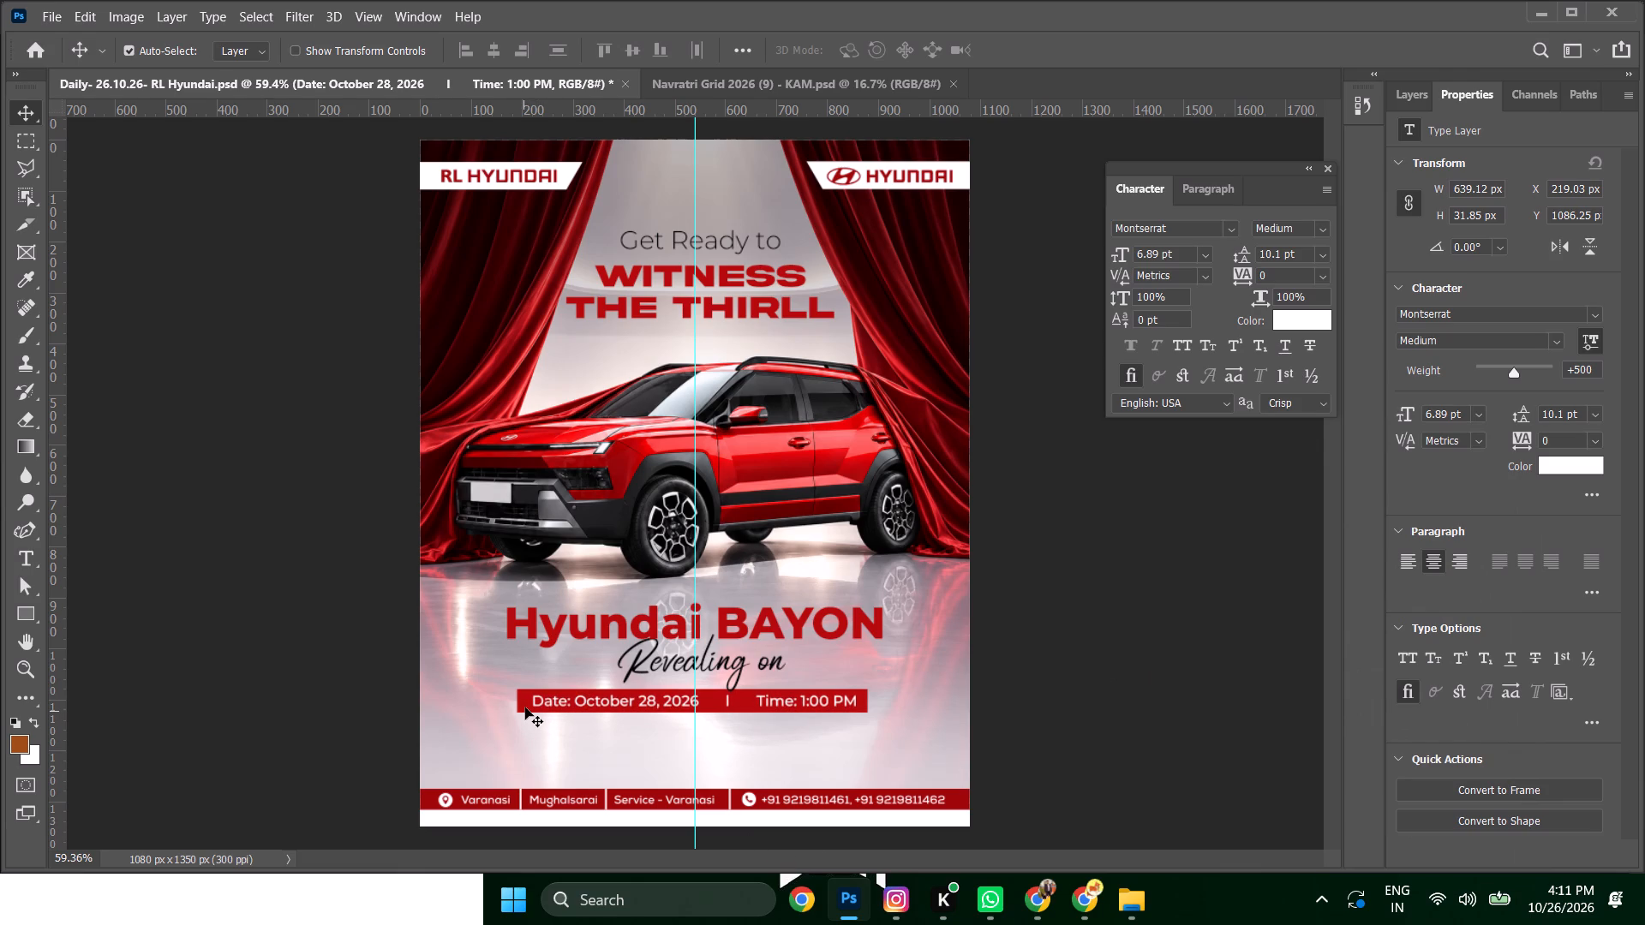
Centre the red bar and its date and time text horizontally on the canvas, and clear the selection.
shift+click(525, 707)
key(ctrl+a)
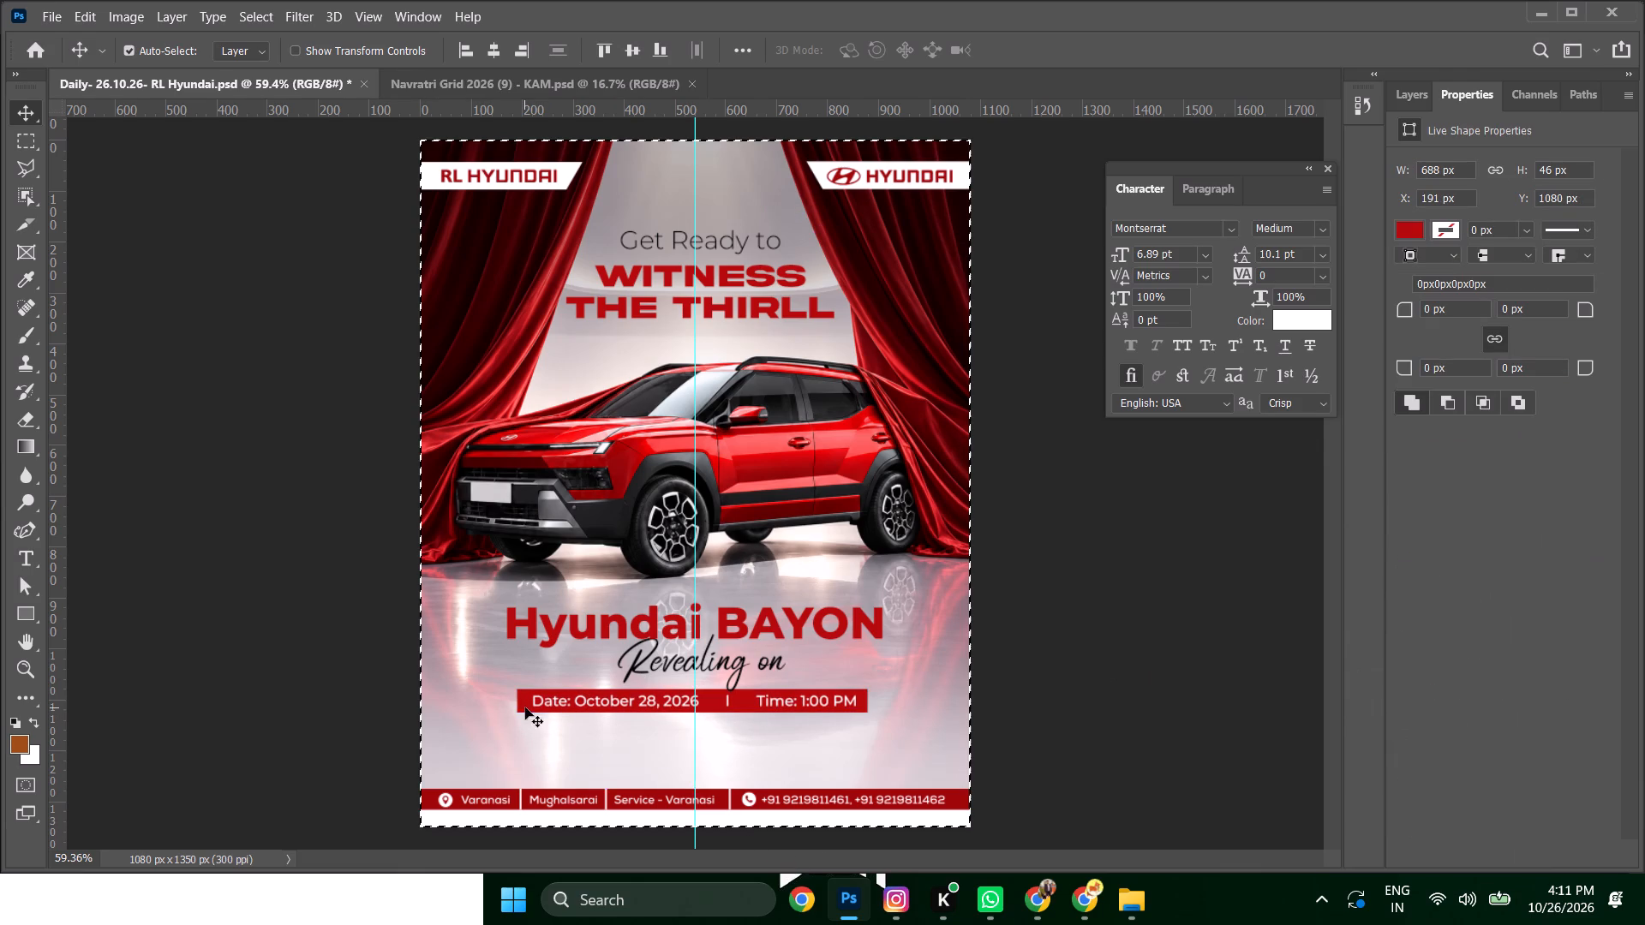
click(491, 54)
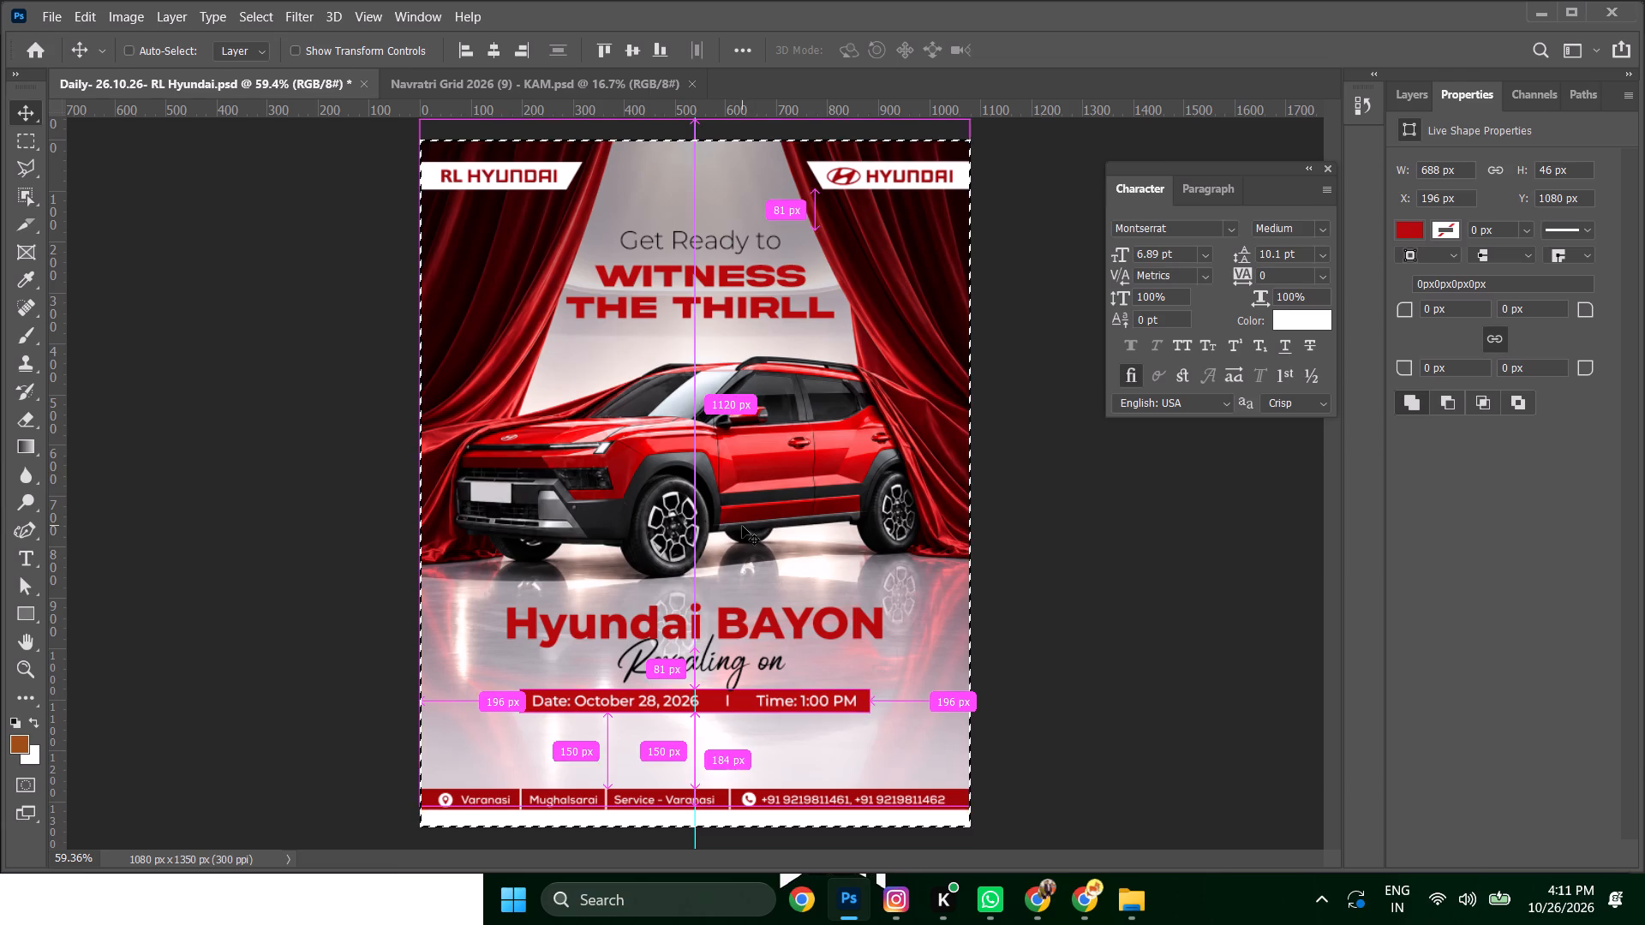
key(ctrl+d)
Move the date-time bar and its text up 10 px together and link the two layers.
key(shift+Up)
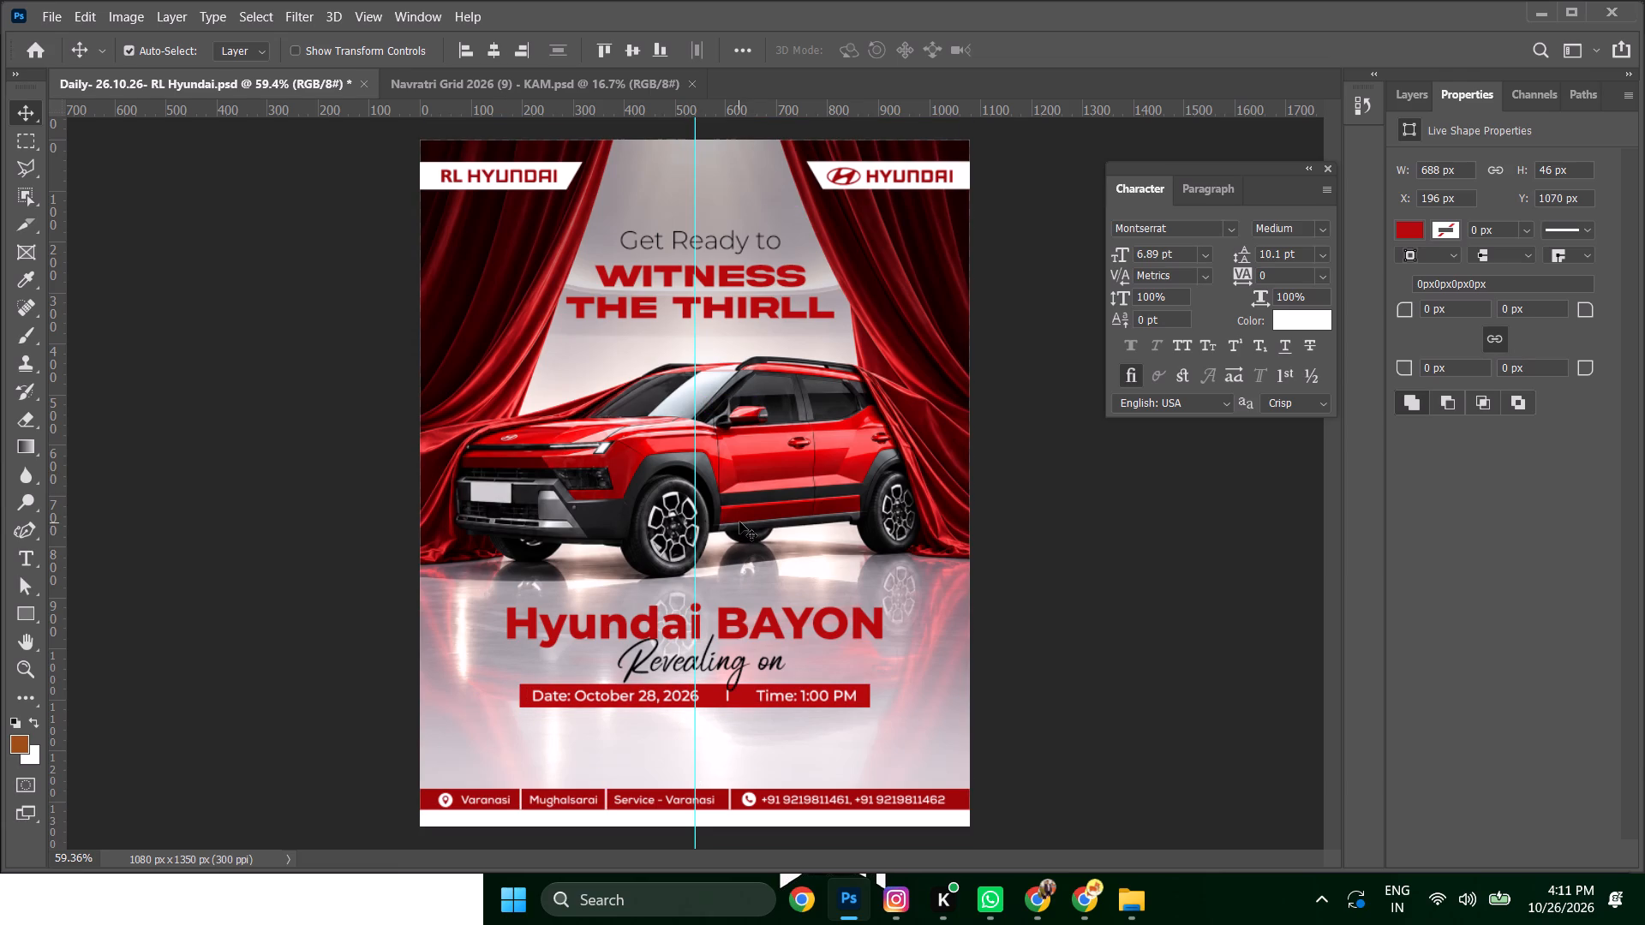
right_click(784, 691)
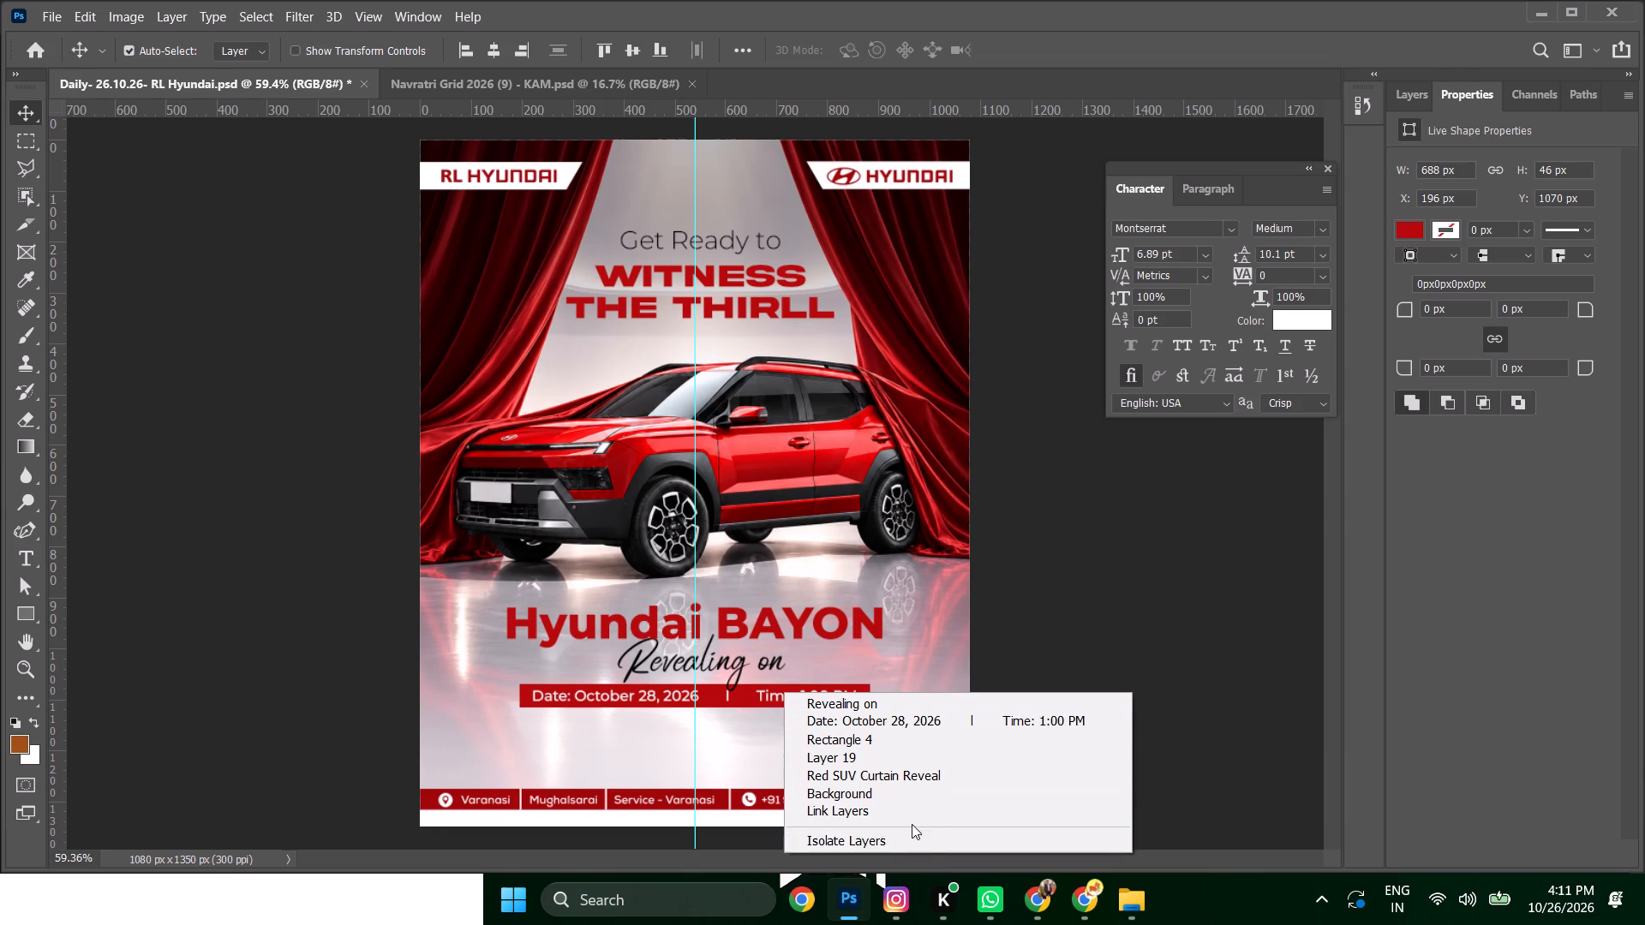
click(912, 816)
key(shift+Up)
key(shift+Down)
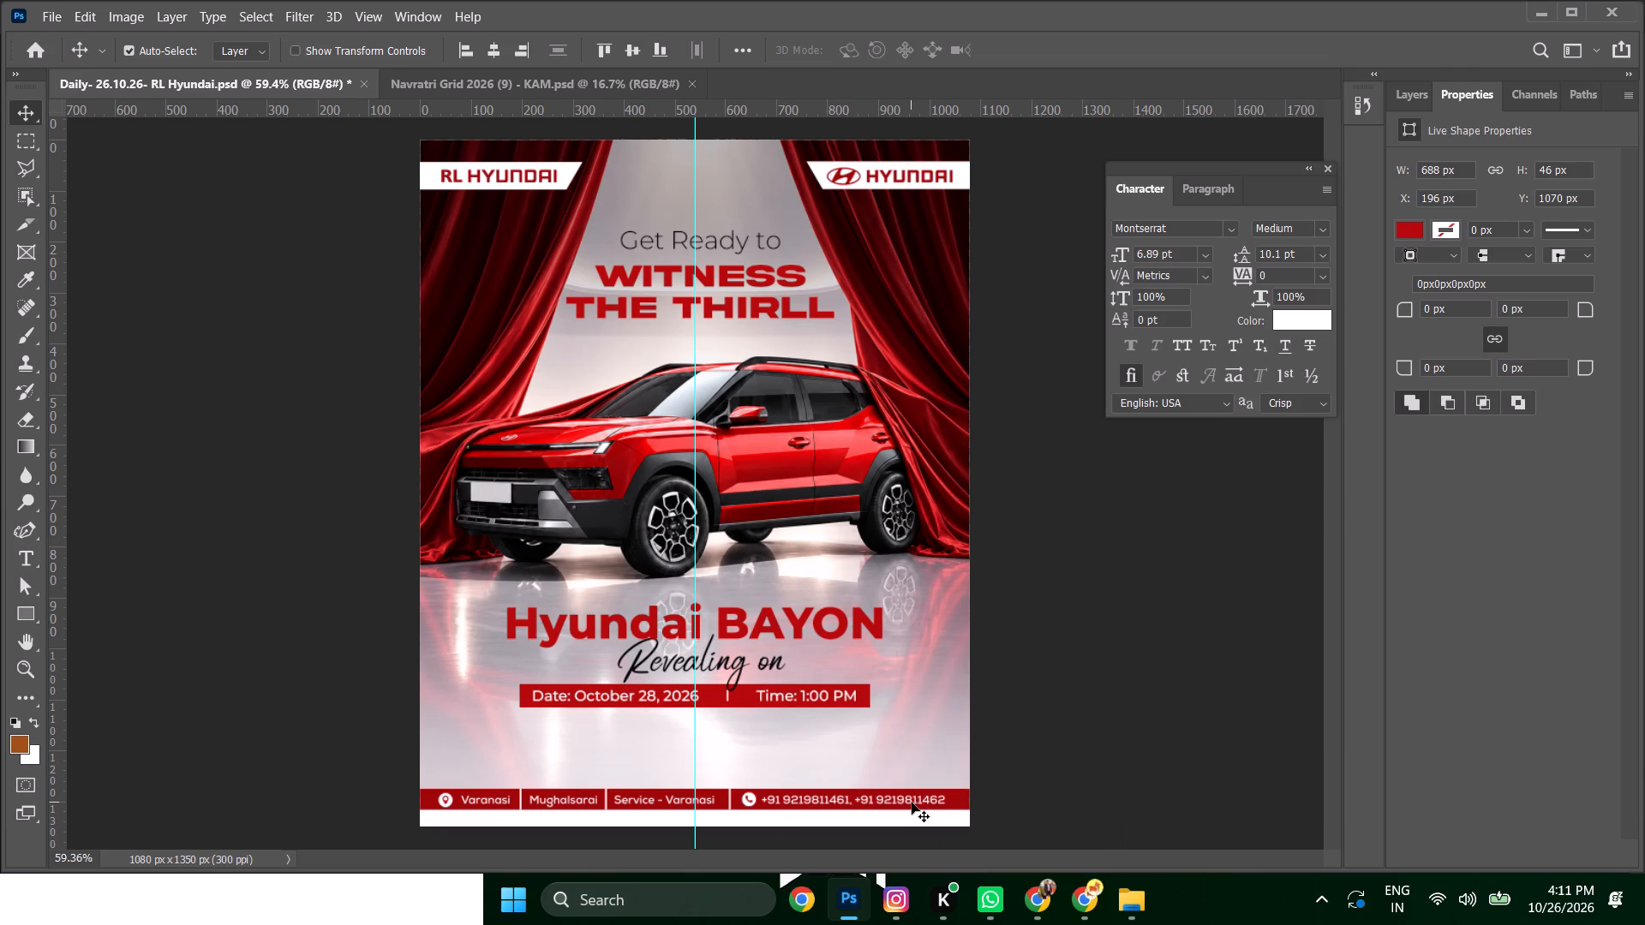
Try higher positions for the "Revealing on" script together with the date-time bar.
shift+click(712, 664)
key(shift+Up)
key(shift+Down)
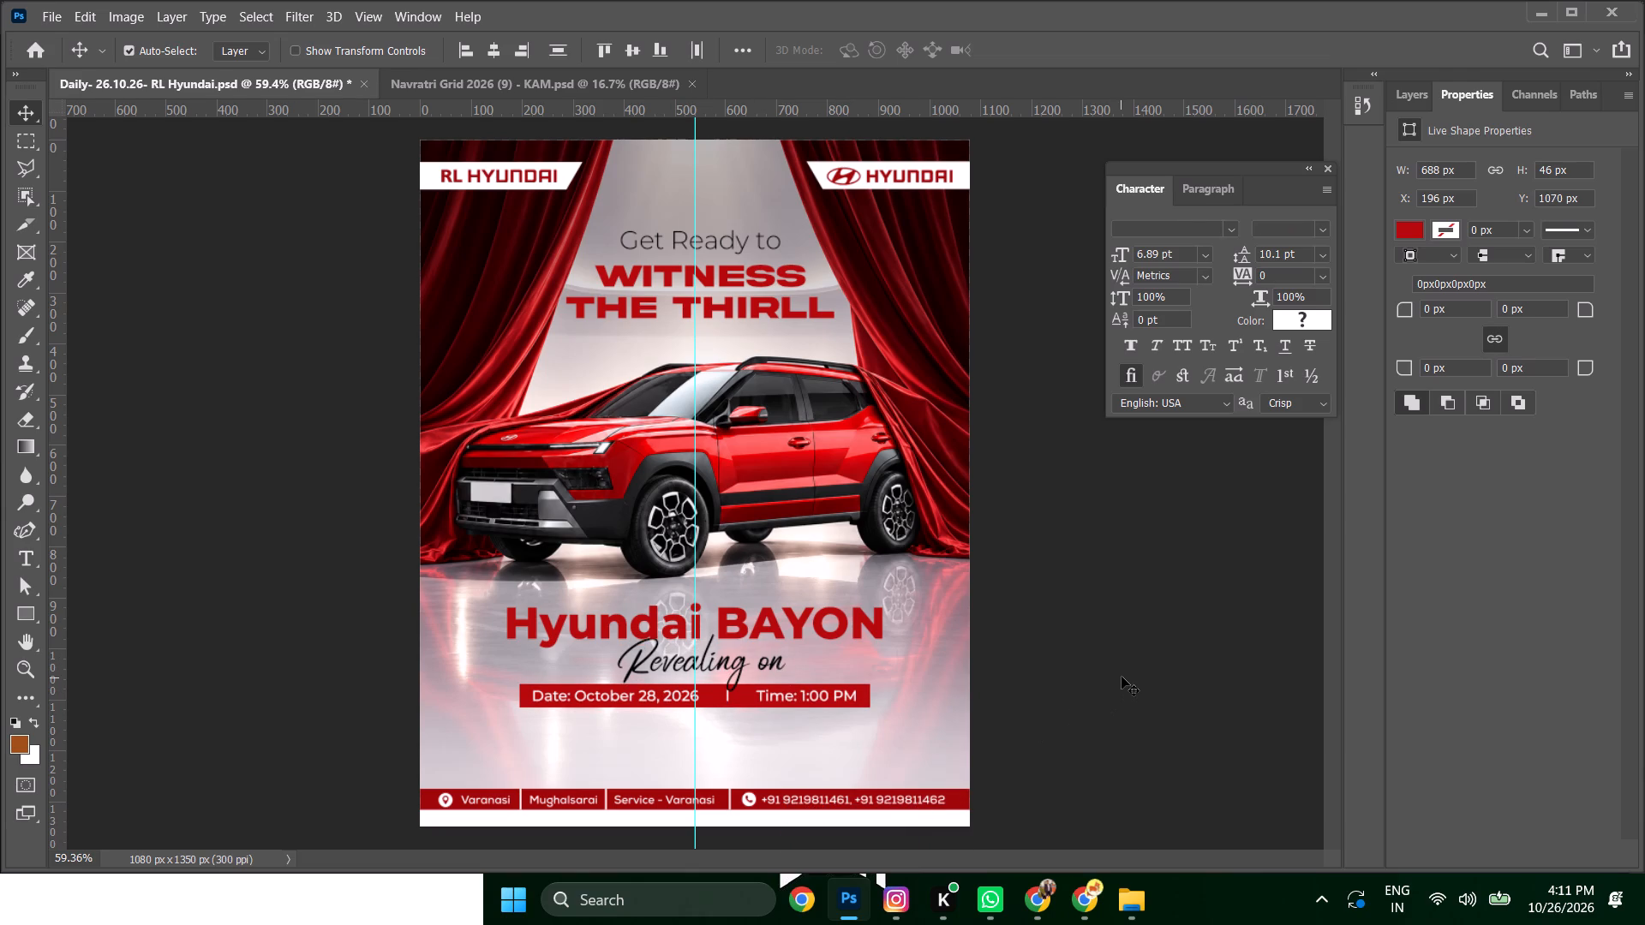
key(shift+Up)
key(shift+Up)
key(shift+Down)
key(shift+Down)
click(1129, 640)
Move the "Revealing on" layer above the "Hyundai BAYON" layer in the stacking order.
click(734, 656)
click(1404, 106)
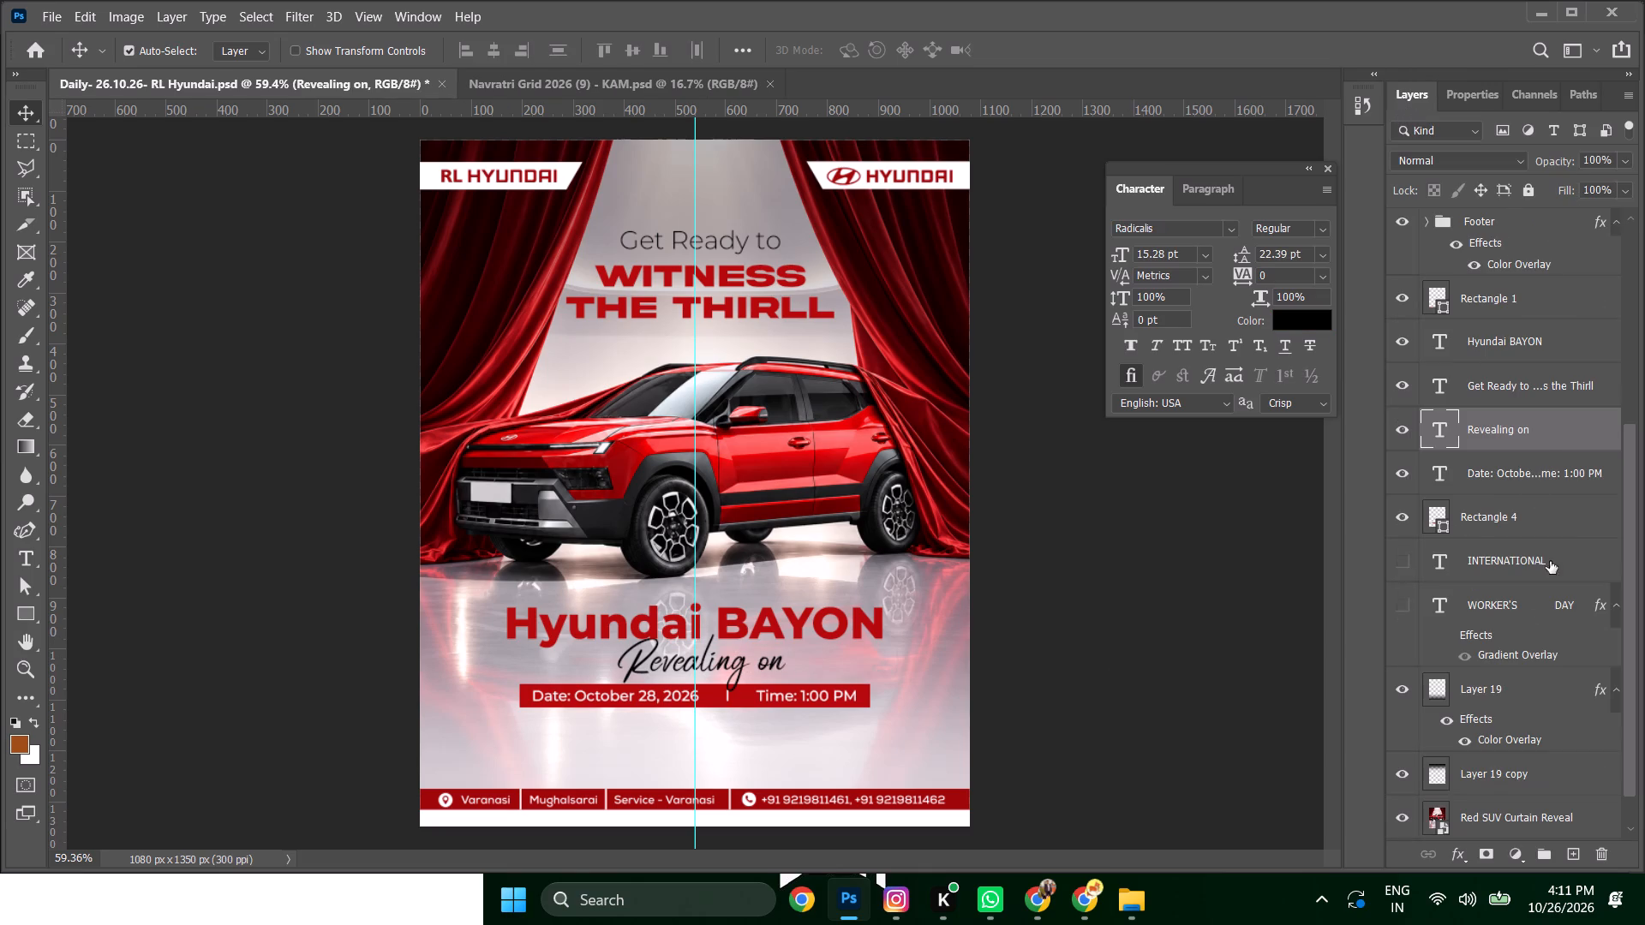
drag(1540, 433, 1549, 324)
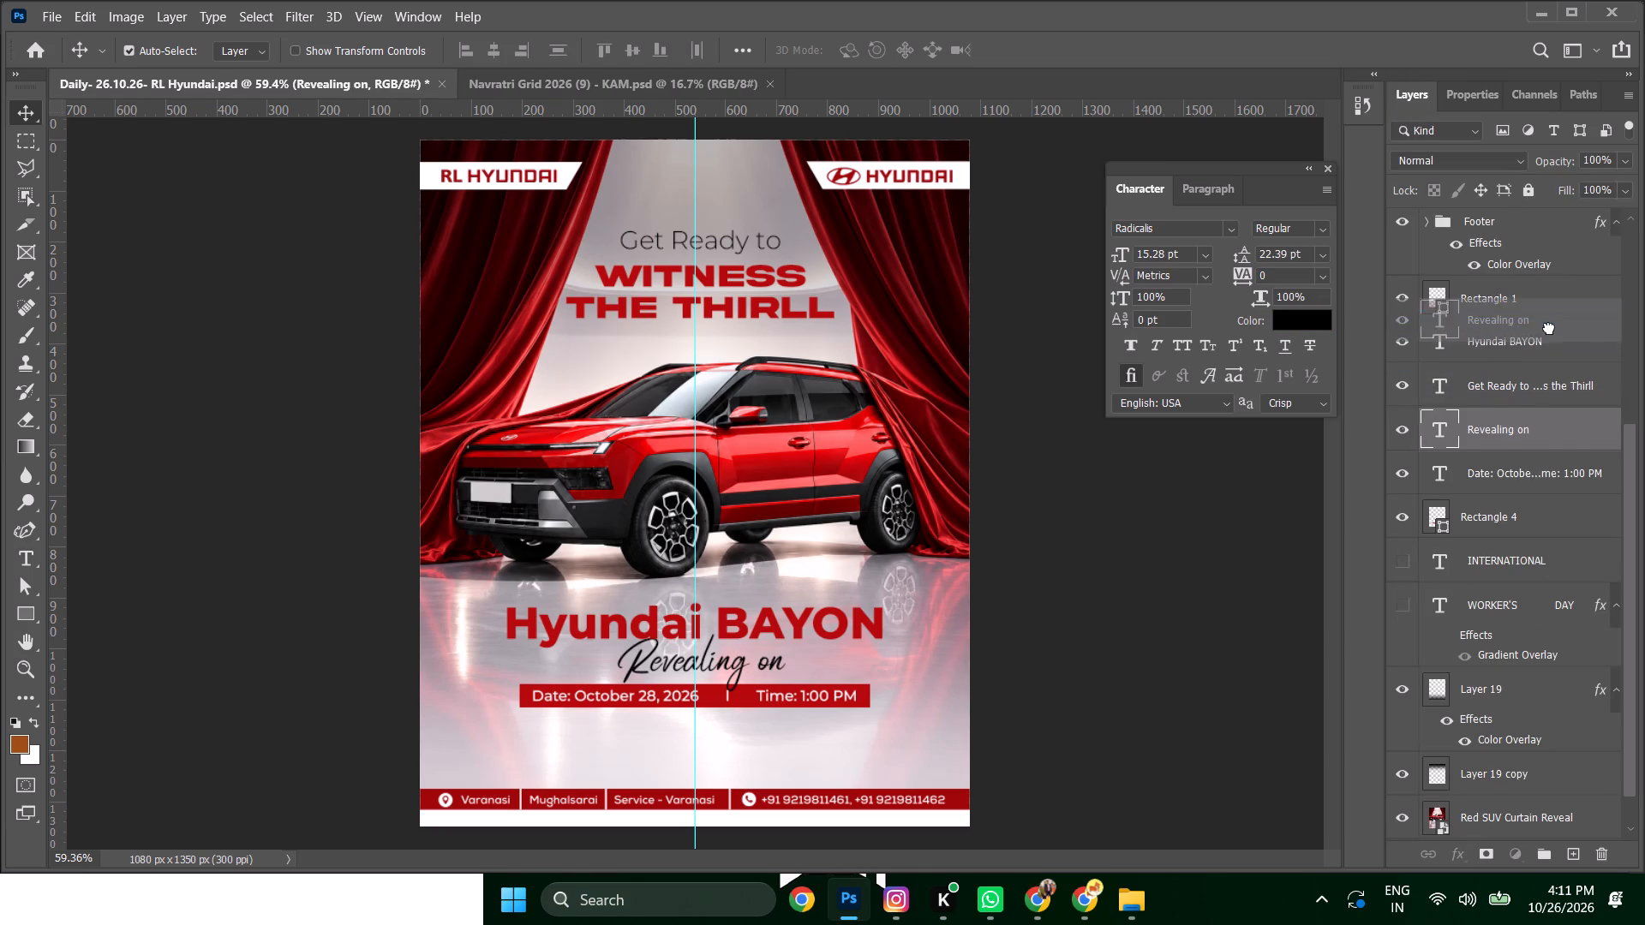
Shift the "Revealing on" script and the linked date-time bar up 10 px, closer to the Hyundai BAYON title.
click(734, 670)
key(shift+Up)
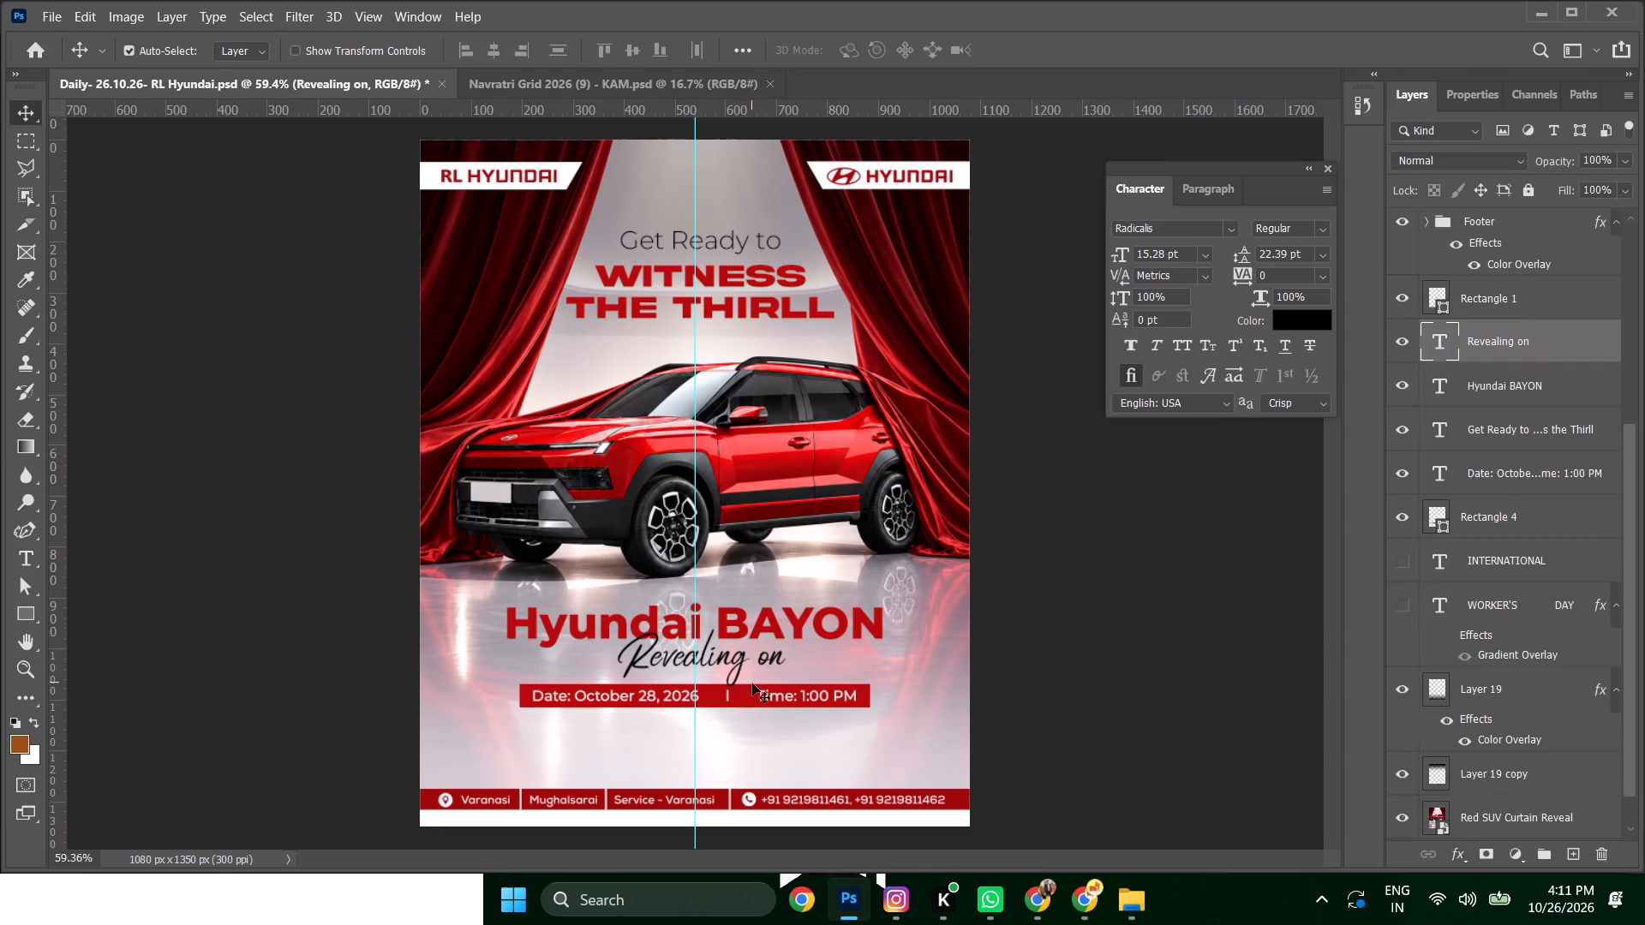
key(shift+Down)
shift+click(745, 699)
key(shift+Up)
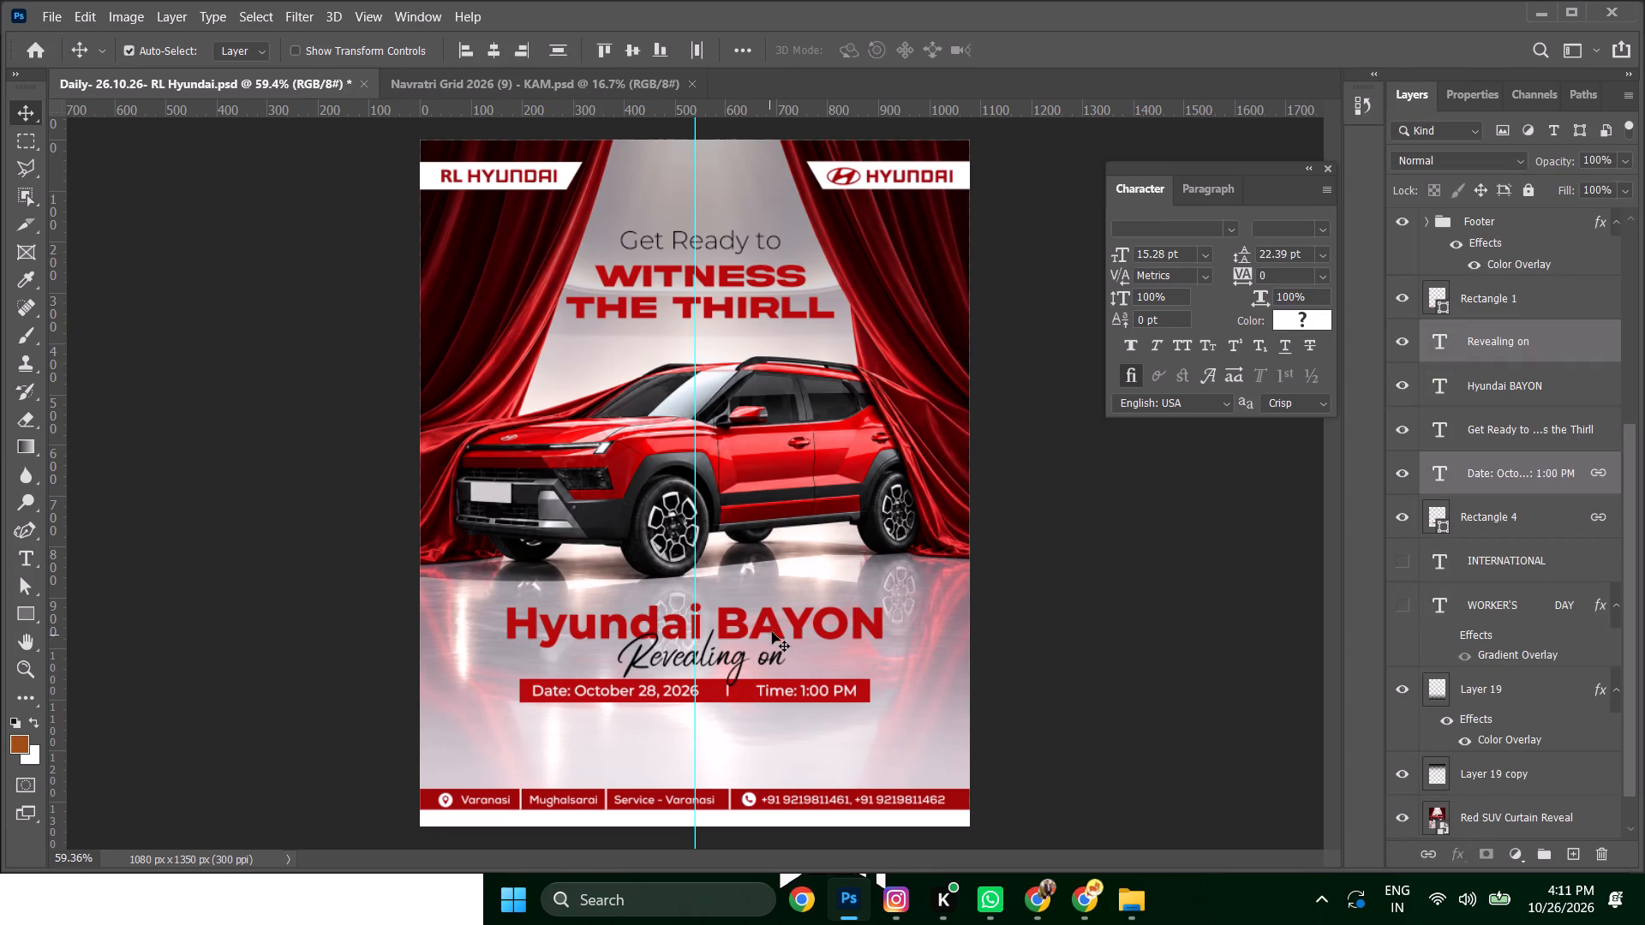
Select the Hyundai BAYON title with the "Revealing on" script and date-time text, and link these layers together.
shift+click(774, 630)
key(shift+Down)
key(shift+Up)
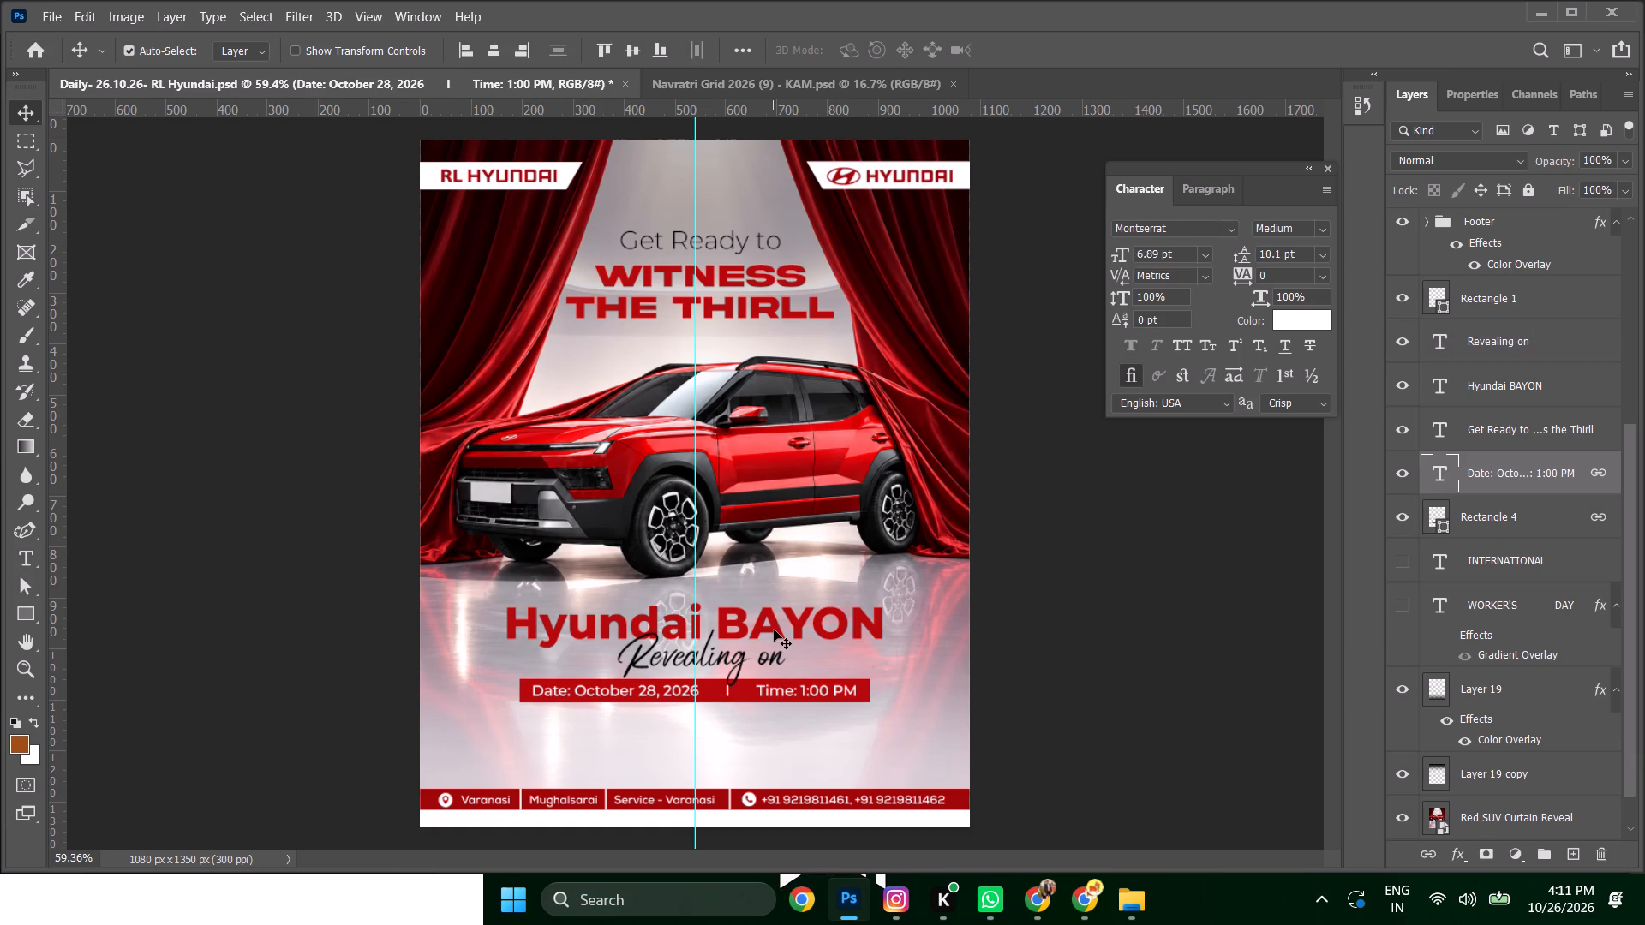
shift+click(774, 630)
key(shift+Up)
key(shift+Down)
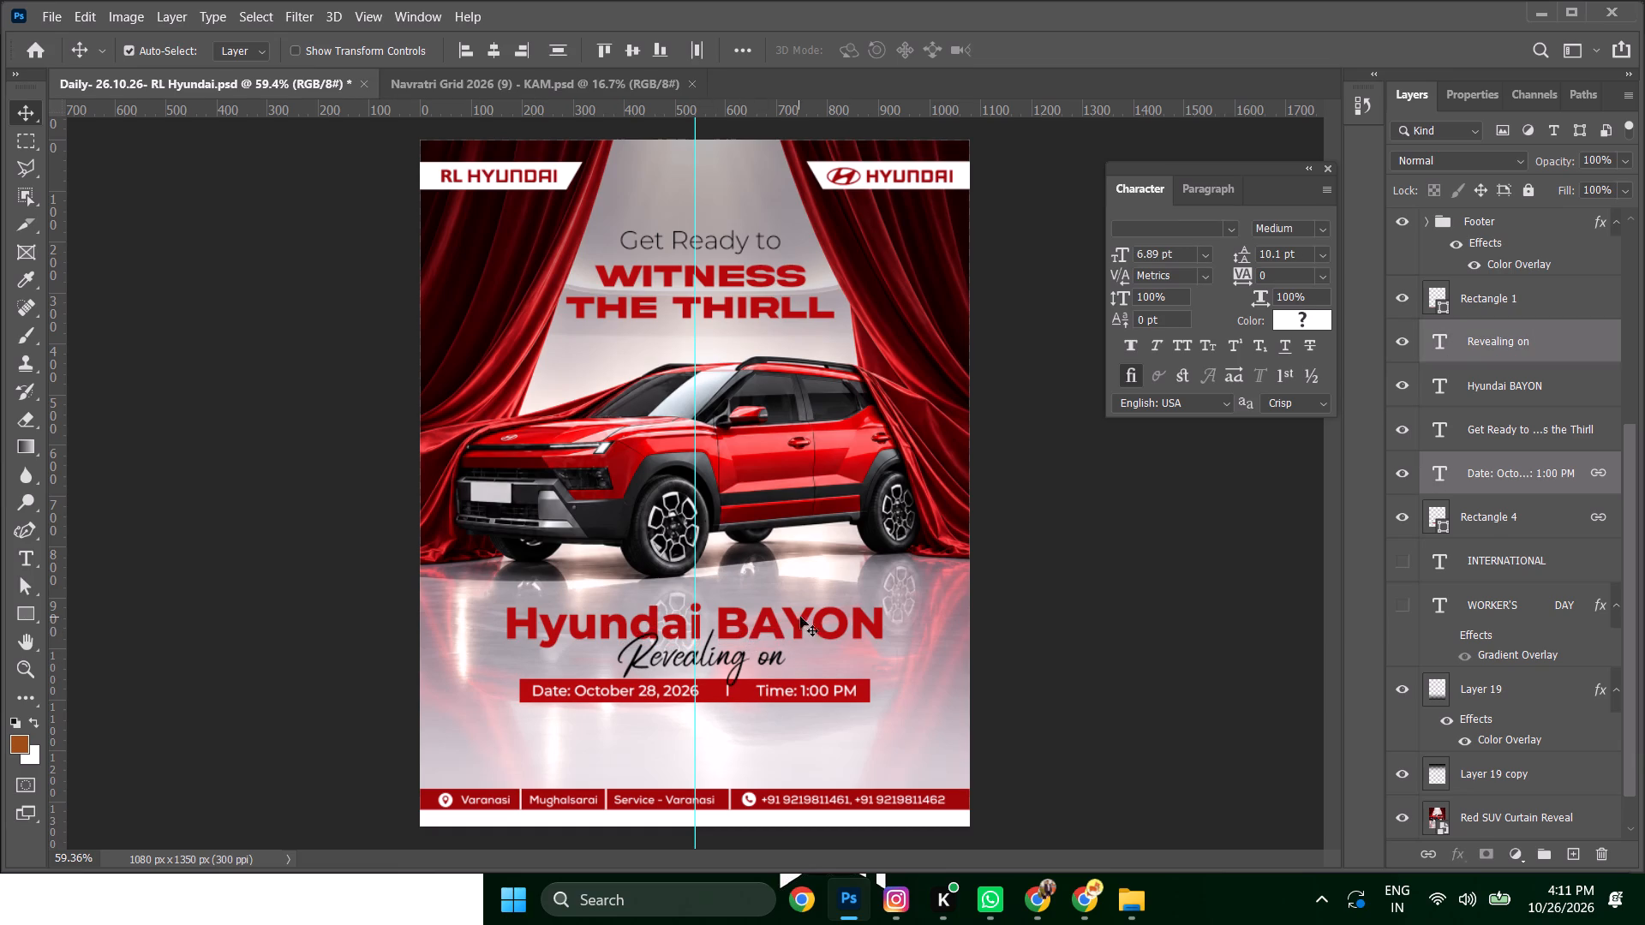
shift+click(821, 617)
key(shift+Up)
key(shift+Down)
right_click(791, 624)
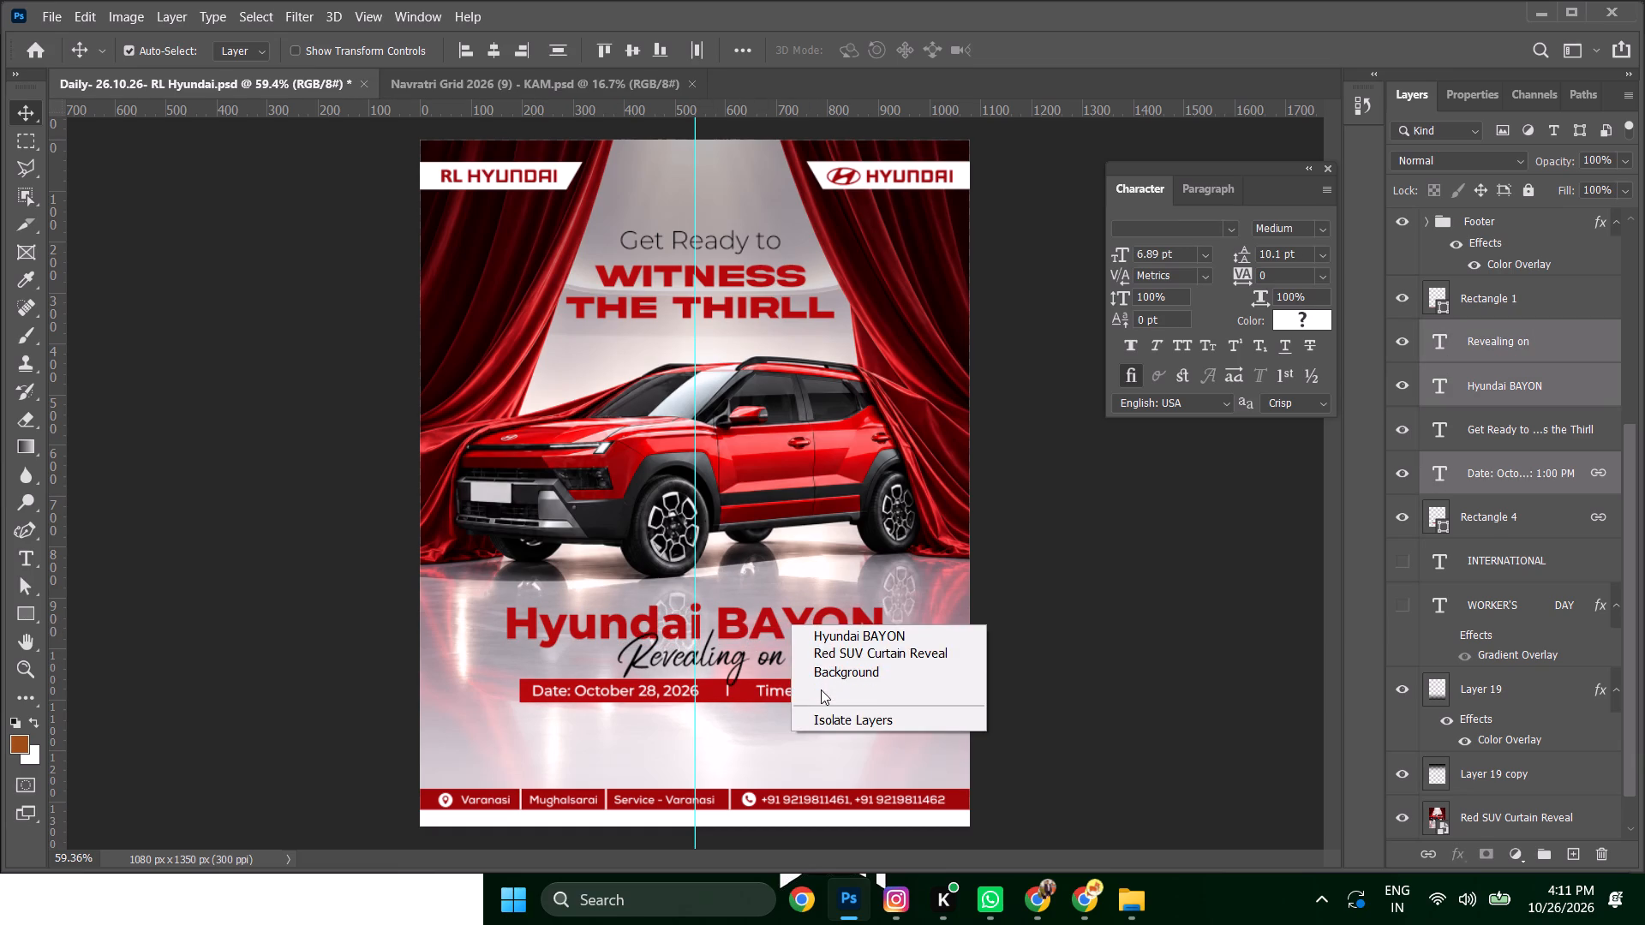
click(821, 689)
Move the linked title, script and date-time bar down about 20 px between the car and the footer, and deselect them.
key(shift+Up)
key(shift+Up)
key(shift+Down)
key(shift+Down)
key(shift+Down)
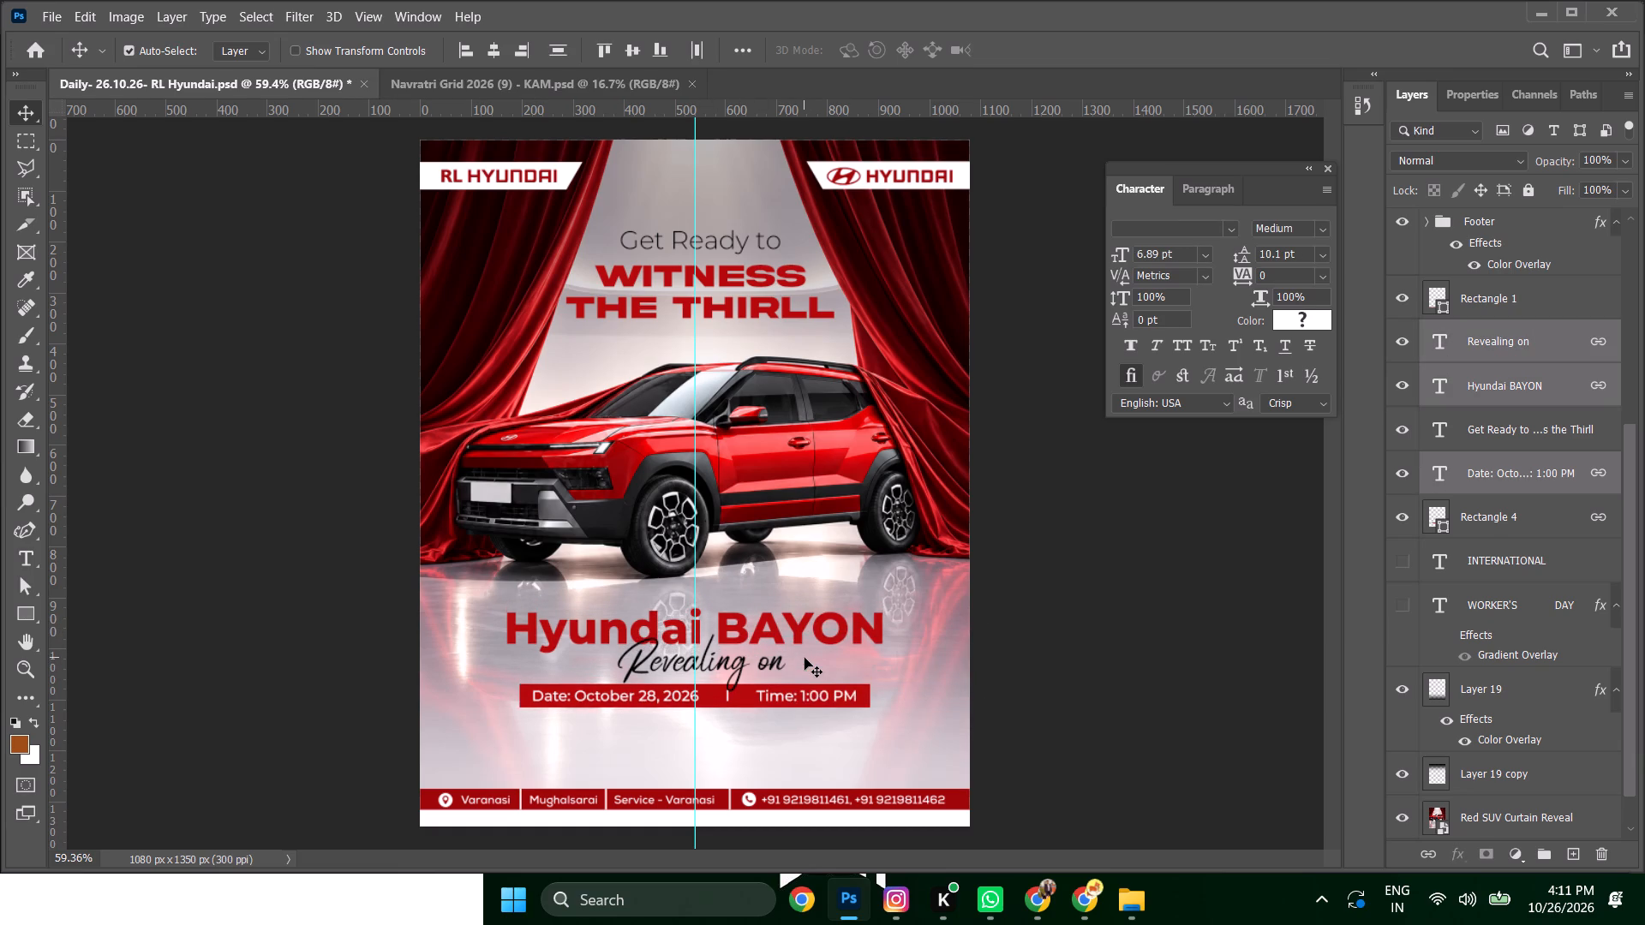
key(shift+Down)
key(shift+Down)
key(shift+Down)
key(shift+Down)
key(shift+Down)
key(shift+Down)
key(shift+Up)
key(shift+Up)
key(shift+Up)
key(shift+Up)
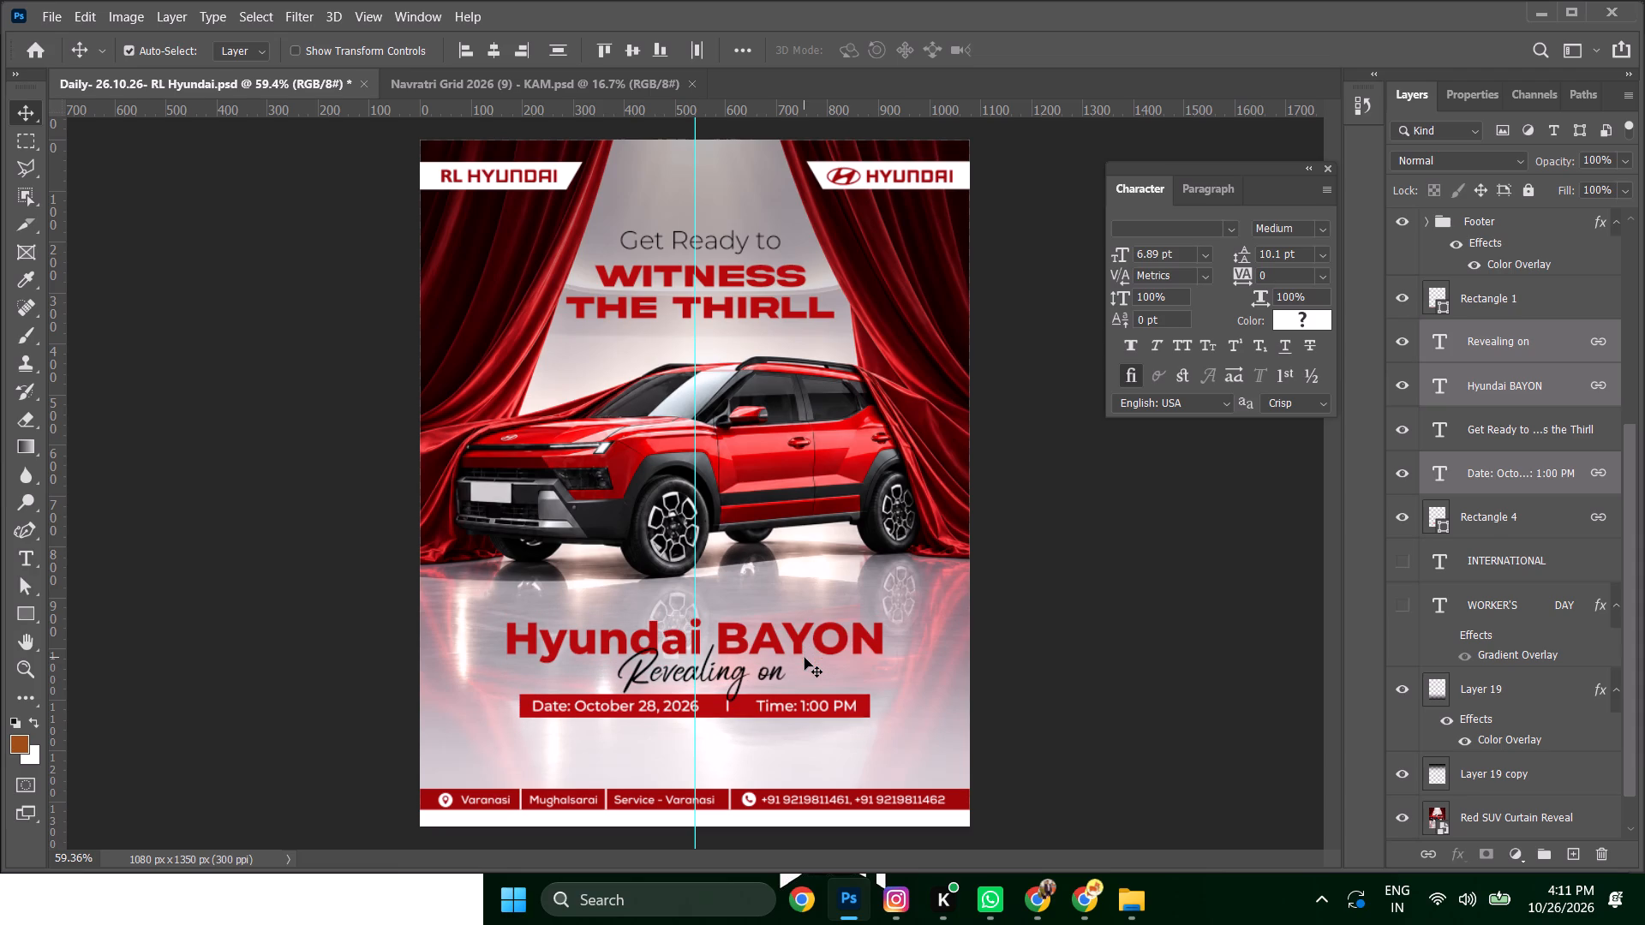
key(shift+Up)
click(1305, 674)
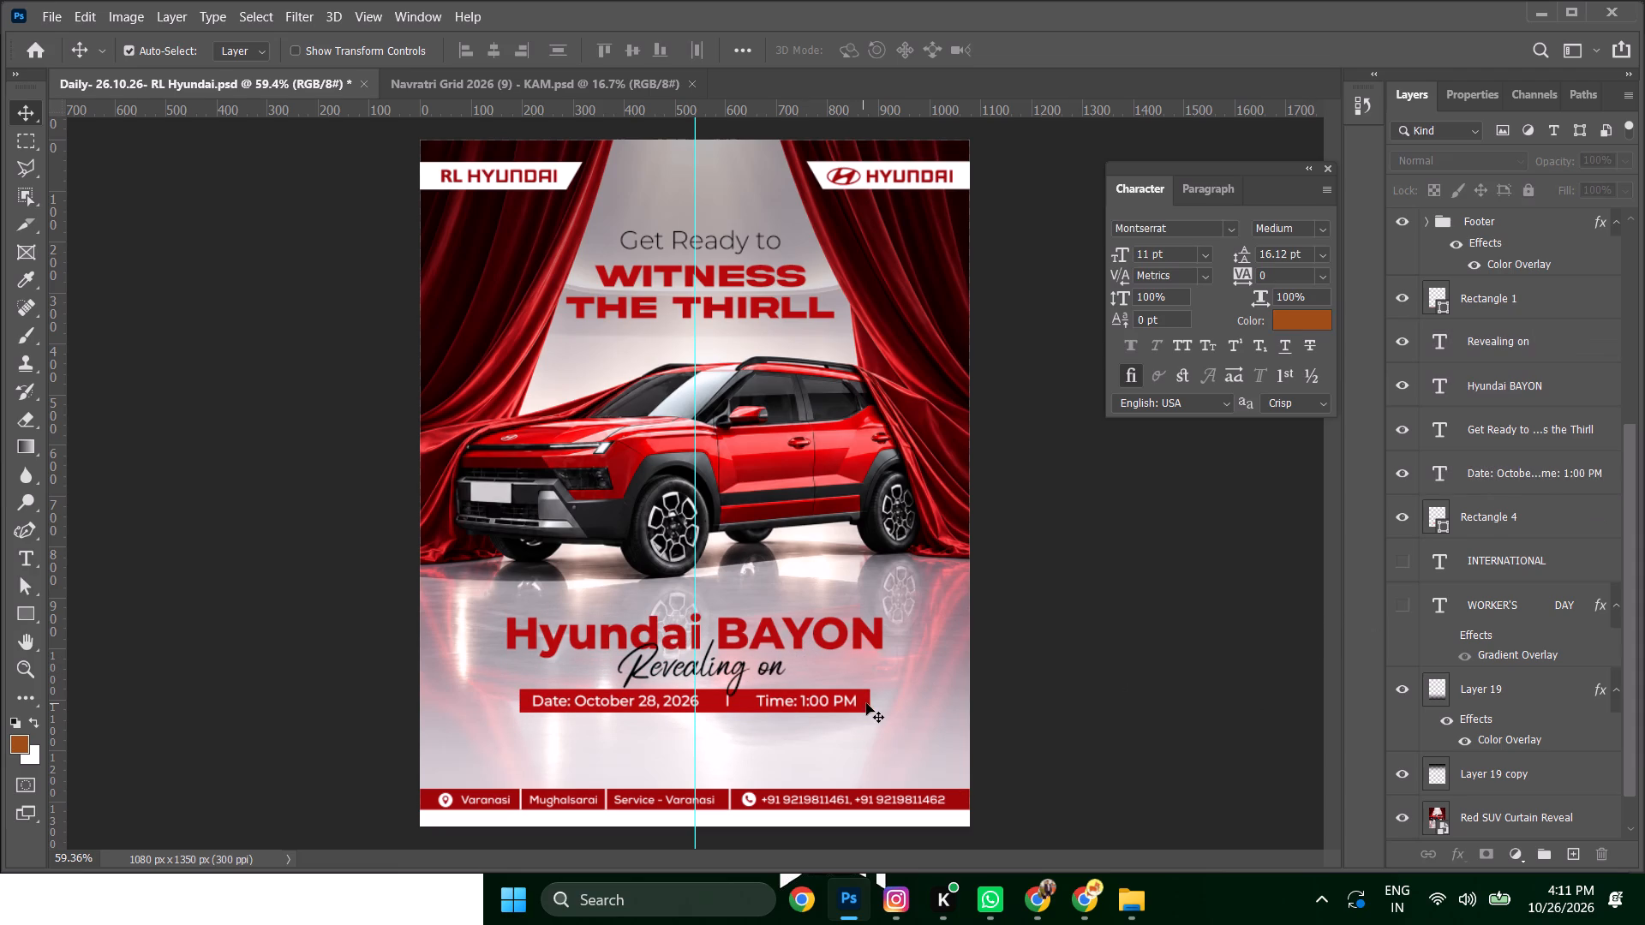
Slightly round all four corners of the red bar behind the date and time text.
click(866, 703)
click(1471, 92)
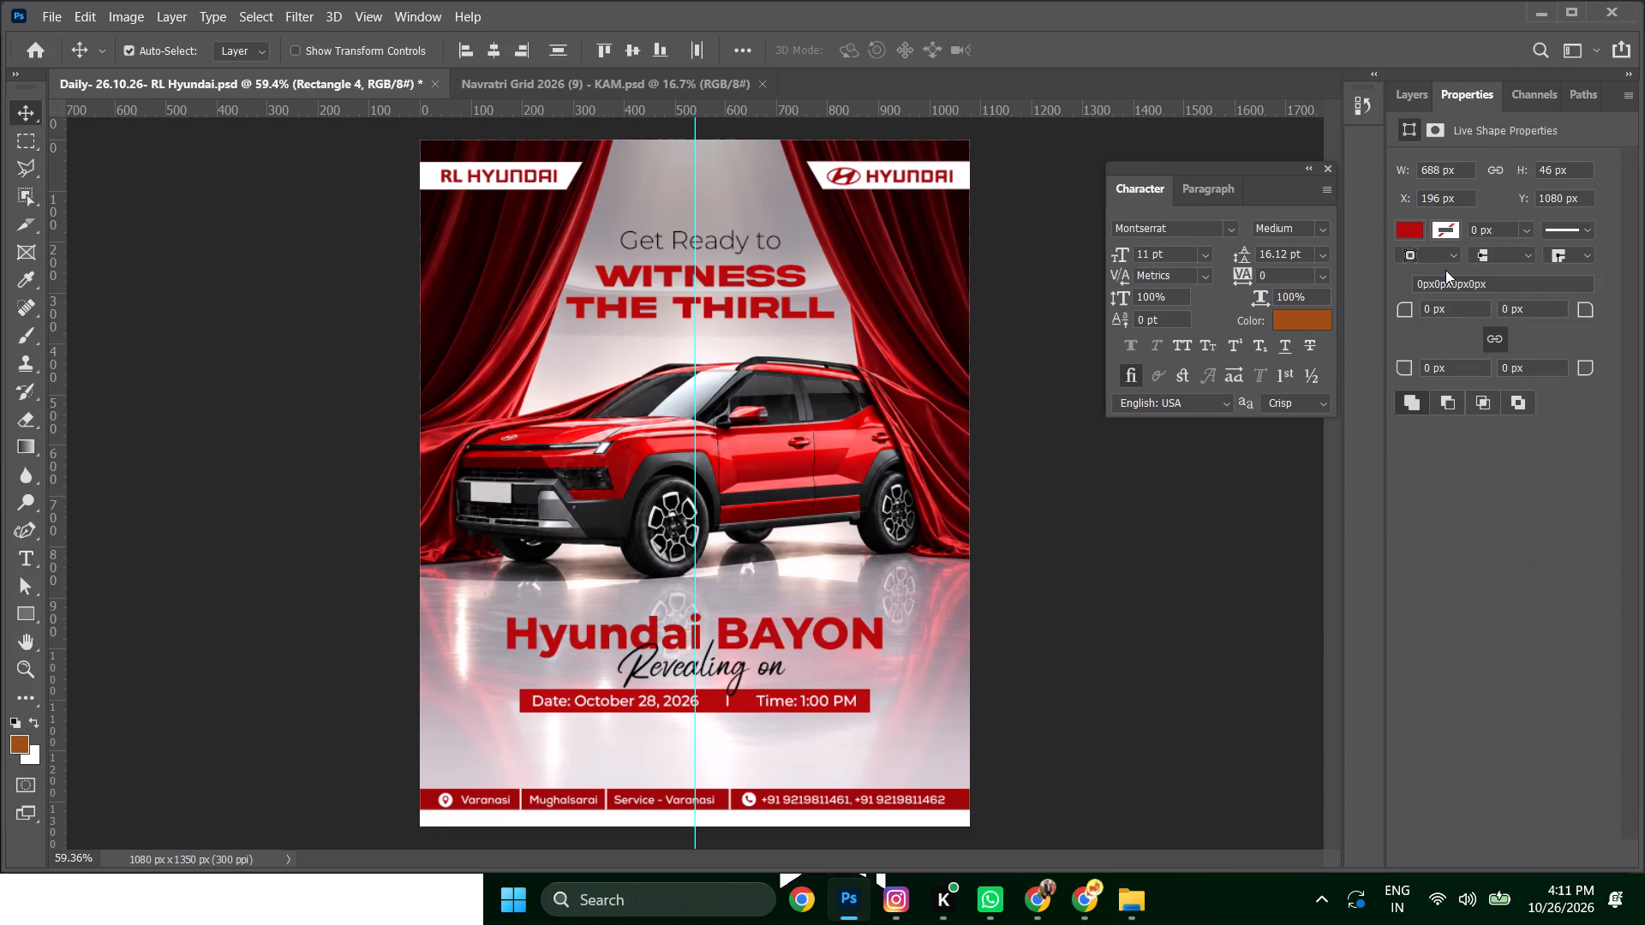
click(1406, 305)
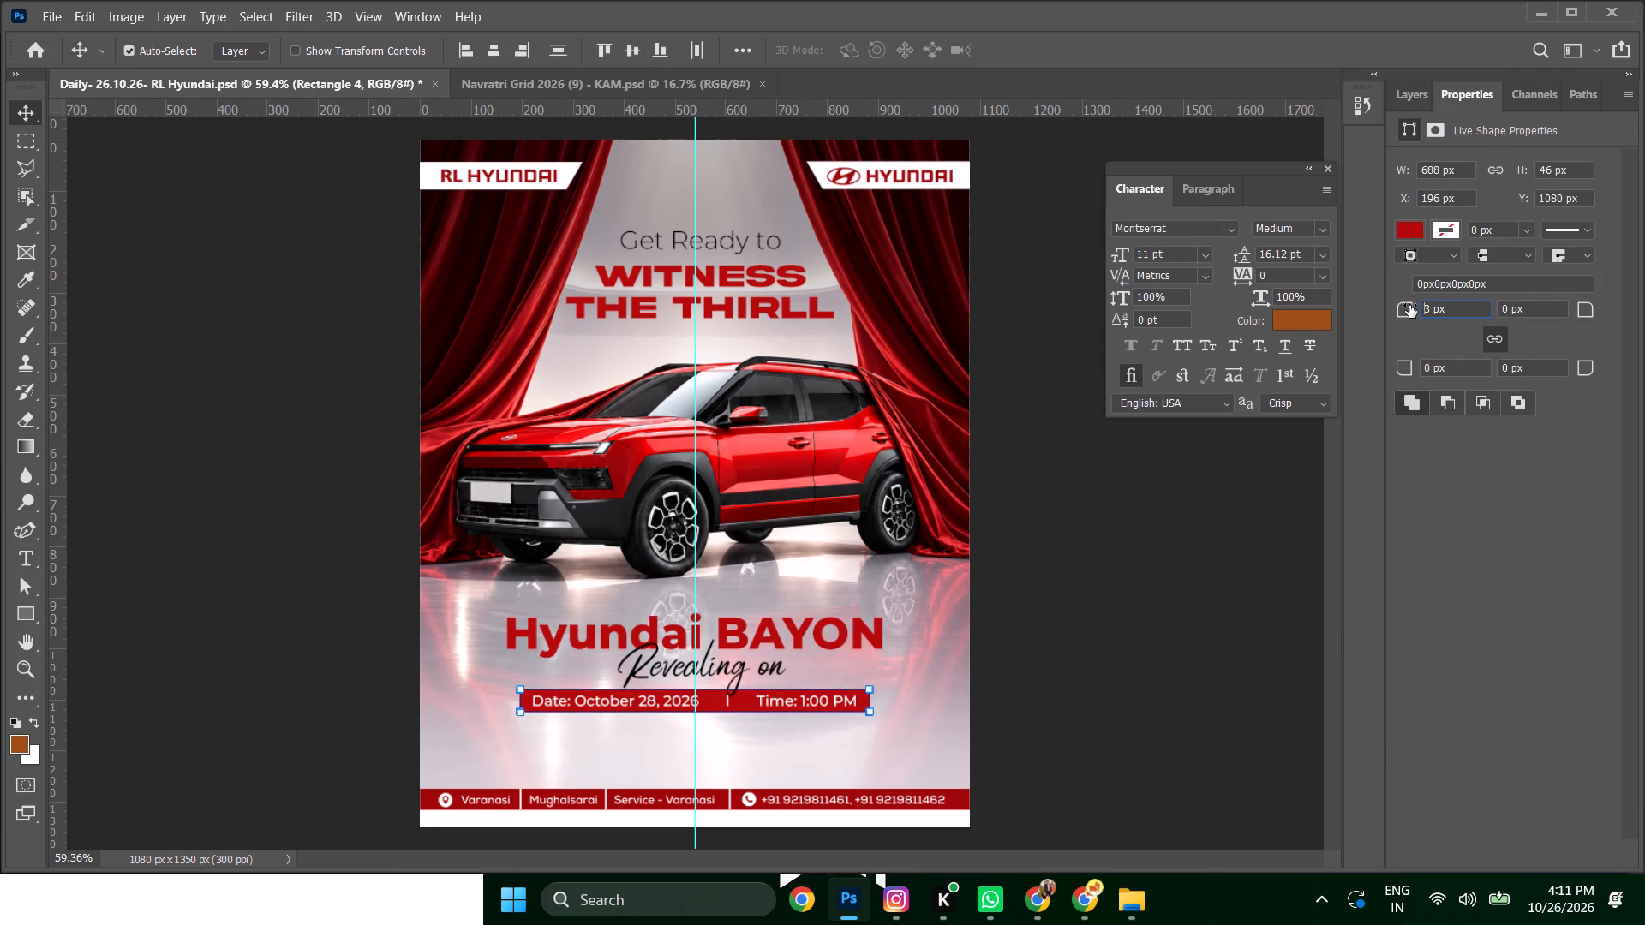
Shift the linked date-time bar, "Revealing on" script and Hyundai BAYON title down about 10 px.
click(849, 706)
key(shift+Up)
key(shift+Down)
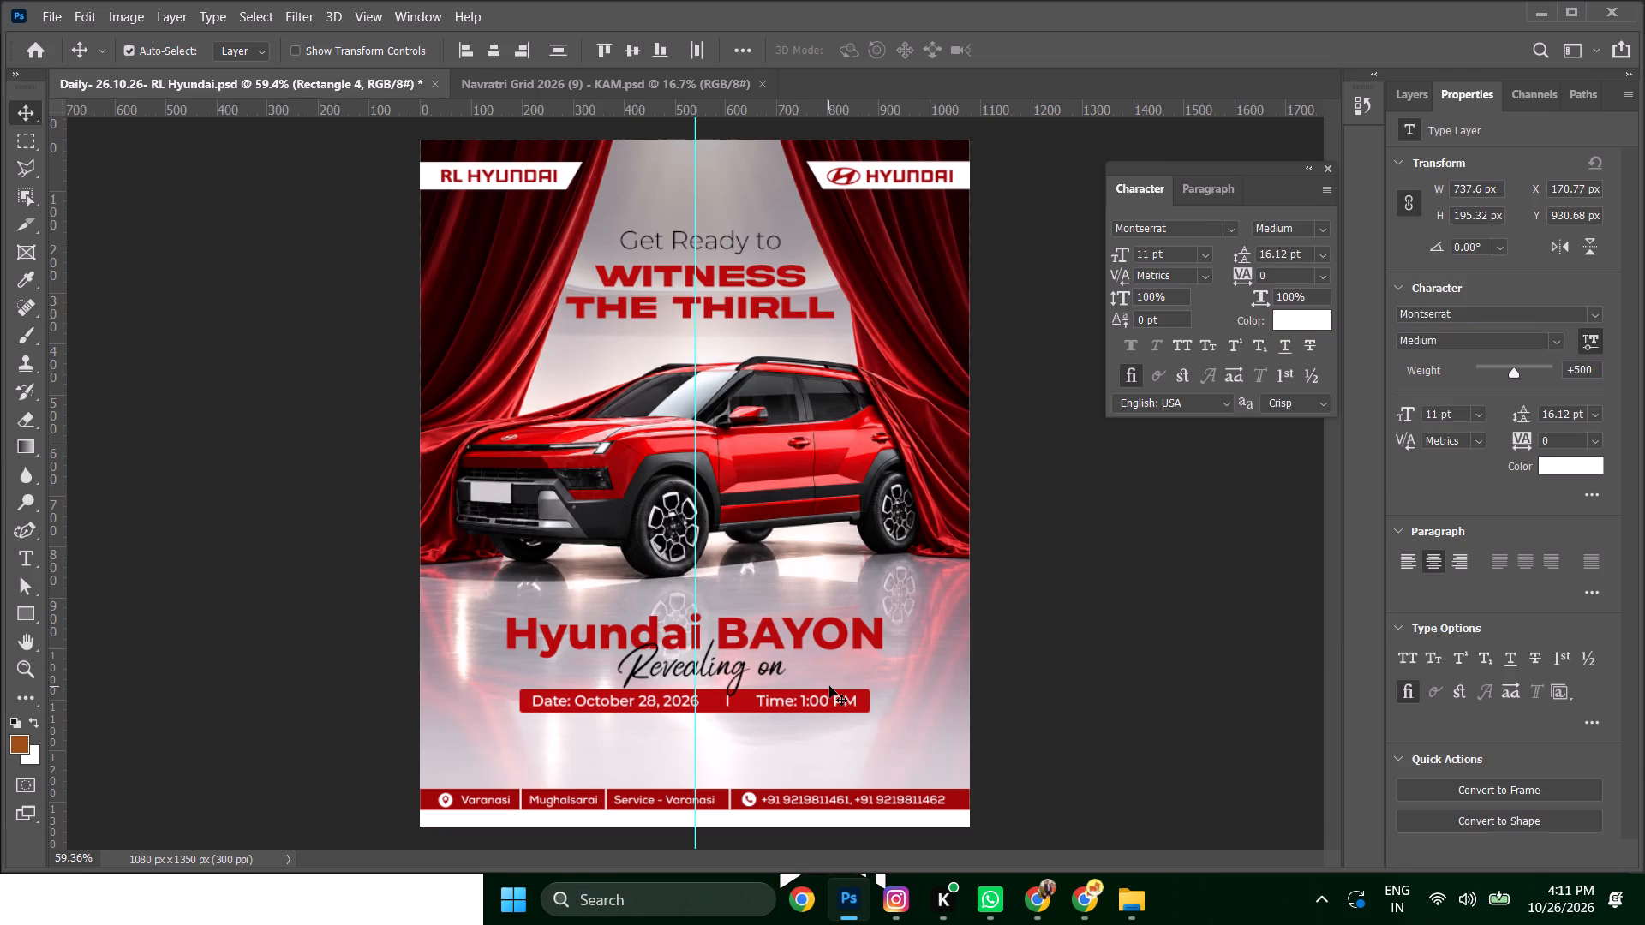
key(shift+Up)
key(shift+Down)
key(shift+Down)
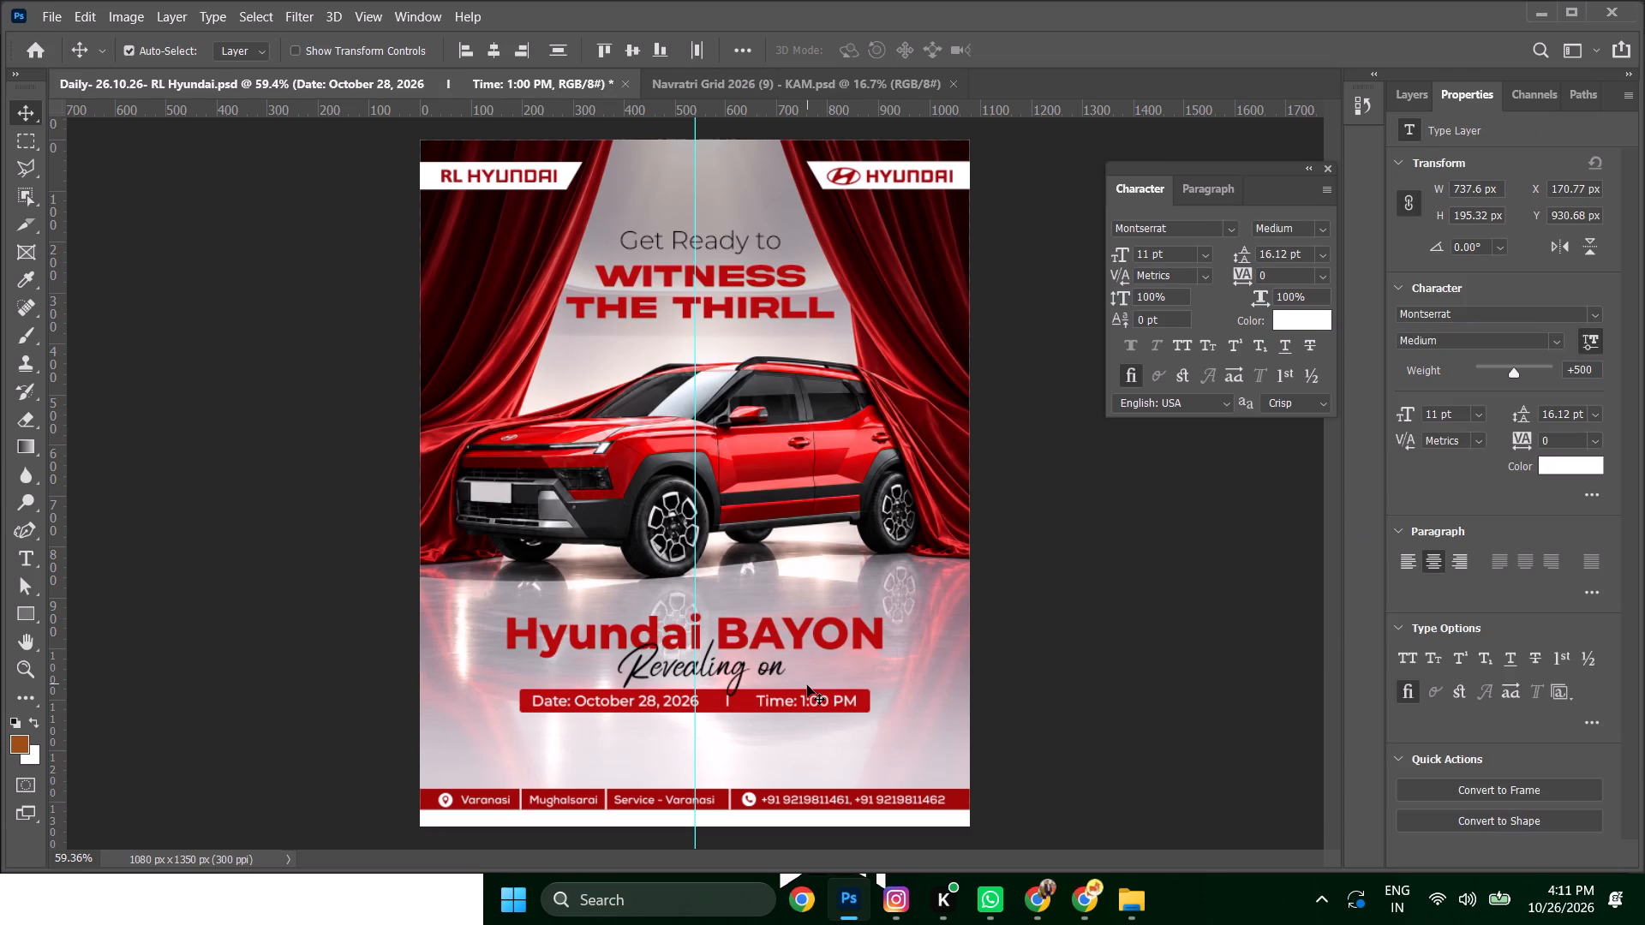
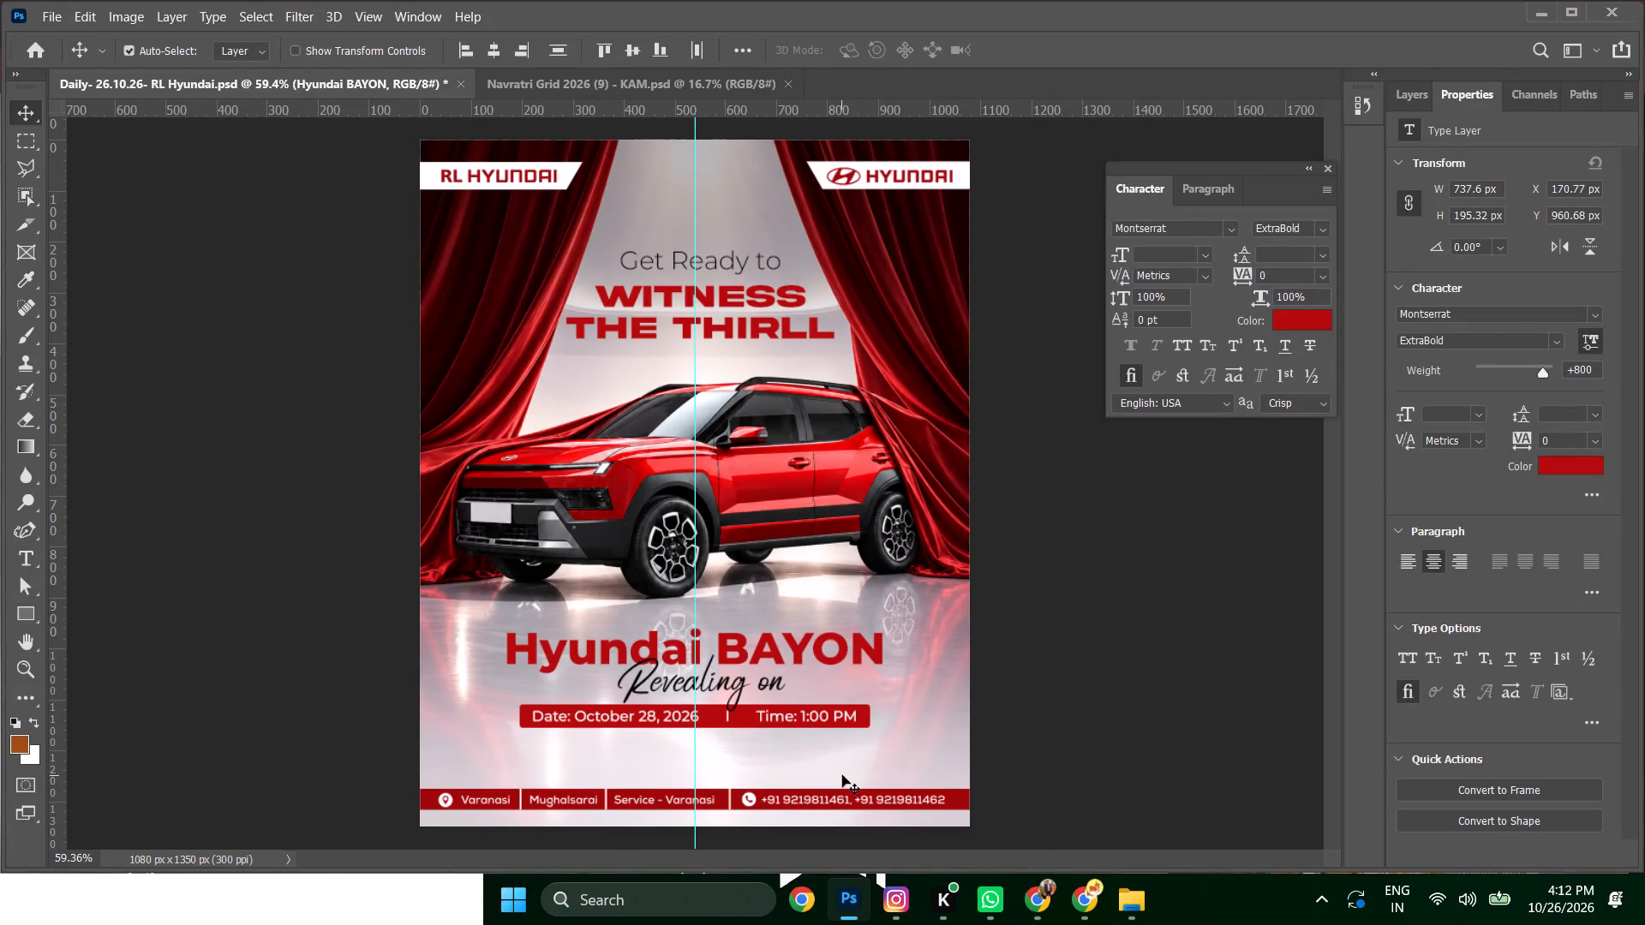
Nudge the linked Hyundai BAYON title, "Revealing on" script and date-time bar down about 30 px, closer to the footer.
click(777, 717)
key(shift+Up)
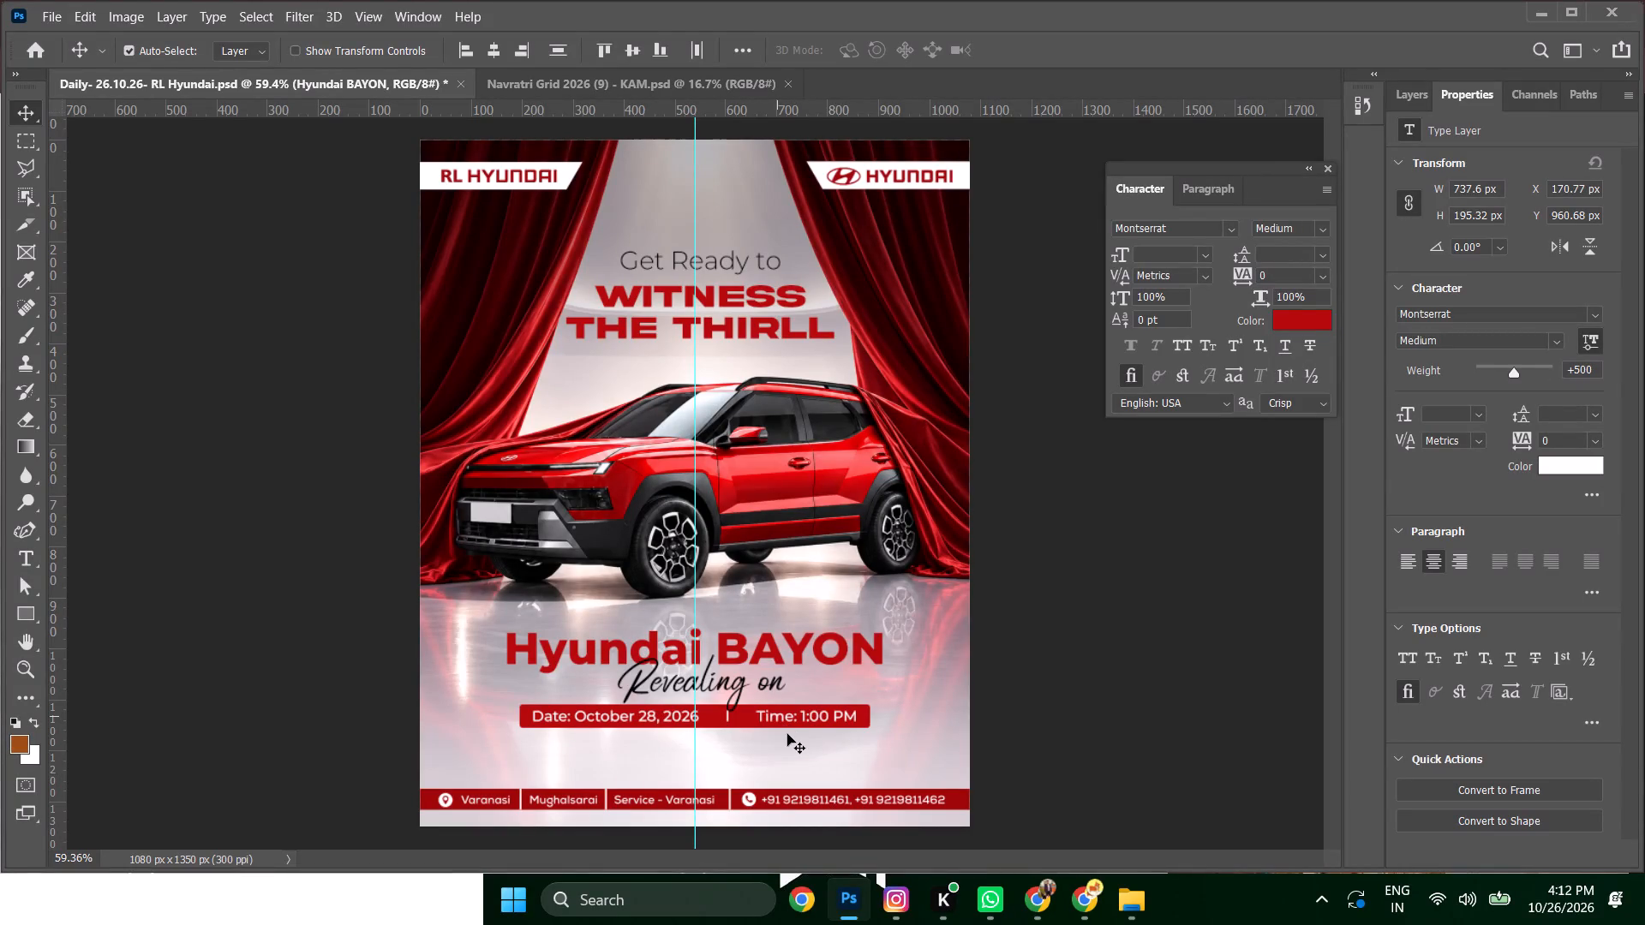
key(shift+Up)
key(shift+Down)
key(shift+Down)
key(shift+Down)
key(shift+Down)
key(shift+Down)
key(shift+Down)
key(shift+Down)
key(shift+Down)
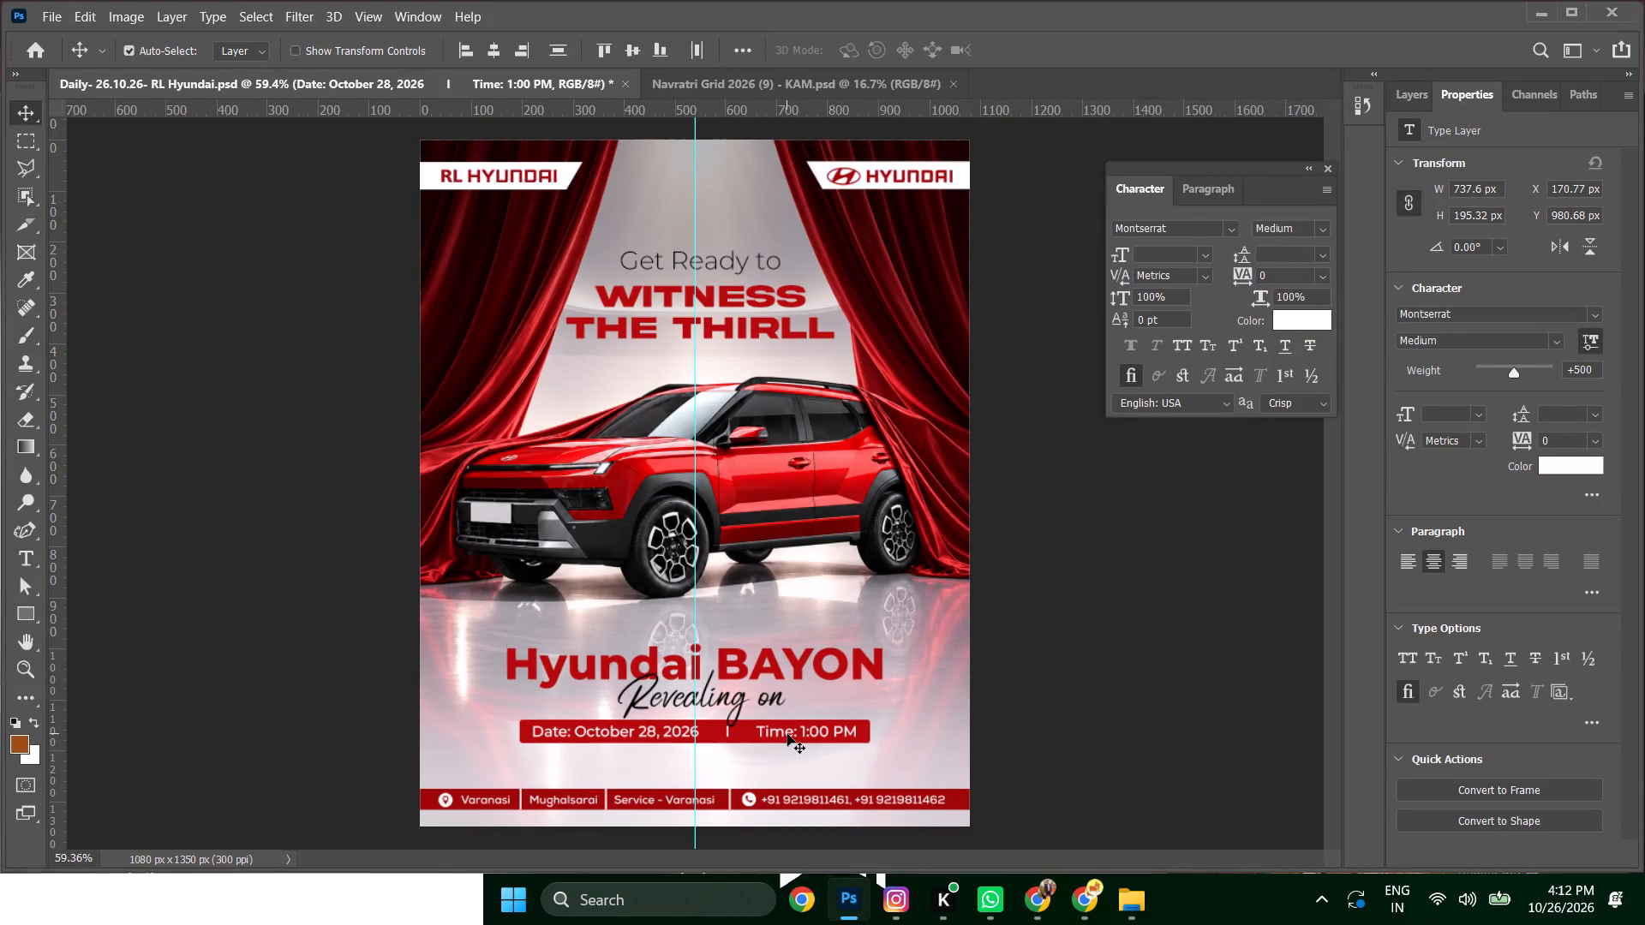
key(shift+Down)
key(shift+Up)
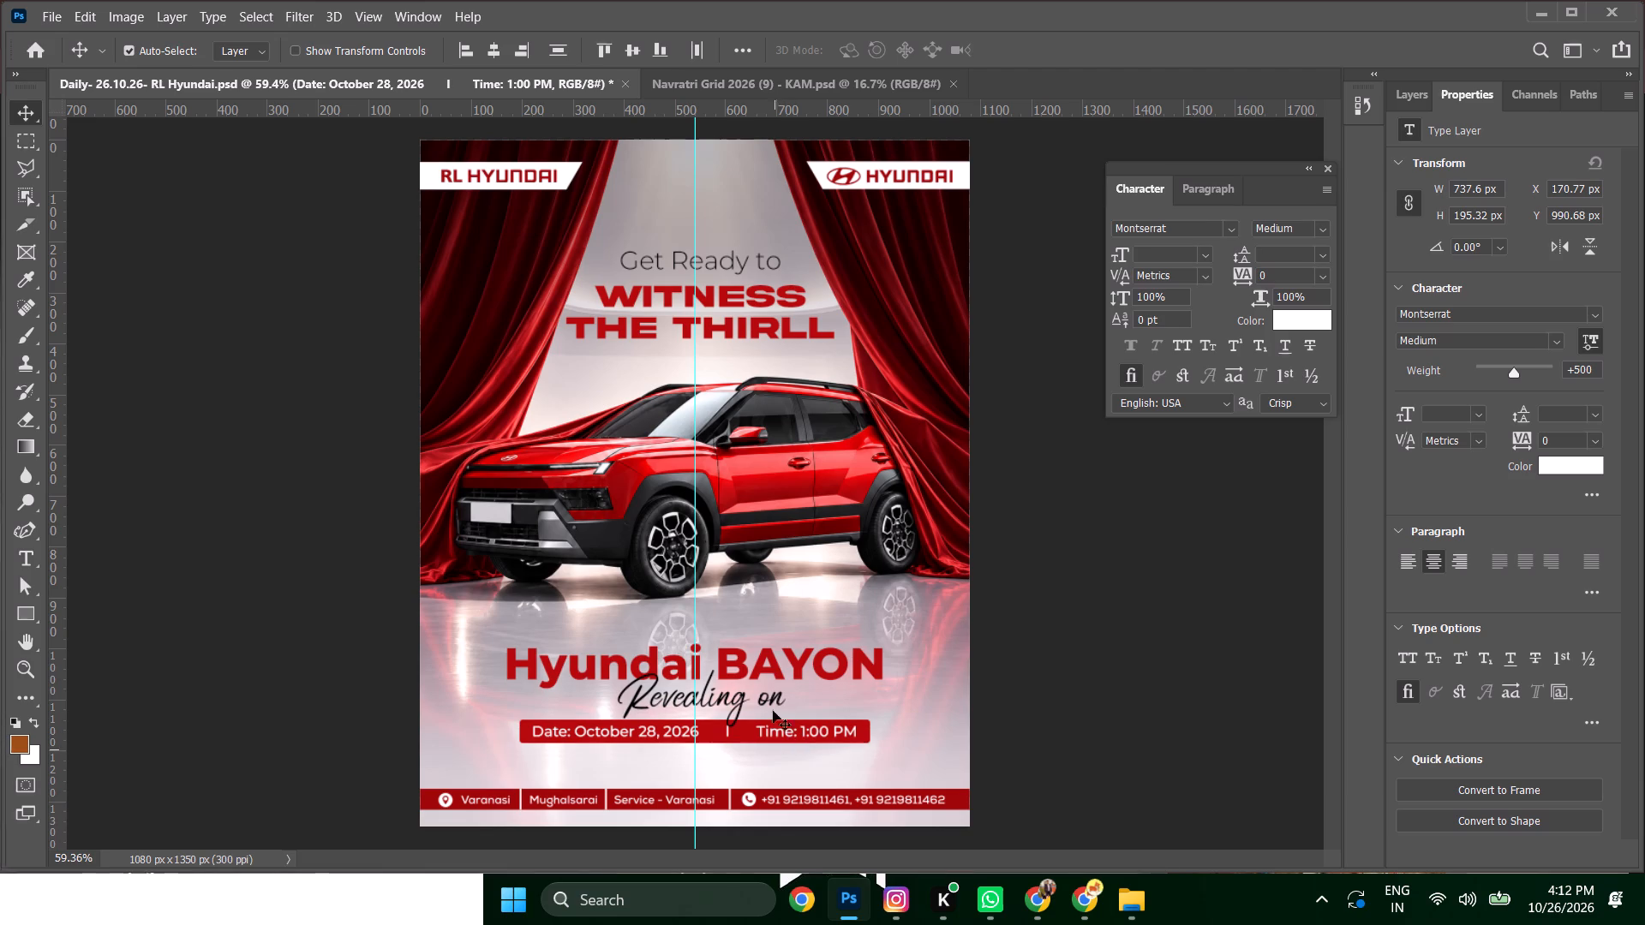
Select the red SUV and curtain background image.
click(773, 486)
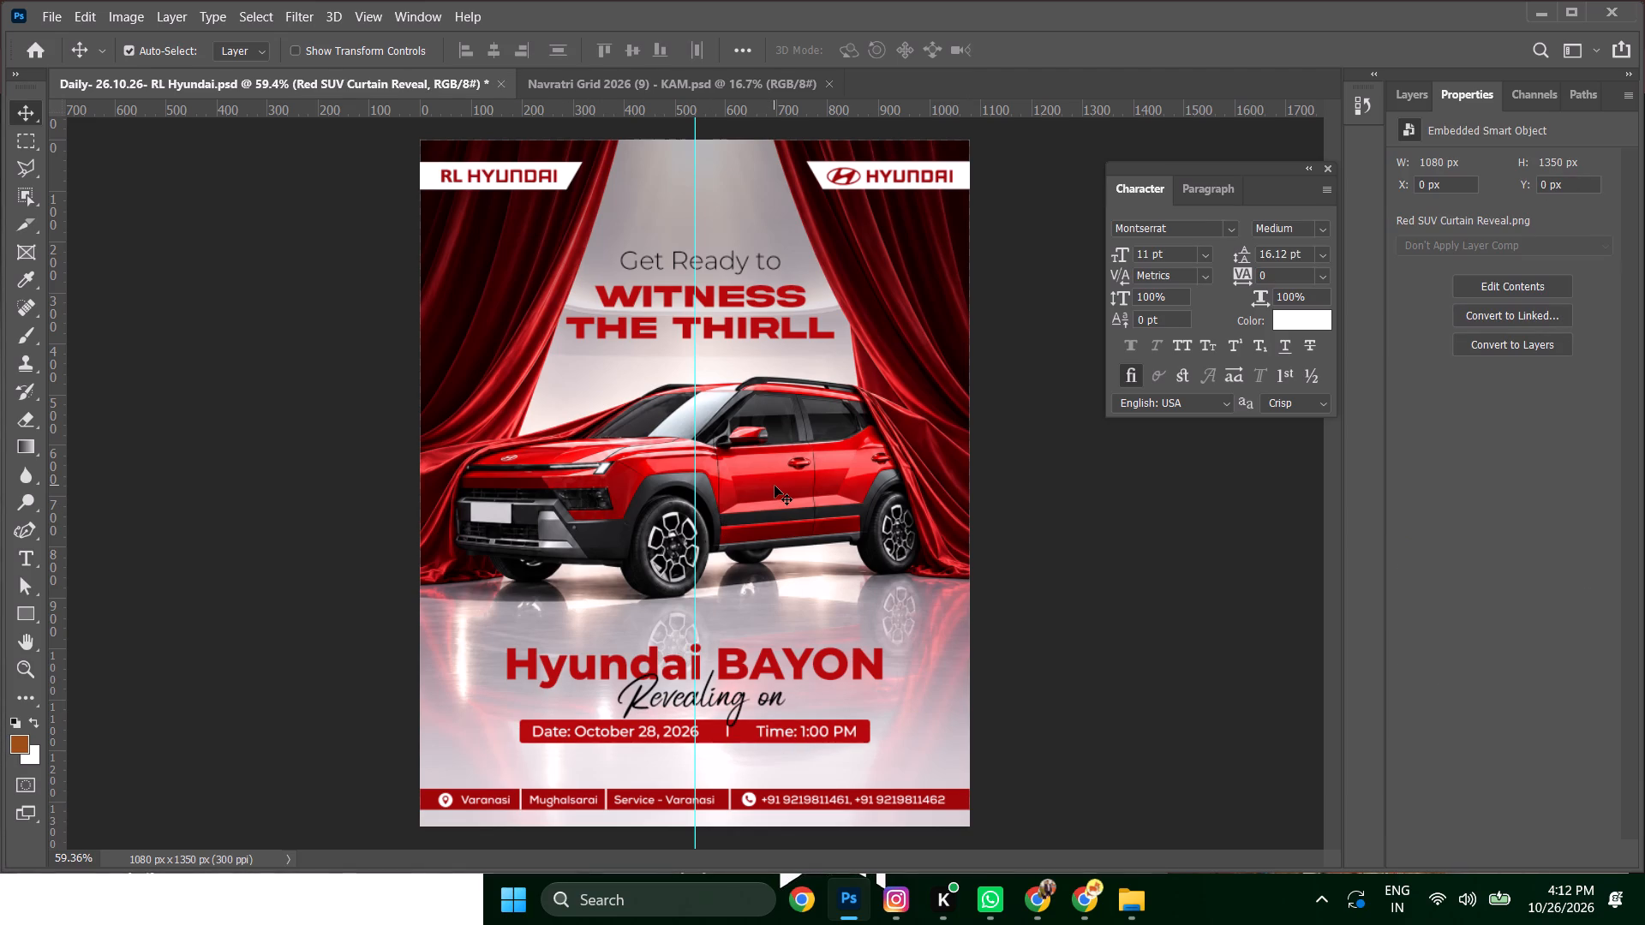
Scale the Red SUV Curtain Reveal image up to about 24.28% (1136 × 1419 px), keeping its top edge in place and centred horizontally.
key(ctrl+t)
drag(697, 824, 697, 858)
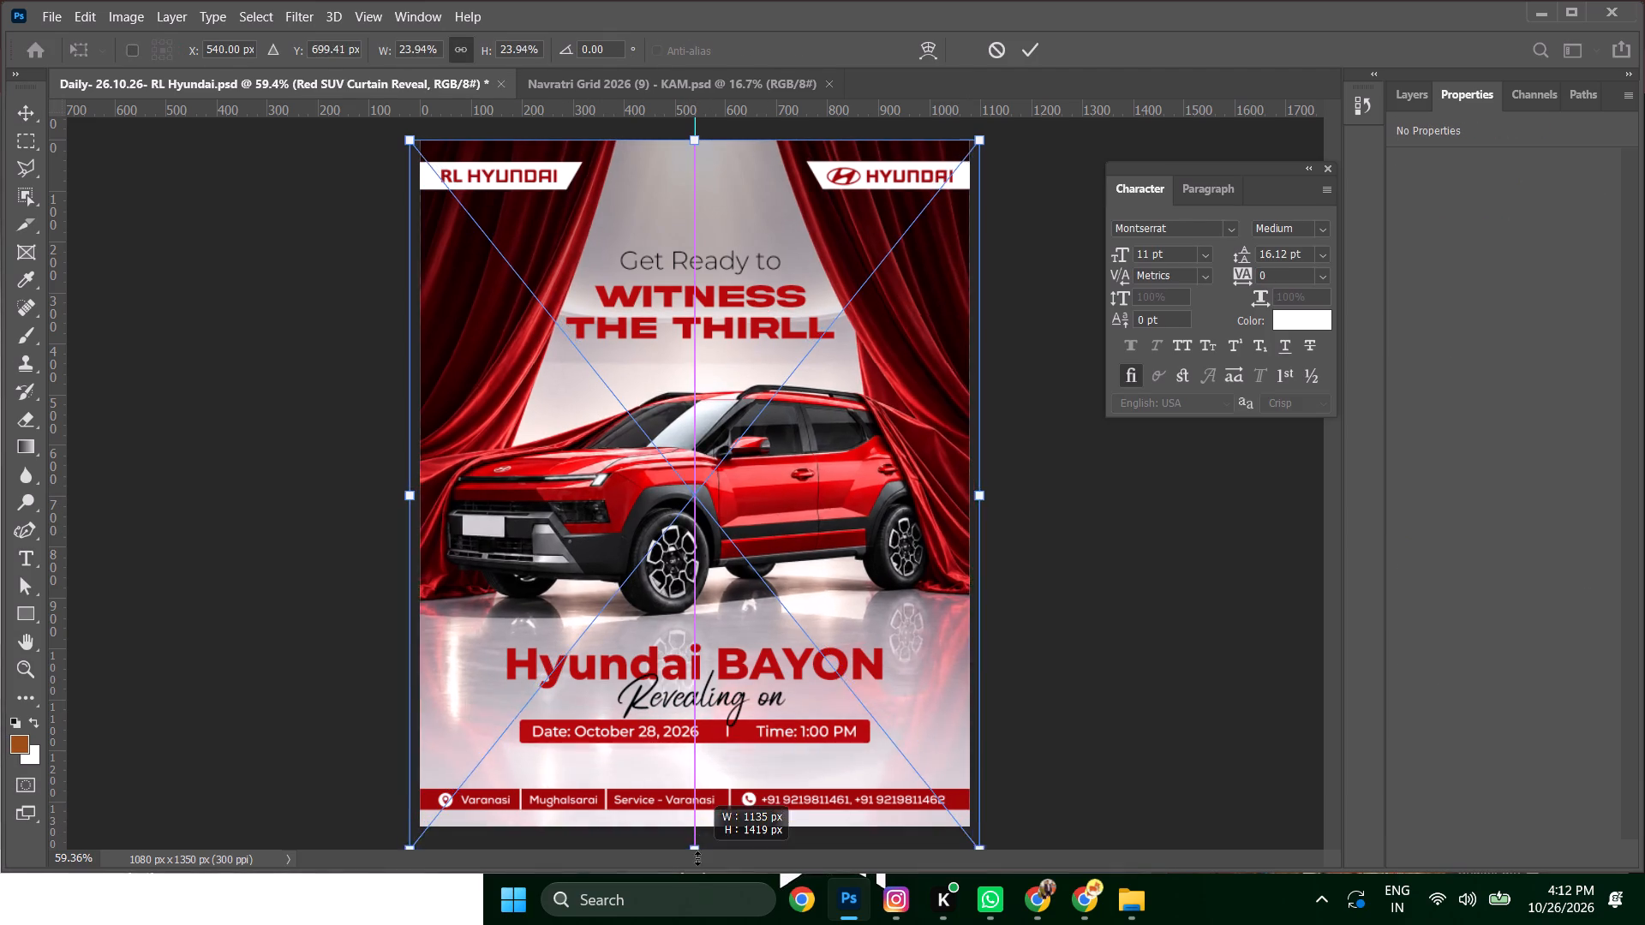
drag(697, 858, 703, 866)
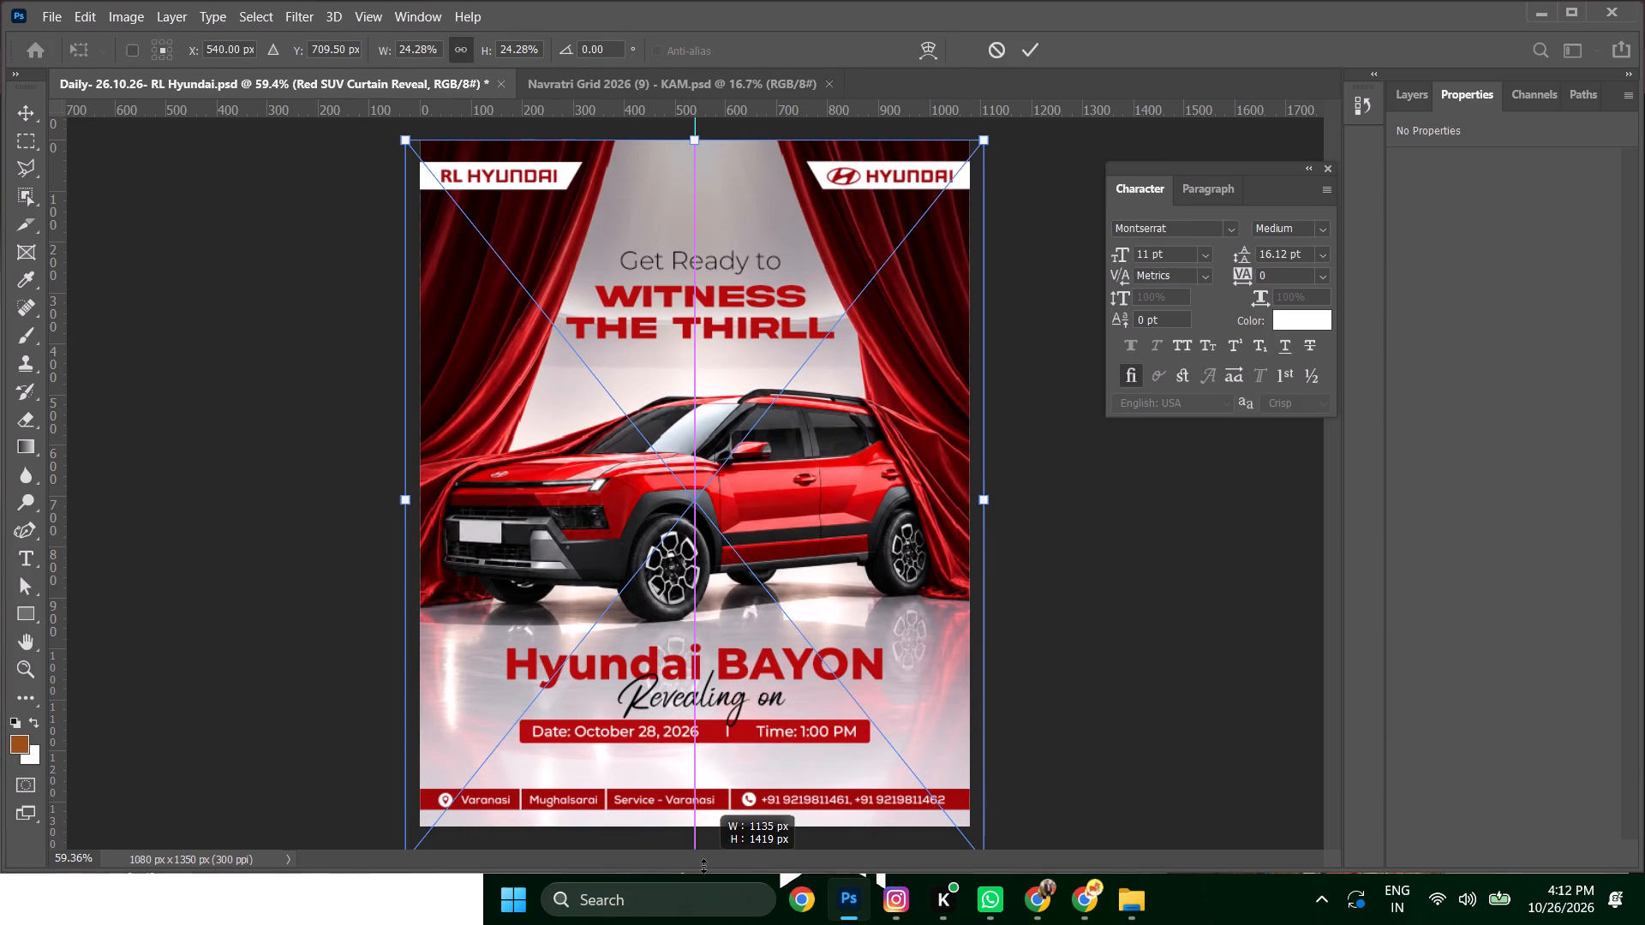
drag(703, 866, 702, 866)
key(Return)
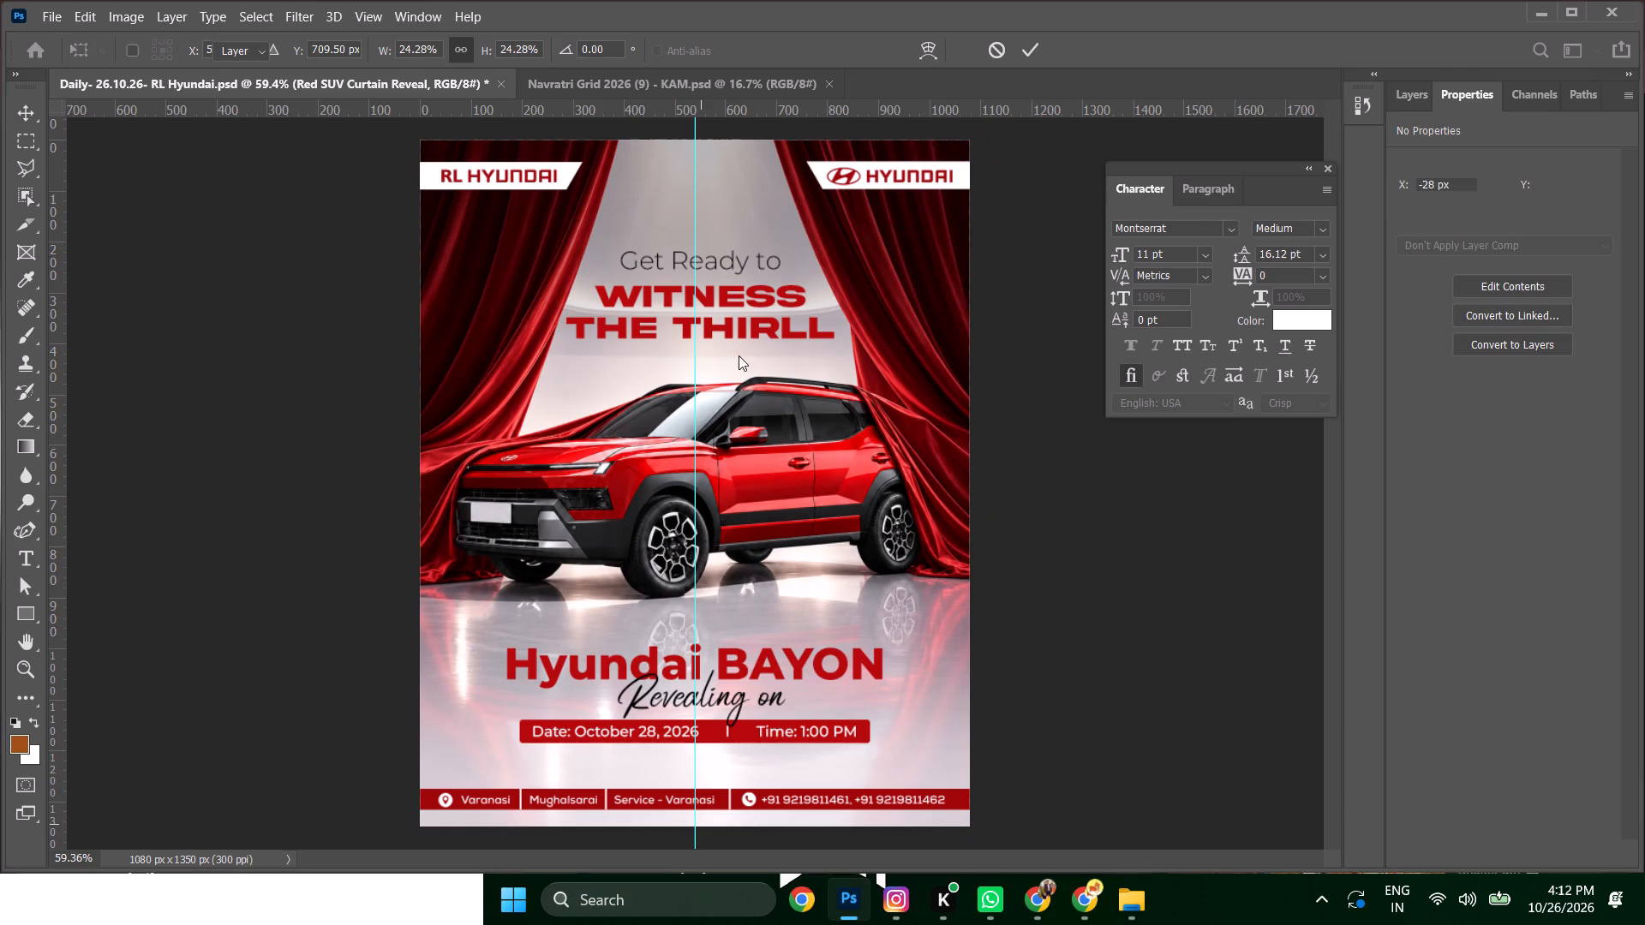
Nudge the "Get Ready to Witness the Thirll" tagline down a net 10 px, closer to the car.
click(728, 327)
key(shift+Down)
key(shift+Down)
key(shift+Down)
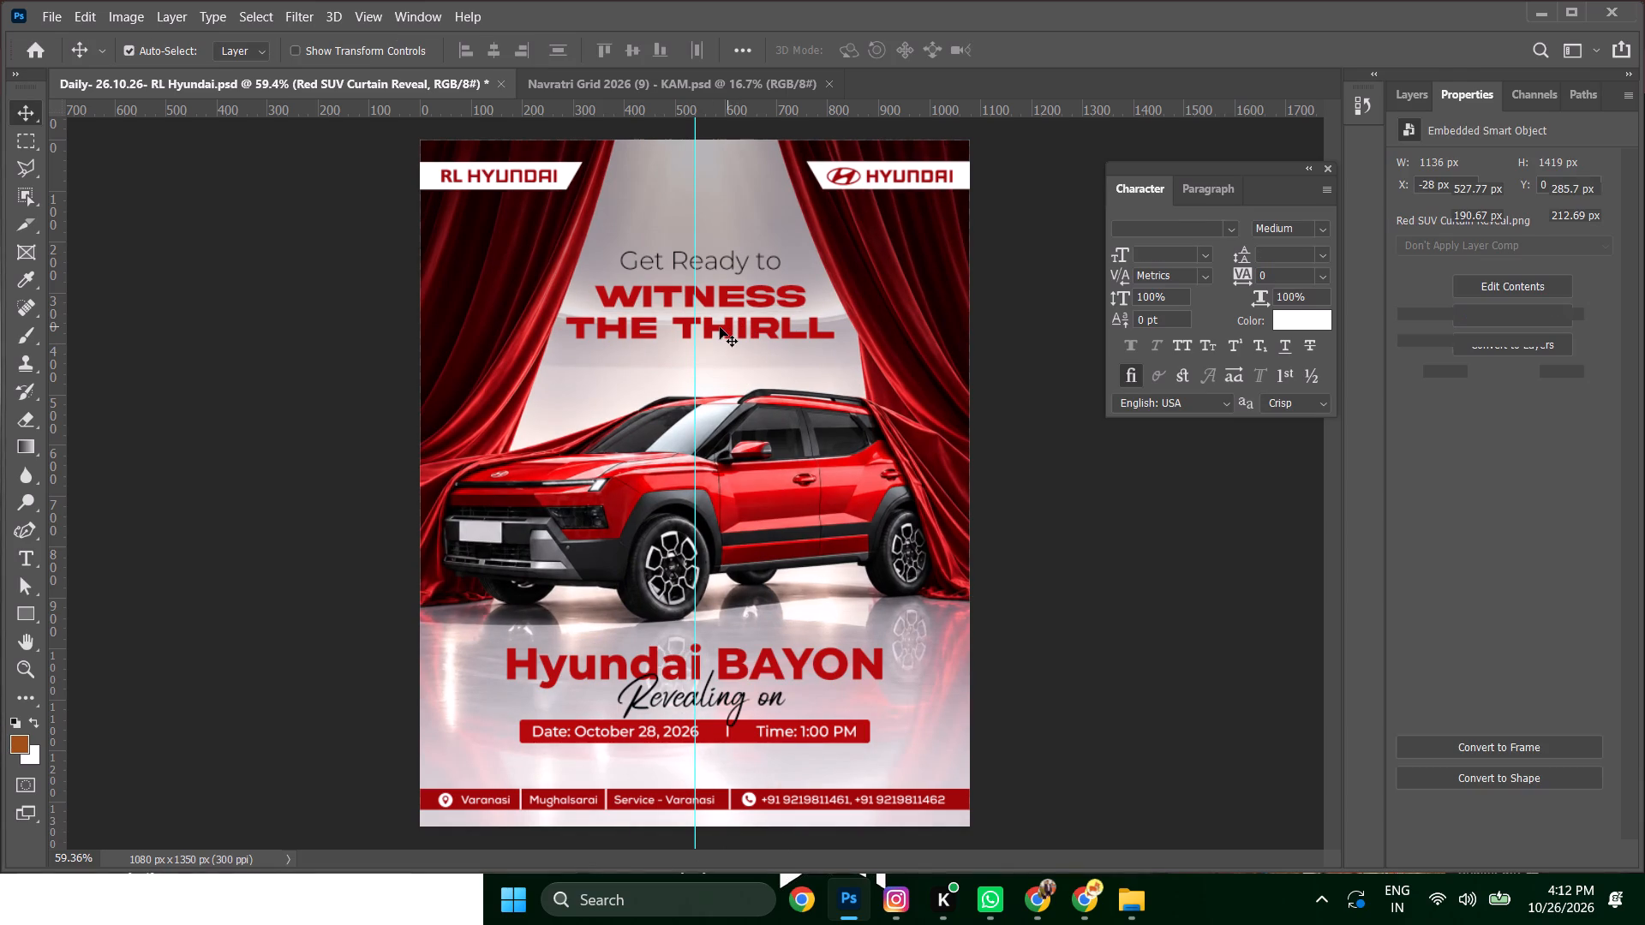
key(shift+Down)
key(shift+Down)
key(shift+Down)
key(shift+Up)
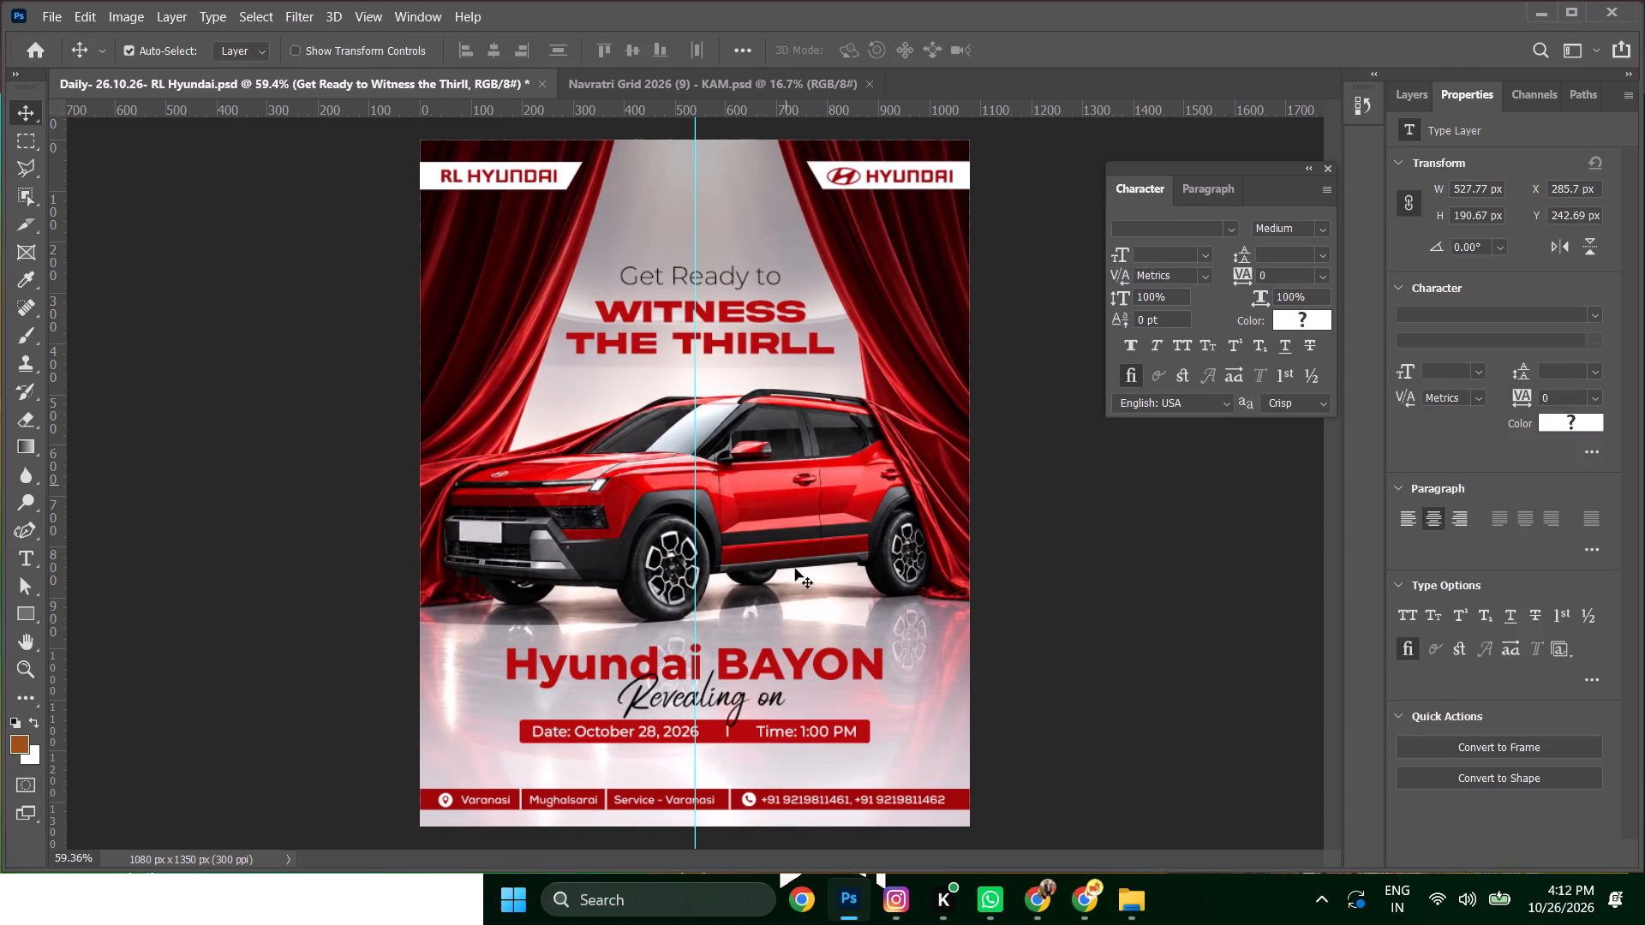
click(786, 333)
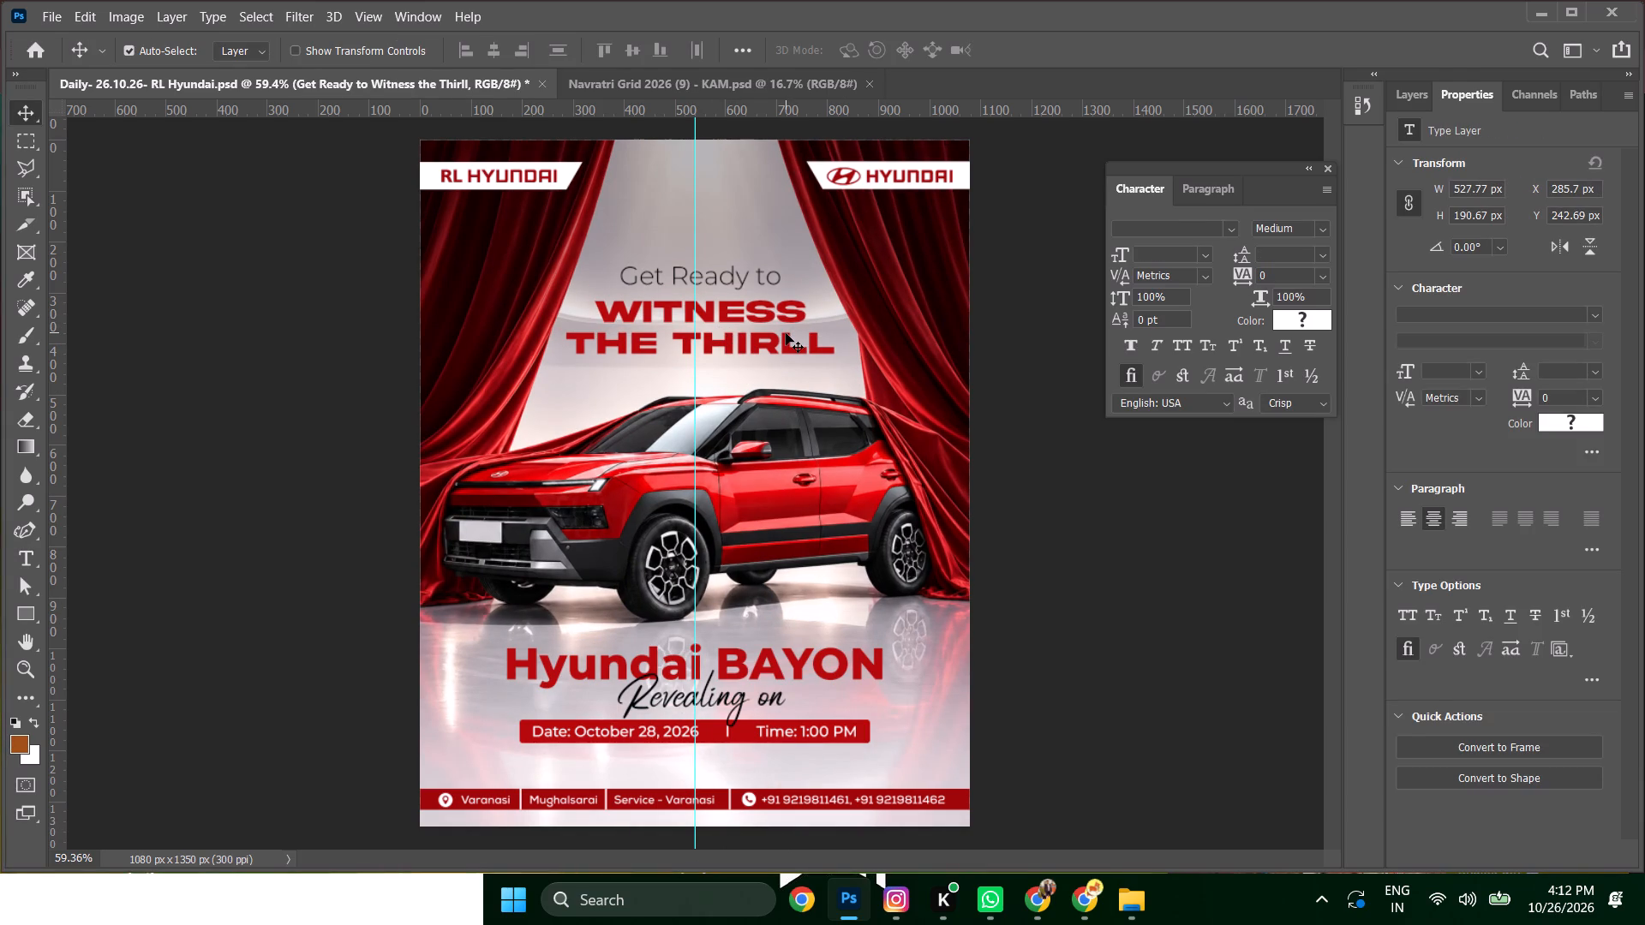
key(shift+Up)
key(shift+Up)
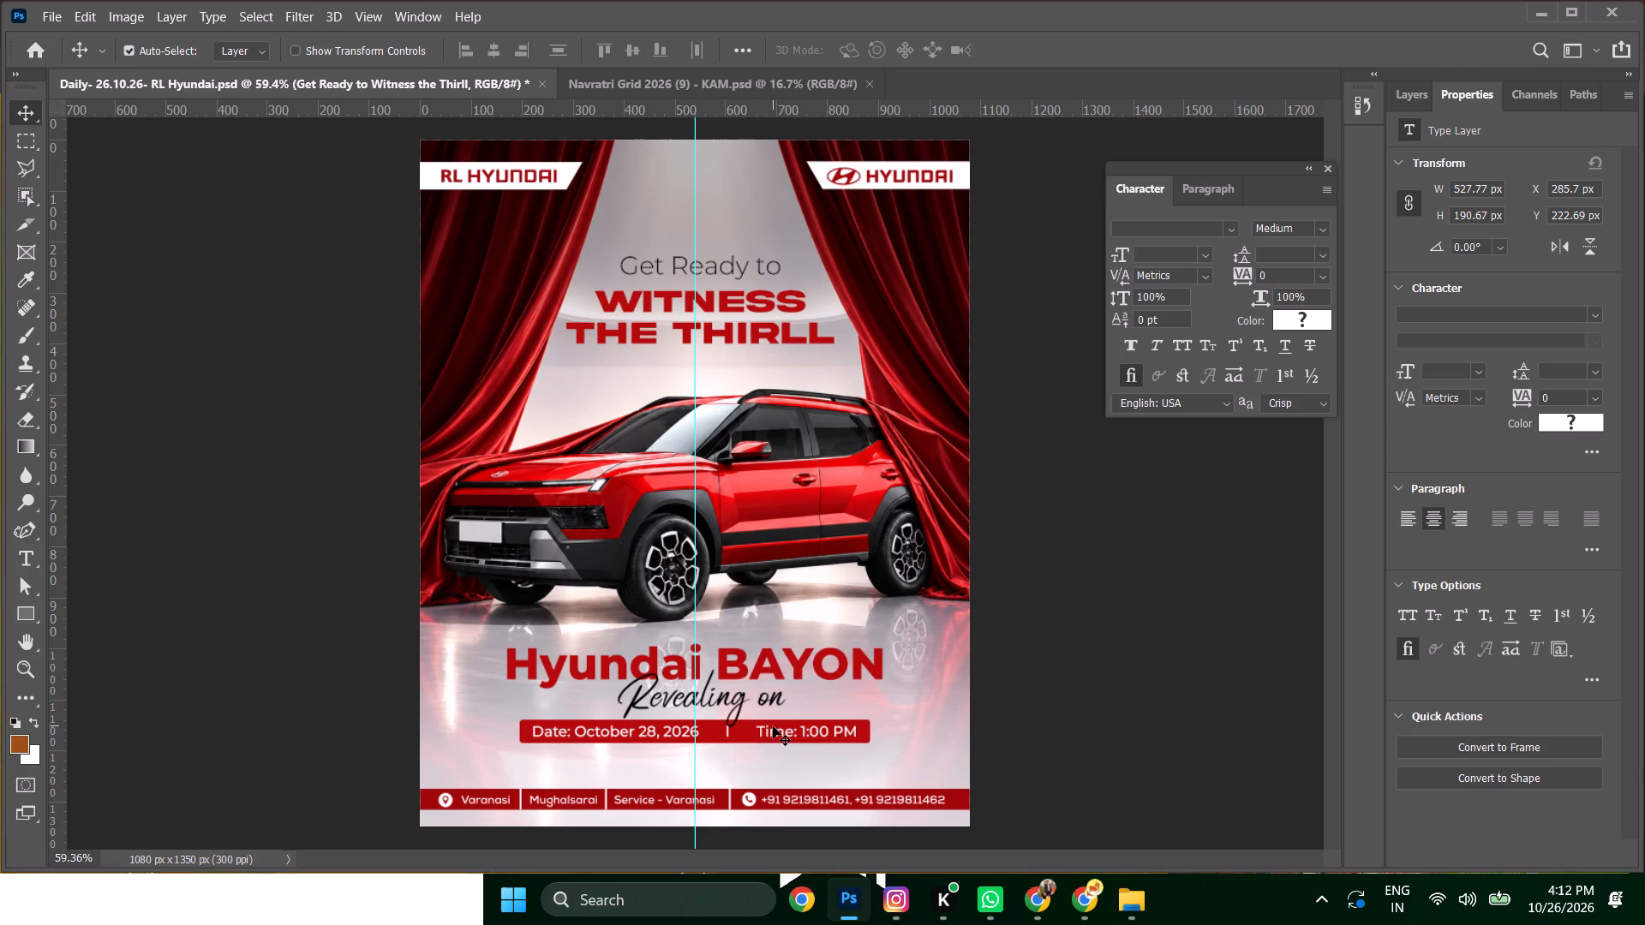
Hide the "Layer 19 copy" layer above the car image.
click(1415, 101)
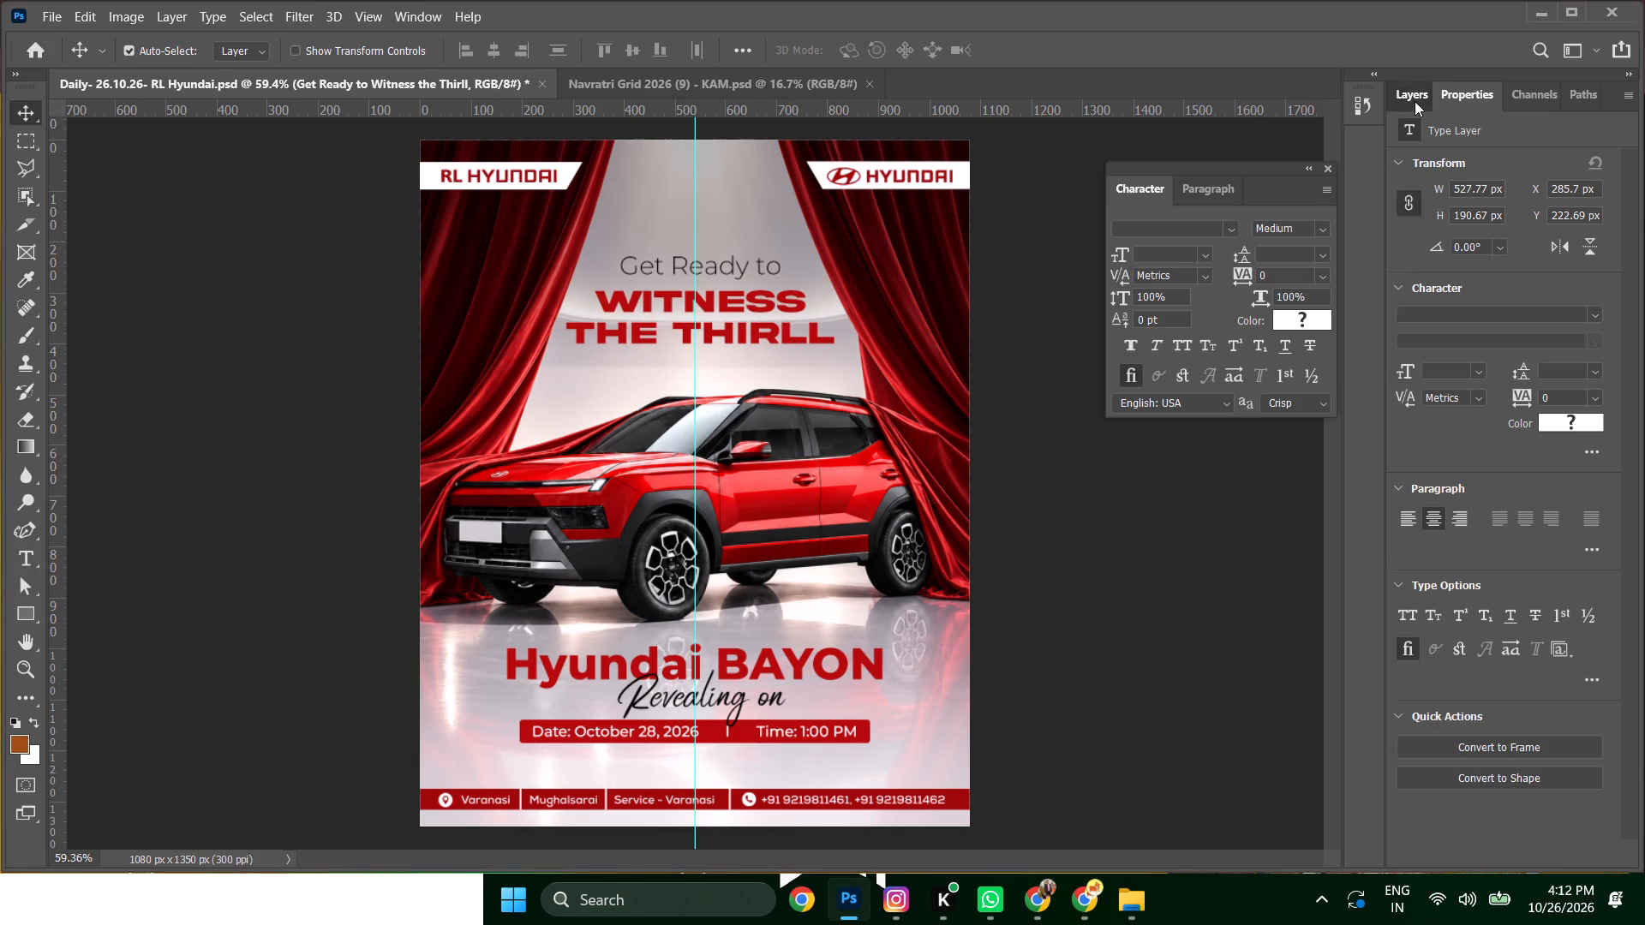
scroll(1501, 468, down, 18)
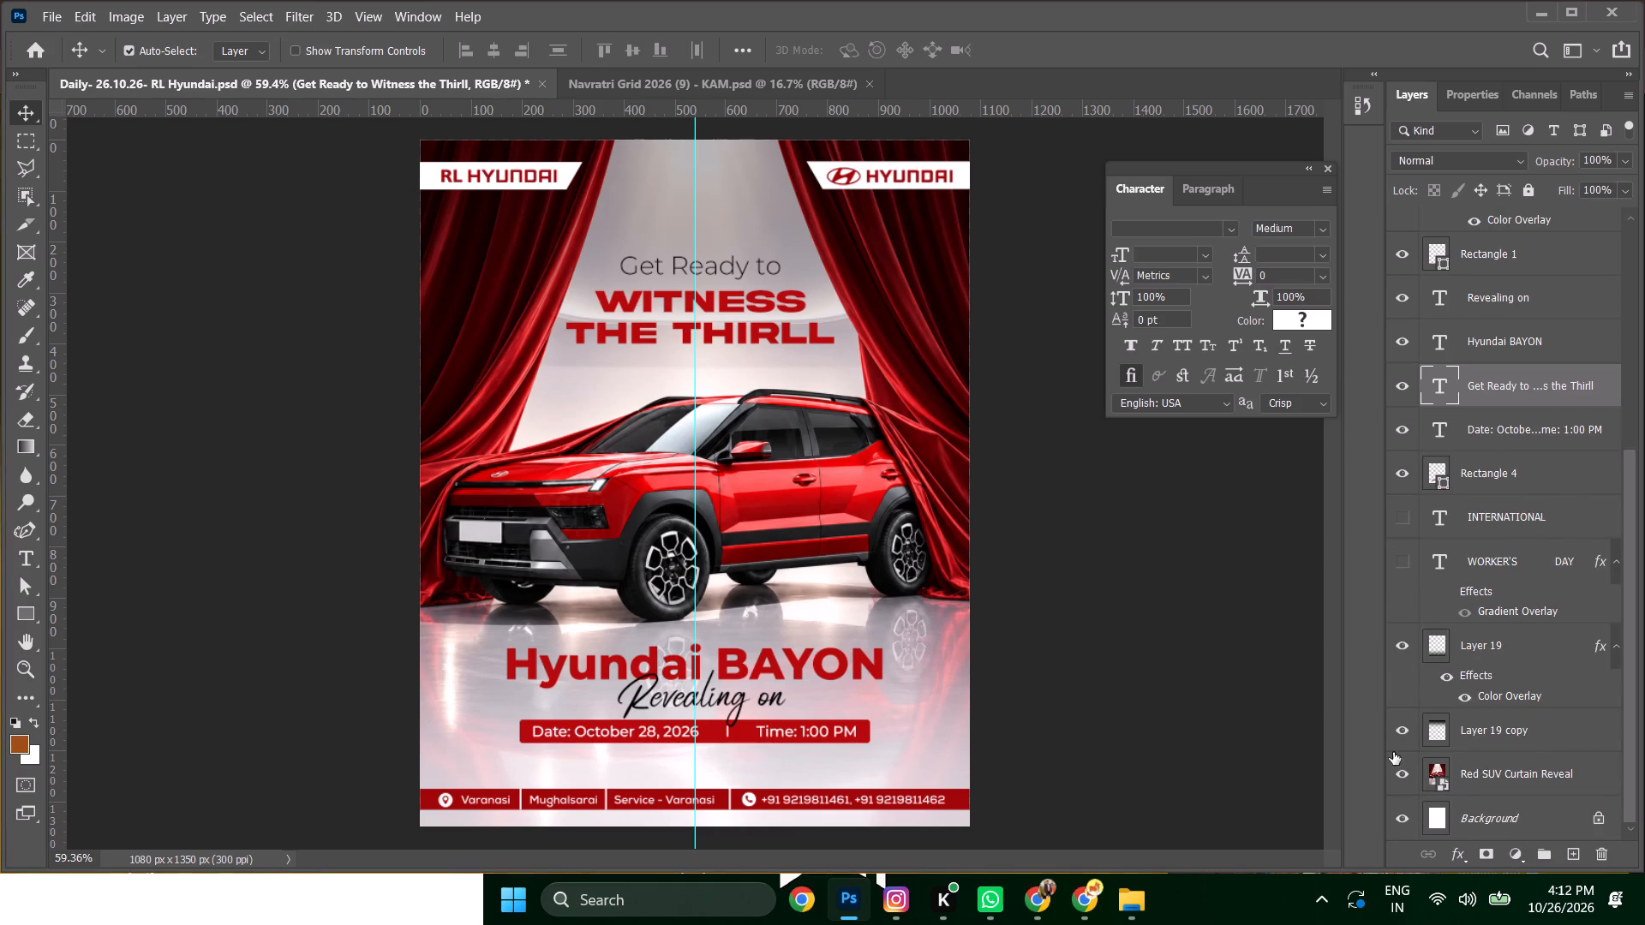
click(1397, 727)
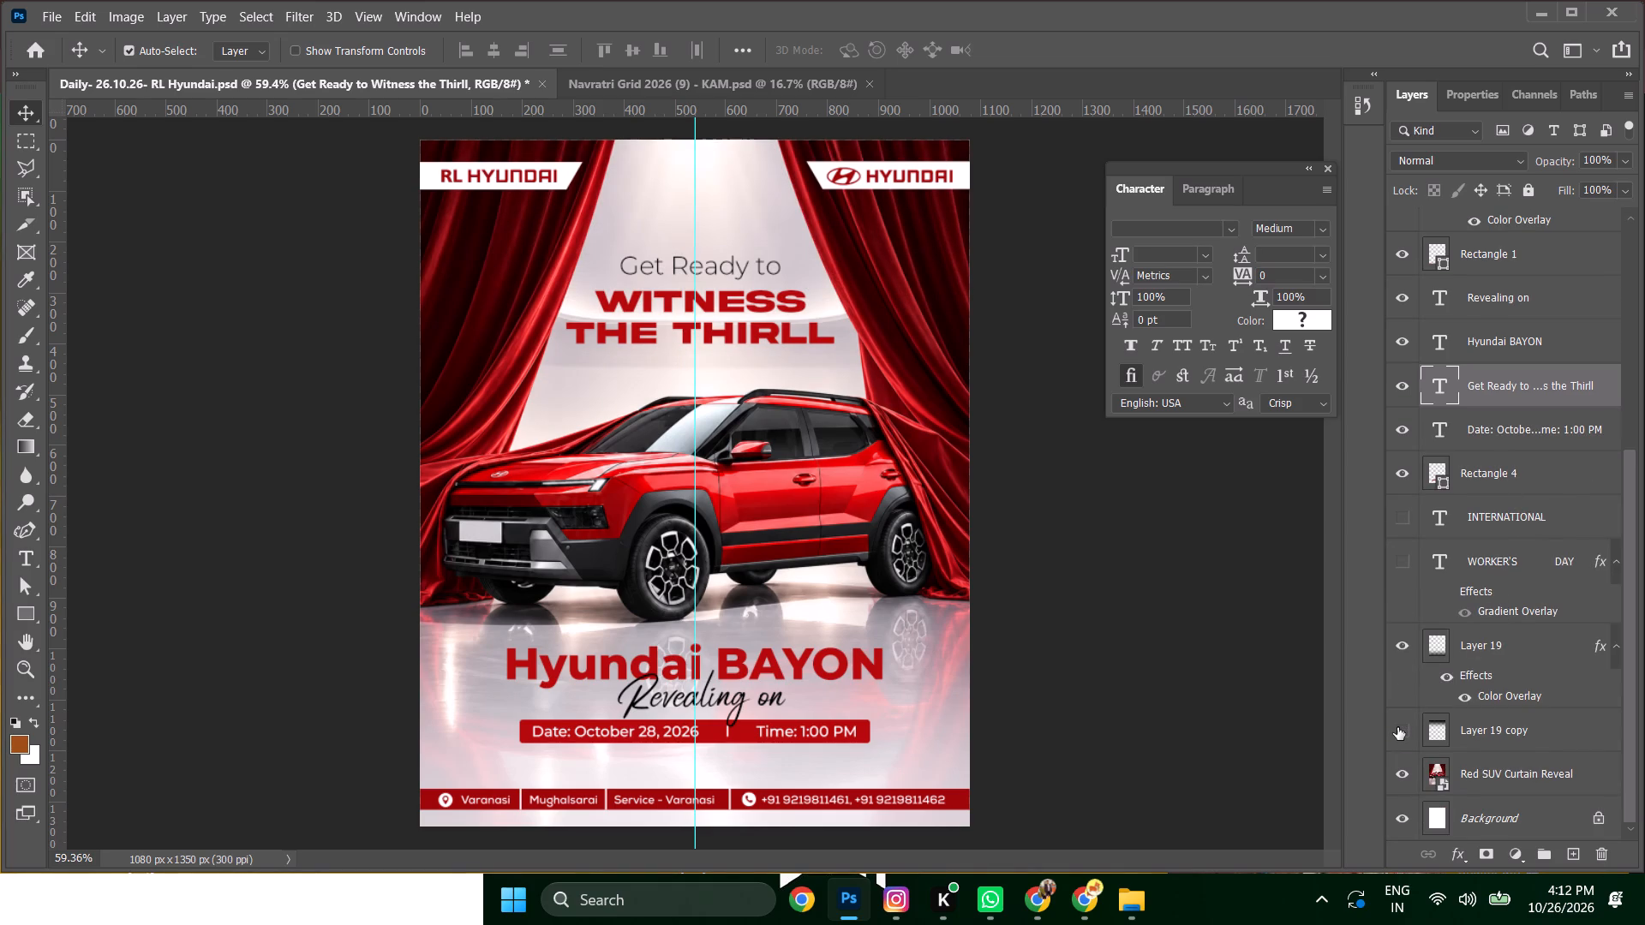
Toggle Layer 19 off and on to compare the floor area with and without it, leaving it visible.
click(1402, 645)
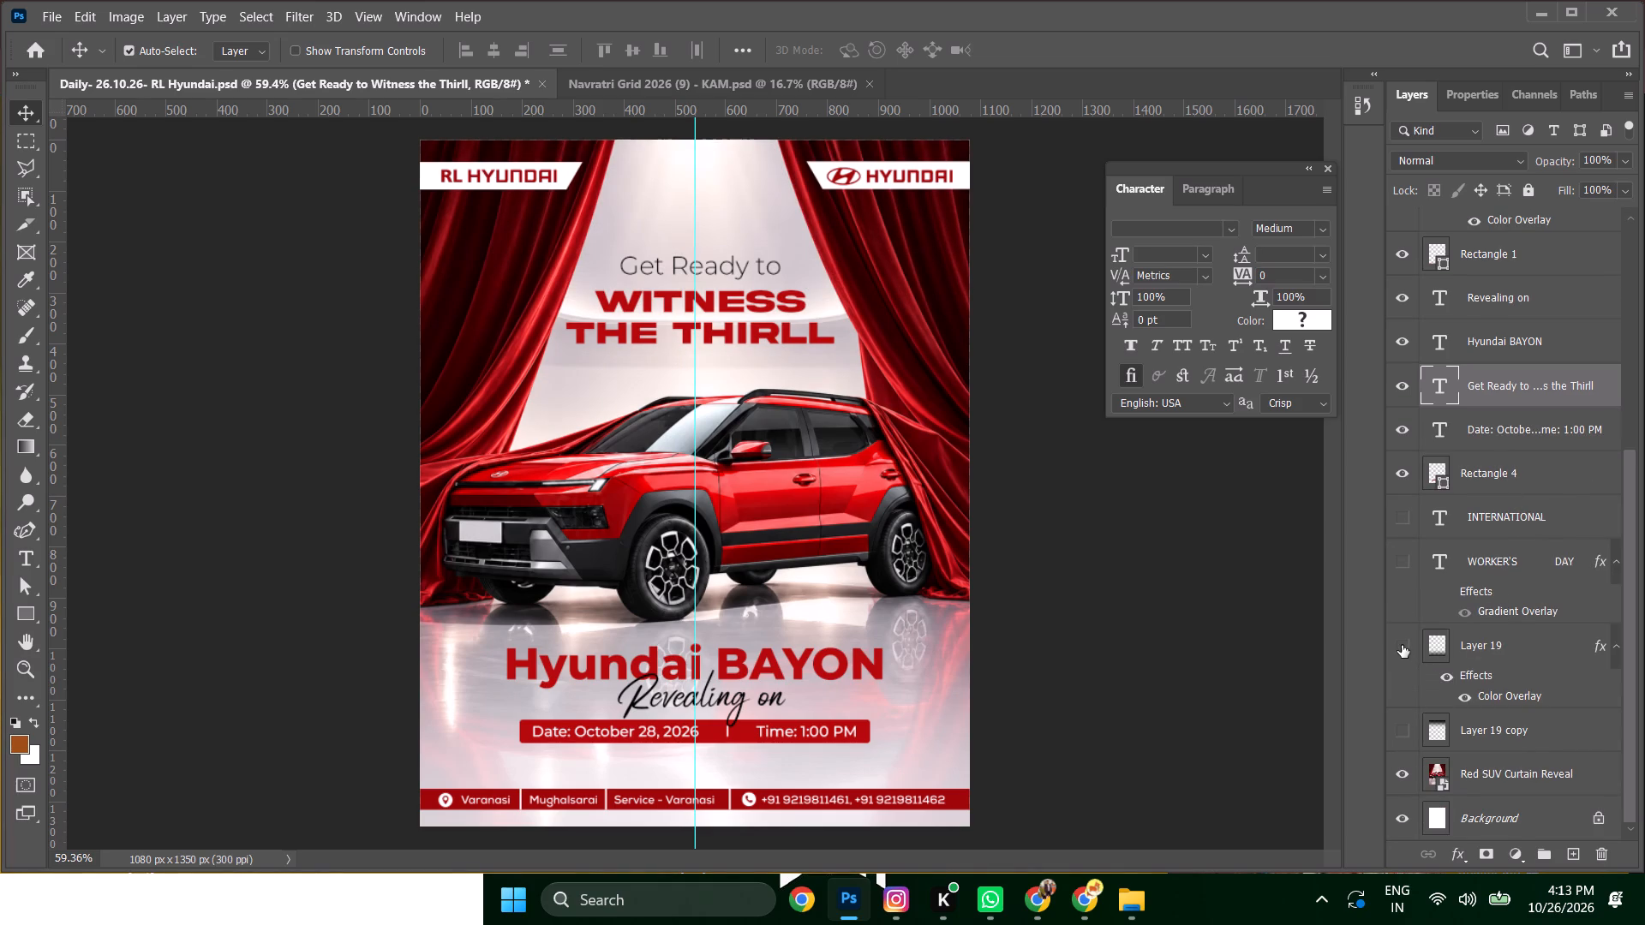
click(1402, 645)
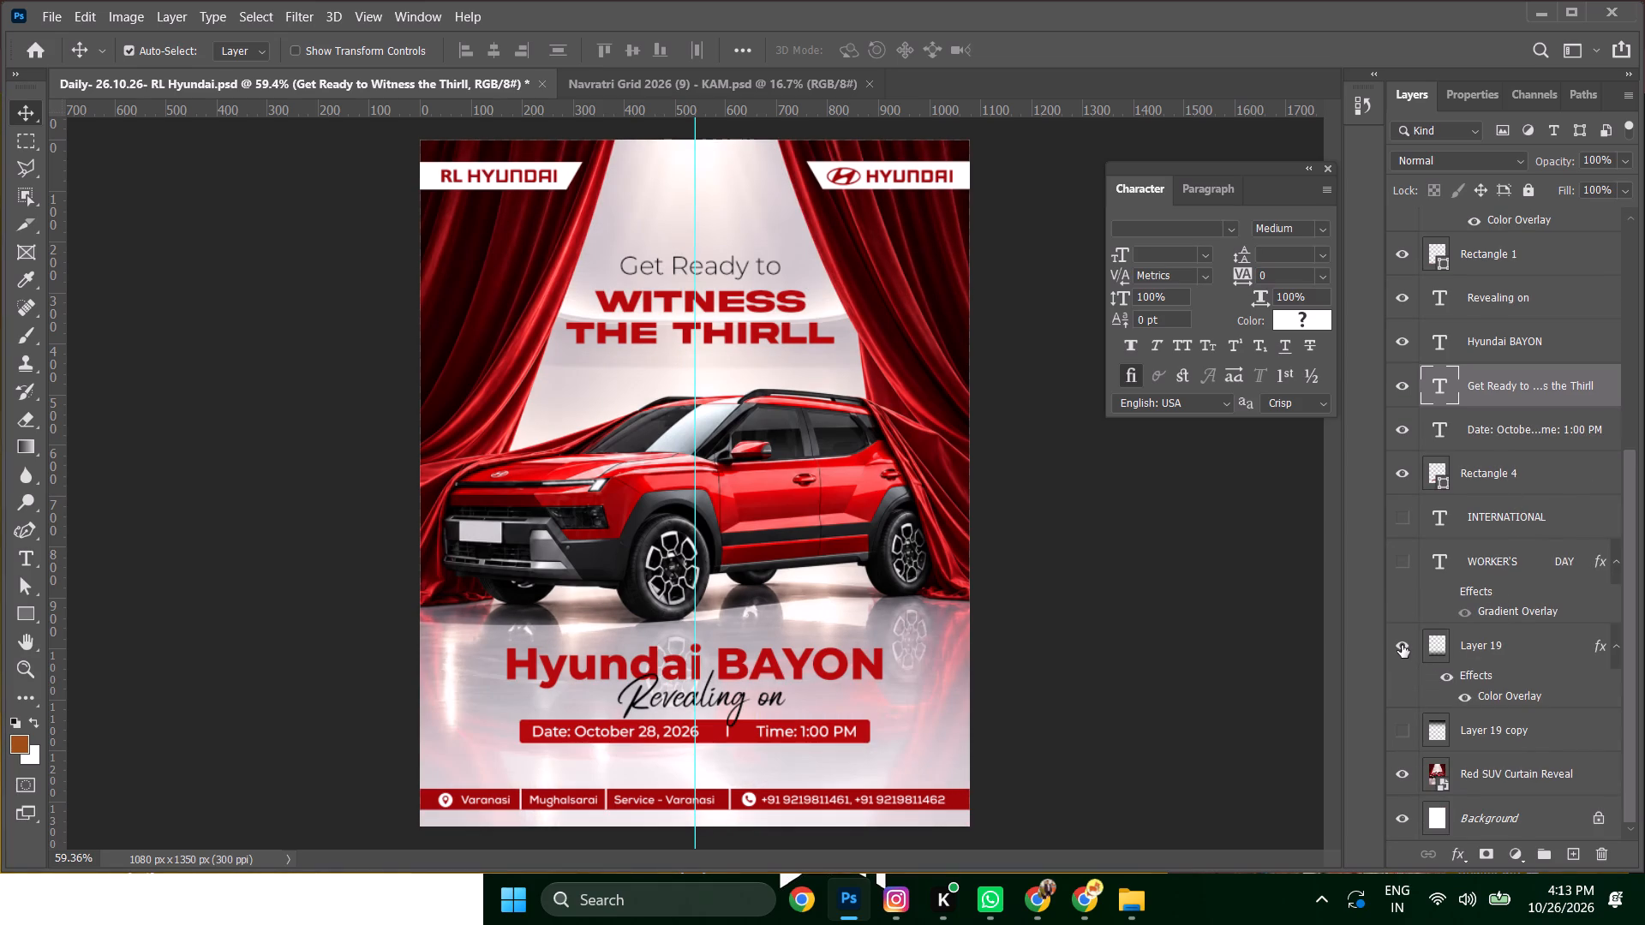
click(1402, 645)
click(1402, 645)
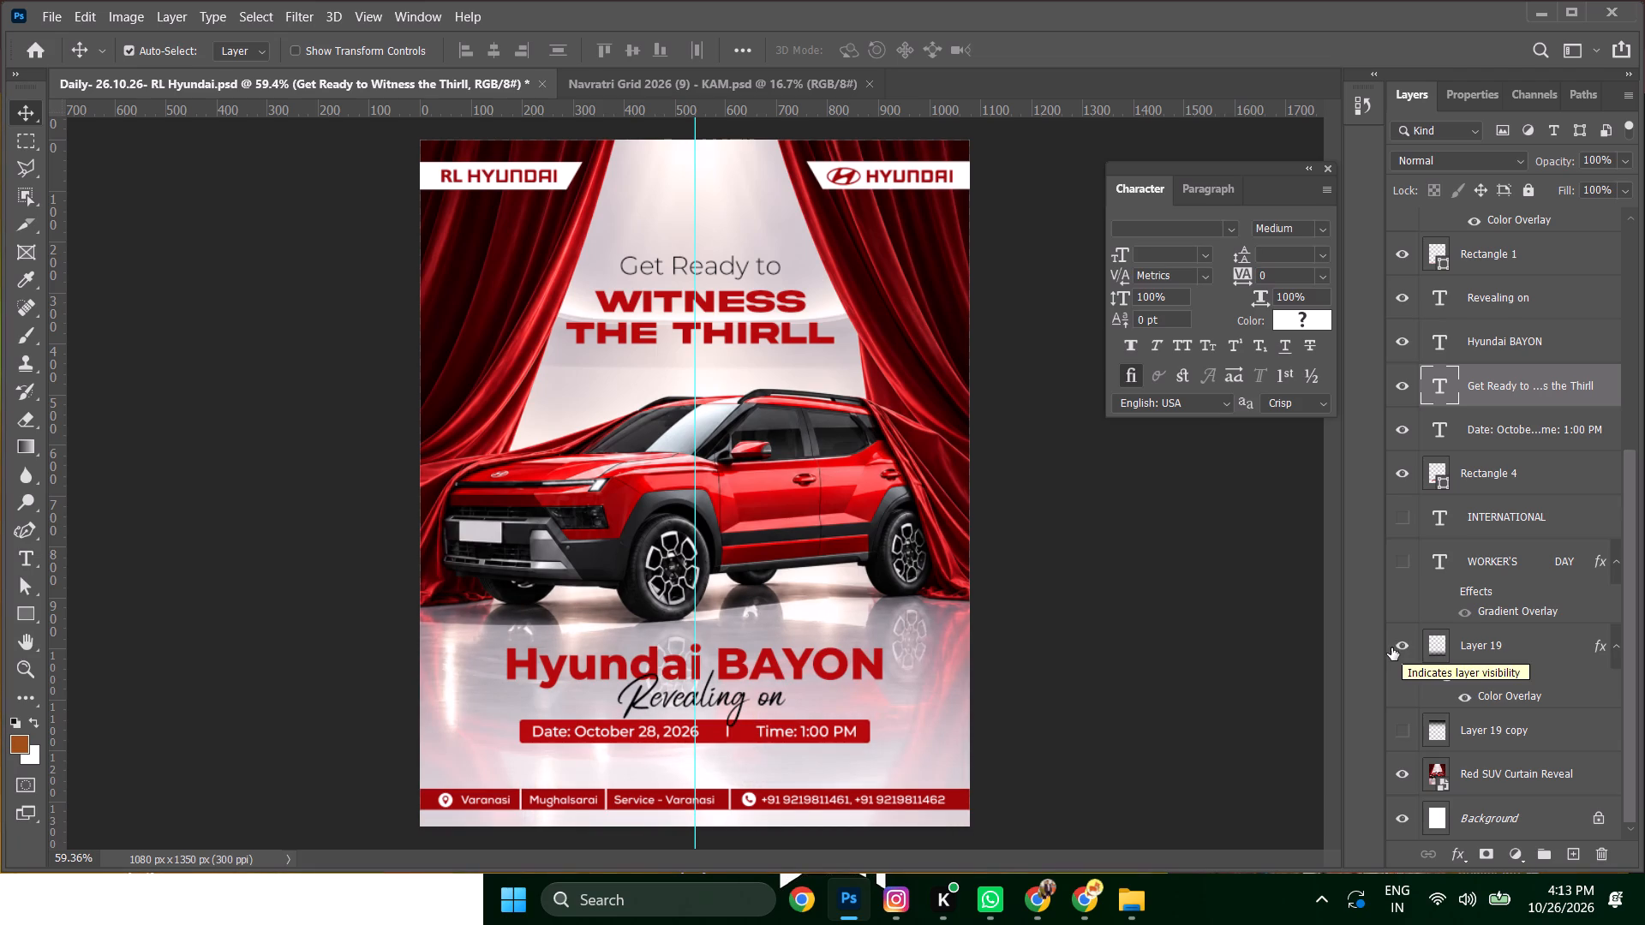
click(1401, 642)
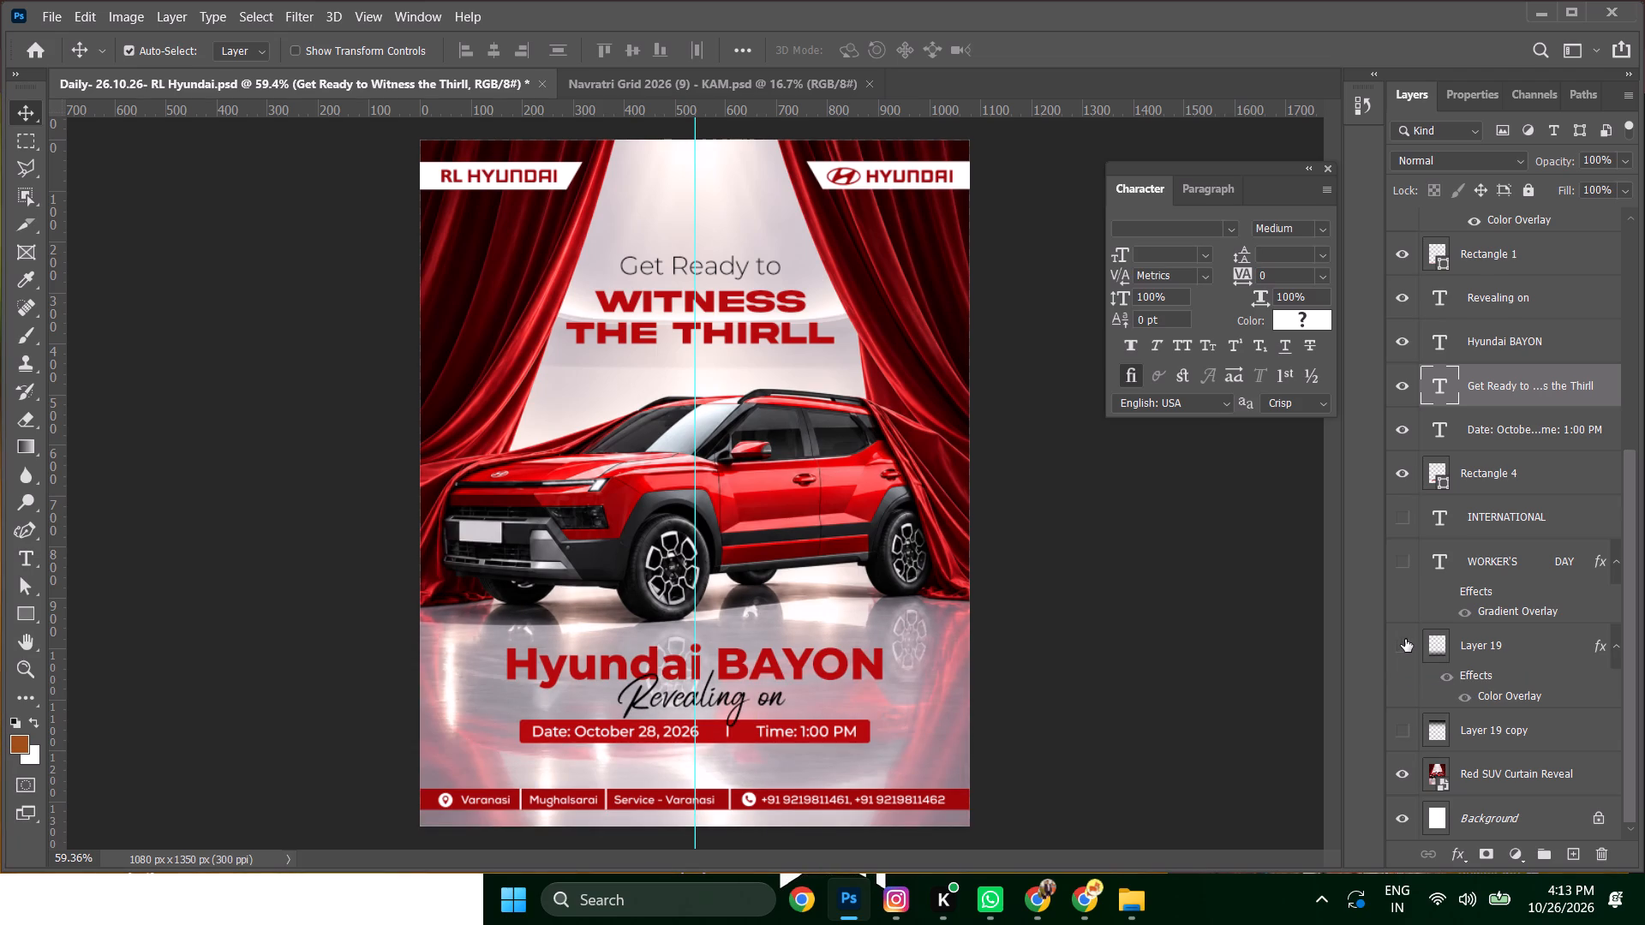
click(1405, 639)
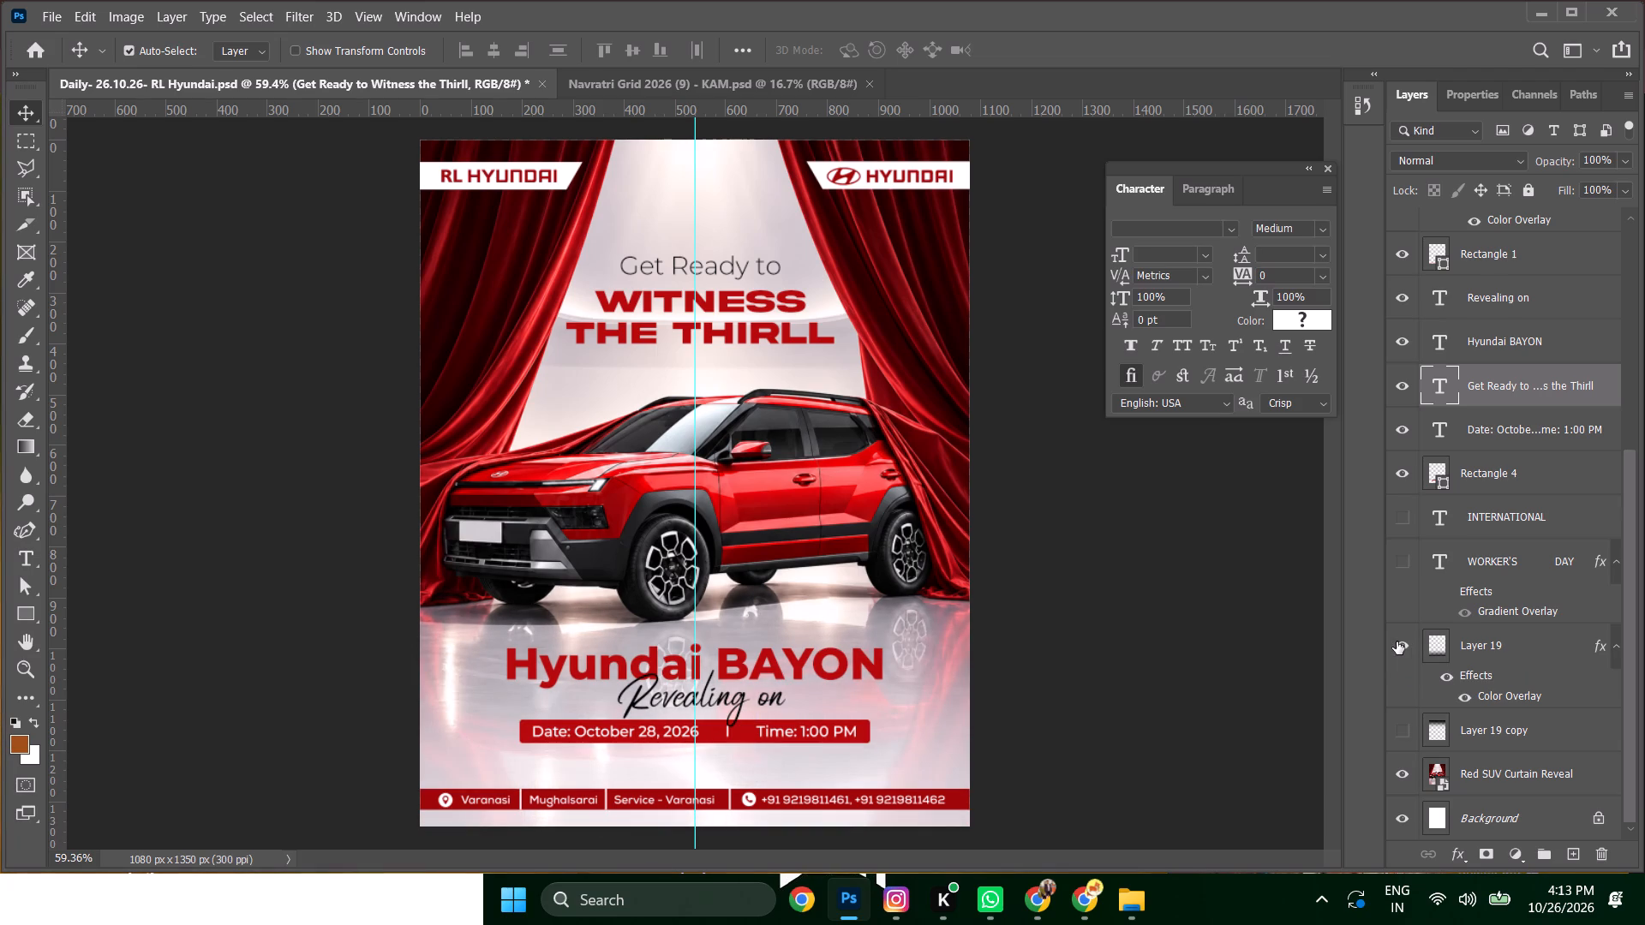
Select the linked "Revealing on" group together with the tagline, and shift them all up 10 px.
click(778, 672)
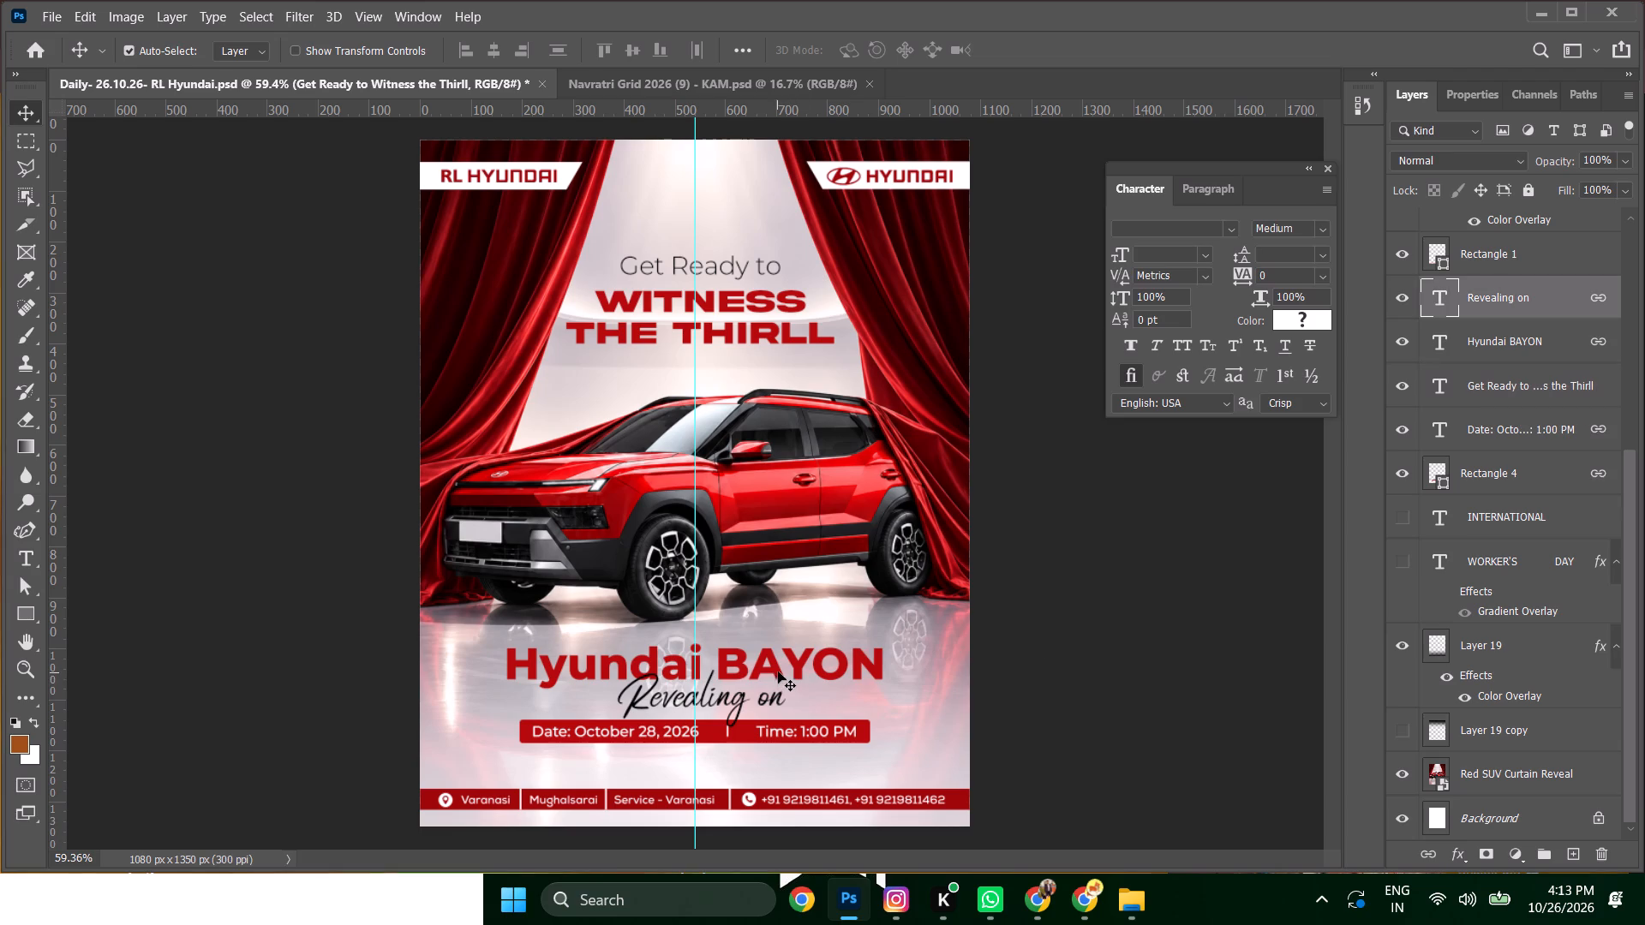
key(shift+Down)
key(shift+Down)
key(shift+Up)
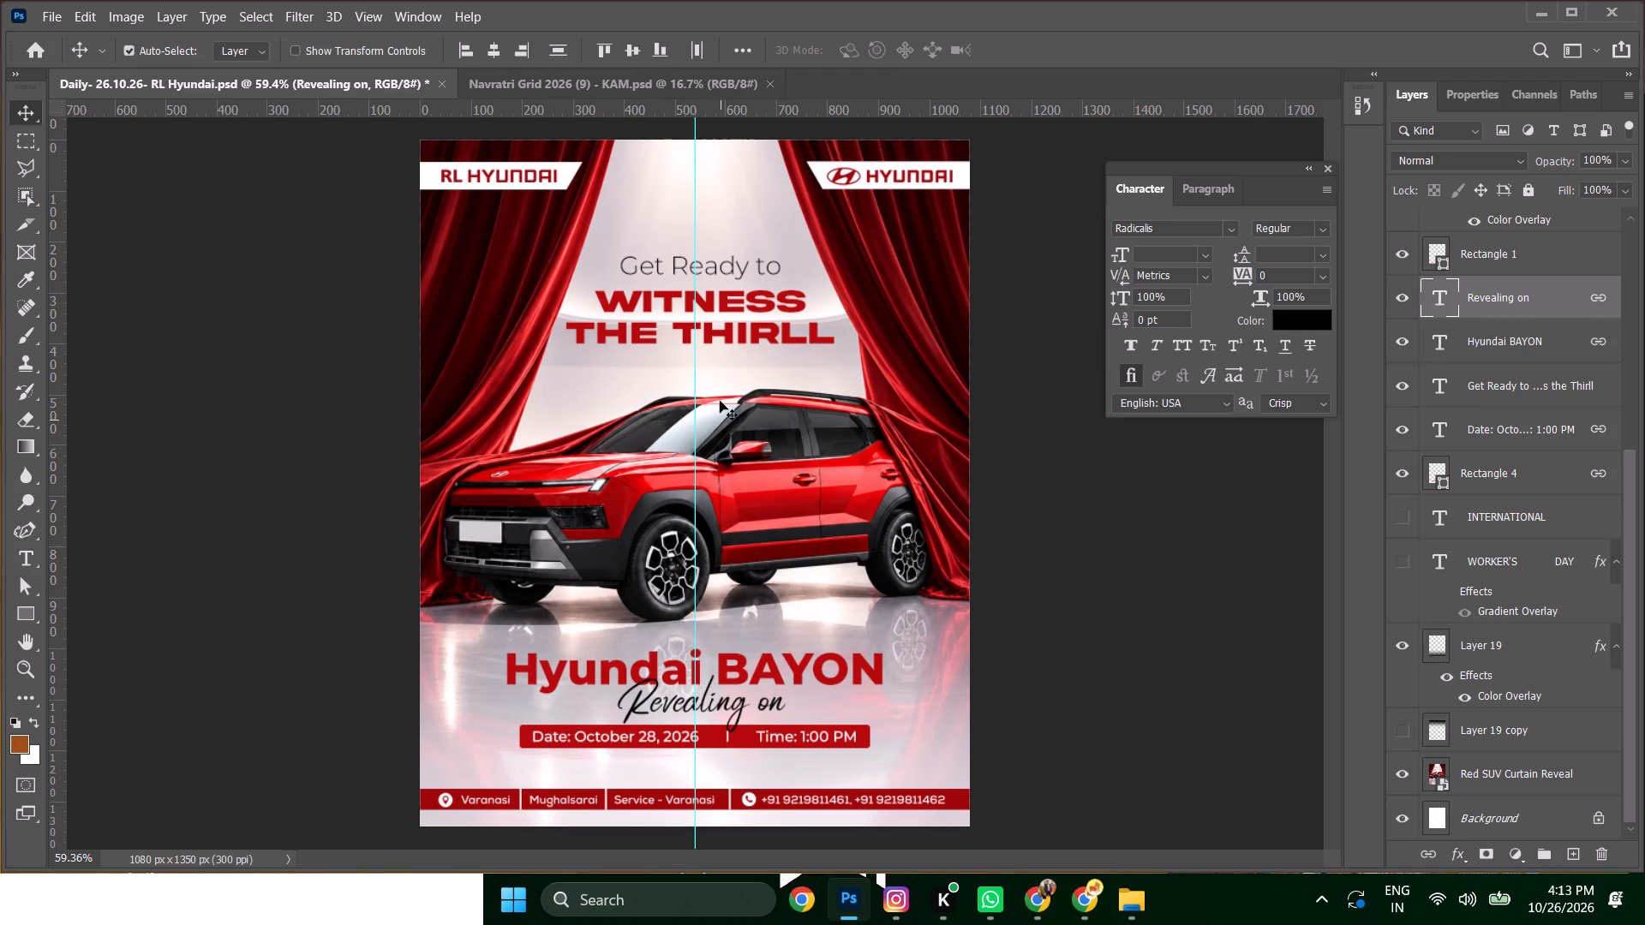
key(shift+Up)
shift+click(725, 333)
key(shift+Up)
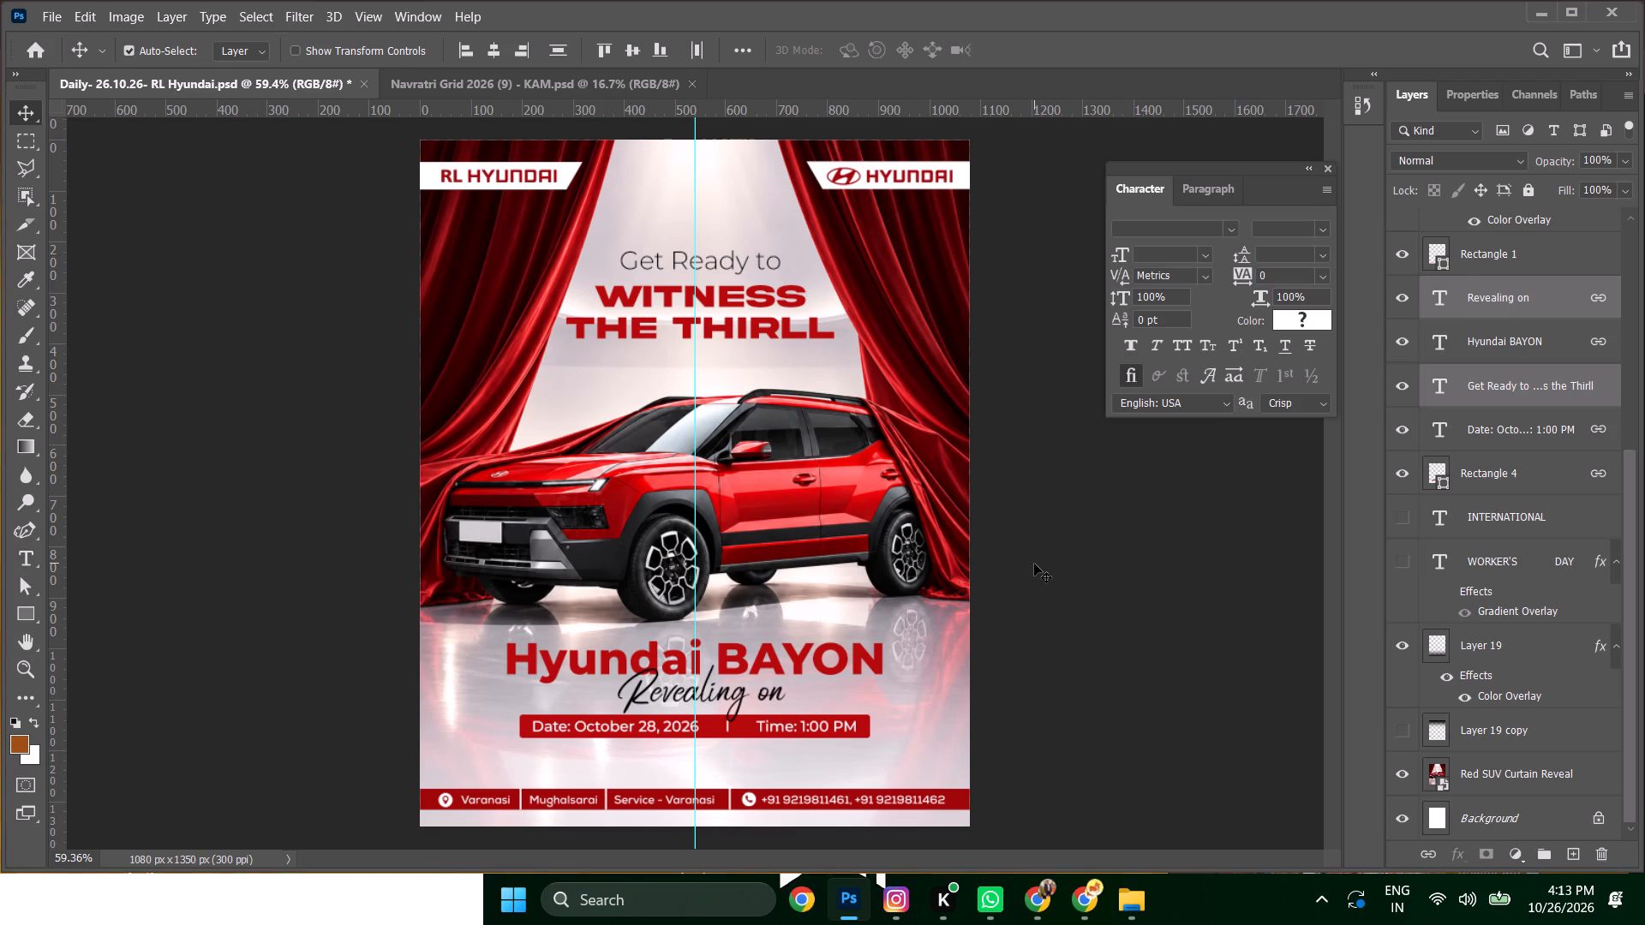
Save the poster document.
key(ctrl+s)
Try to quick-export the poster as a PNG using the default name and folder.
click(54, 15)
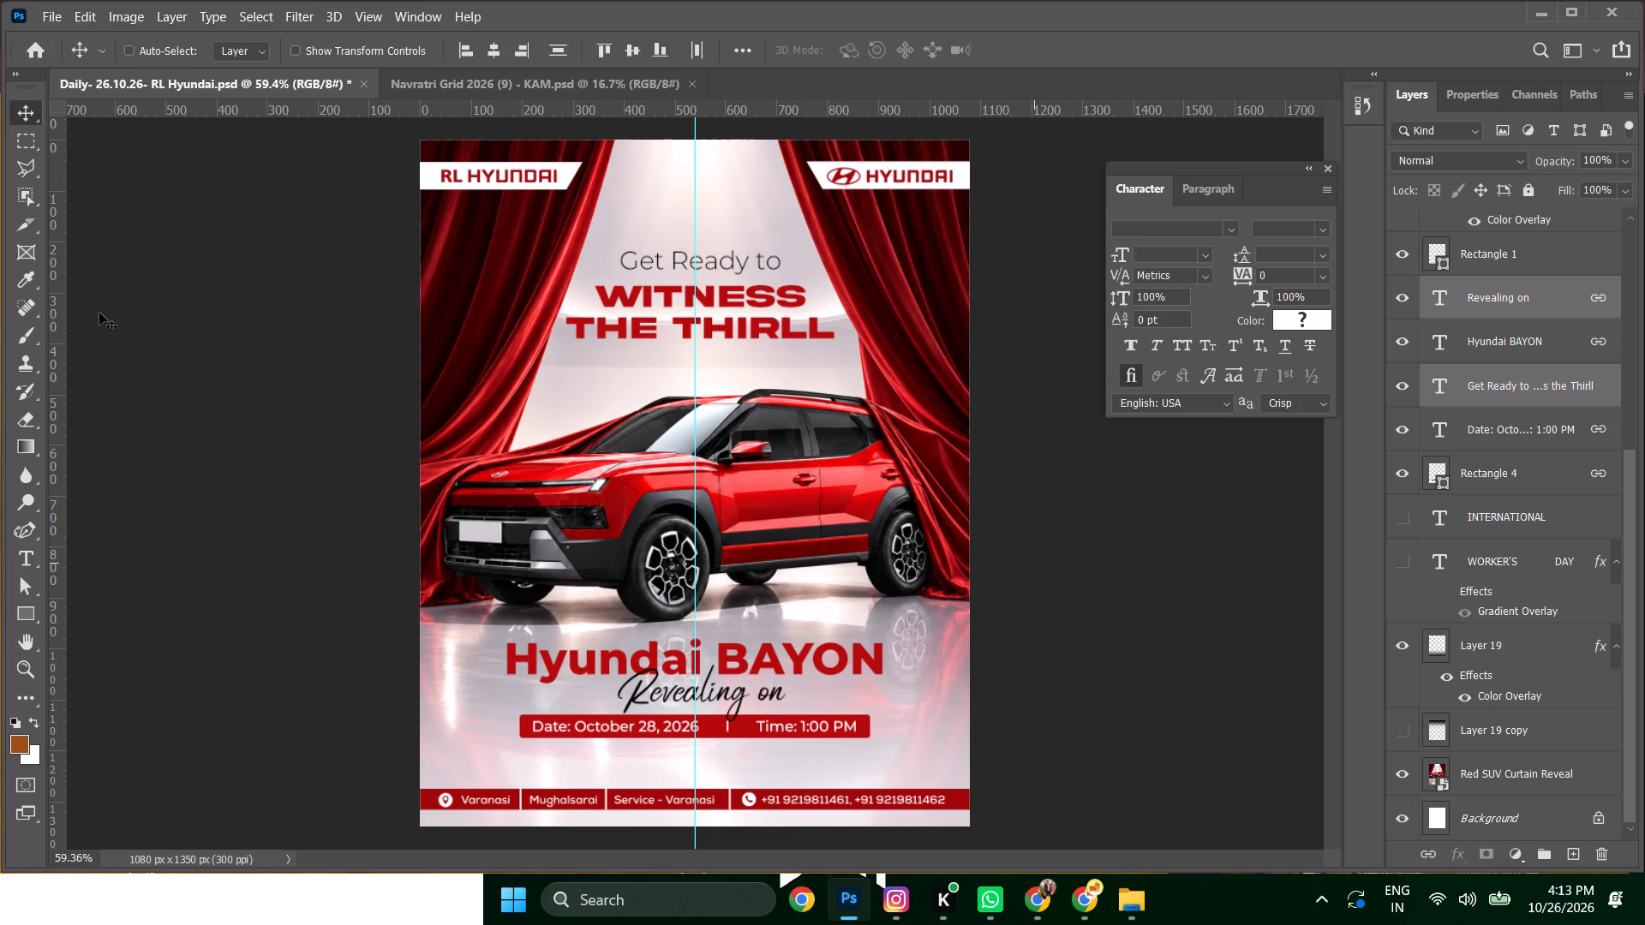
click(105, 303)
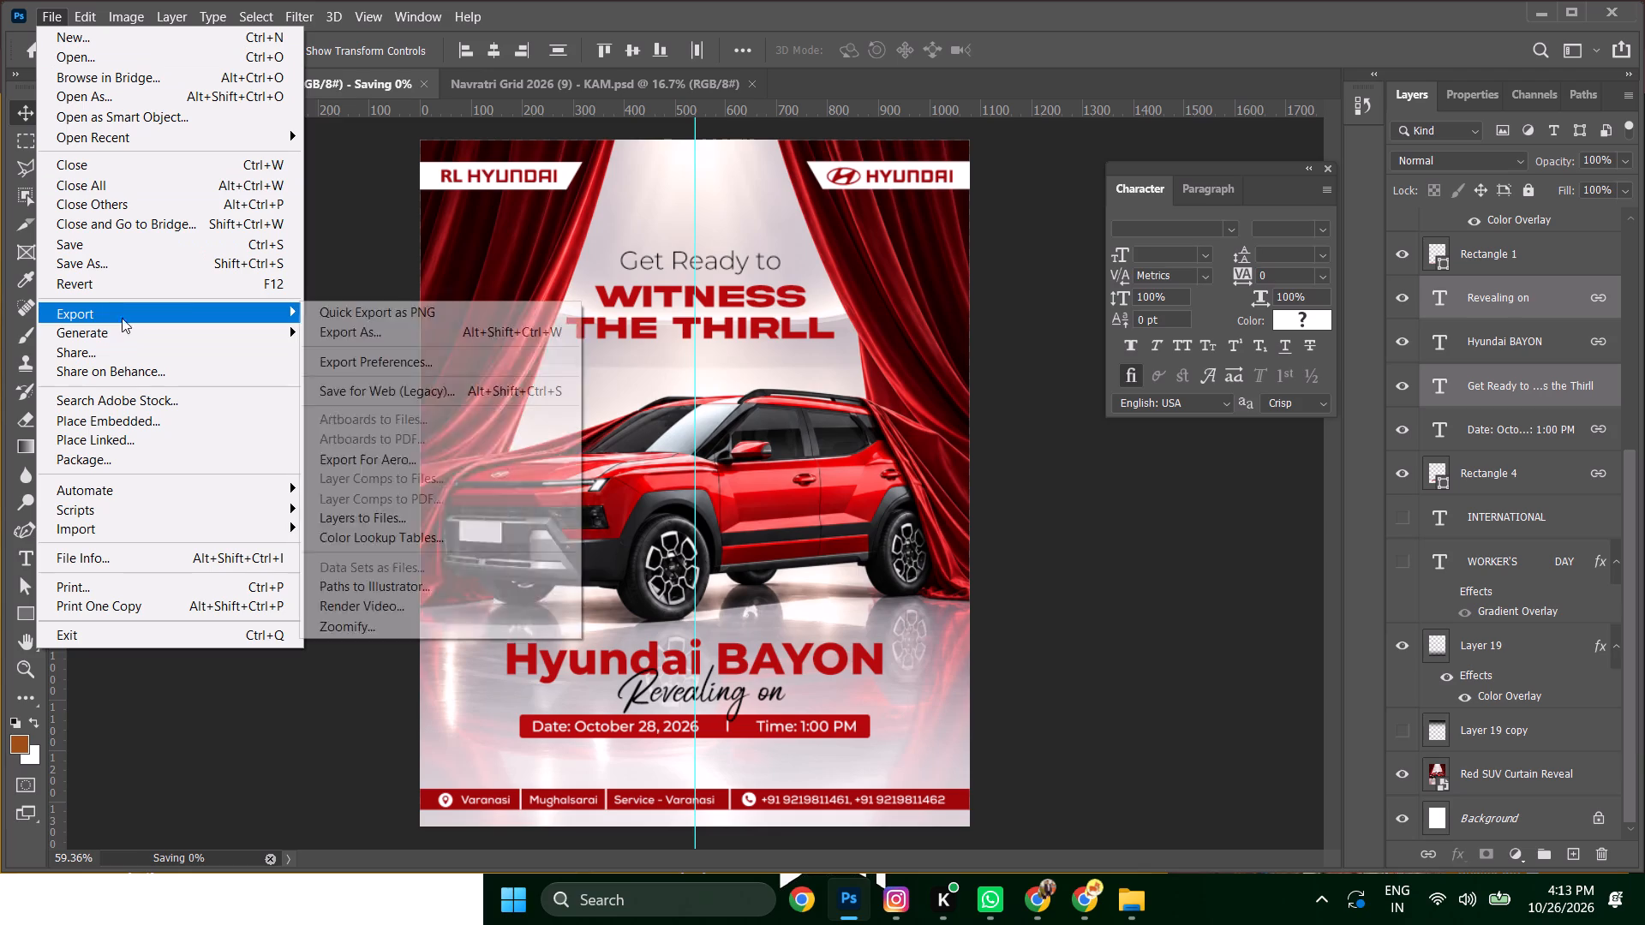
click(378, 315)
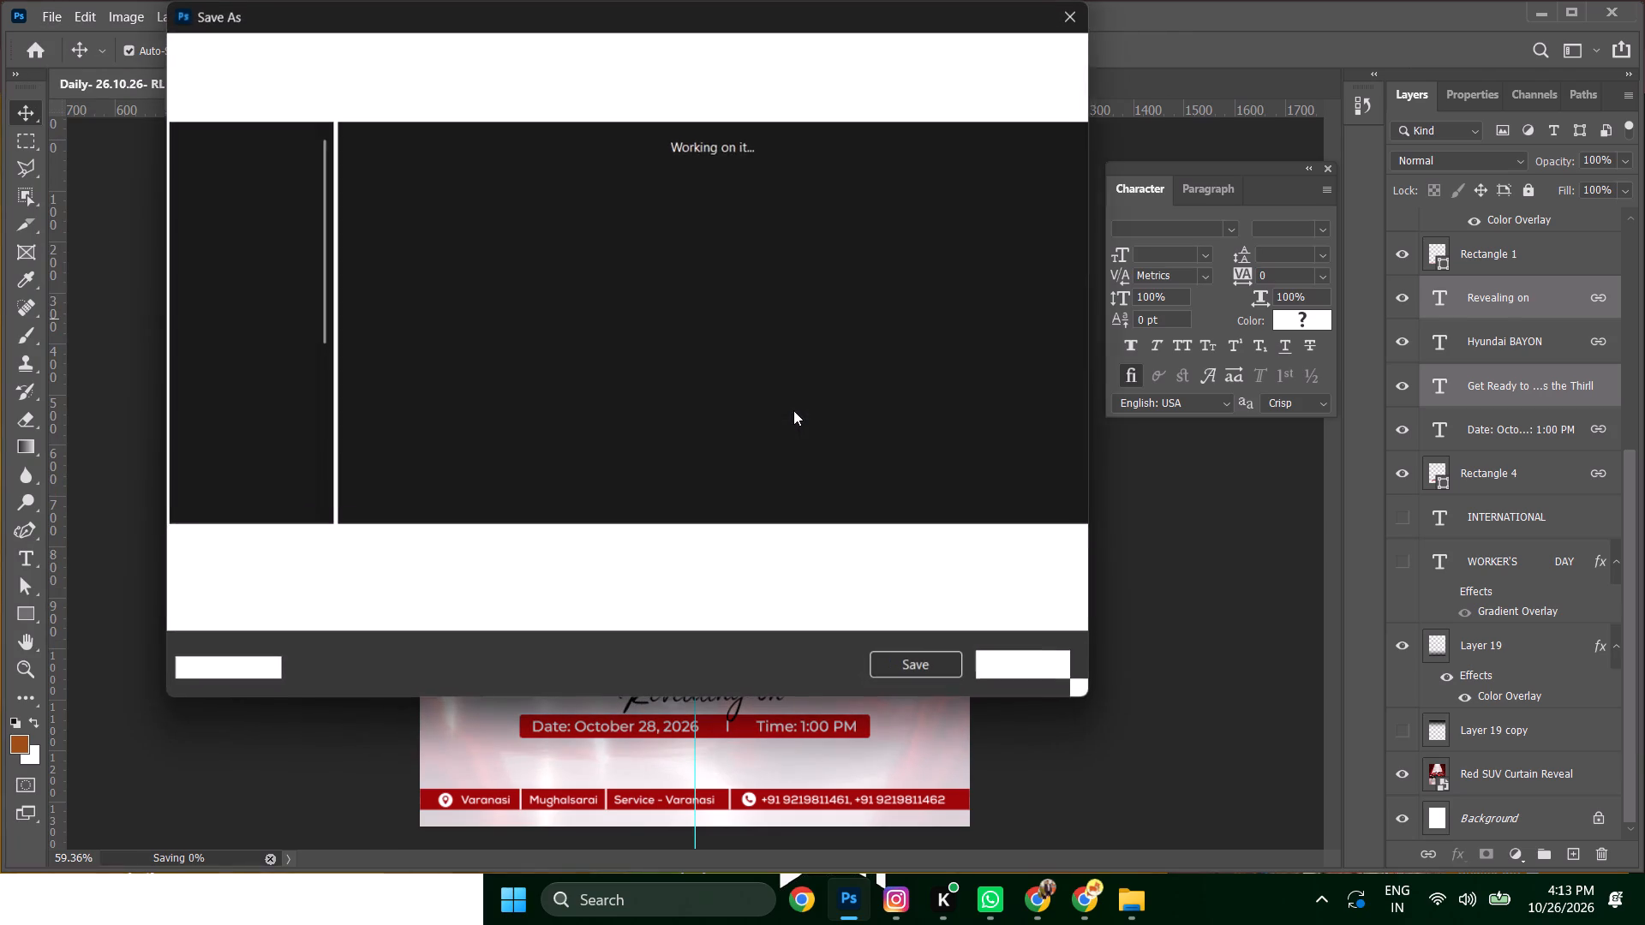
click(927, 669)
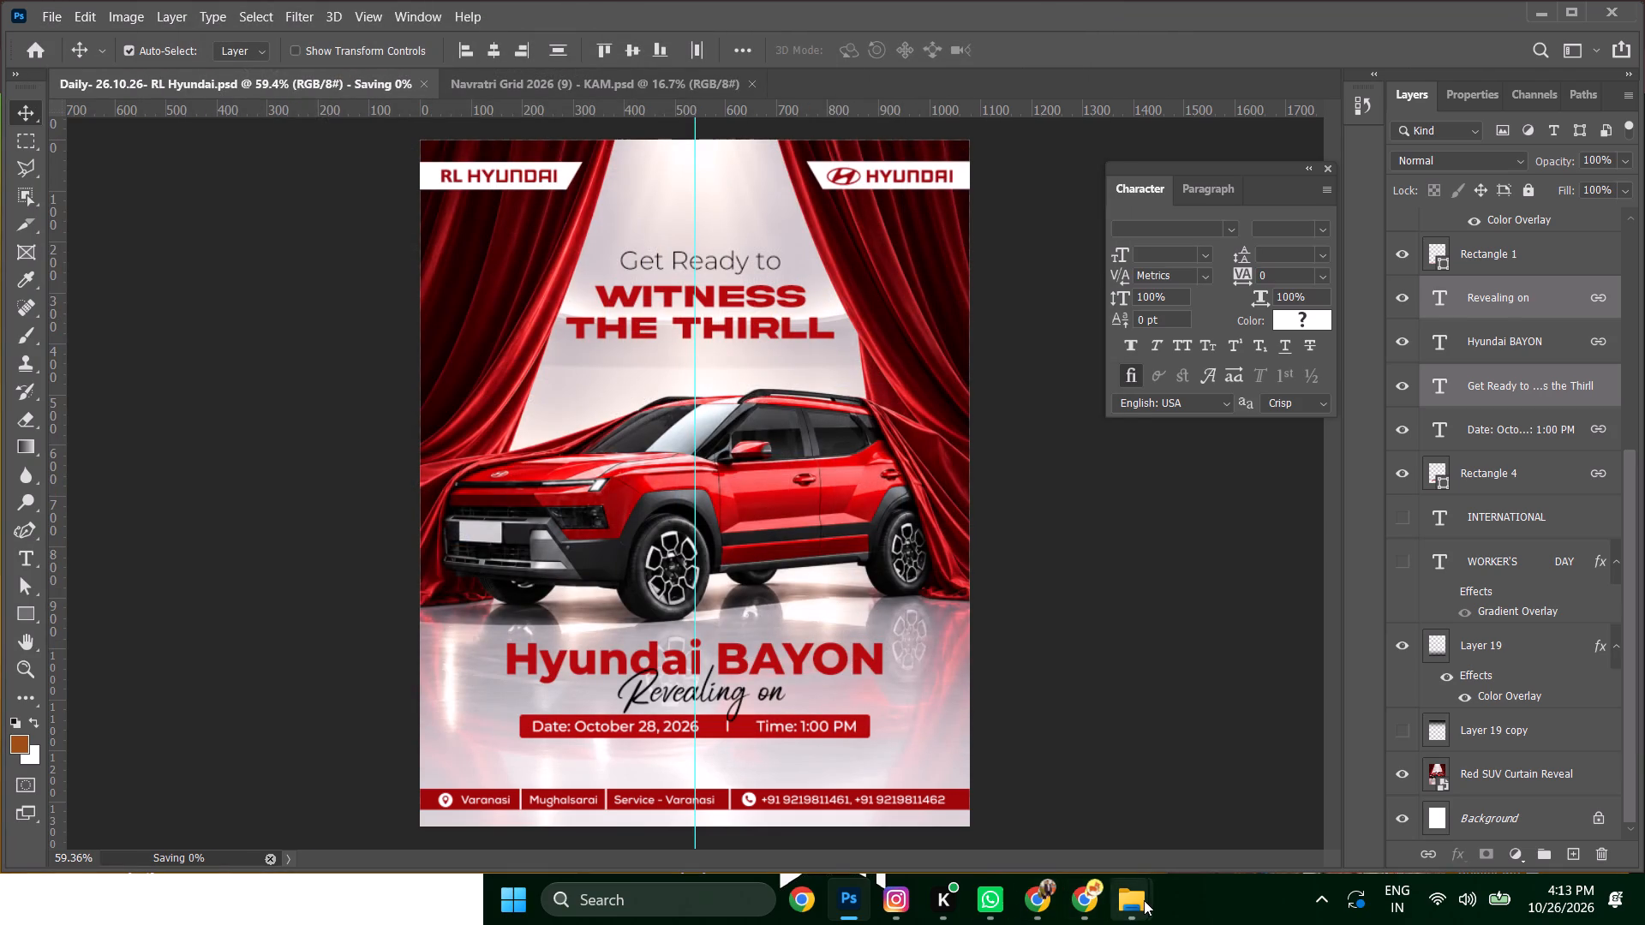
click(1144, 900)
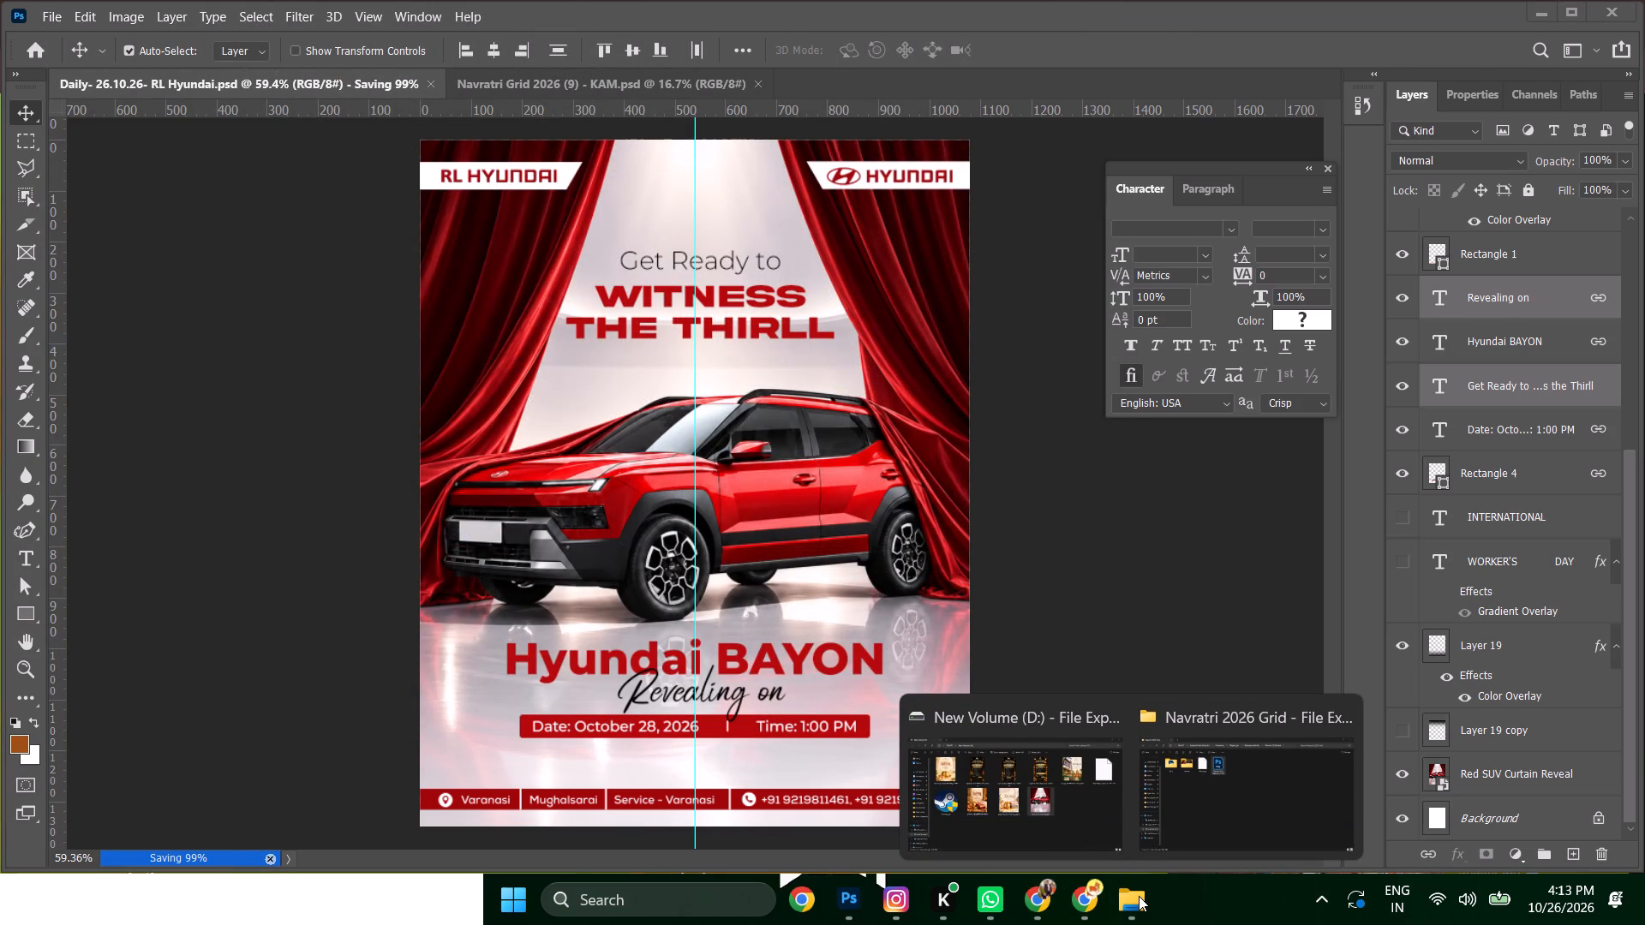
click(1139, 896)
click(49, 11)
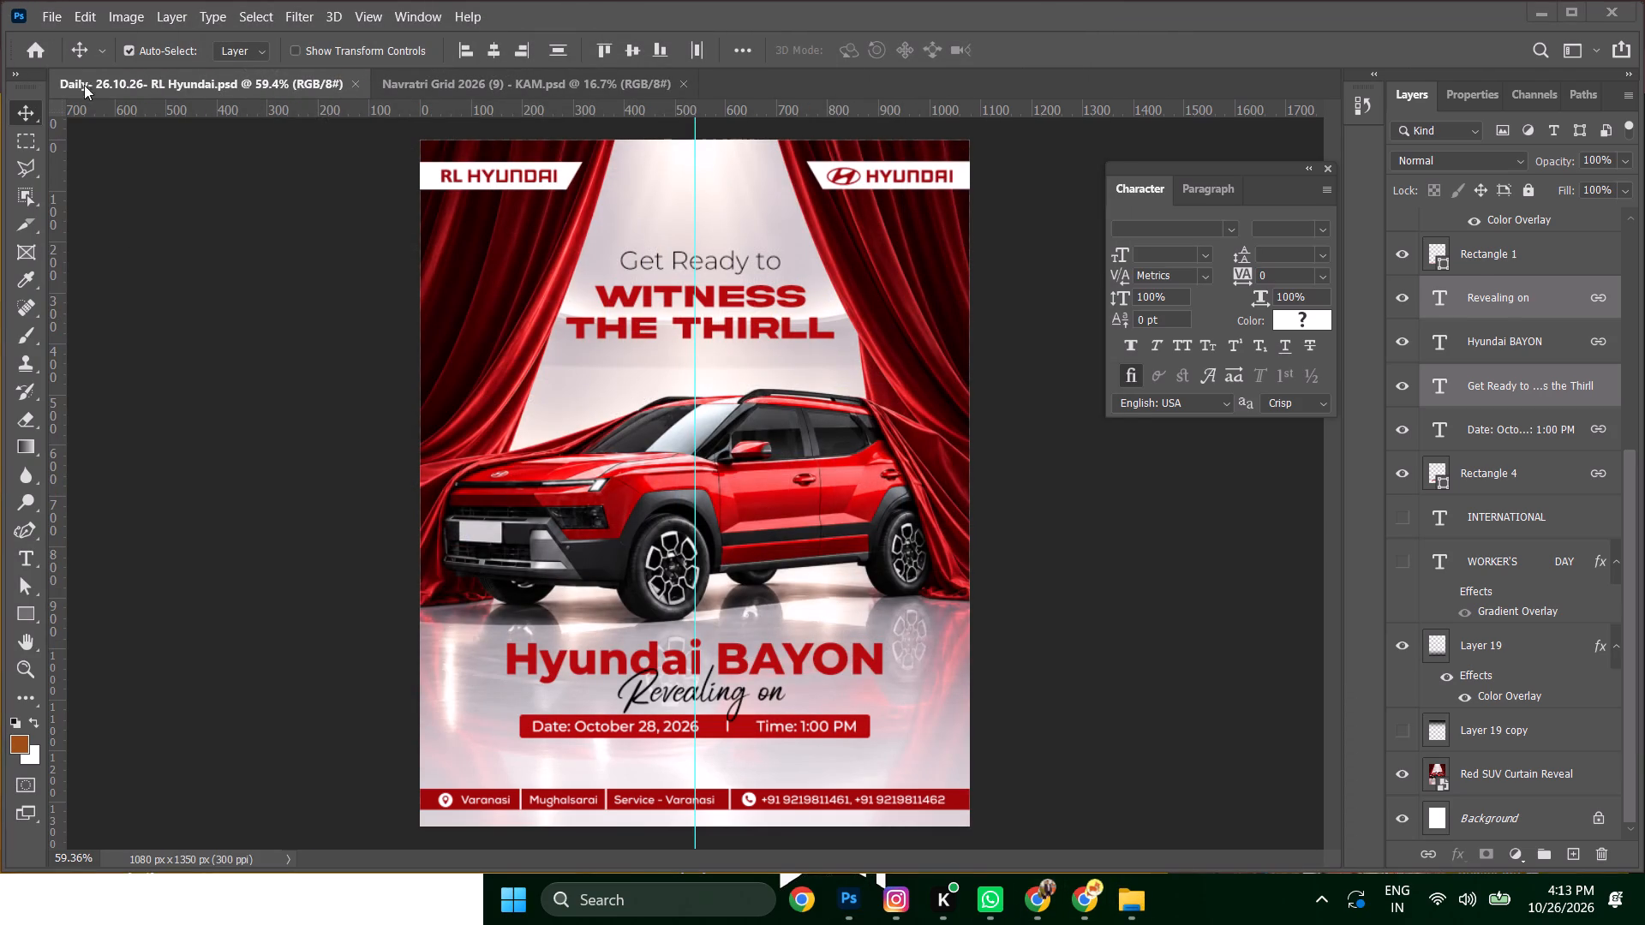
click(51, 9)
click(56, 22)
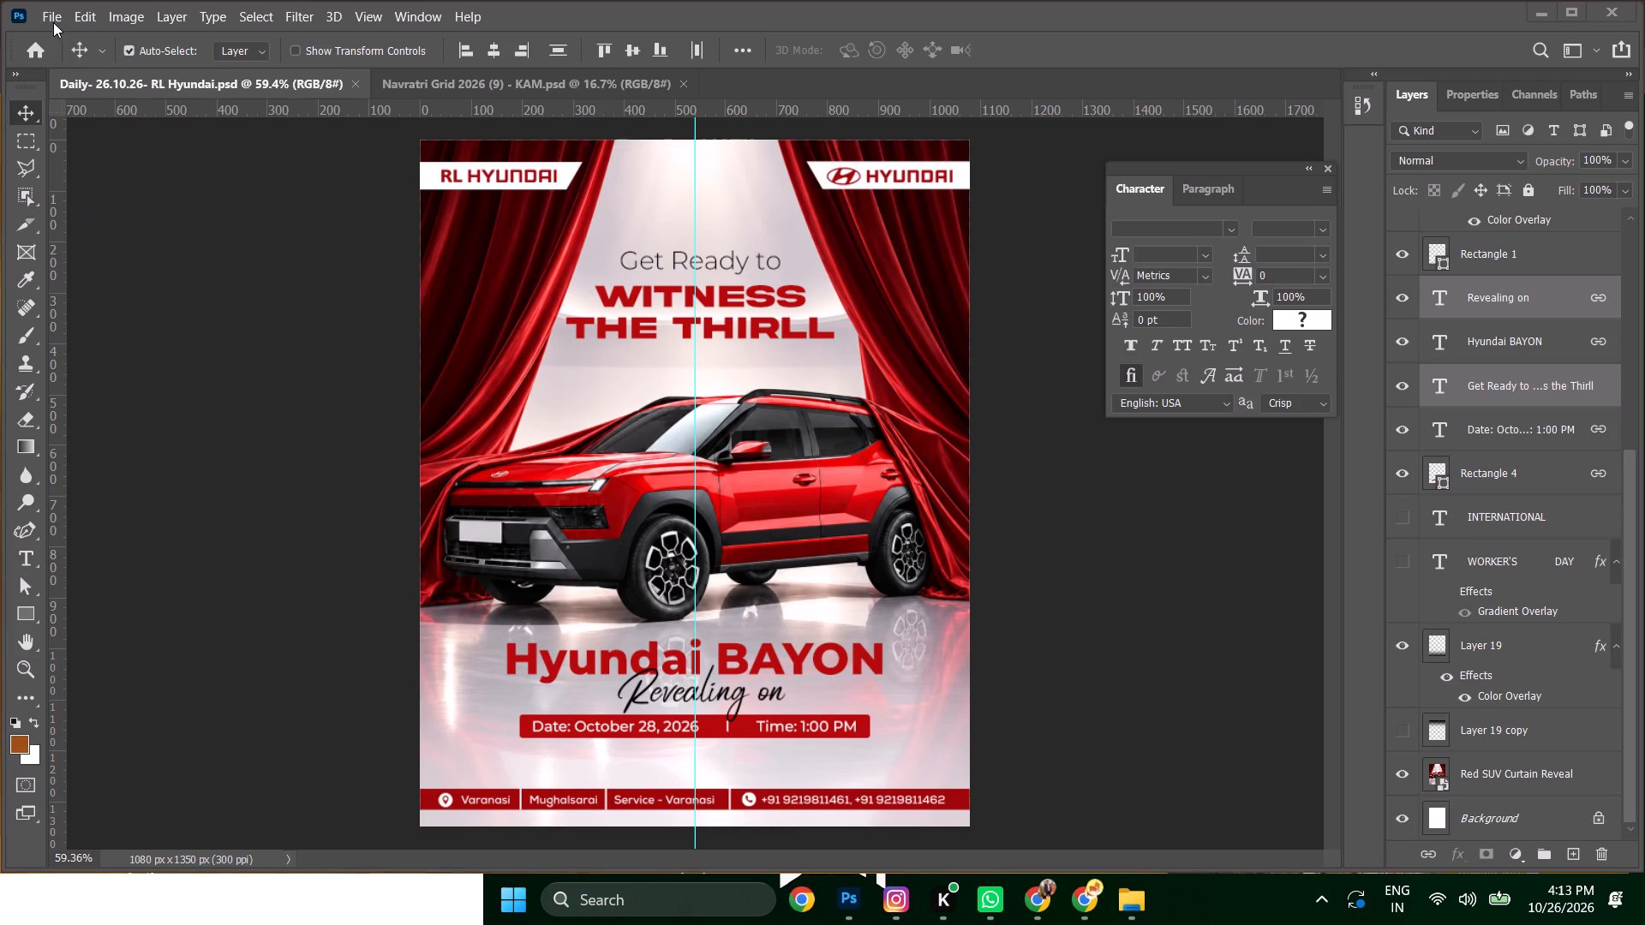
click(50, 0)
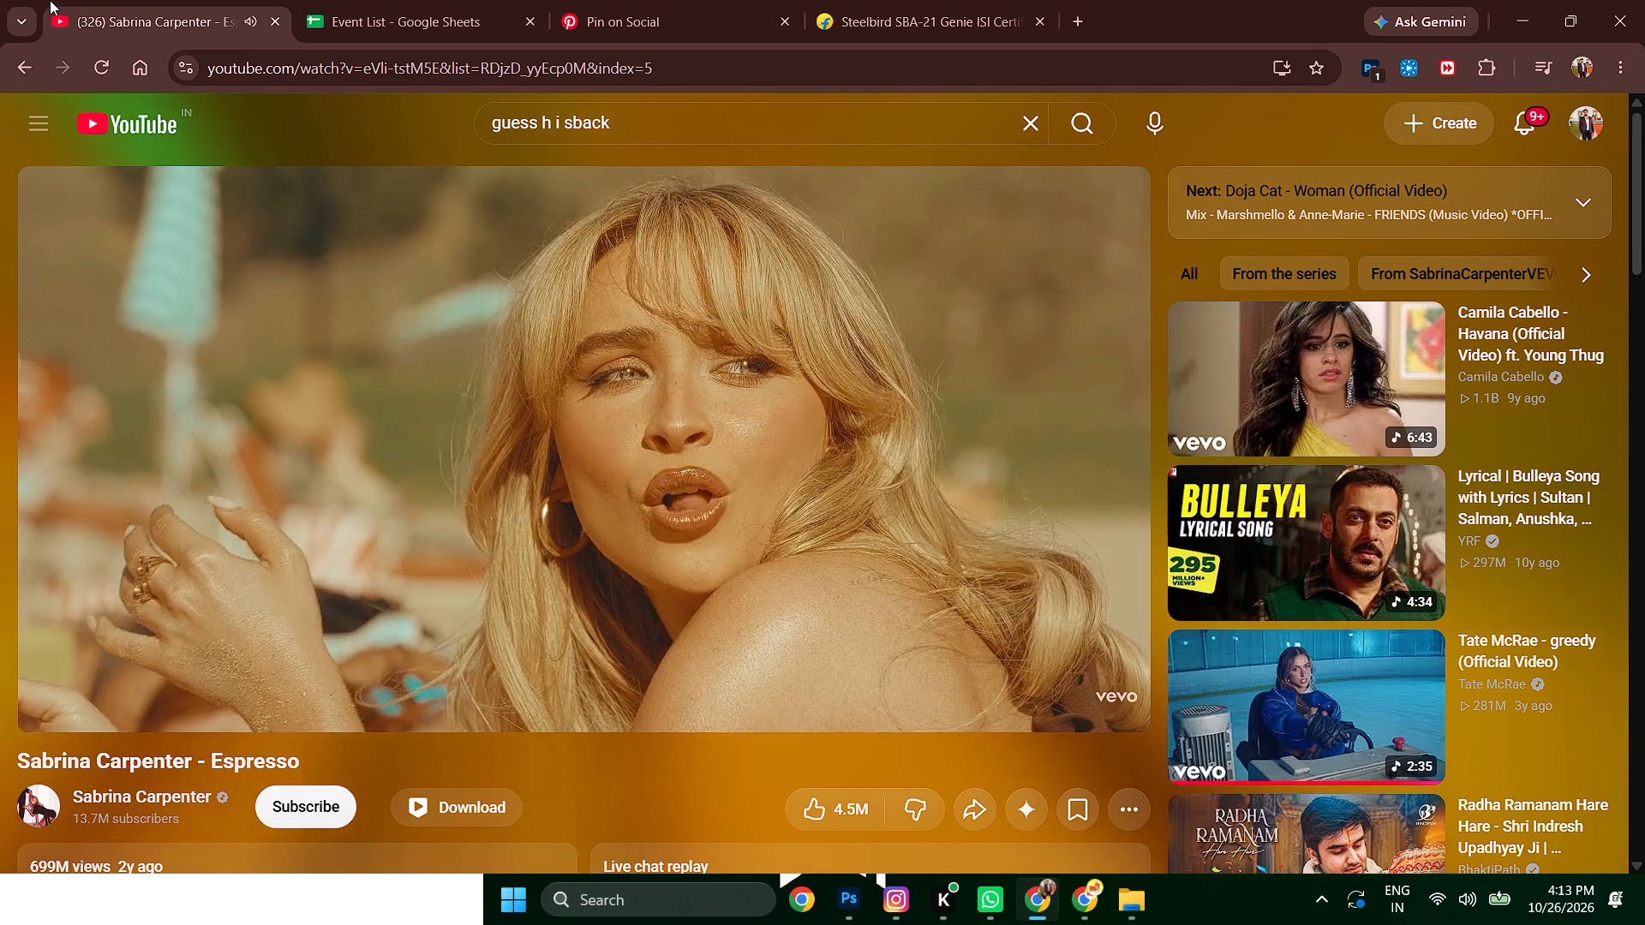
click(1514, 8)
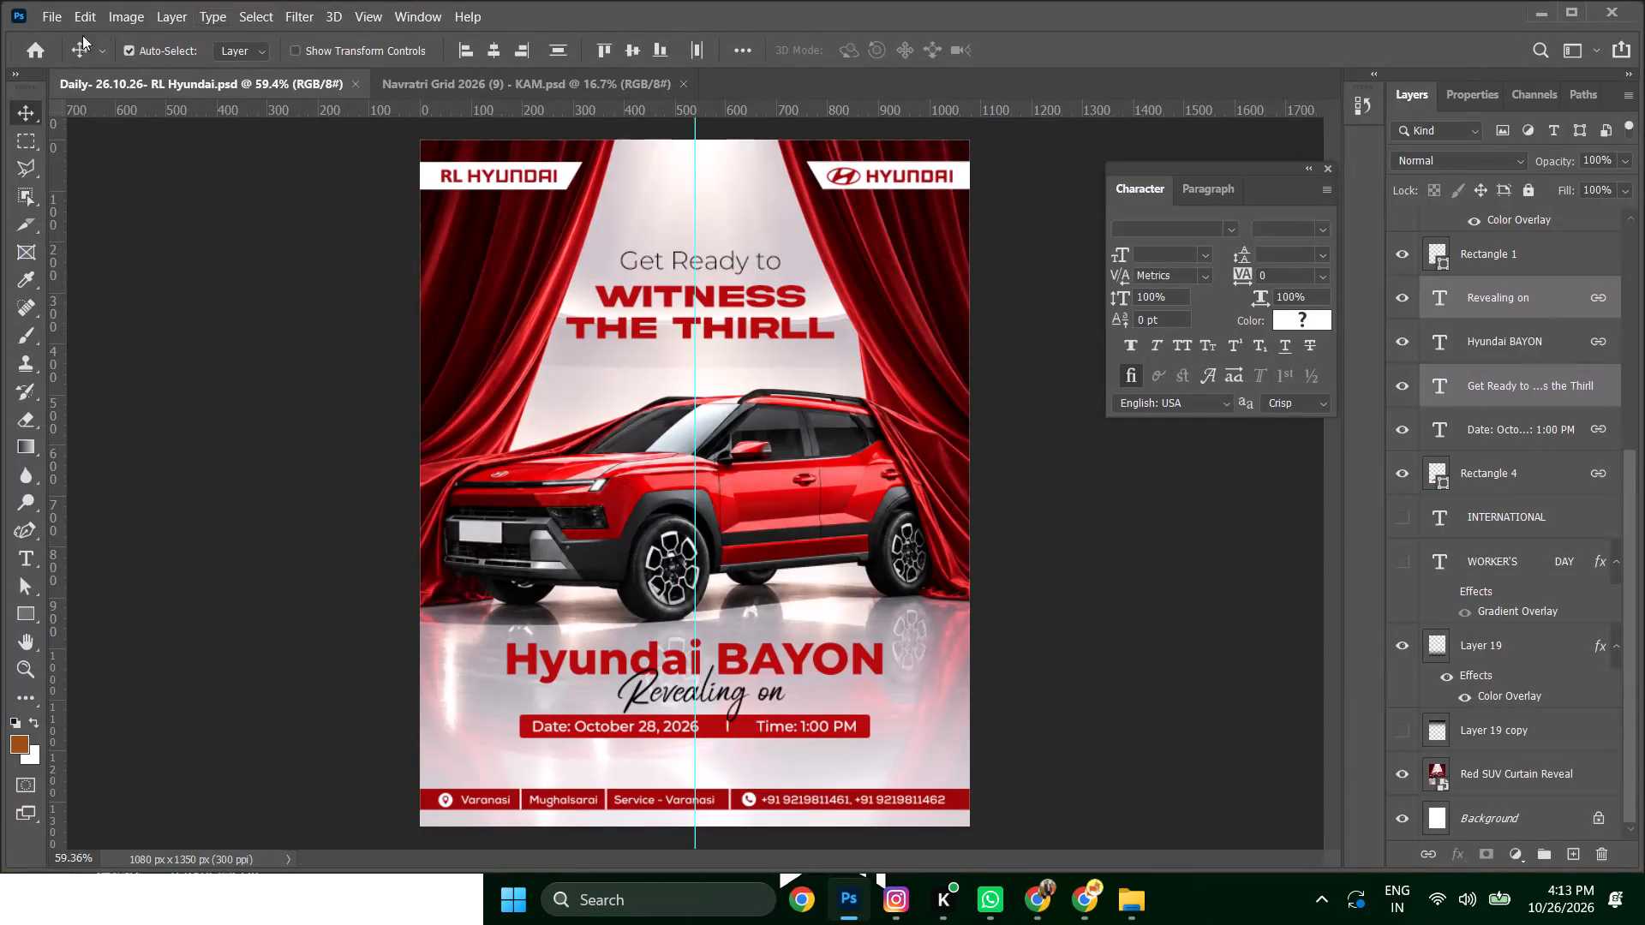
Quick-export the poster as a PNG to the Desktop under the name "Daily- 26.10.26- RL Hyundai".
click(53, 21)
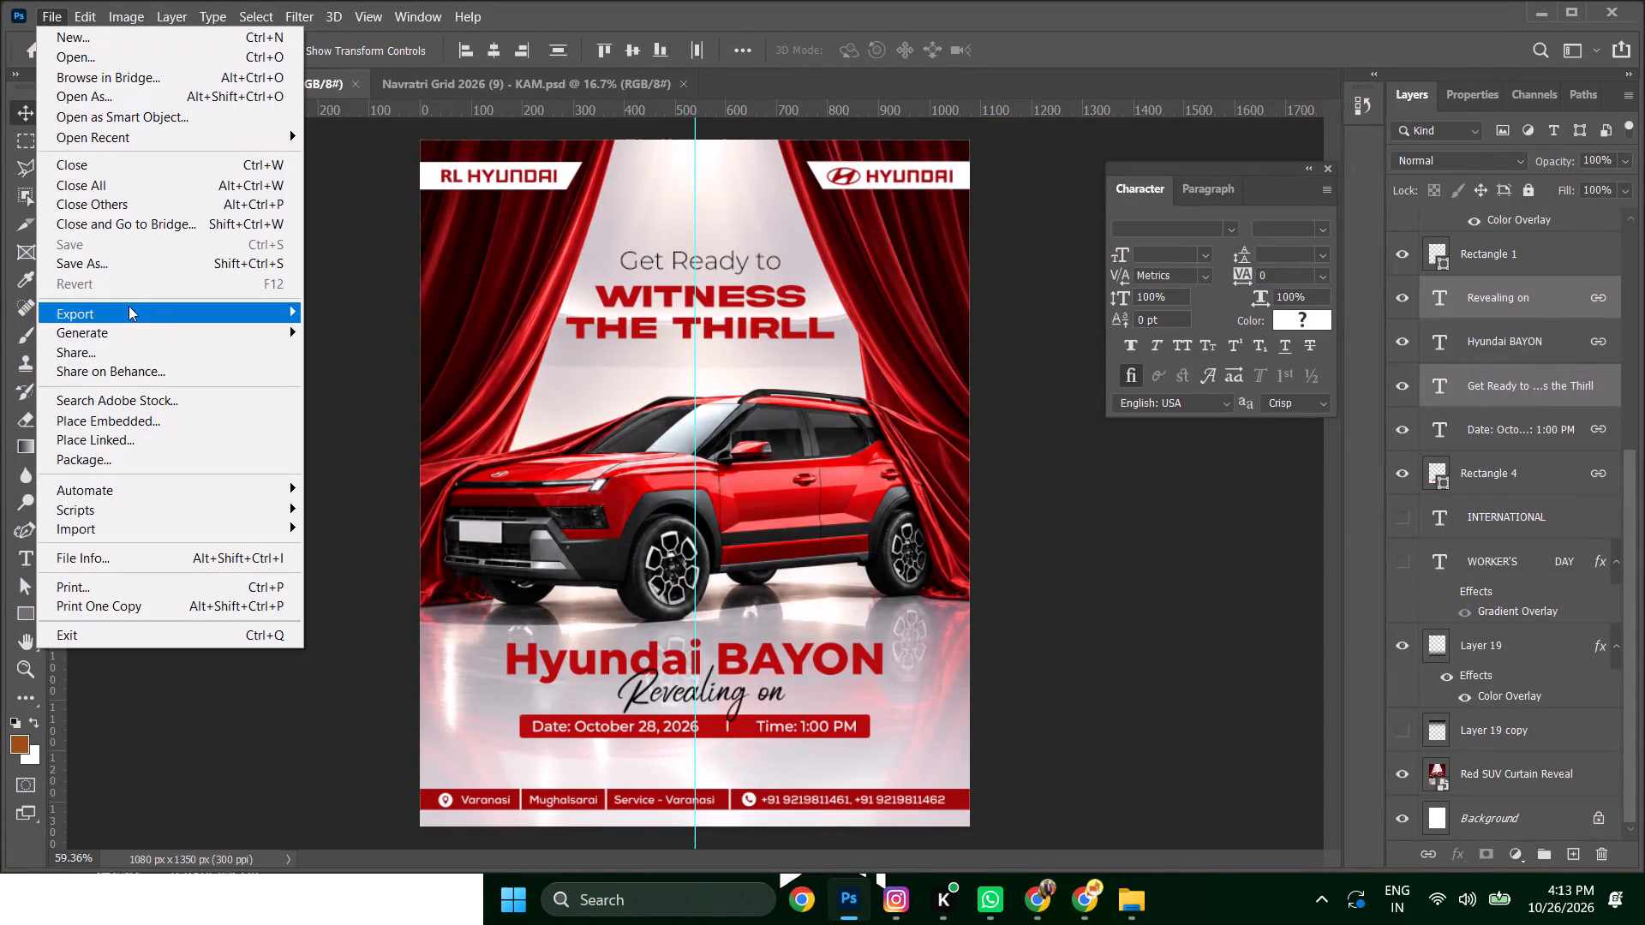
click(123, 314)
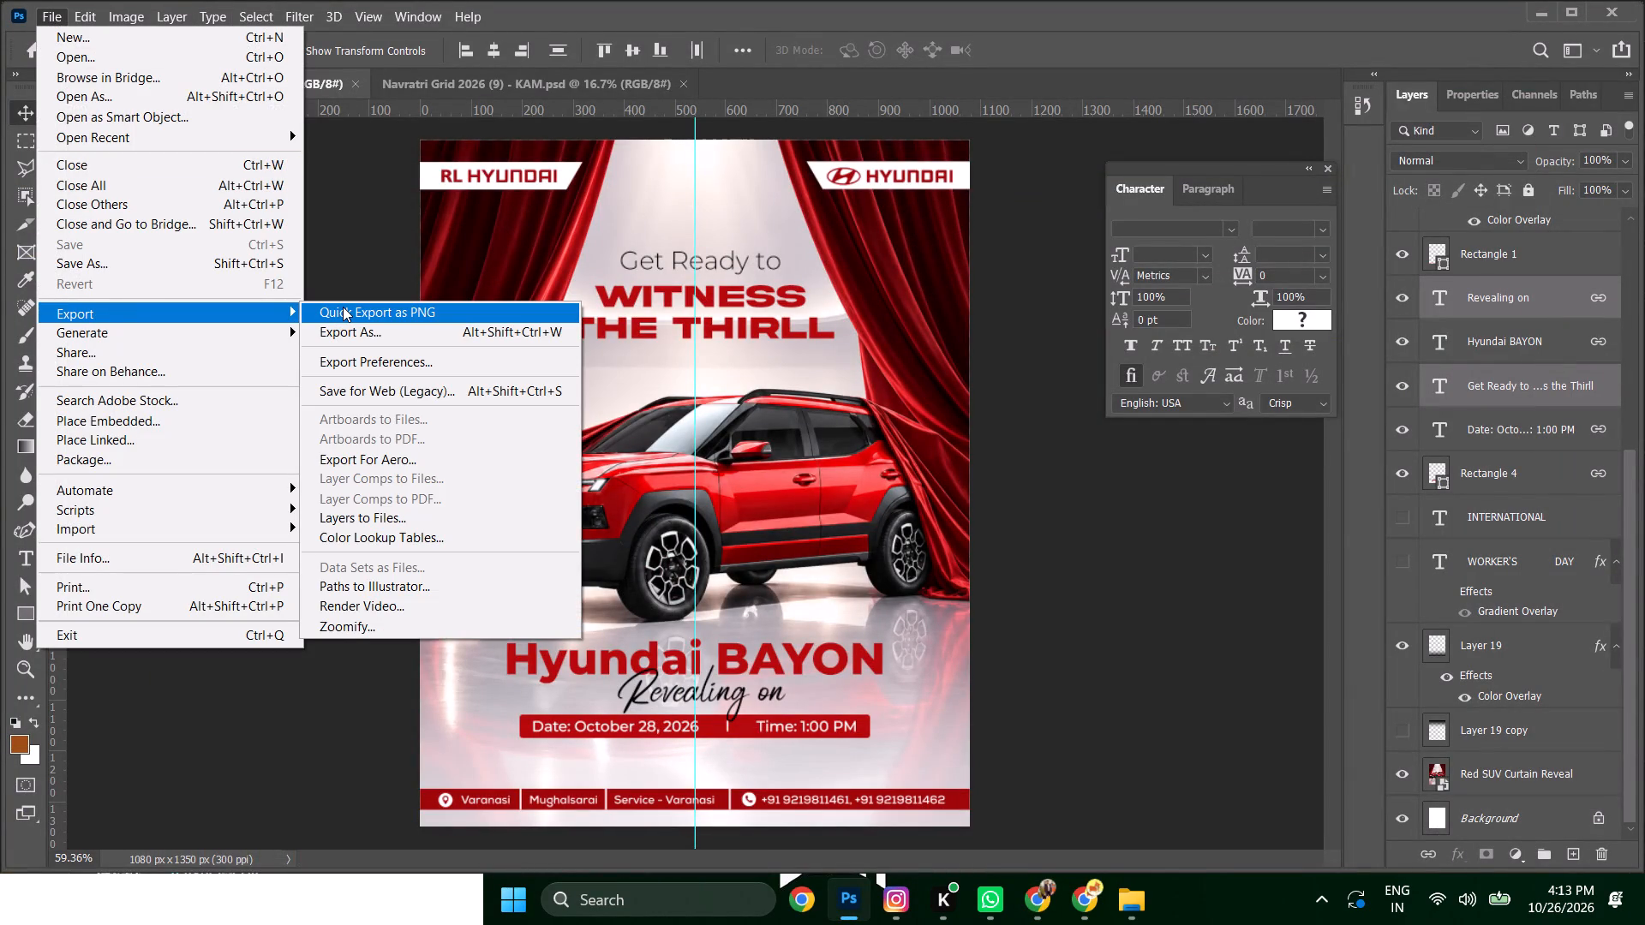
click(389, 305)
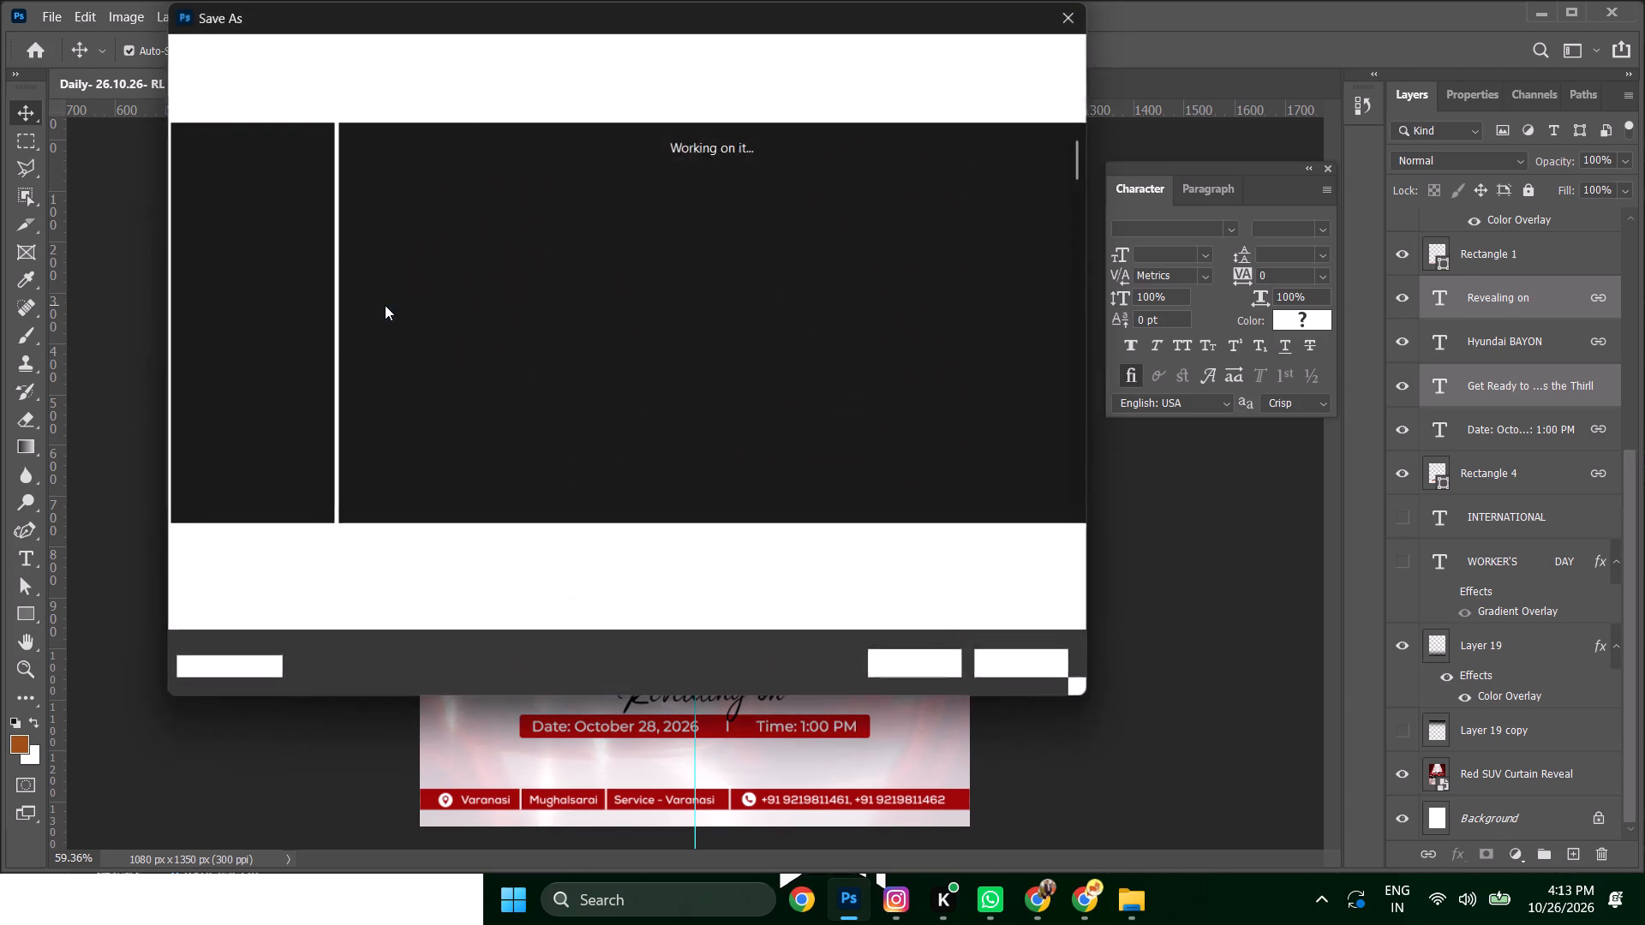
click(249, 414)
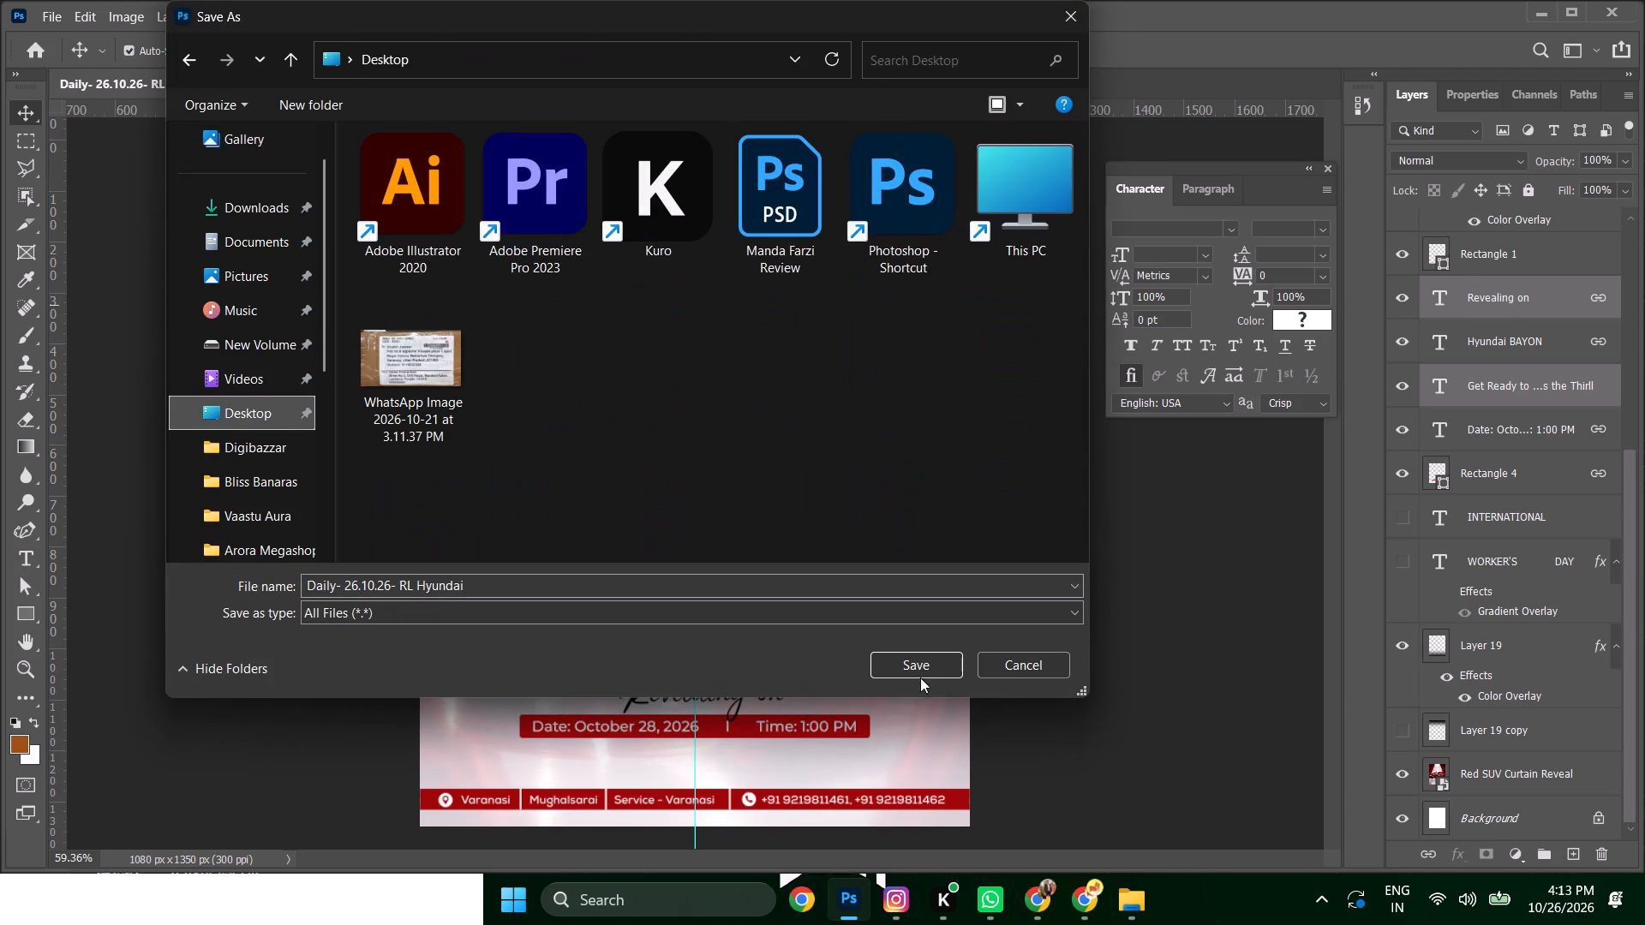
click(922, 663)
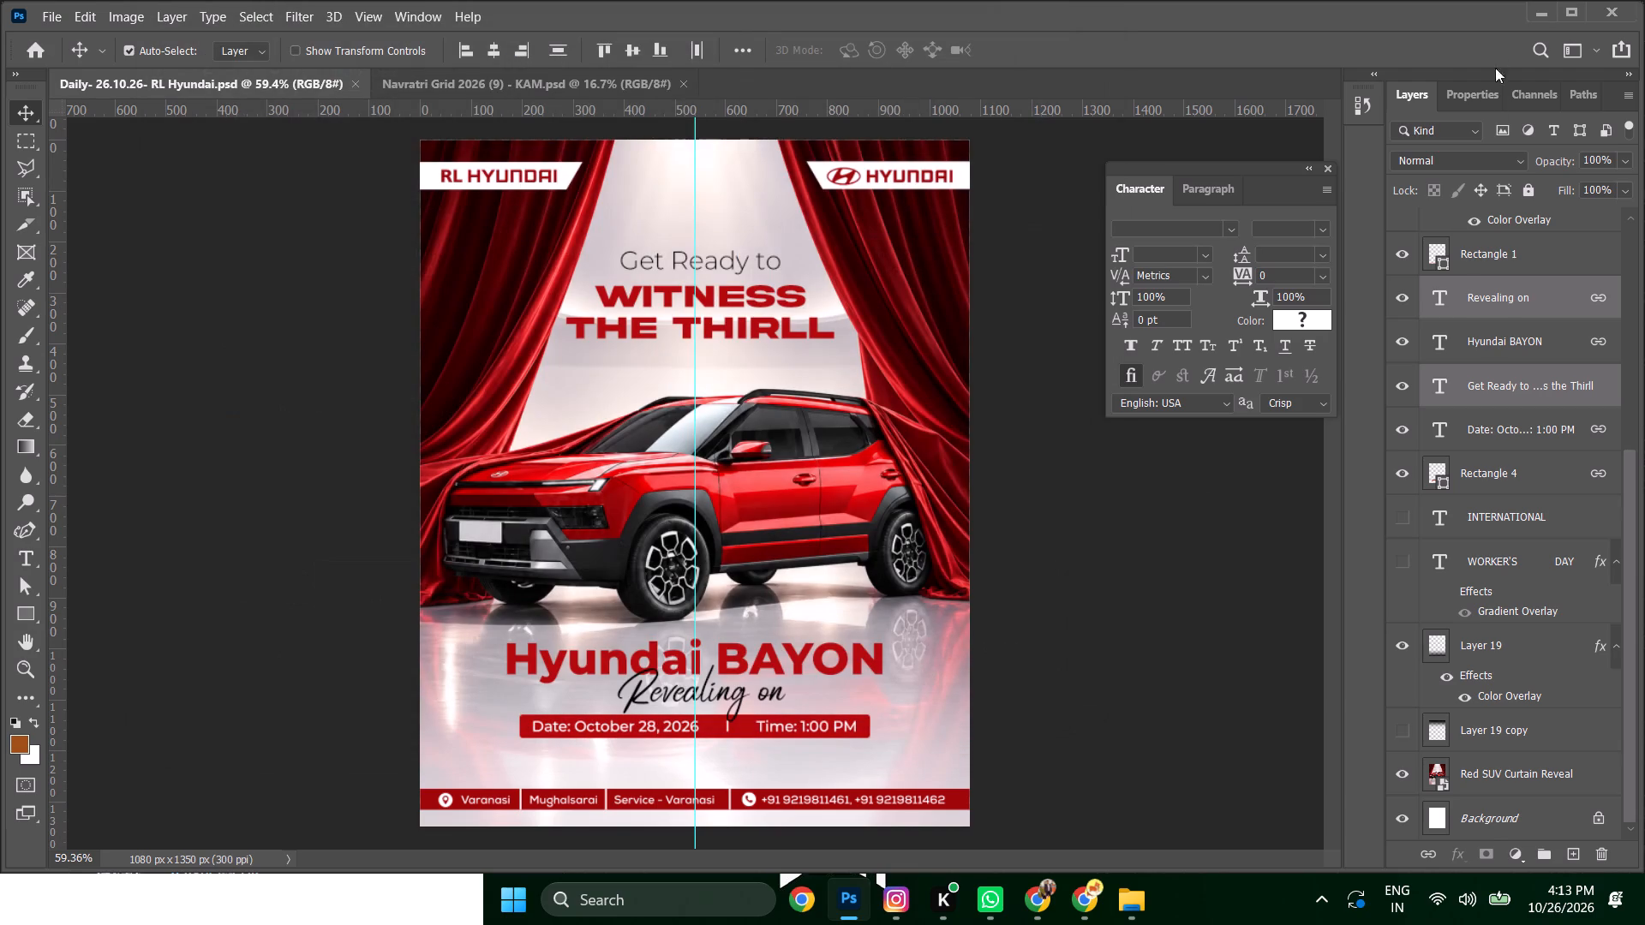
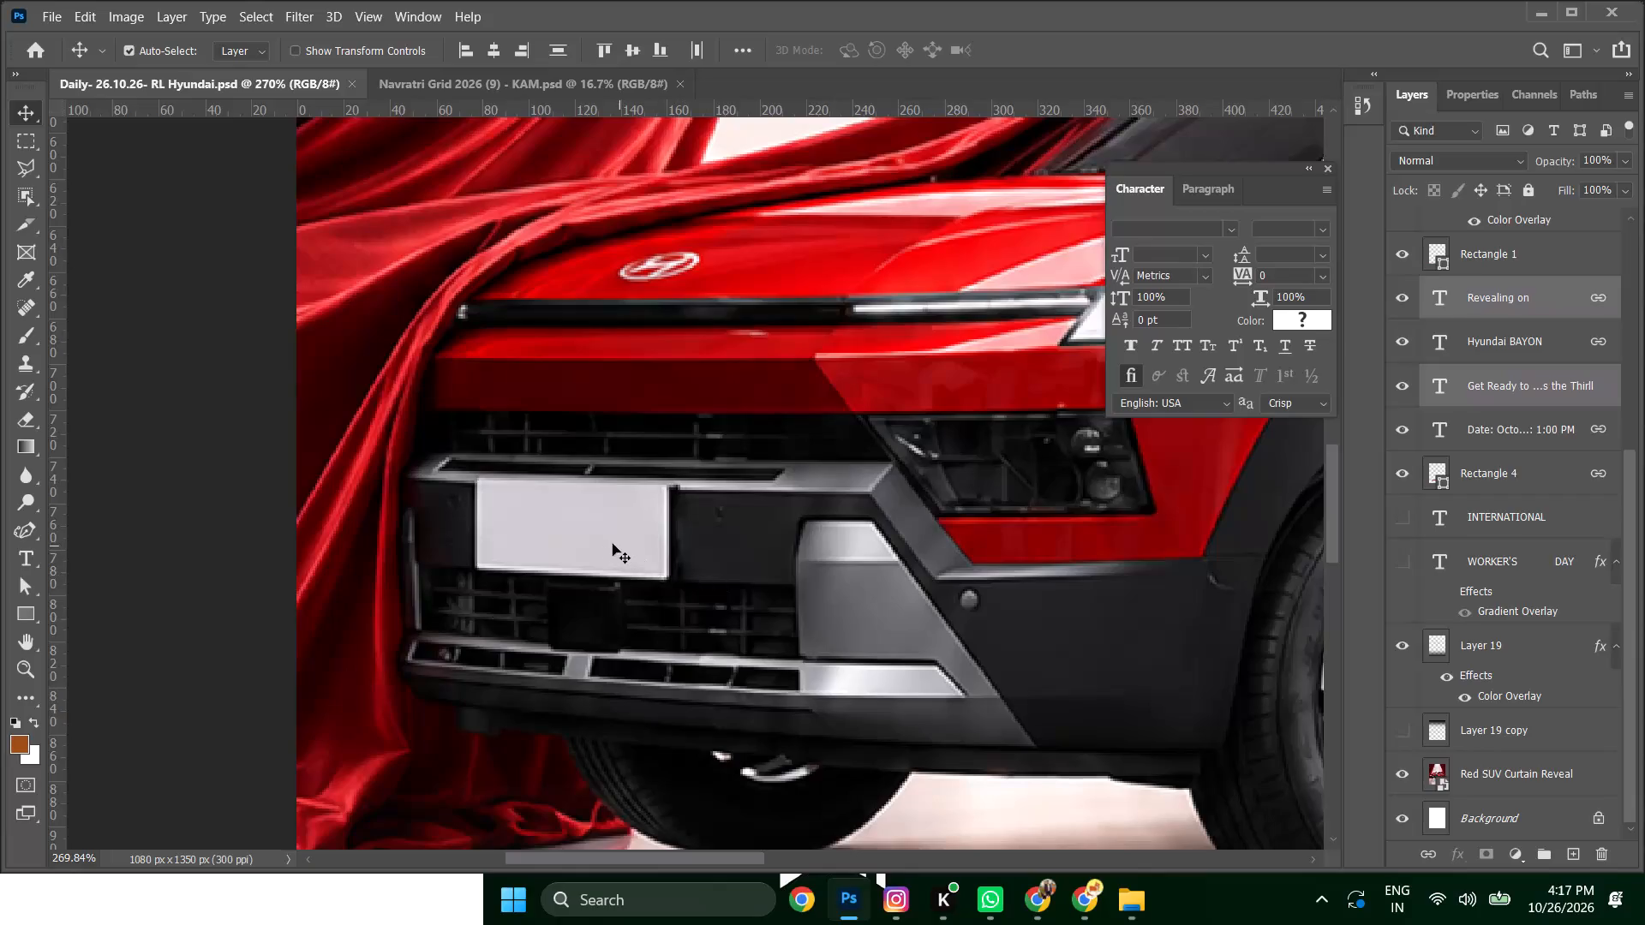
Add the text "BAYON" in black Myriad Pro on the car's blank number plate.
click(25, 559)
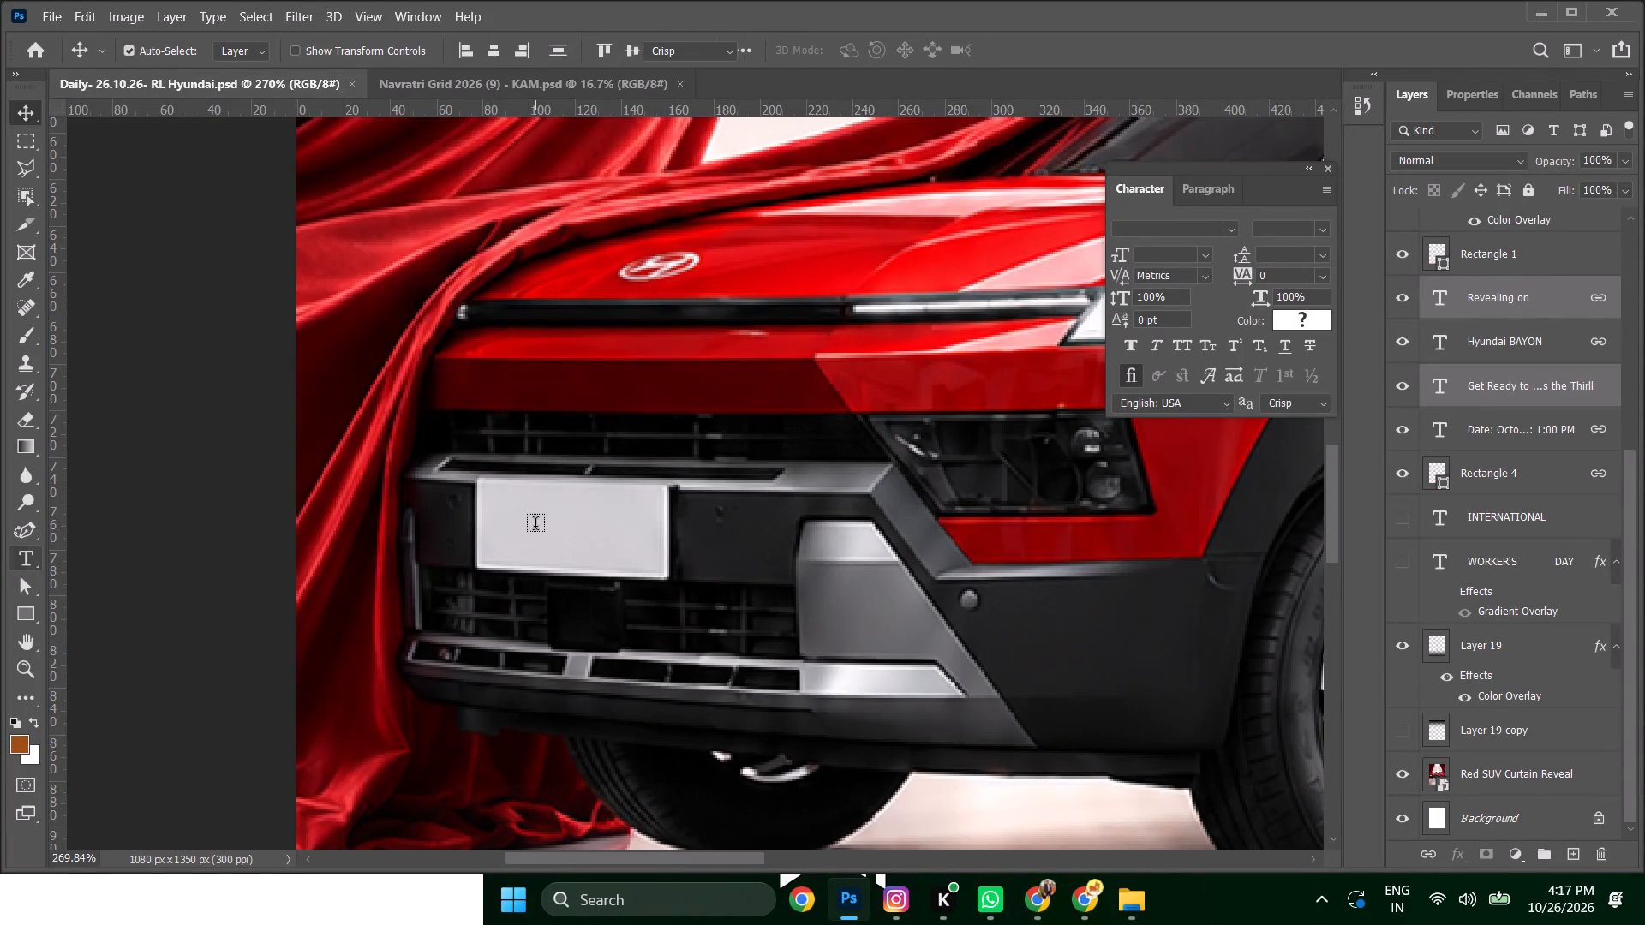
click(535, 525)
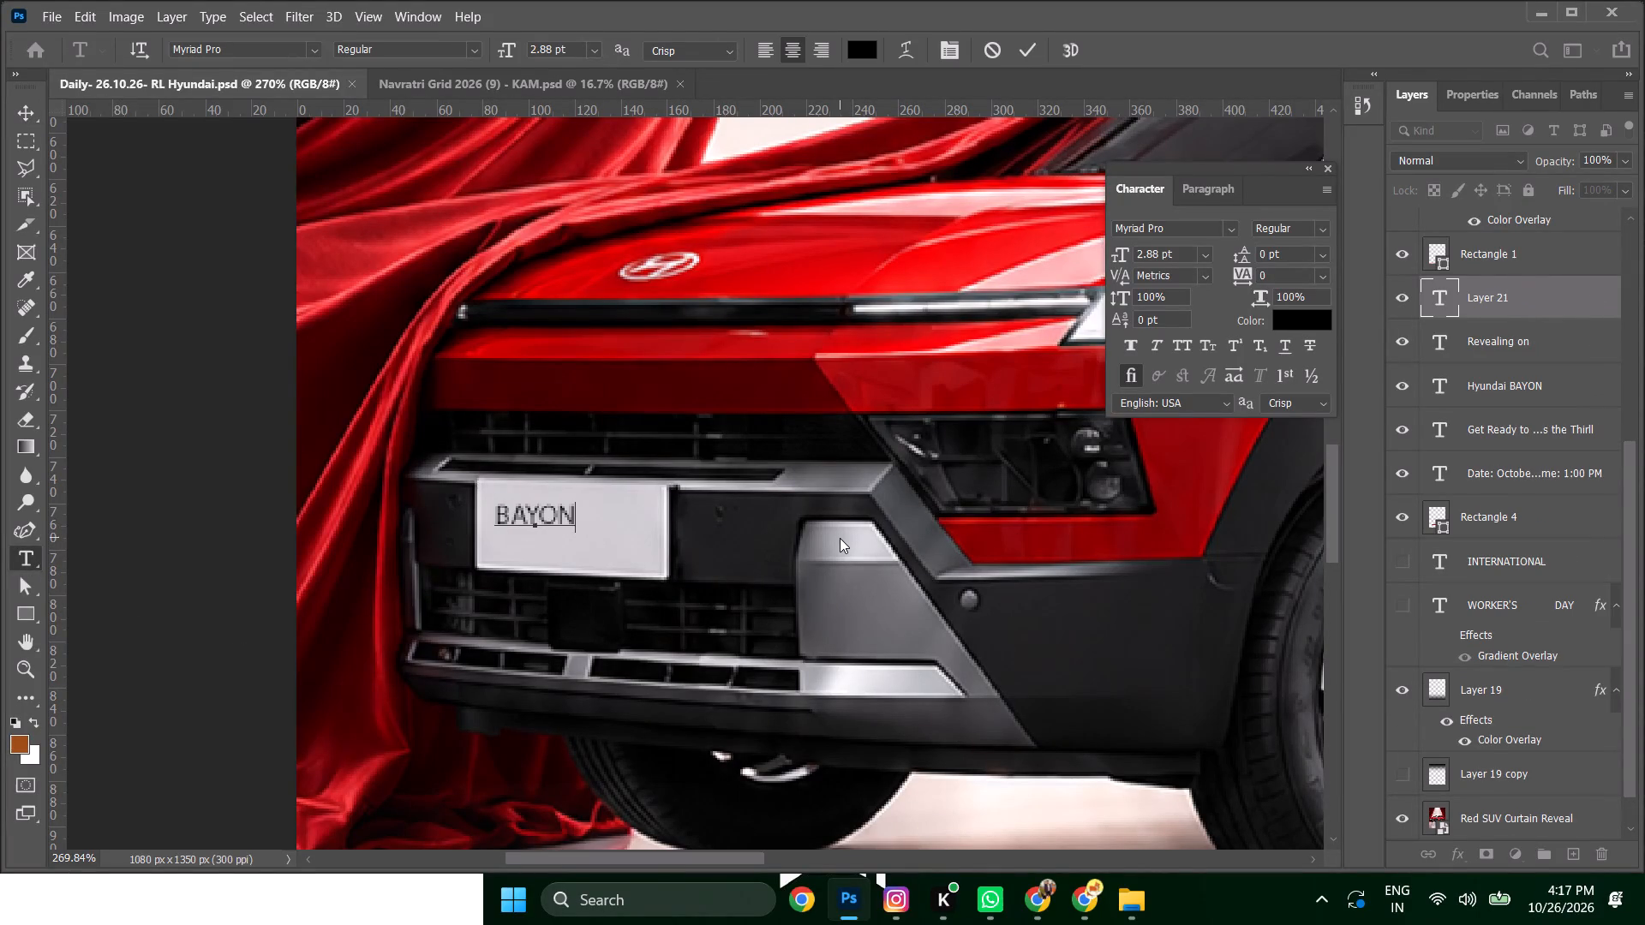
click(20, 111)
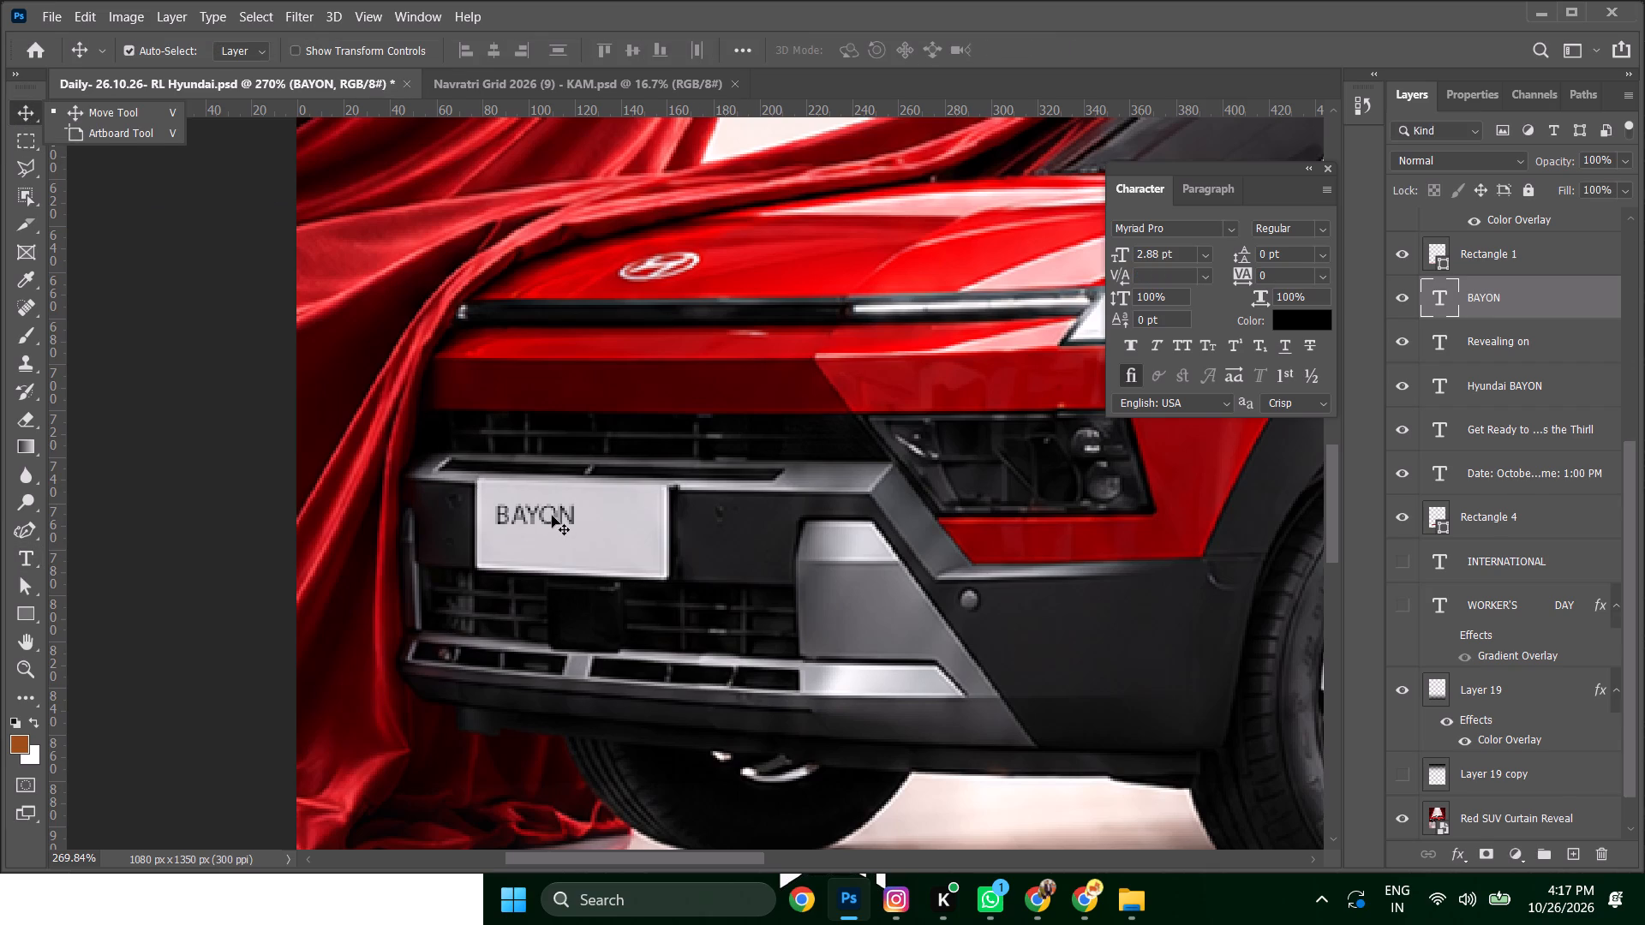
Move the BAYON text down within the number plate and enlarge it to 4.84 pt.
drag(552, 516, 556, 533)
key(ctrl+t)
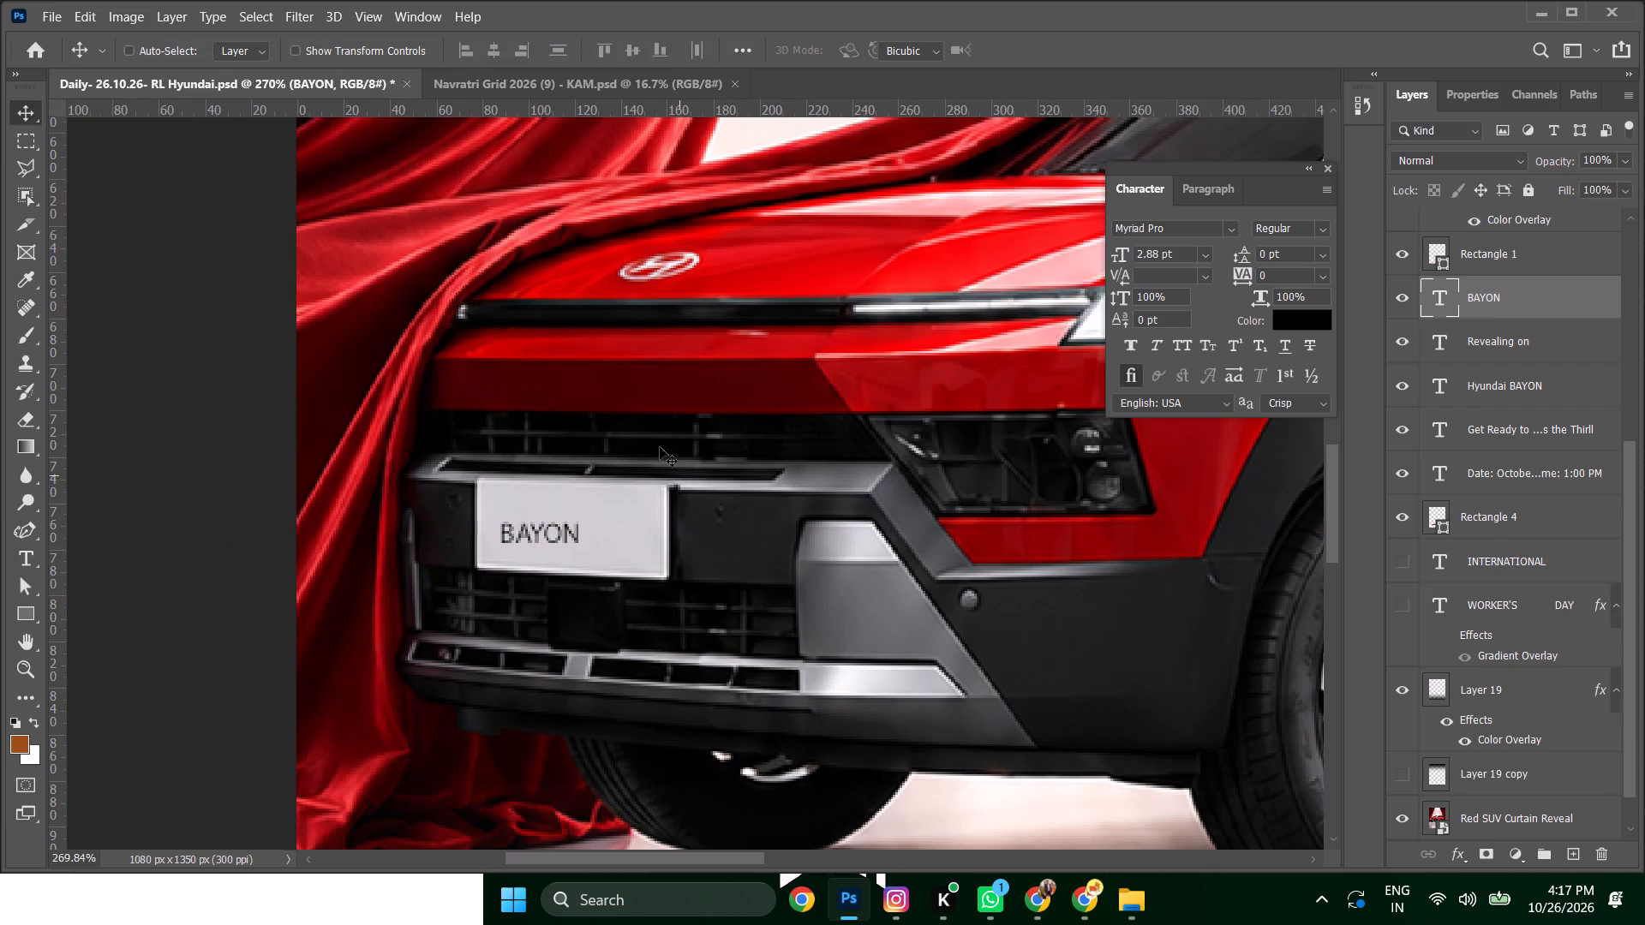
drag(582, 519, 635, 493)
key(Return)
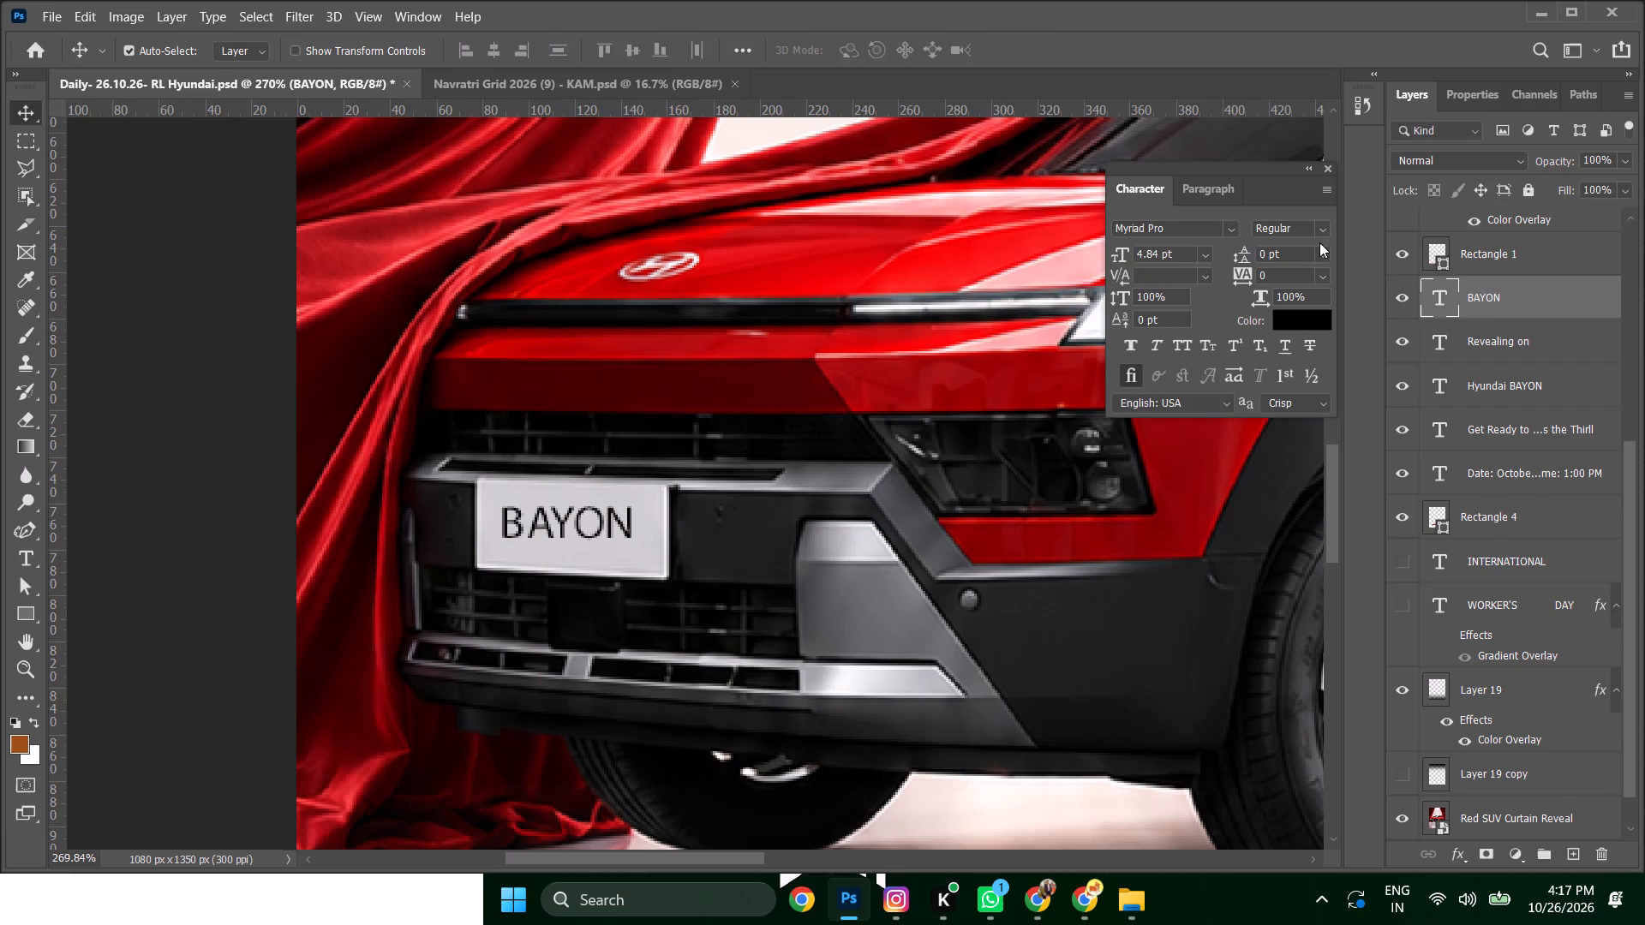
Set the BAYON text's font style to Semibold and its anti-aliasing to Sharp.
click(1322, 228)
click(1301, 351)
click(601, 526)
click(1315, 399)
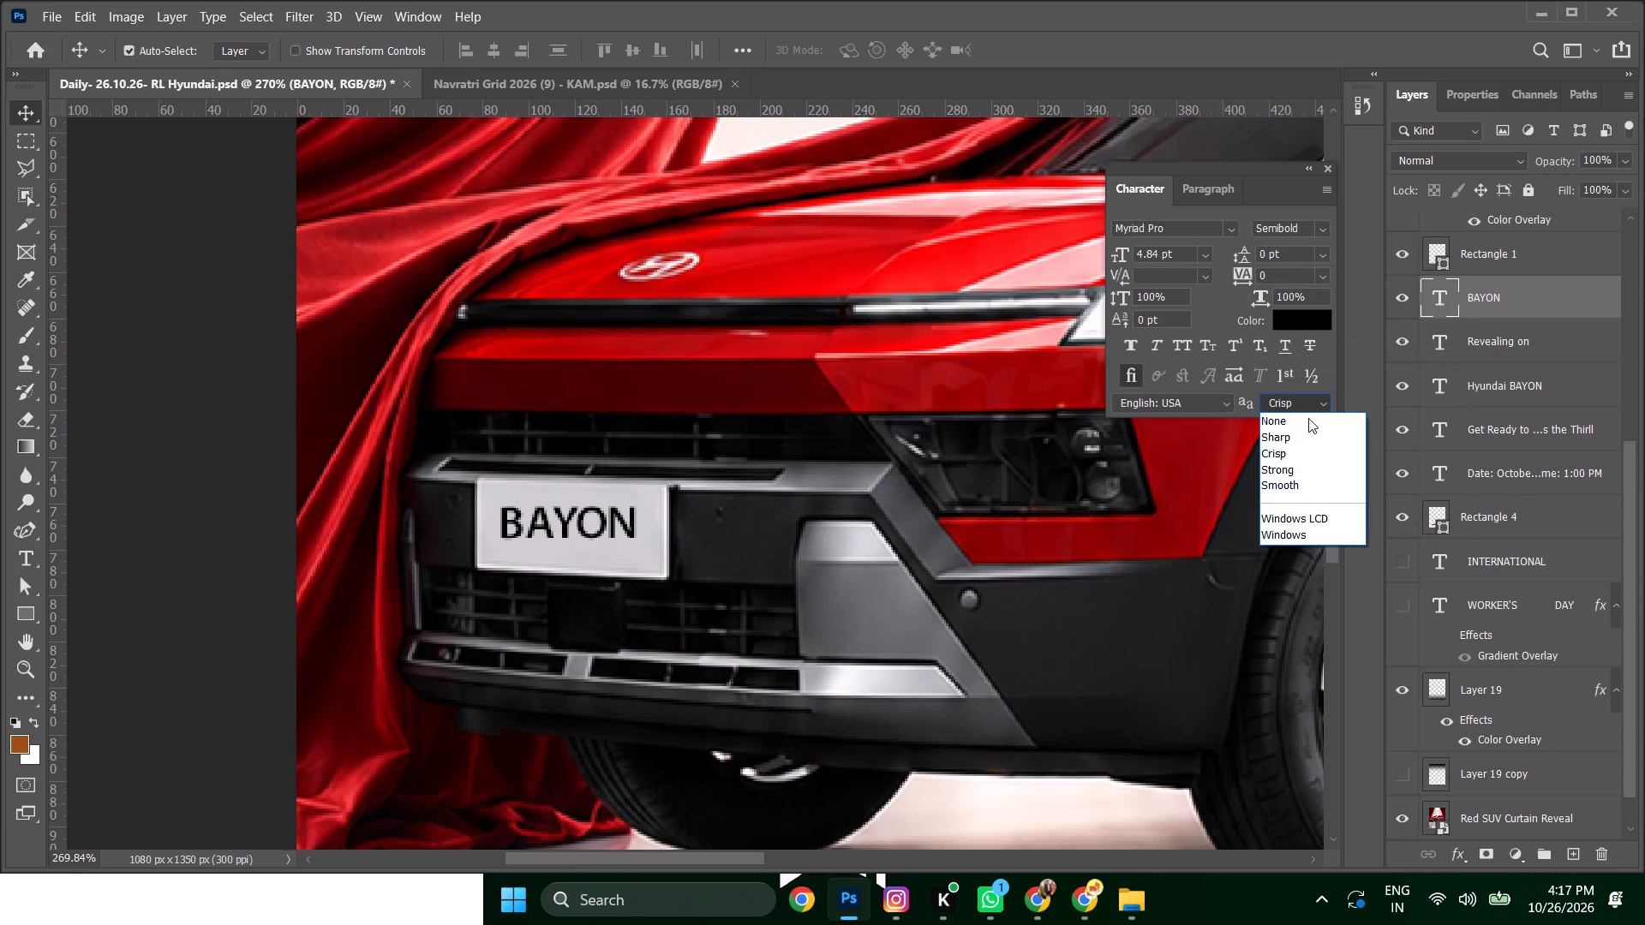
click(1302, 440)
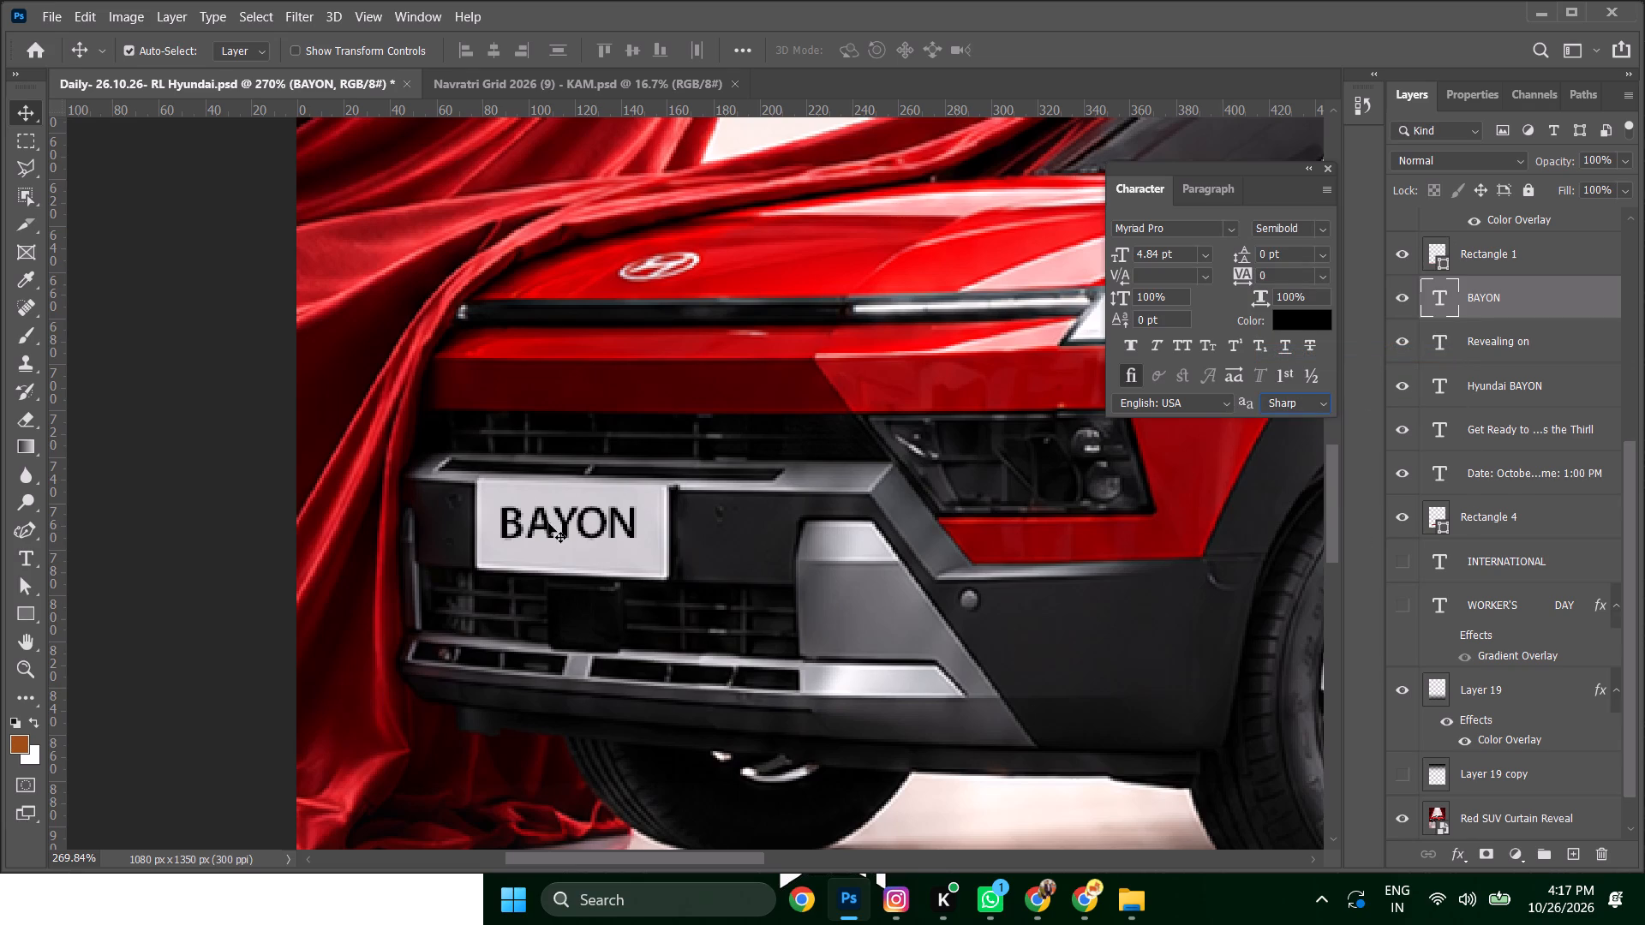
click(598, 513)
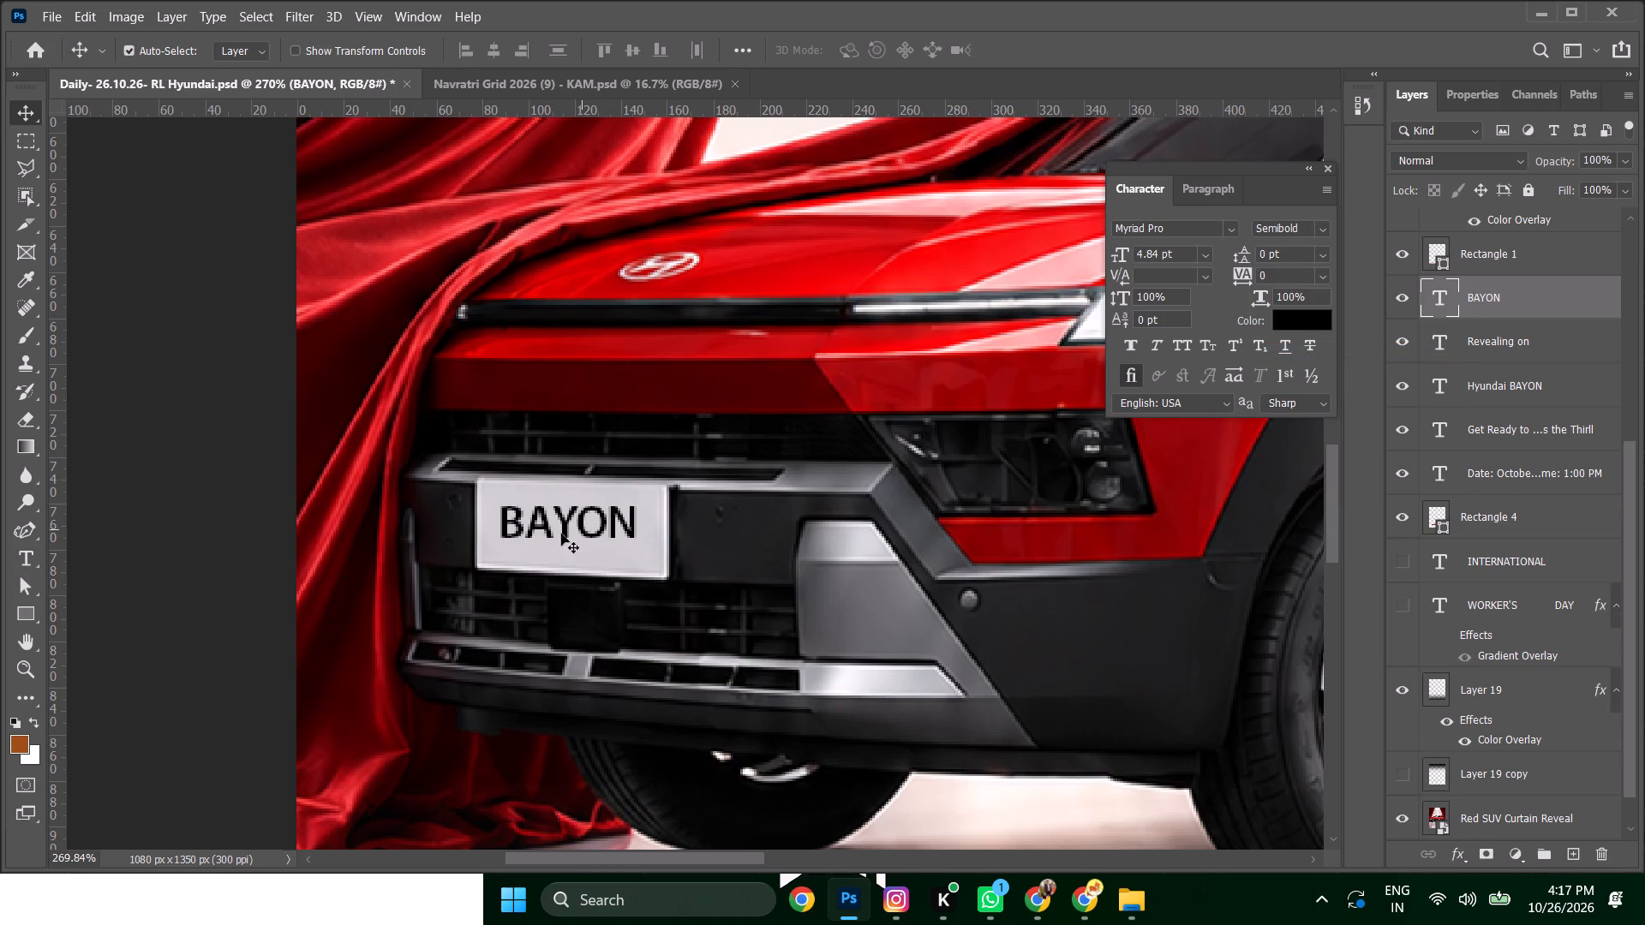
Nudge the BAYON text 2 px down and 2 px left on the number plate.
click(570, 515)
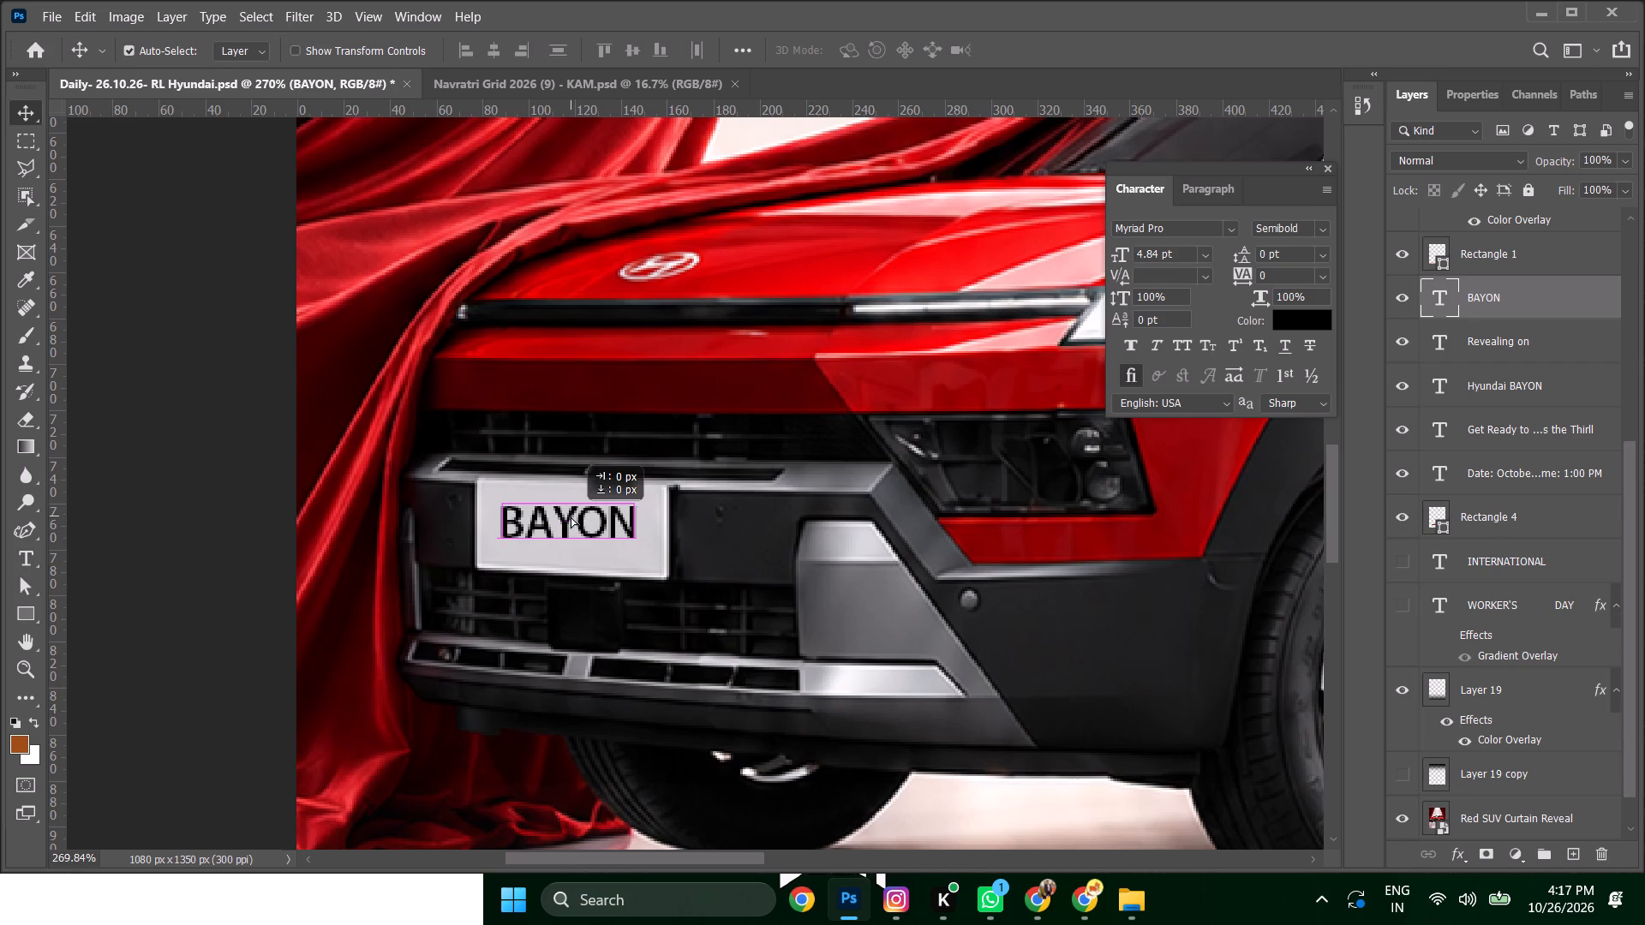
key(Down)
key(Down)
key(Left)
key(Up)
key(Left)
key(Down)
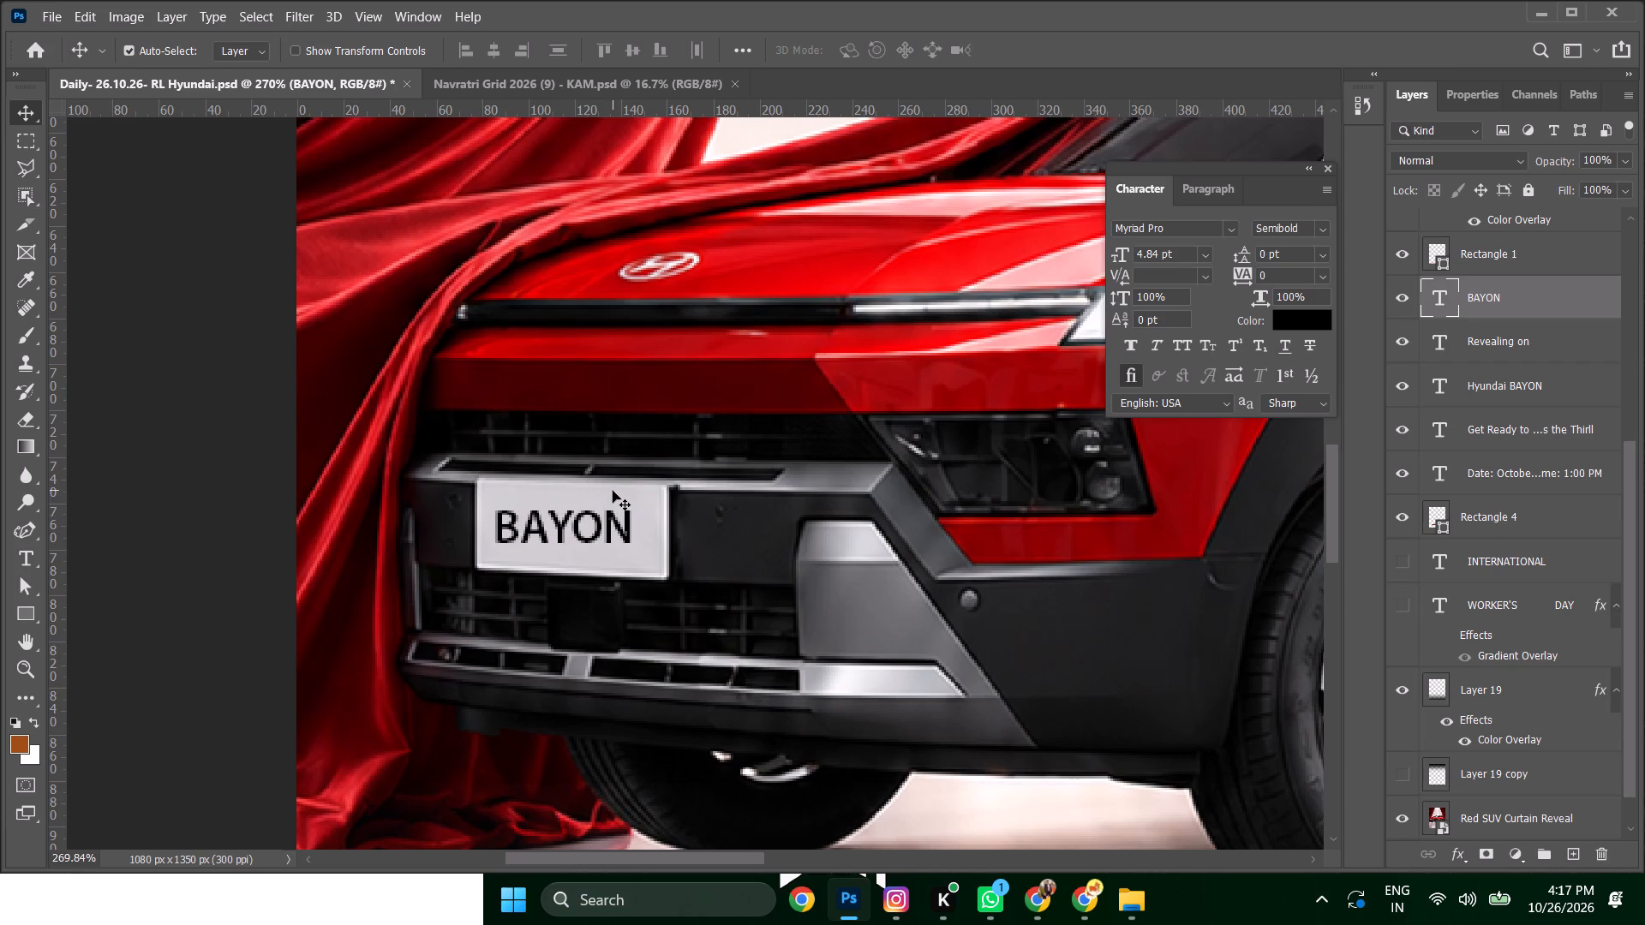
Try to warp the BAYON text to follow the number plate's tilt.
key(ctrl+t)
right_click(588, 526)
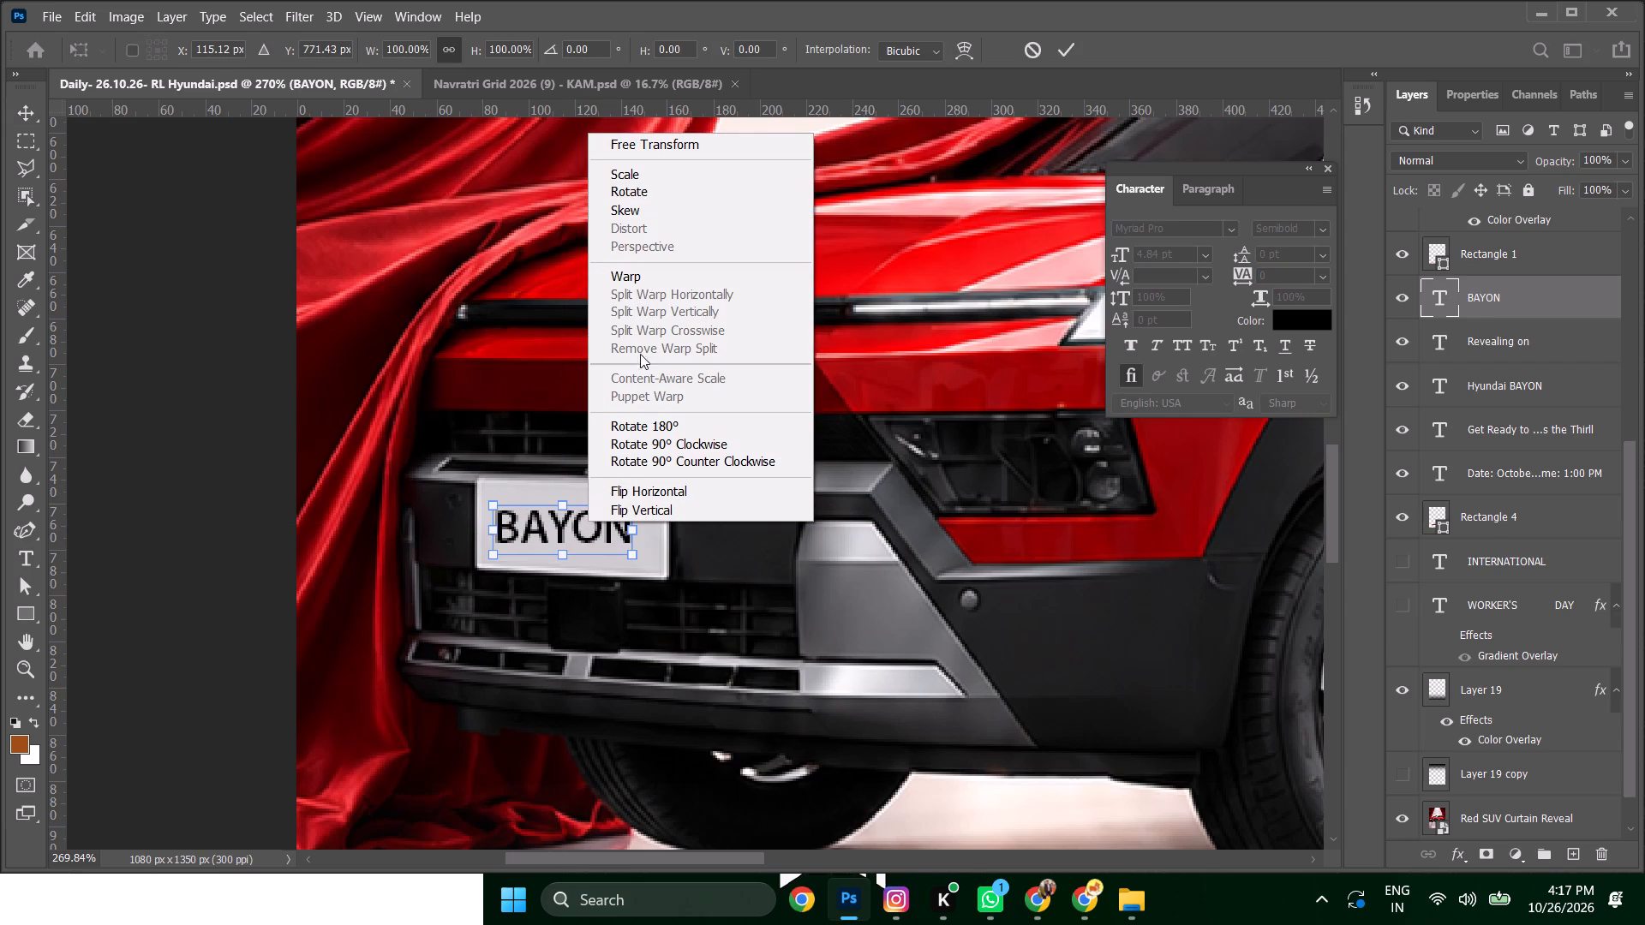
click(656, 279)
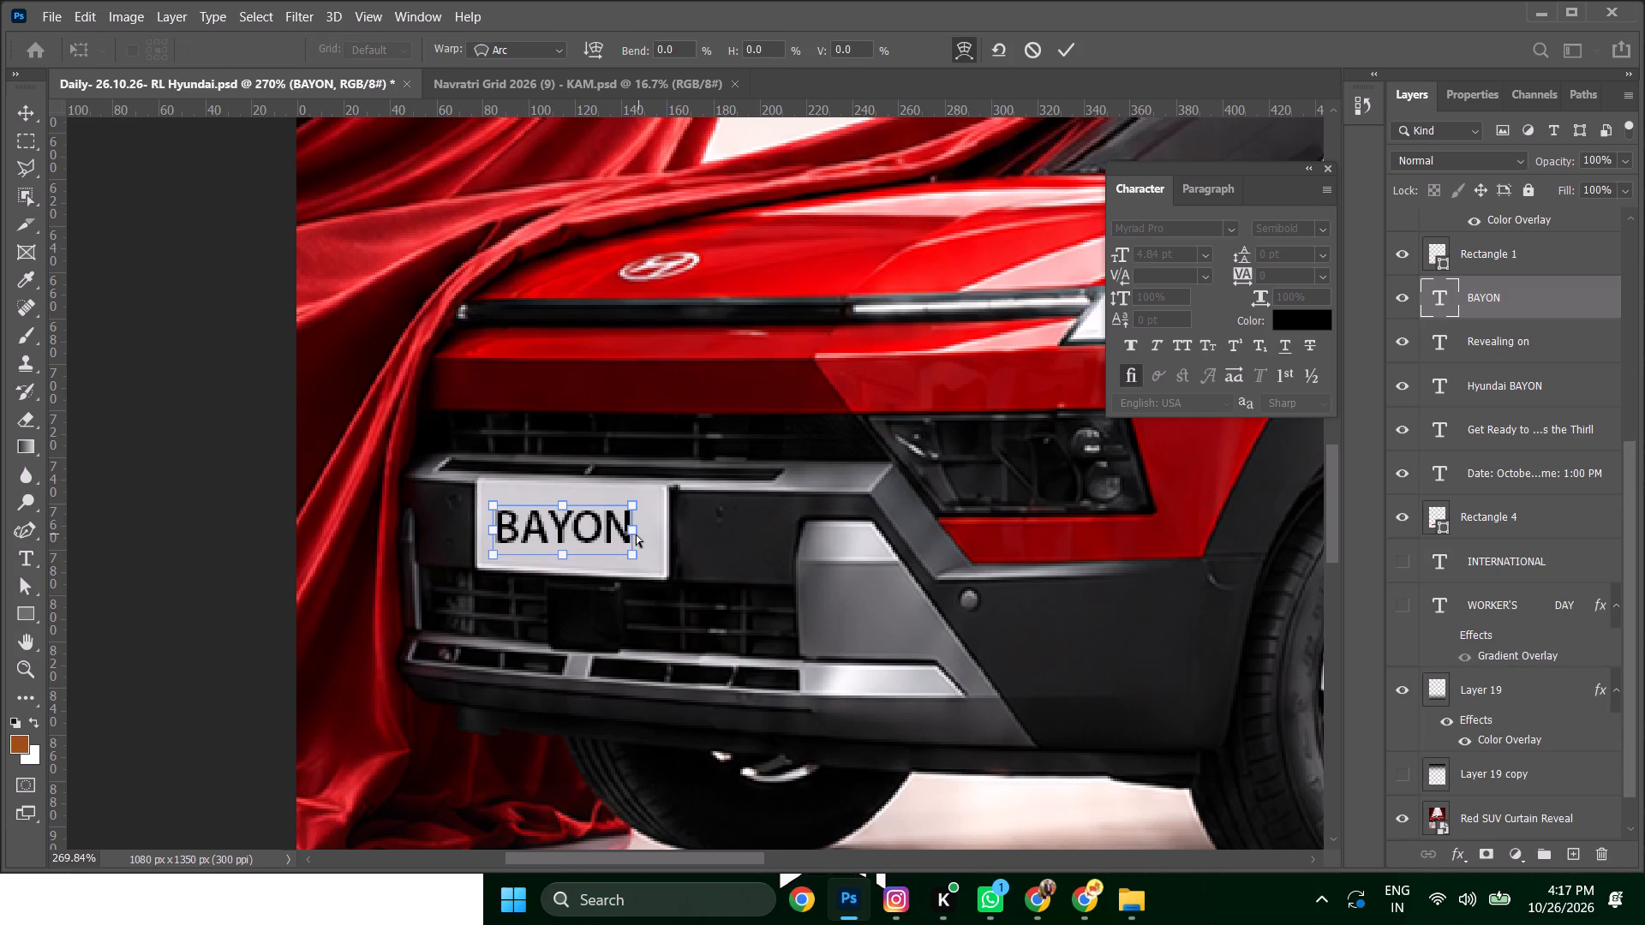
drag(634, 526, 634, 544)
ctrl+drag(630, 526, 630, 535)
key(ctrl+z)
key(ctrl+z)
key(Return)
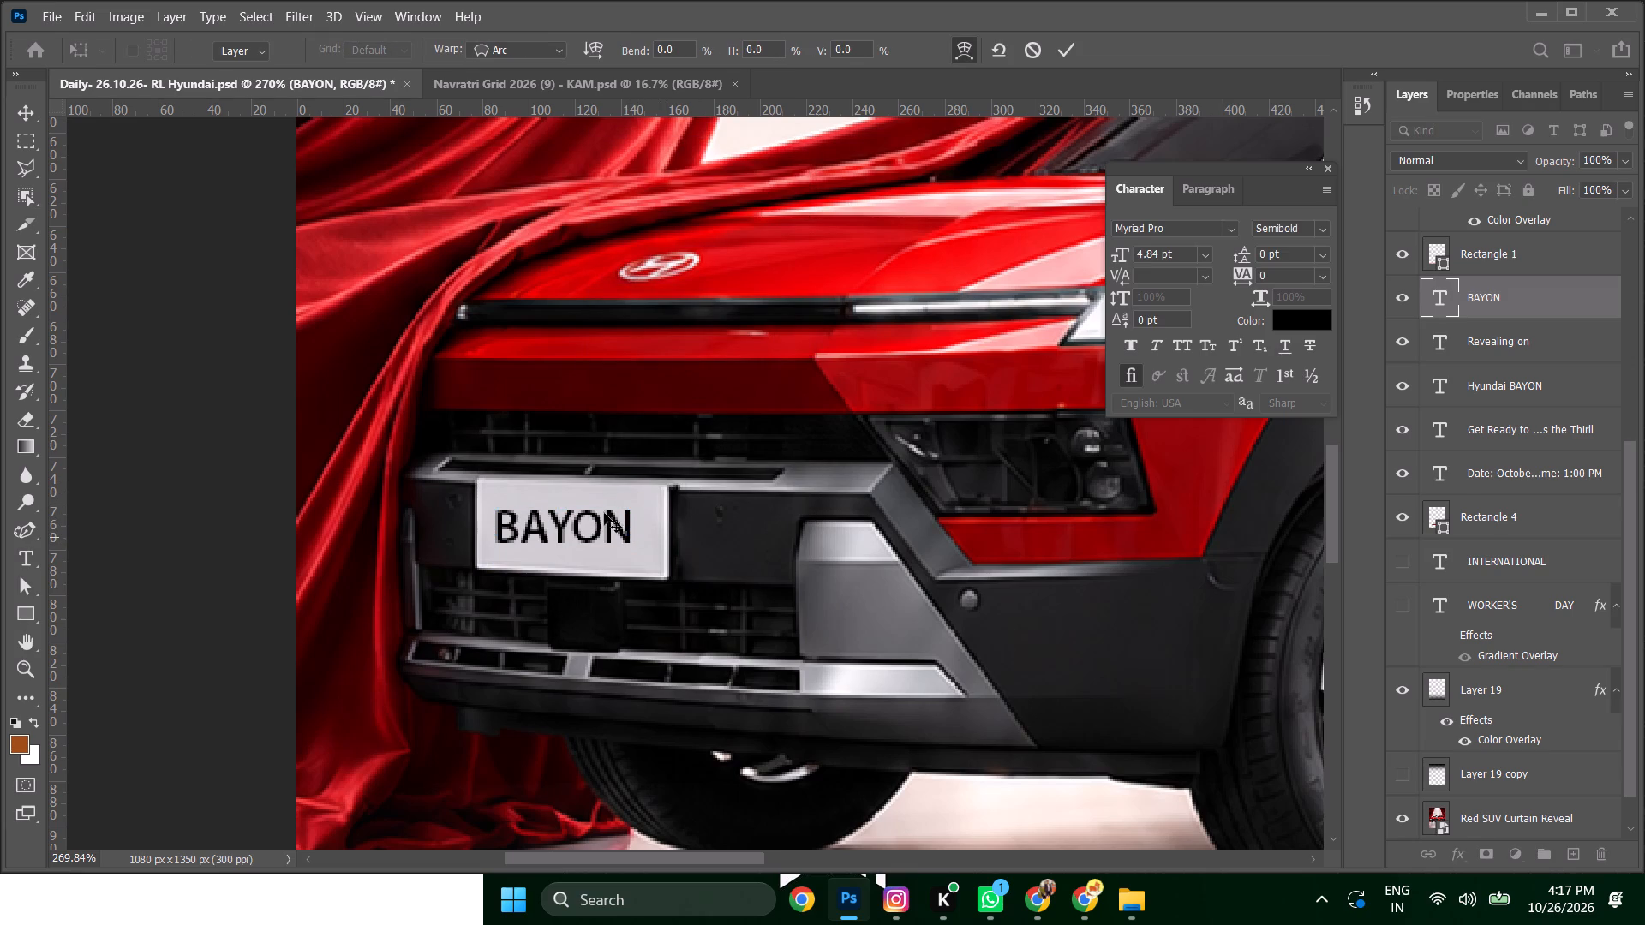
Rasterize the BAYON type layer.
click(593, 516)
right_click(1528, 294)
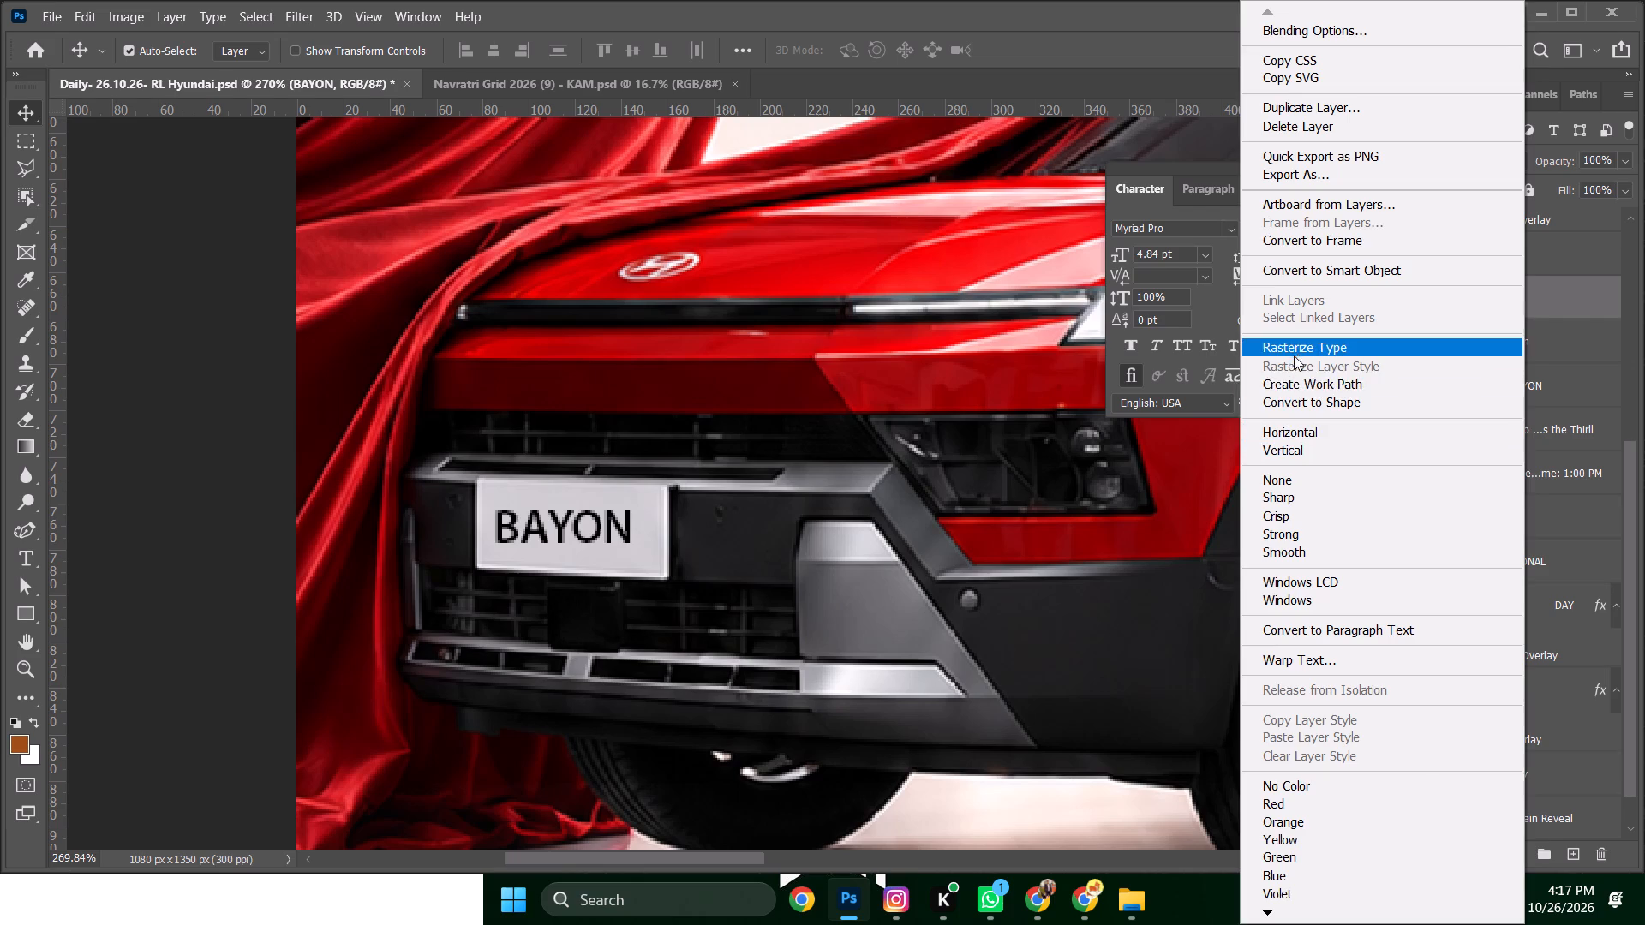
click(1300, 351)
Distort the rasterized BAYON lettering with a vertical skew of about 1.8° to match the number plate's tilt.
key(ctrl+t)
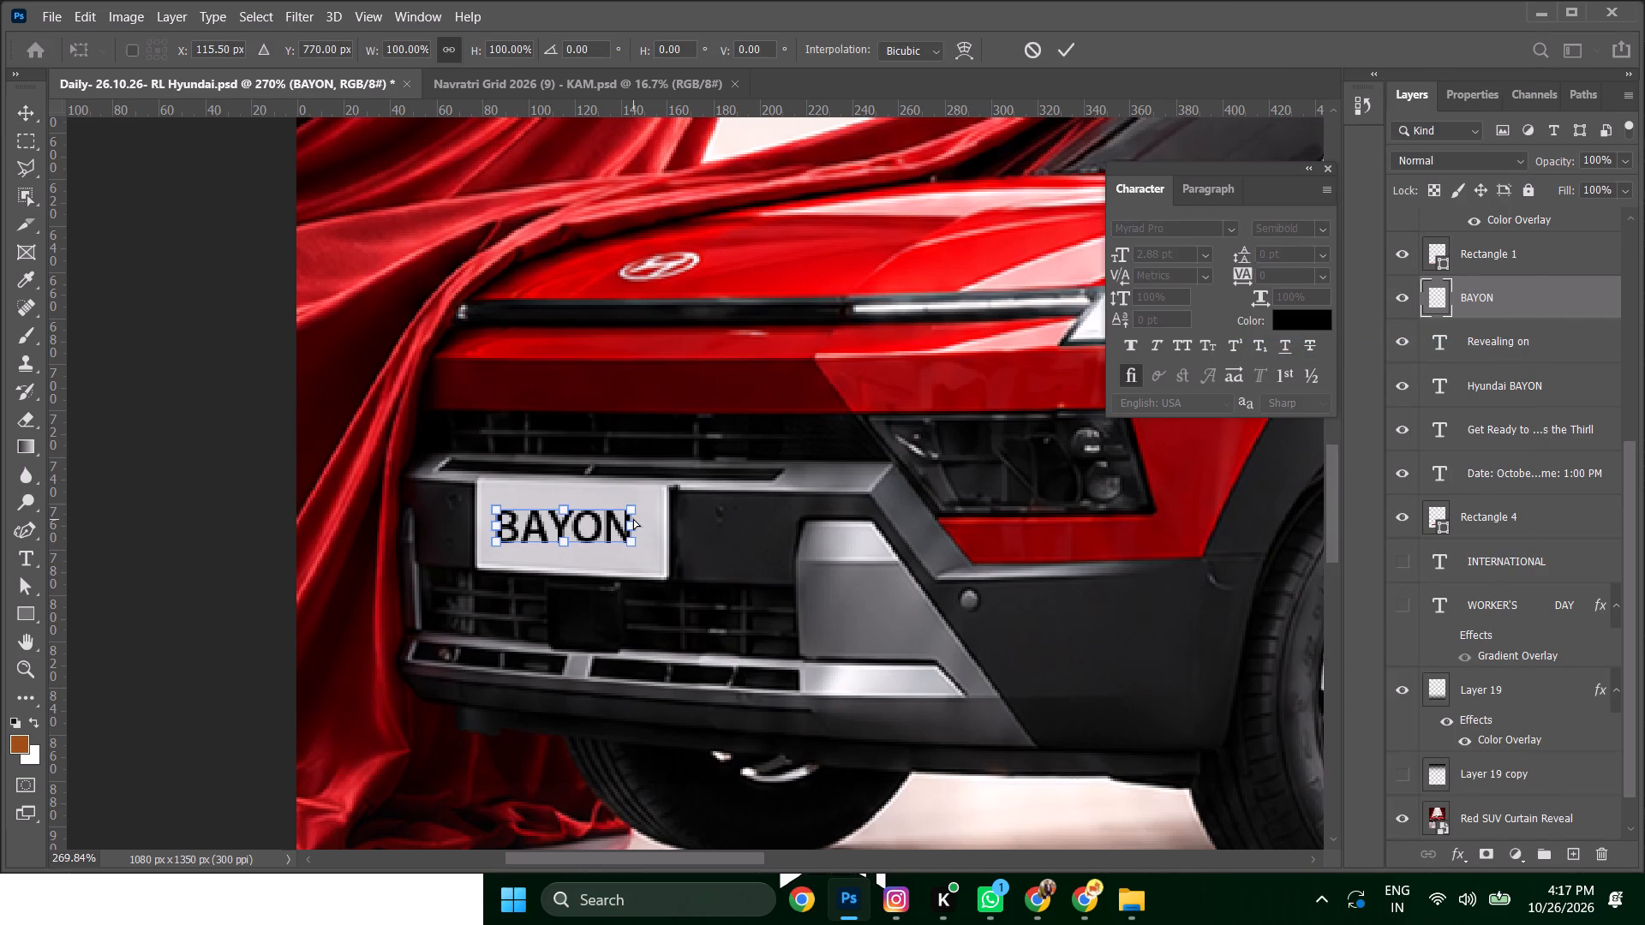
ctrl+drag(631, 522, 631, 529)
key(ctrl+z)
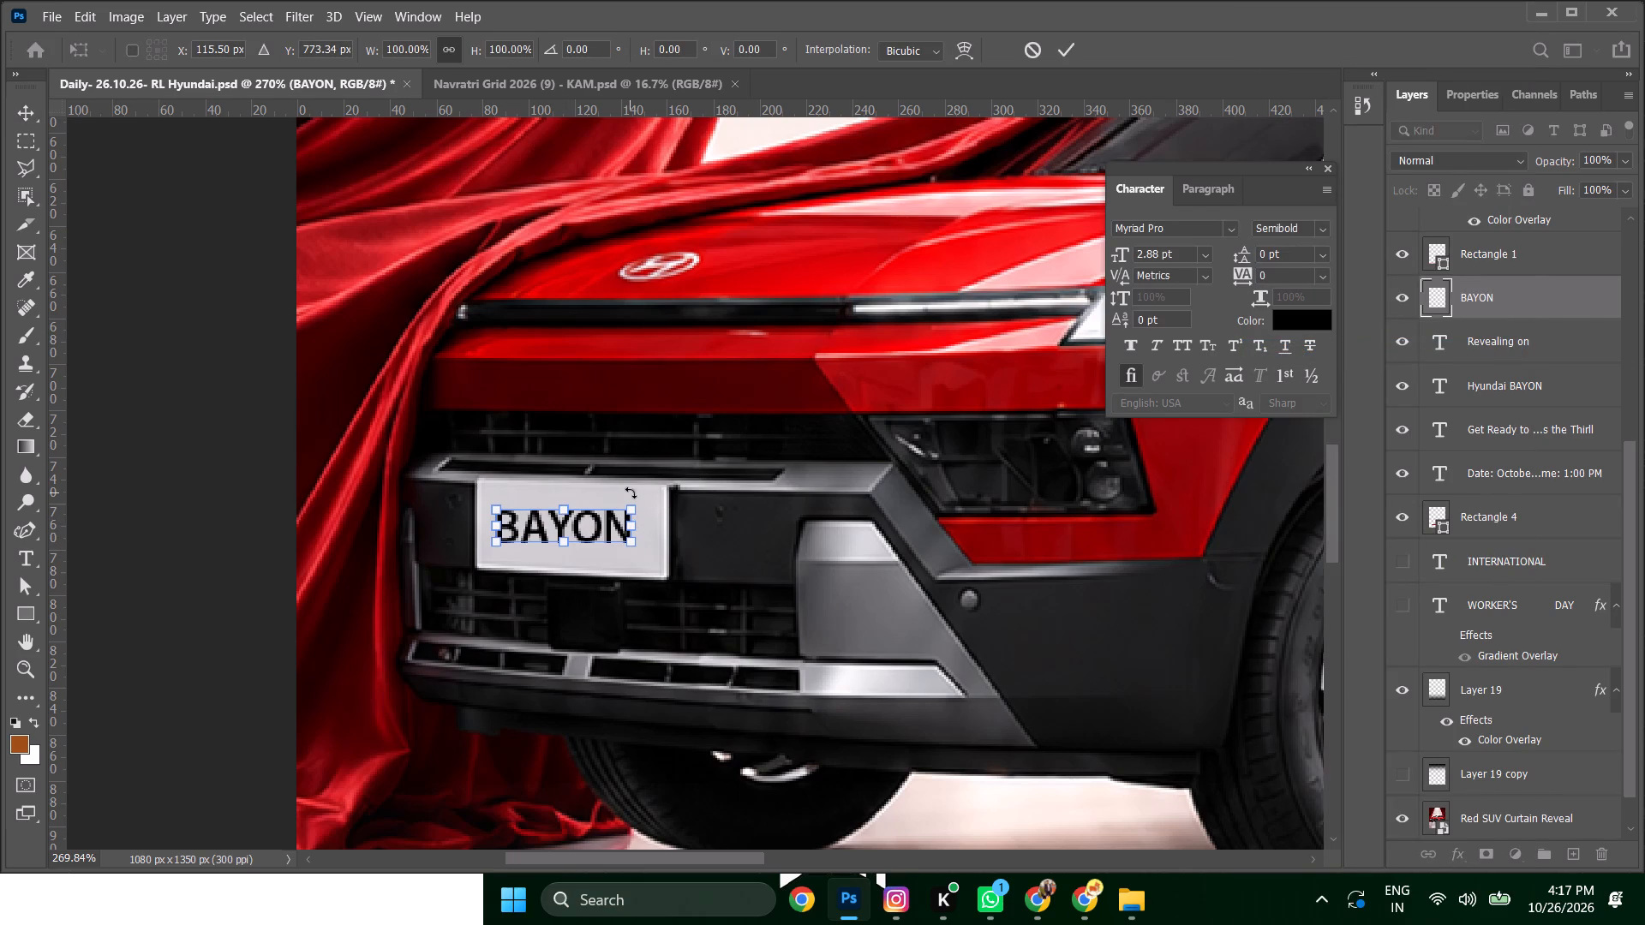
ctrl+drag(631, 525, 631, 538)
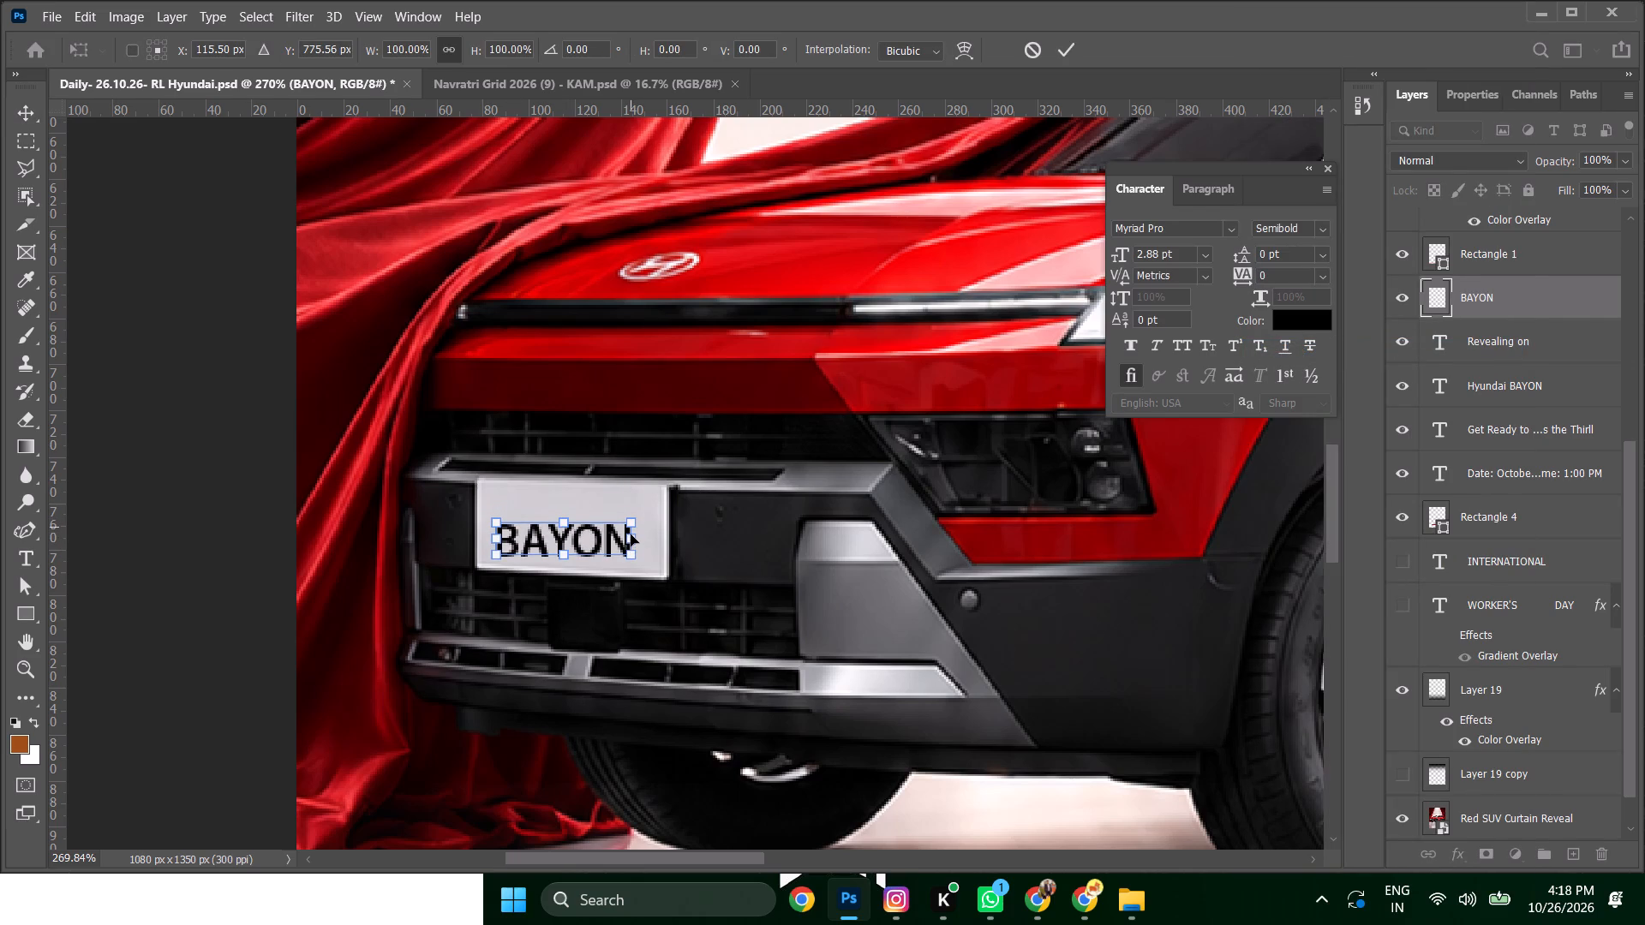
key(ctrl+z)
right_click(628, 526)
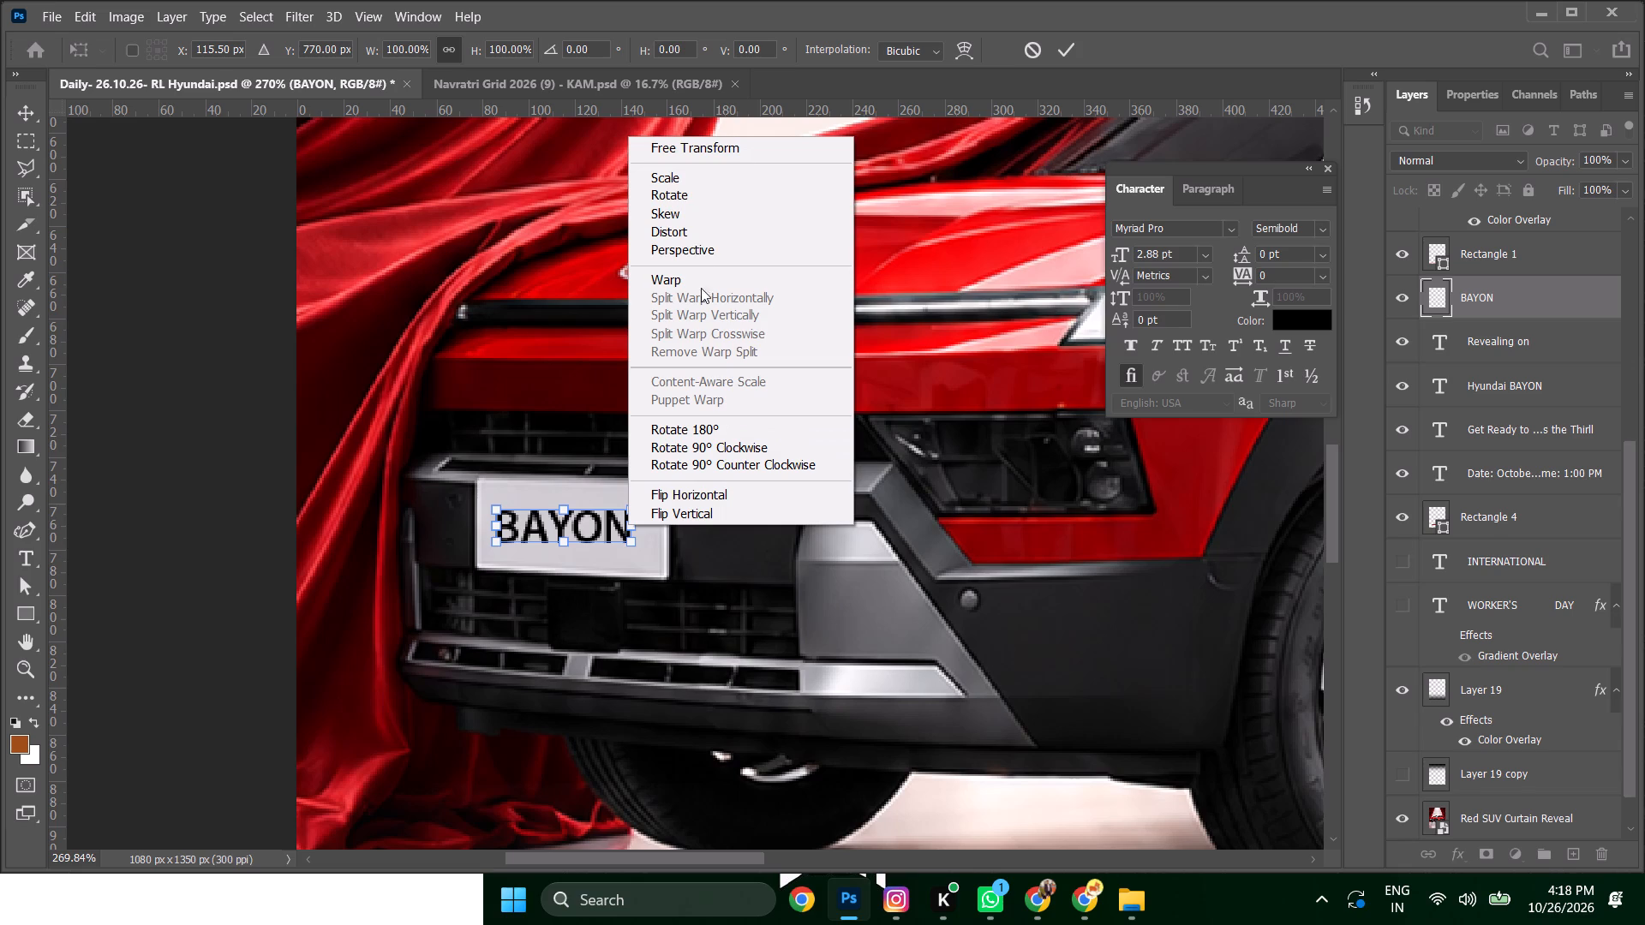
click(700, 240)
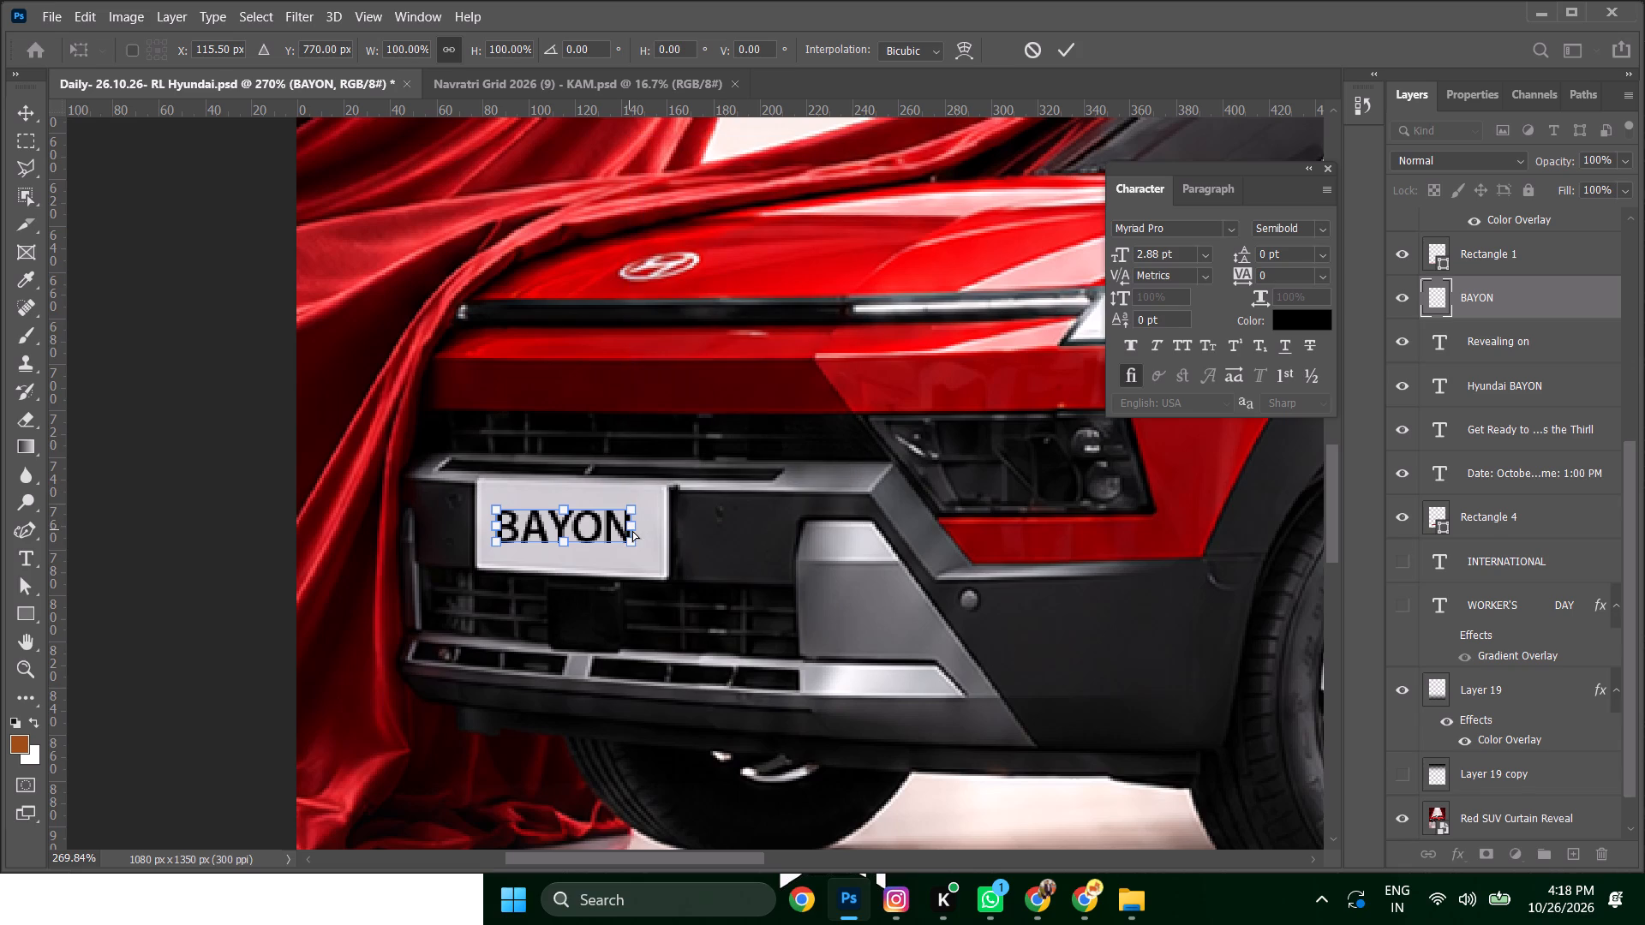
drag(632, 530, 633, 538)
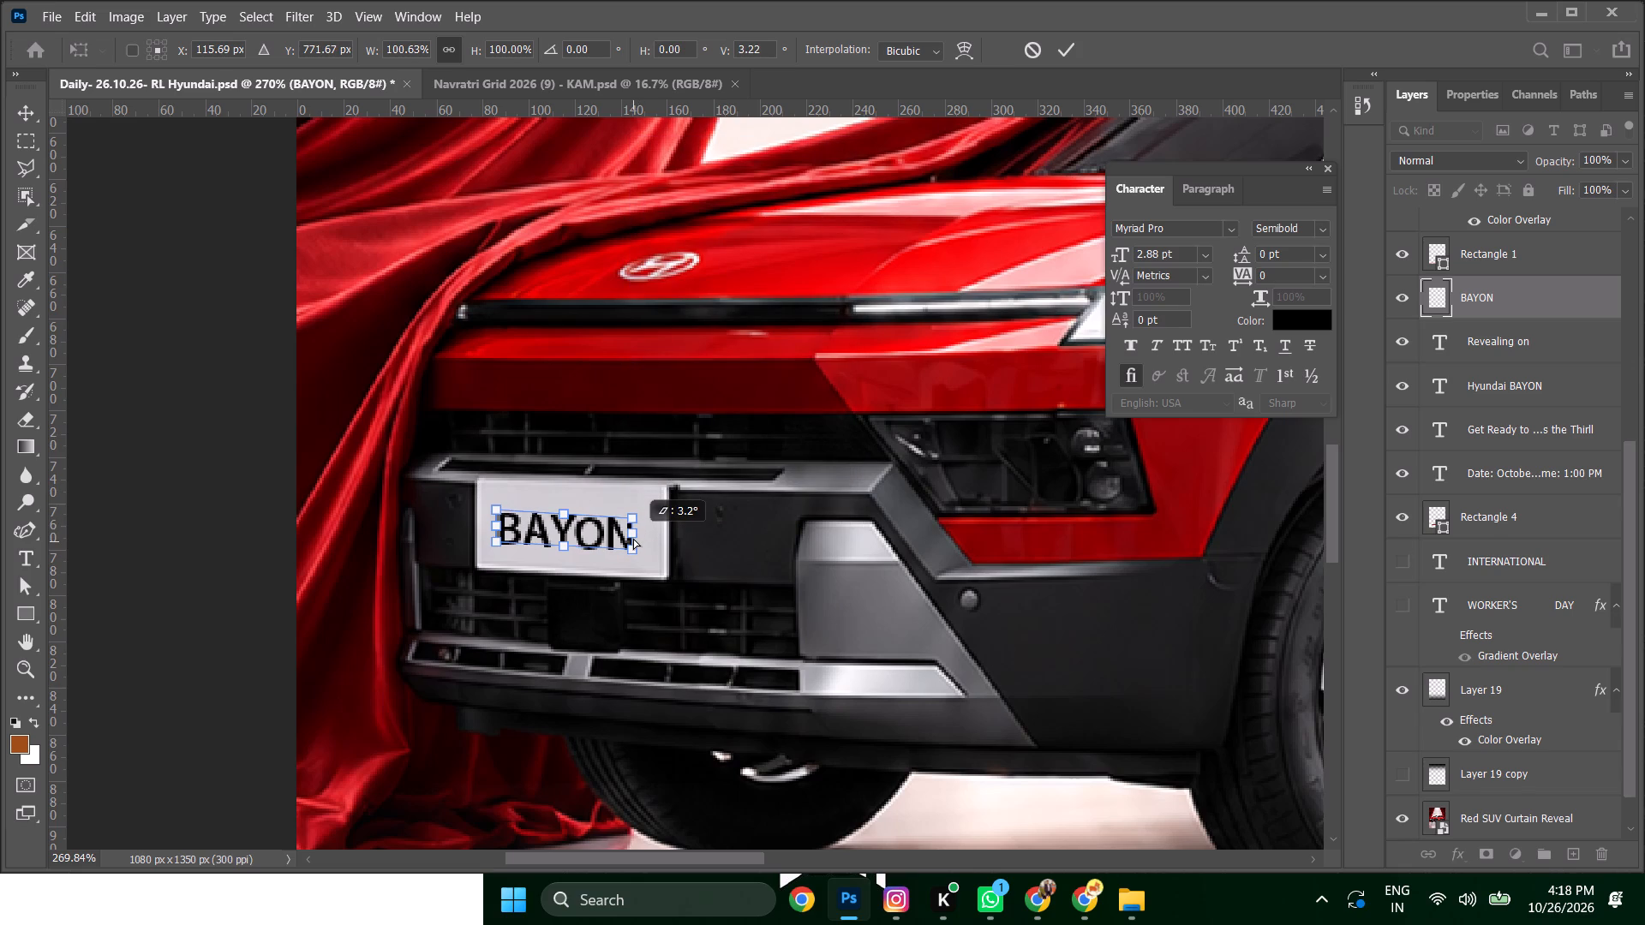
drag(633, 538, 640, 538)
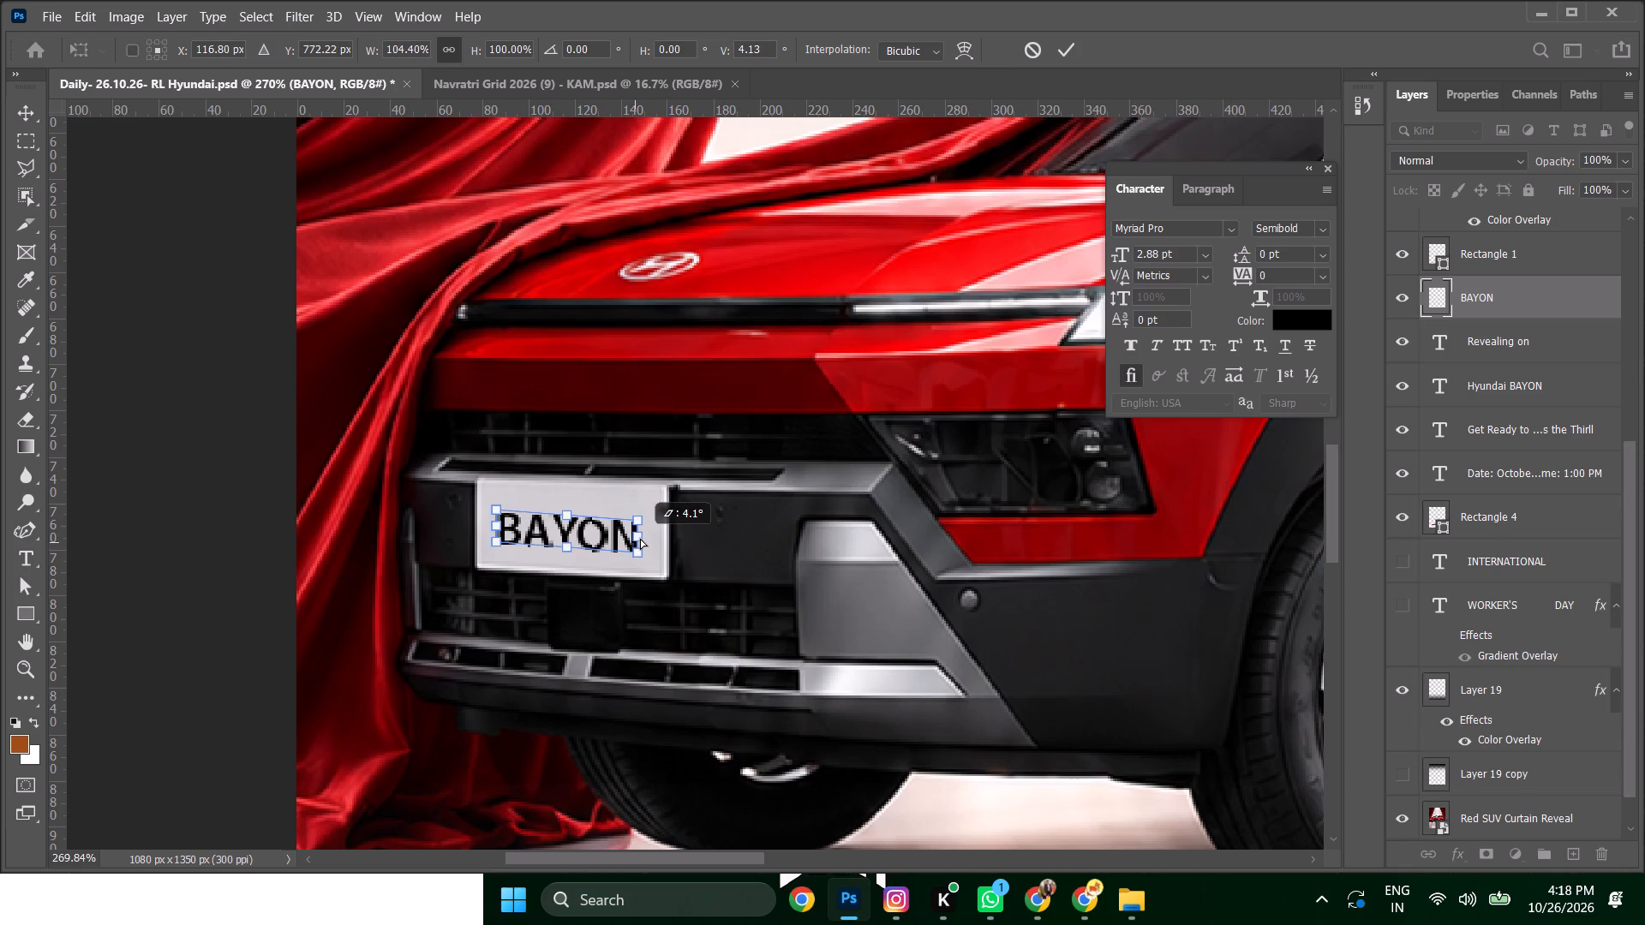
drag(640, 538, 655, 536)
key(ctrl+z)
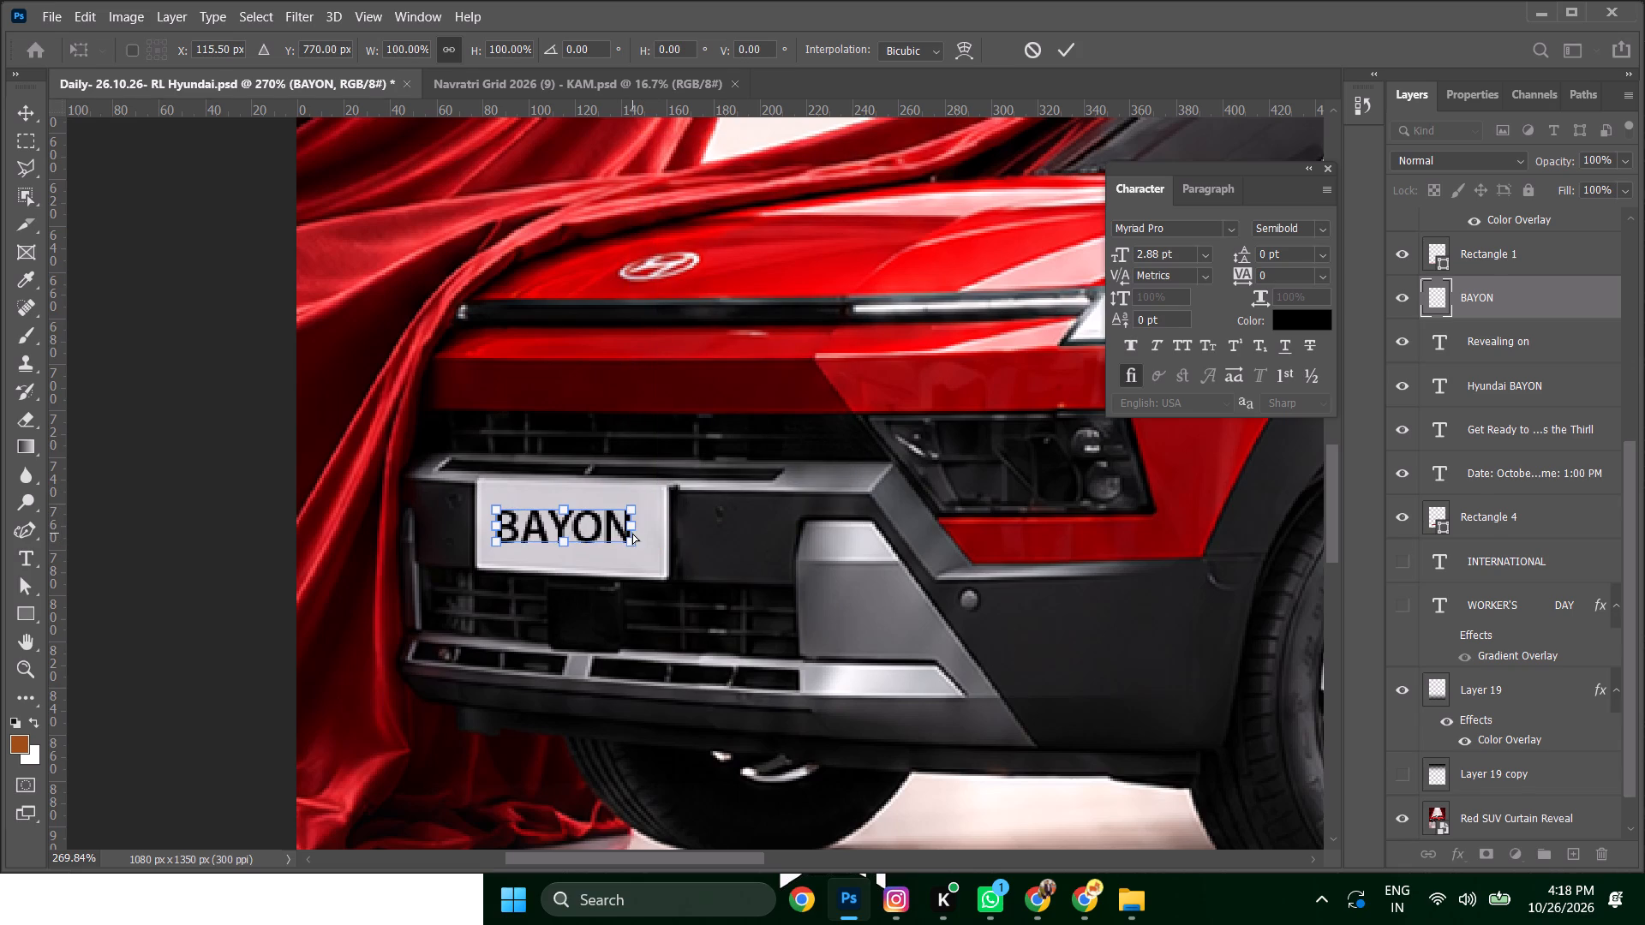
click(632, 522)
key(ctrl+z)
ctrl+drag(631, 522, 631, 531)
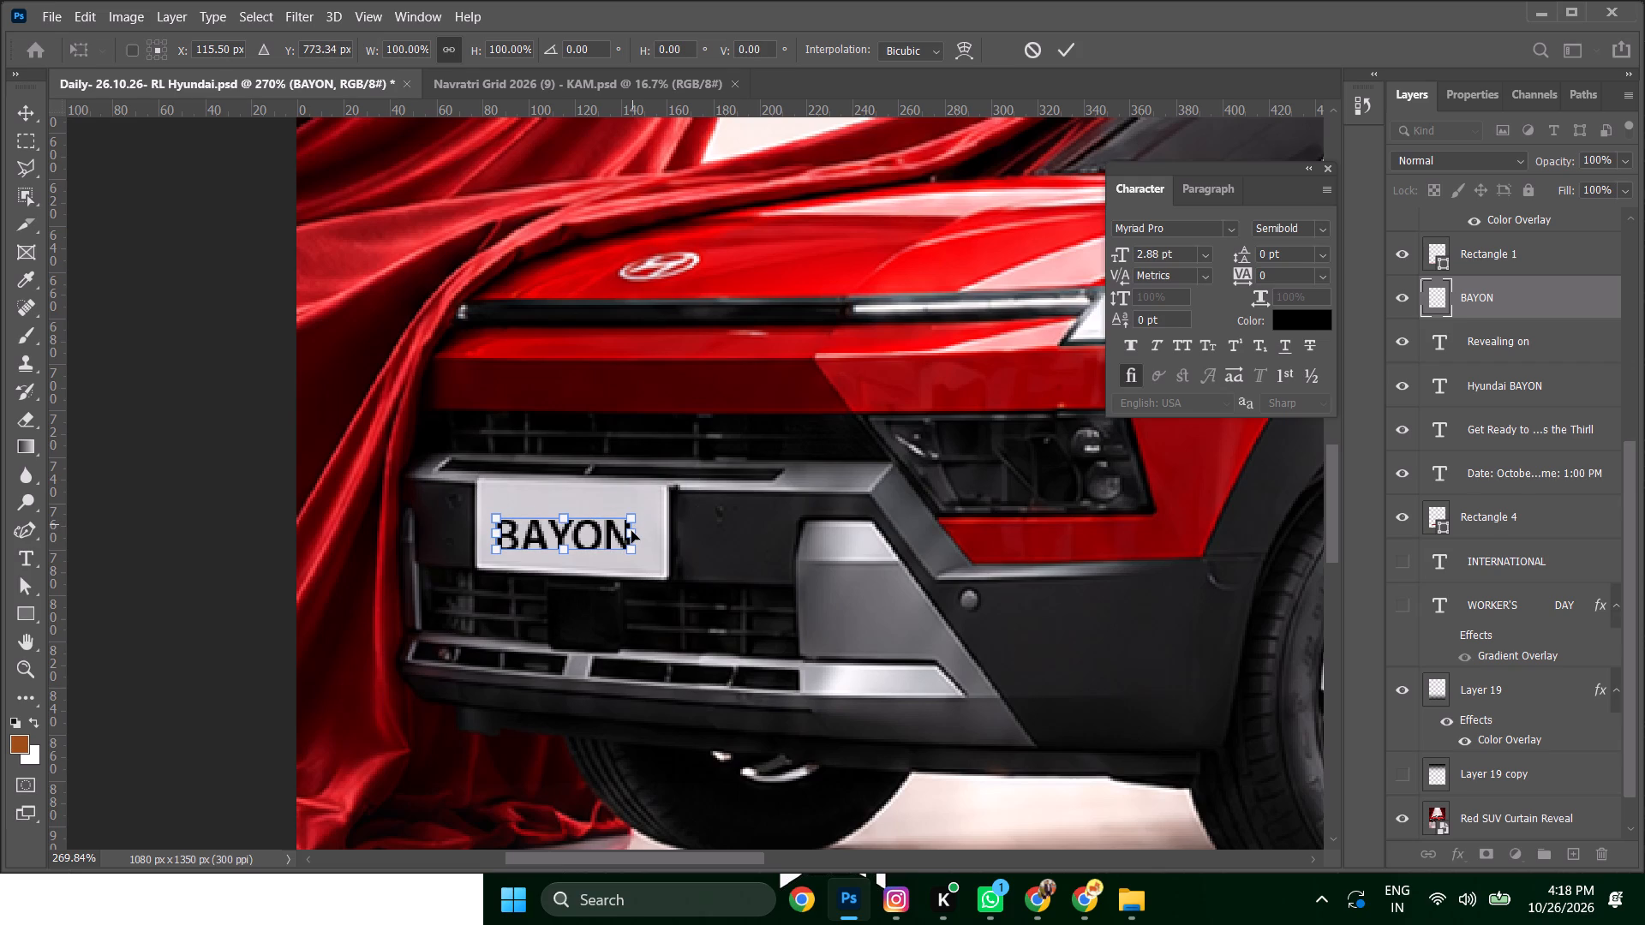
key(ctrl+z)
alt+drag(632, 523, 632, 539)
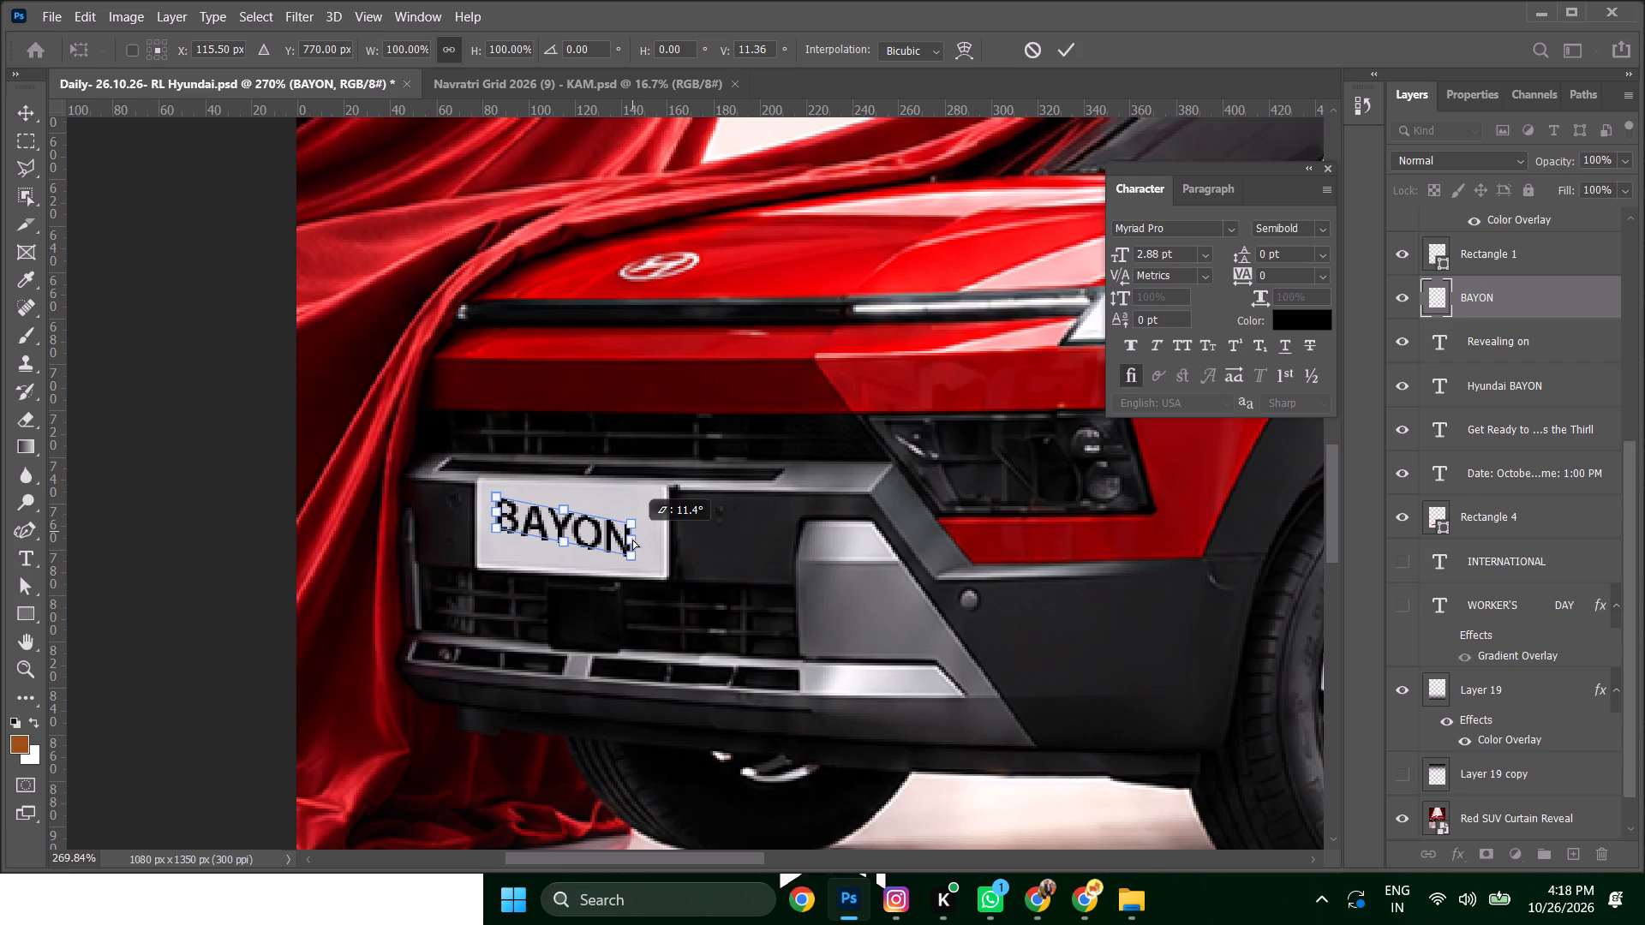
alt+drag(632, 539, 661, 548)
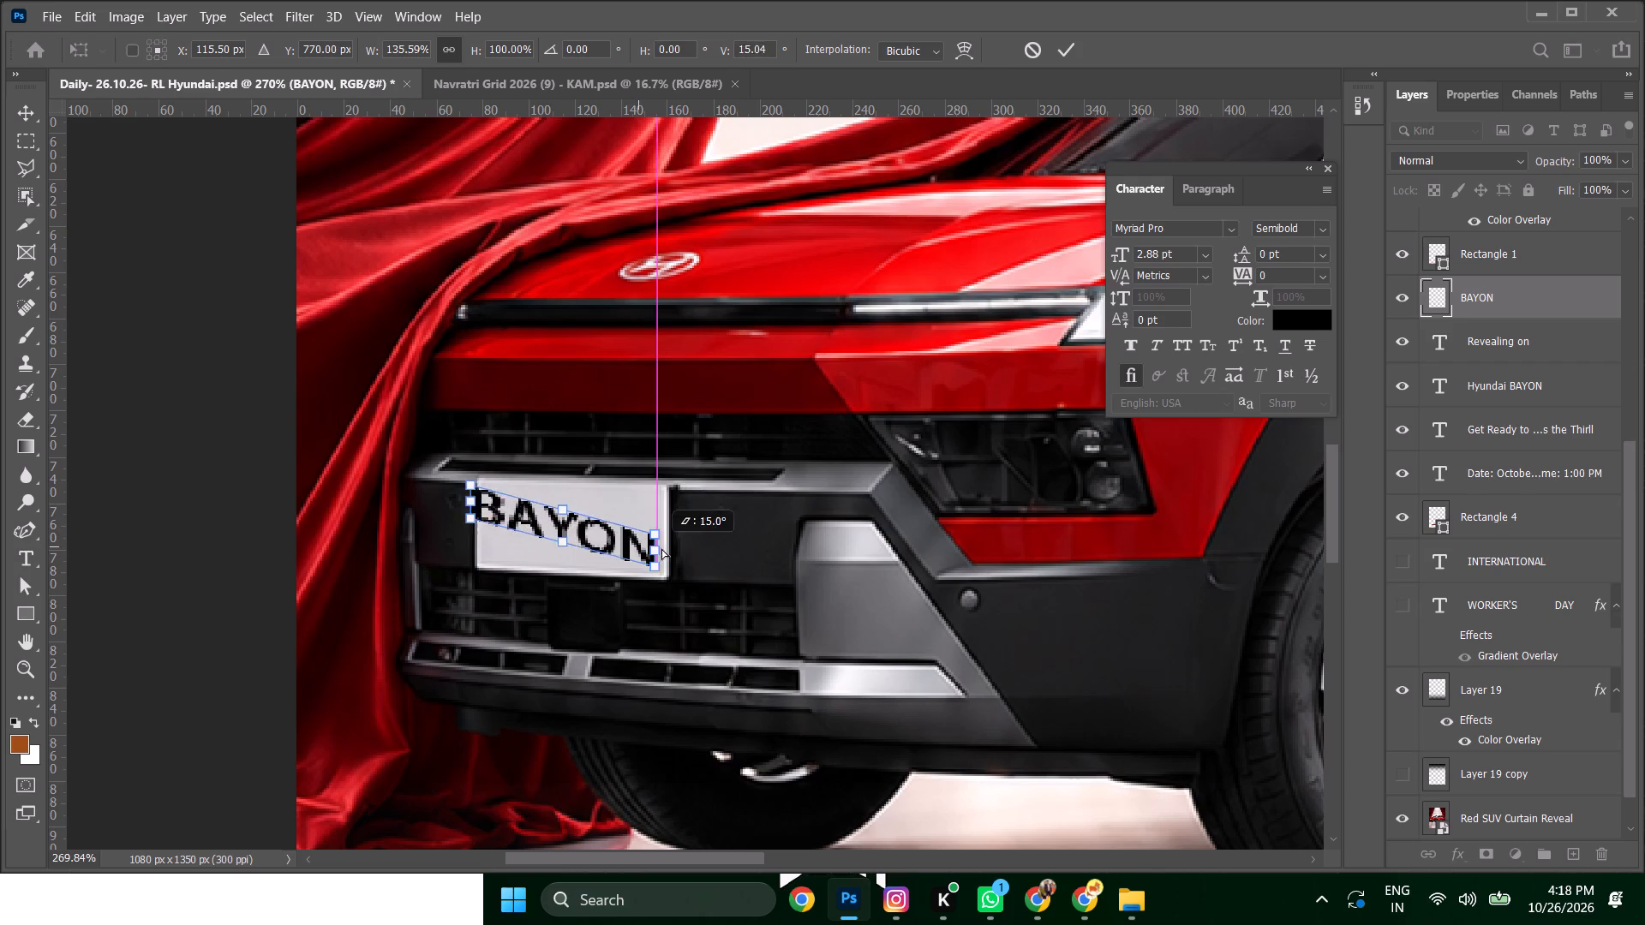
alt+drag(661, 548, 649, 474)
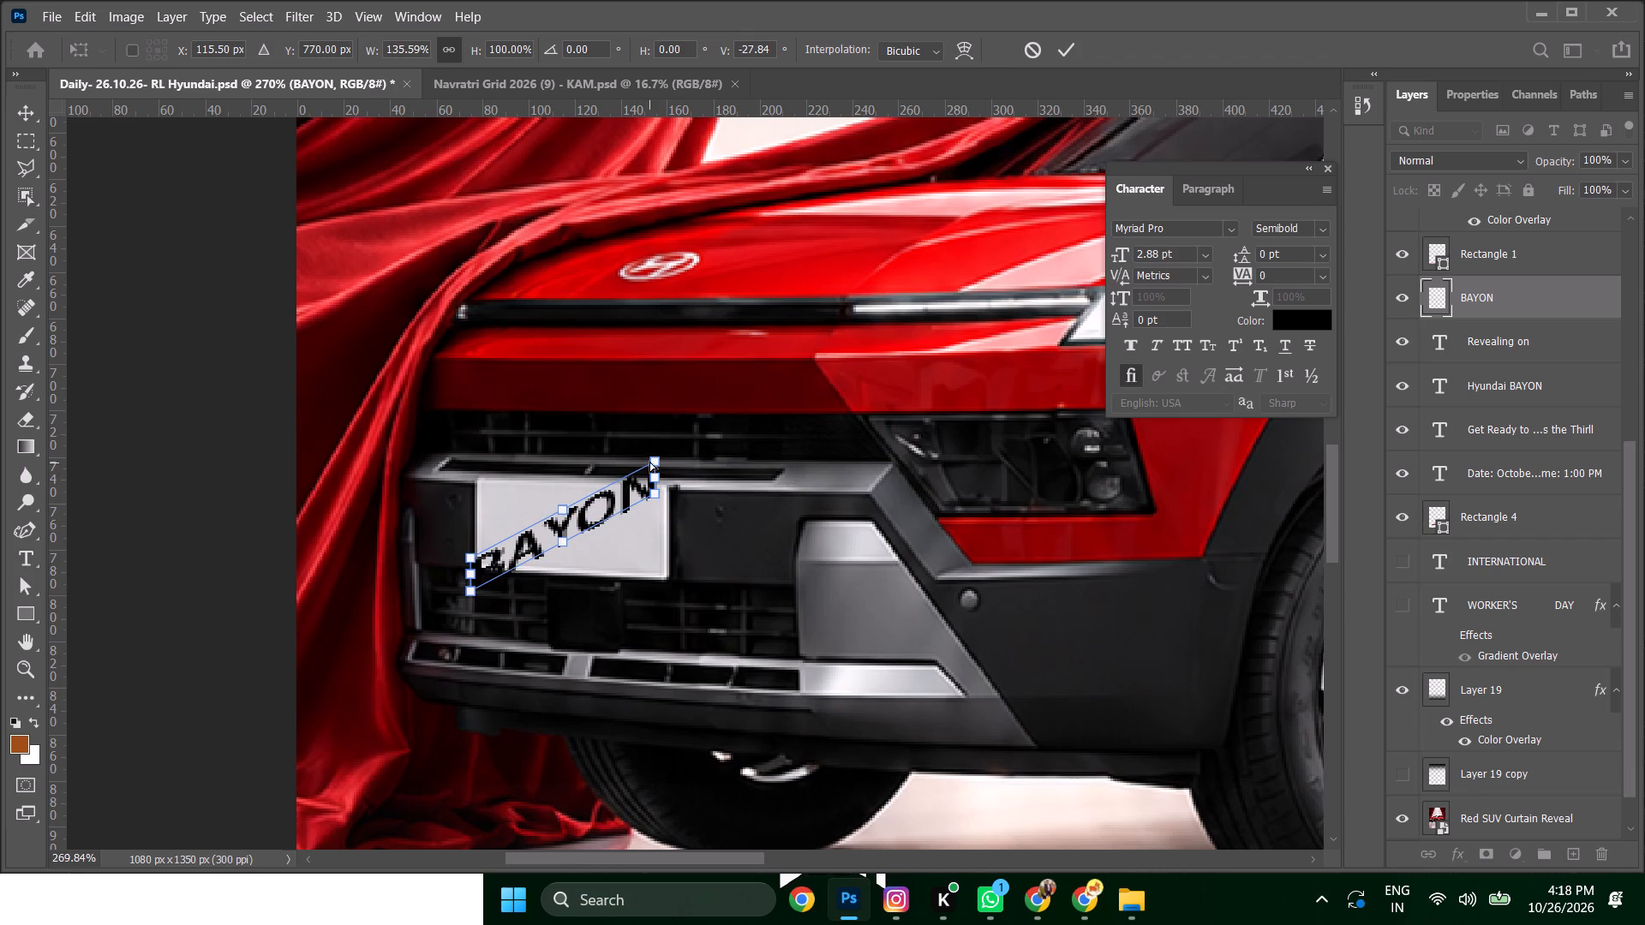
key(ctrl+z)
click(633, 528)
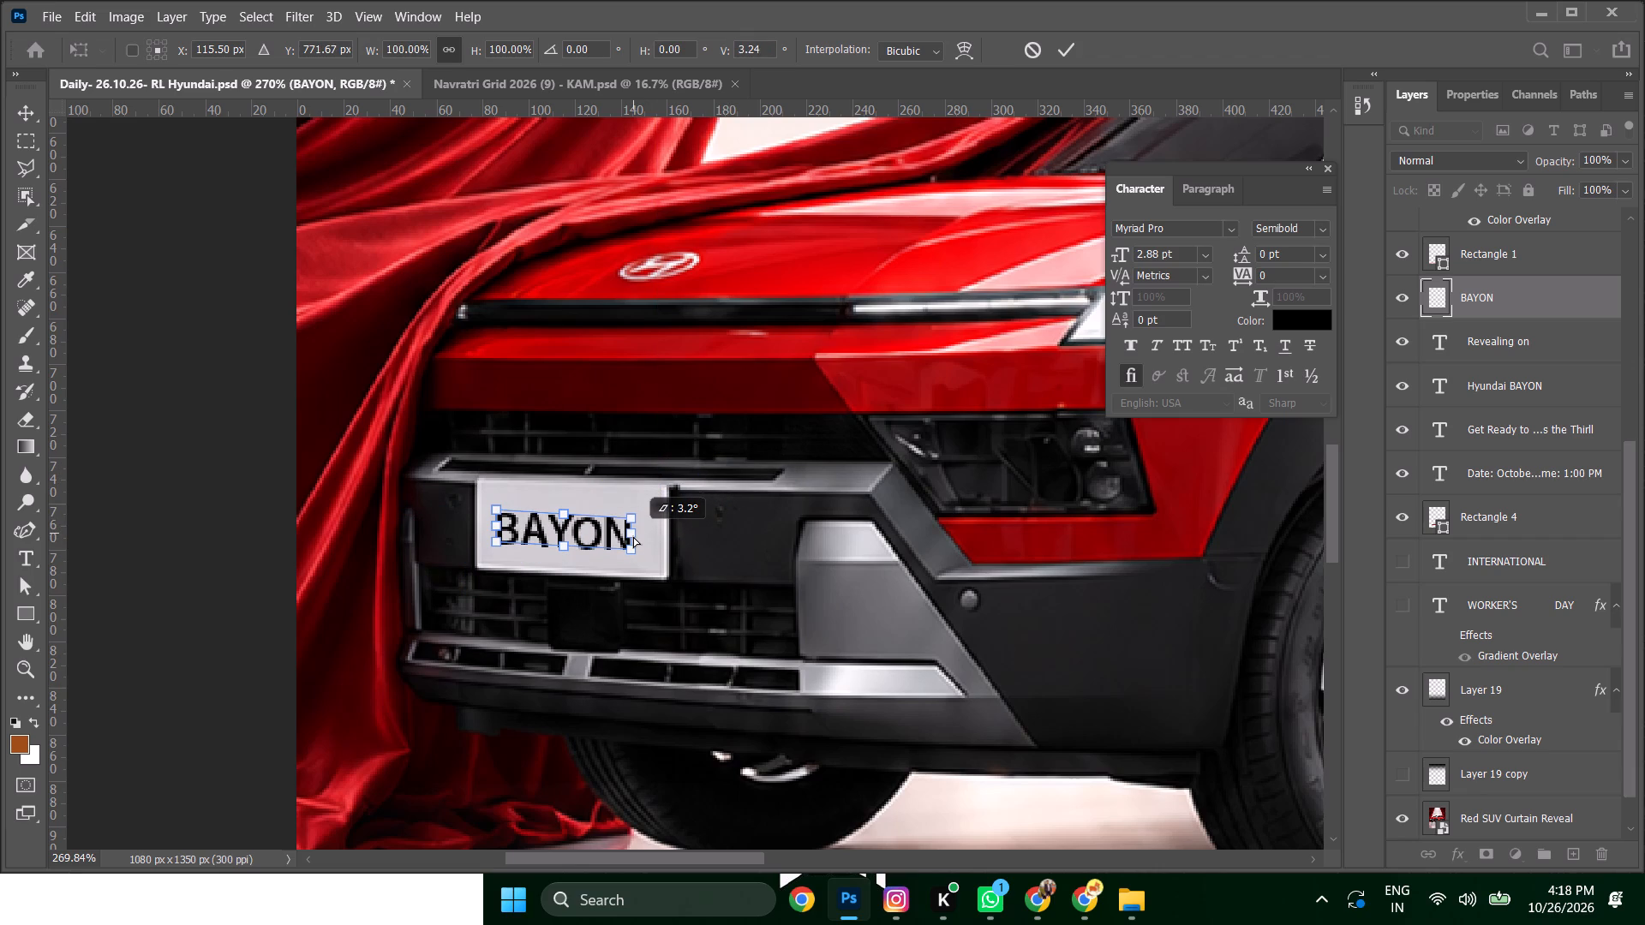
key(Return)
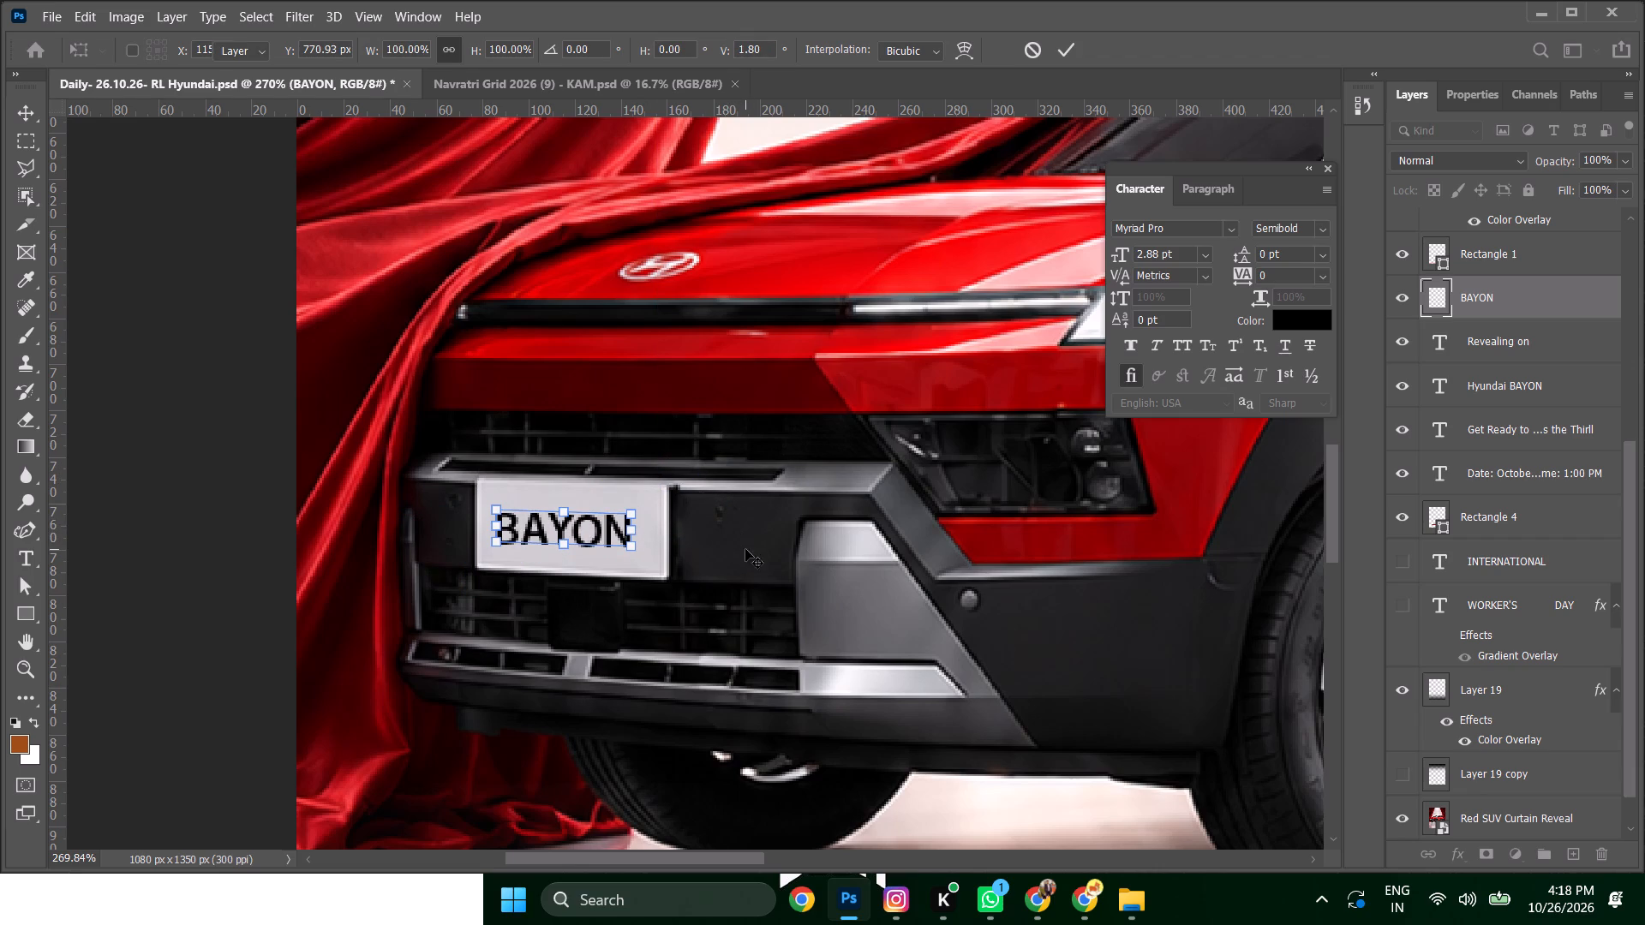
Shift the BAYON lettering slightly right and scale it to about 114.66% to fill the number plate.
key(ctrl+t)
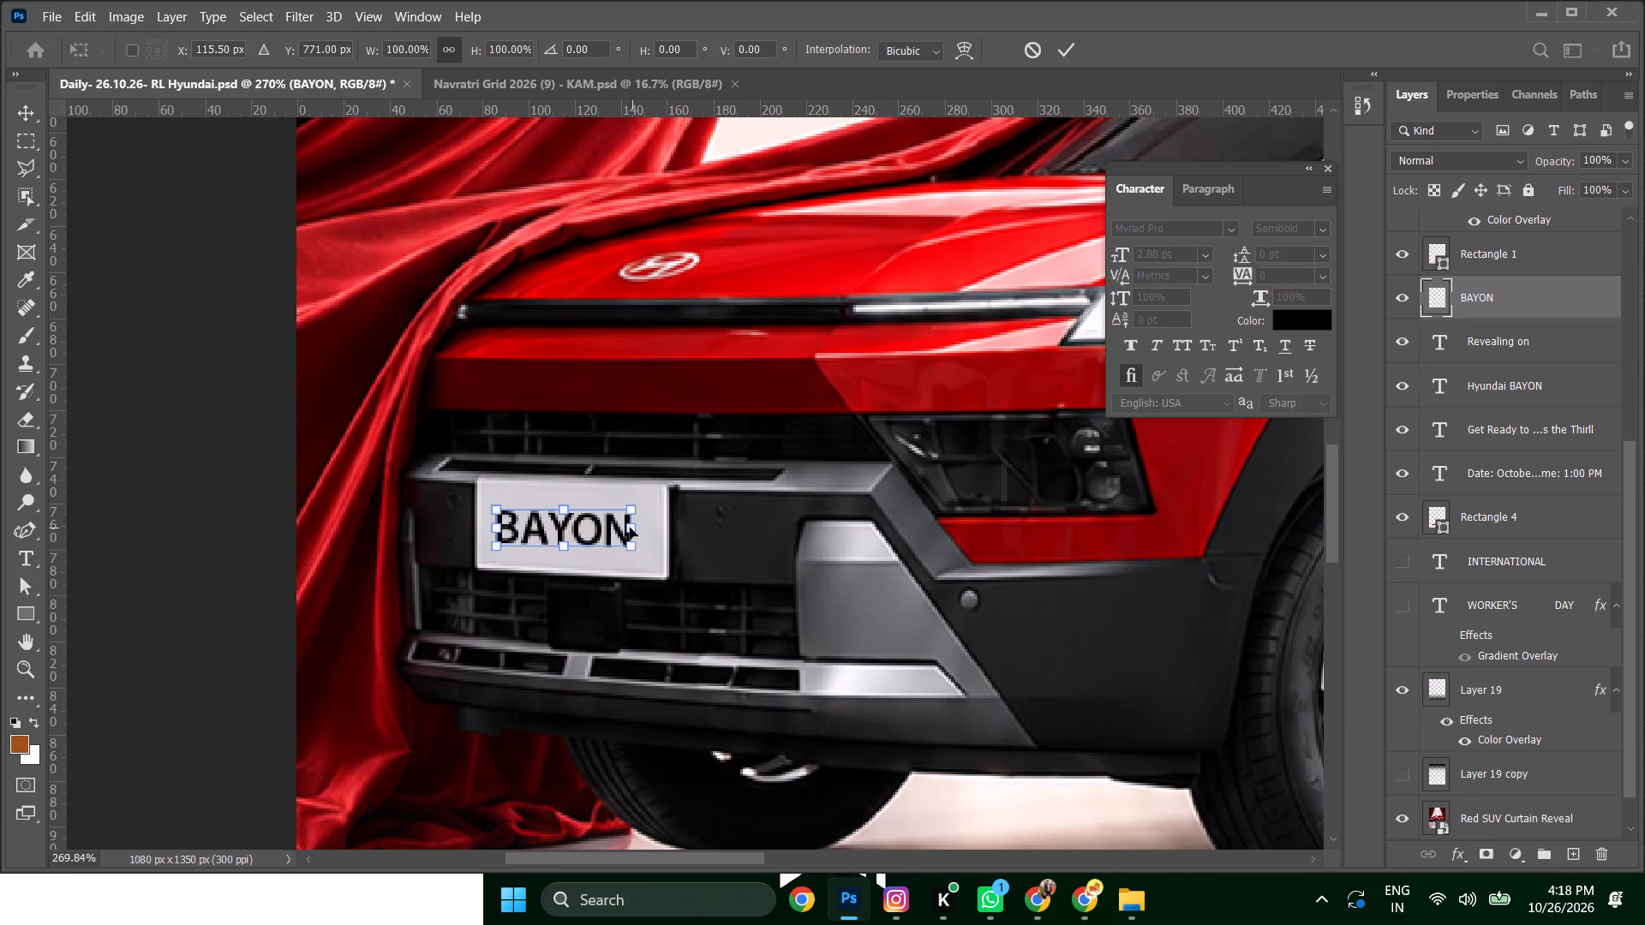
click(631, 529)
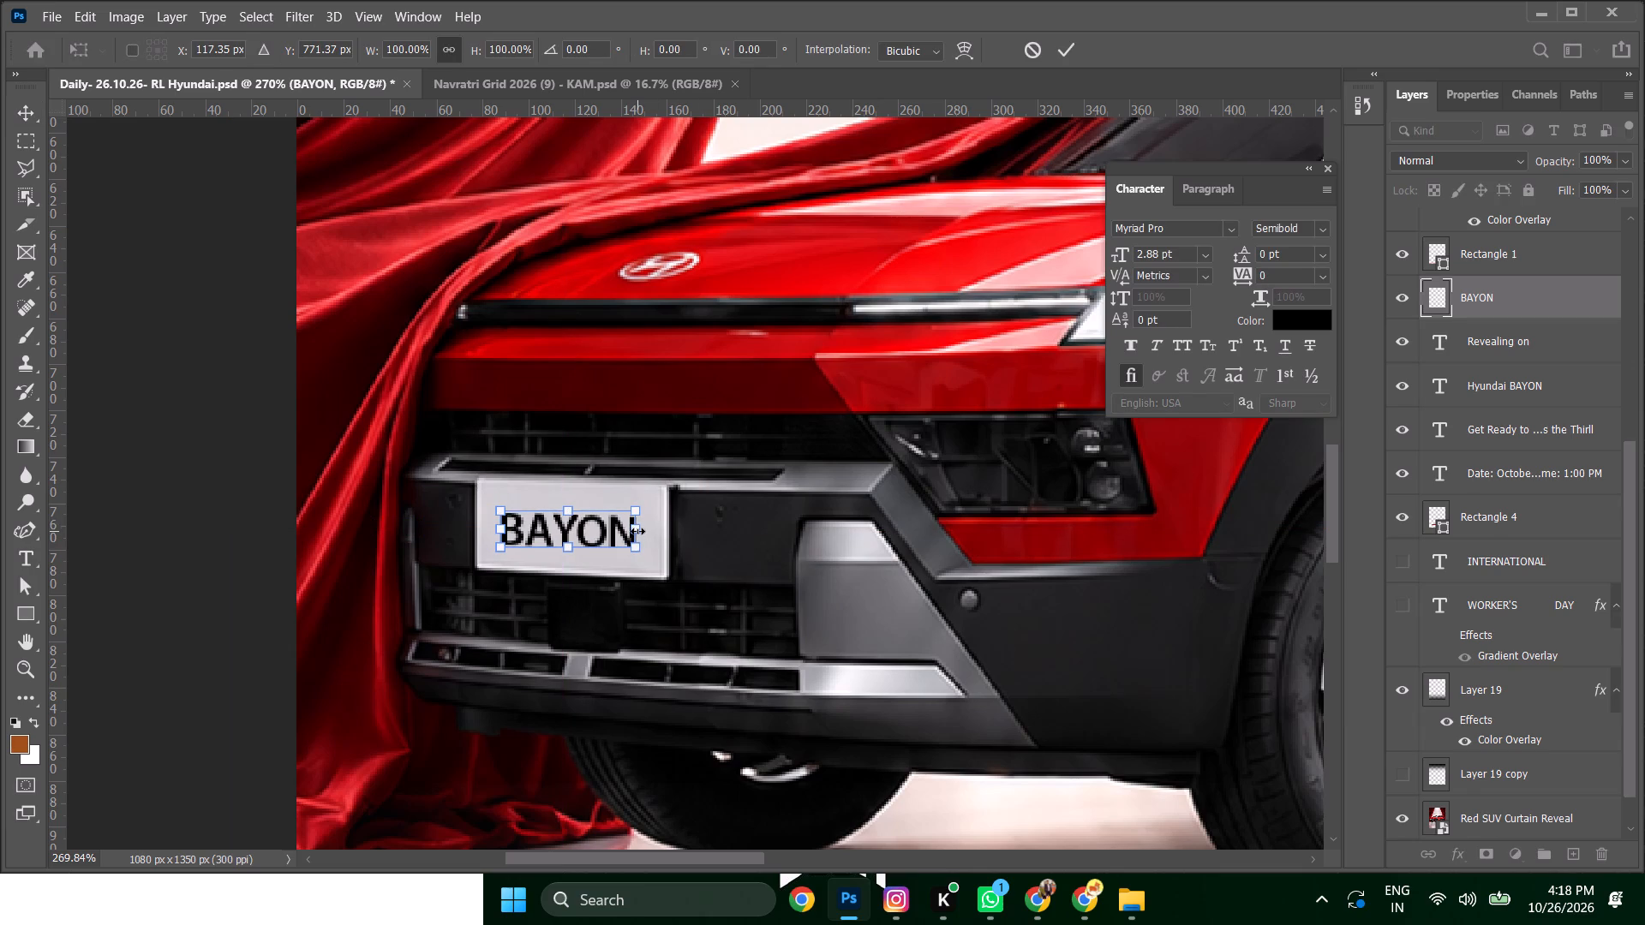
drag(637, 531, 655, 534)
Skew the BAYON lettering vertically by about 1.9° with the Perspective transform to follow the number plate's slant.
right_click(631, 528)
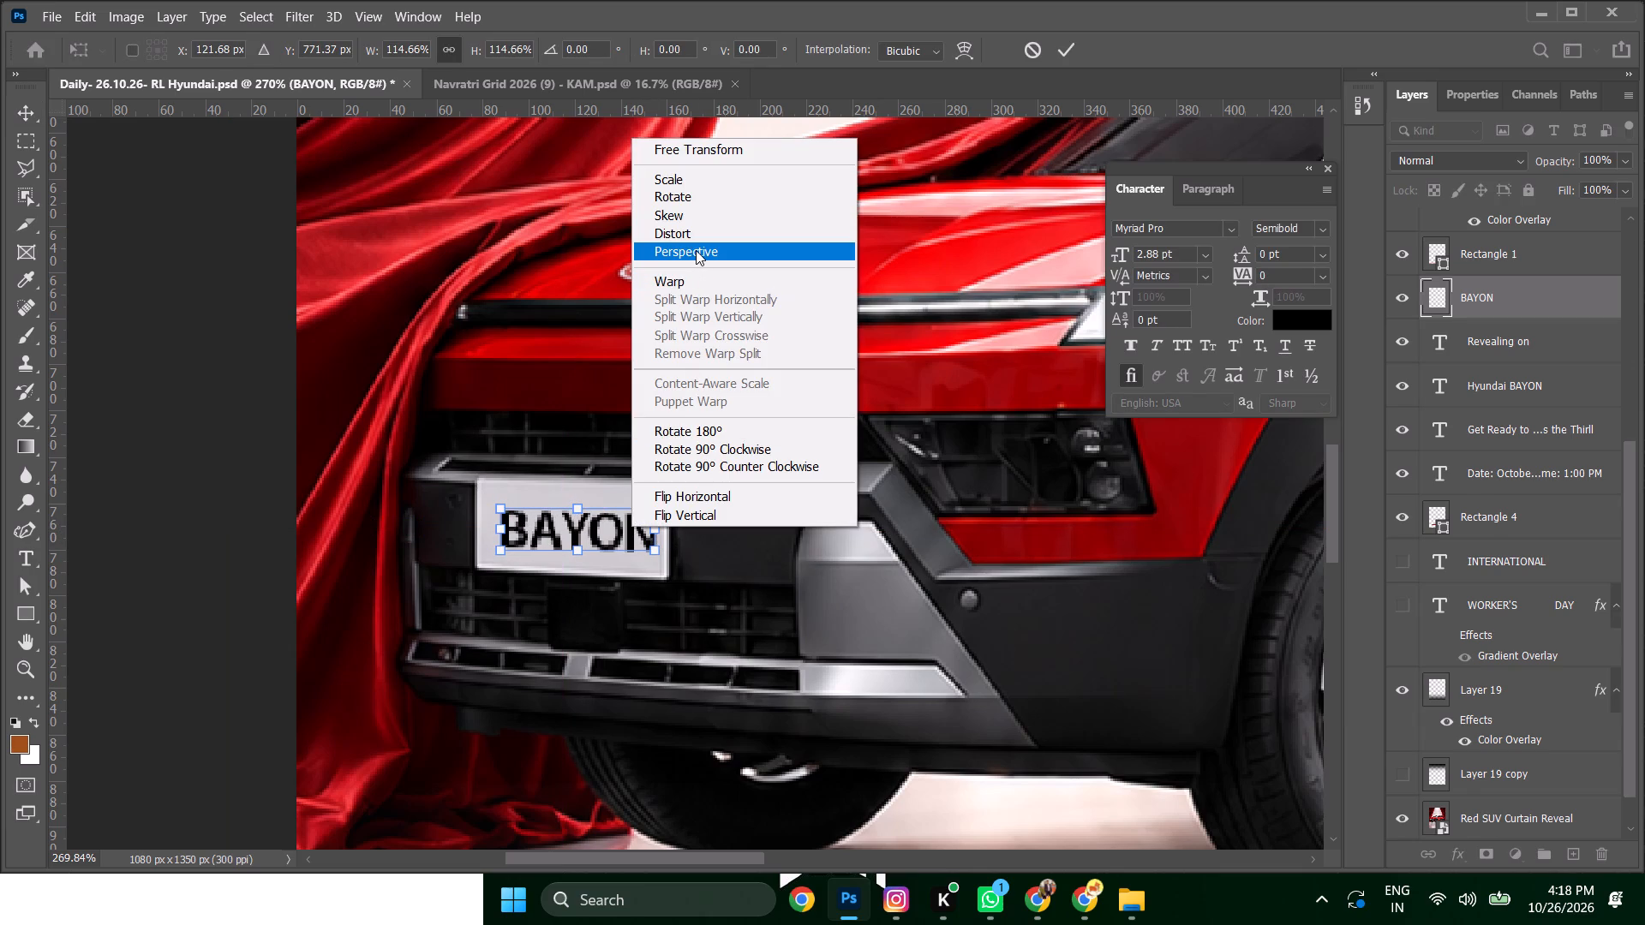
click(697, 250)
click(655, 529)
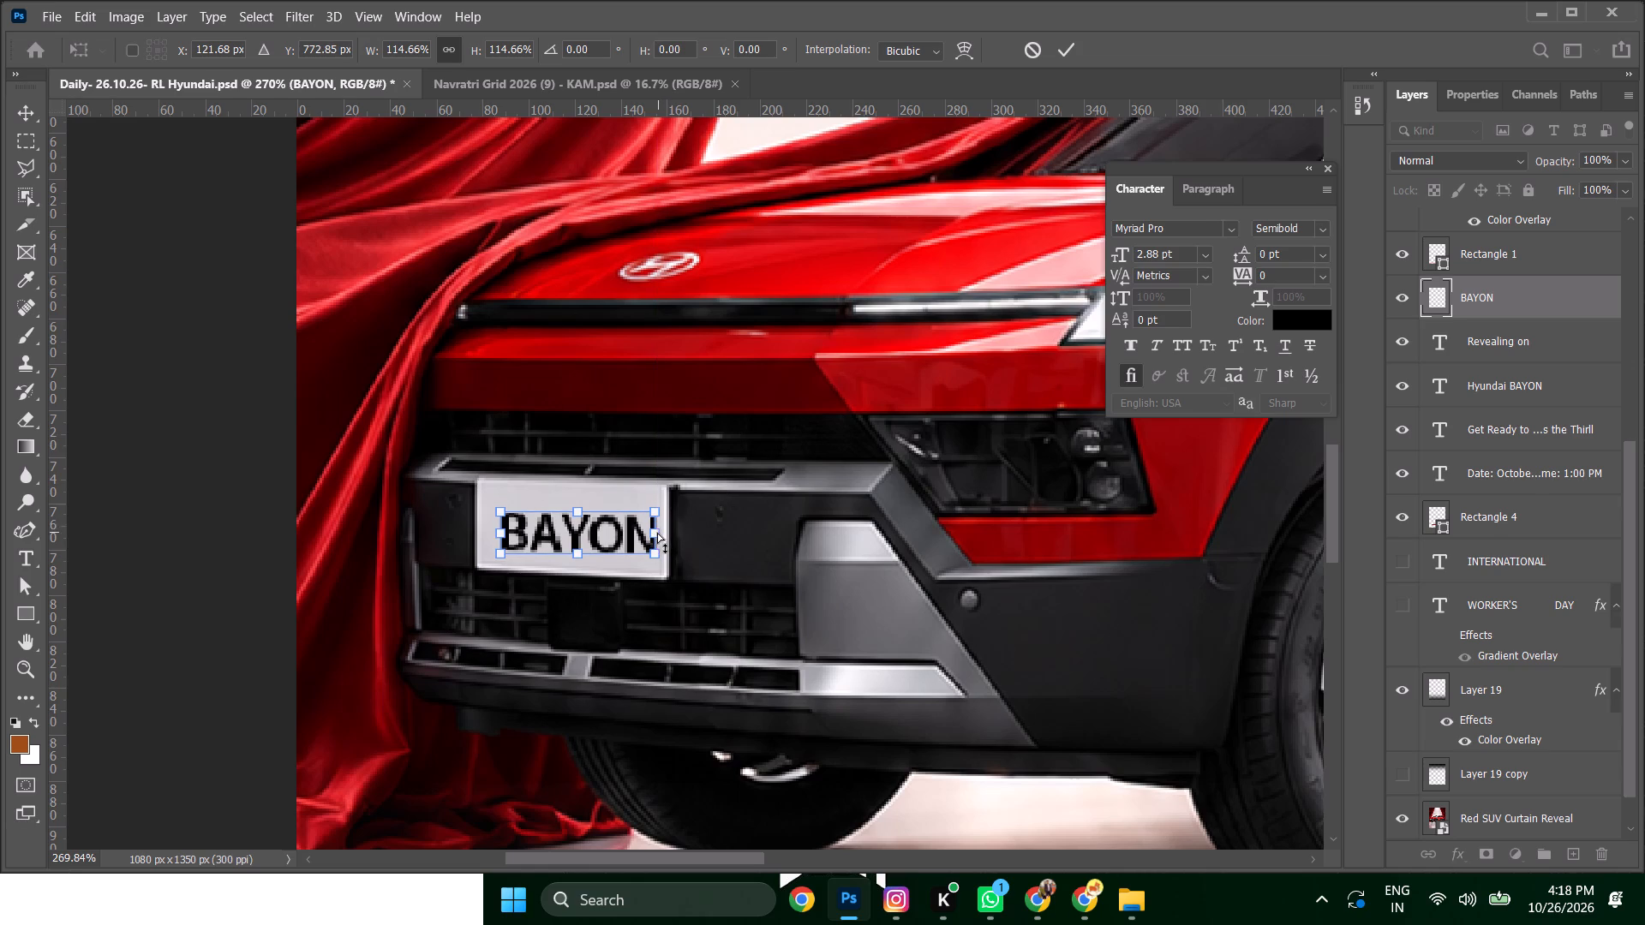
ctrl+click(657, 539)
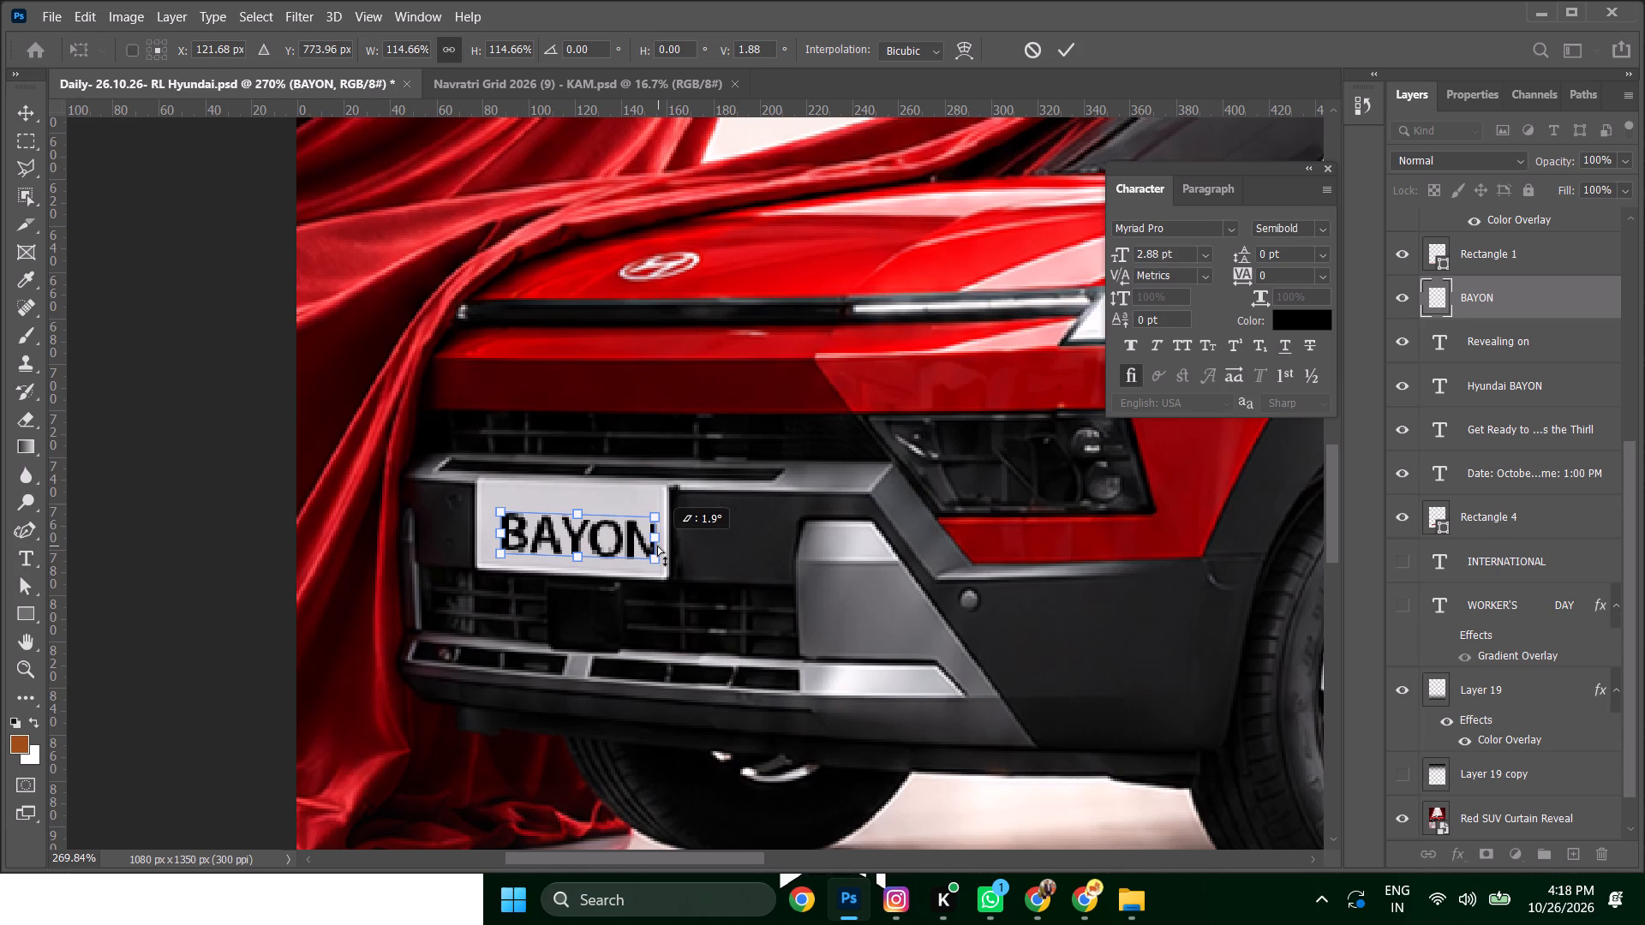
key(Return)
Nudge the BAYON lettering until it sits centred on the car's white number plate.
key(shift+Up)
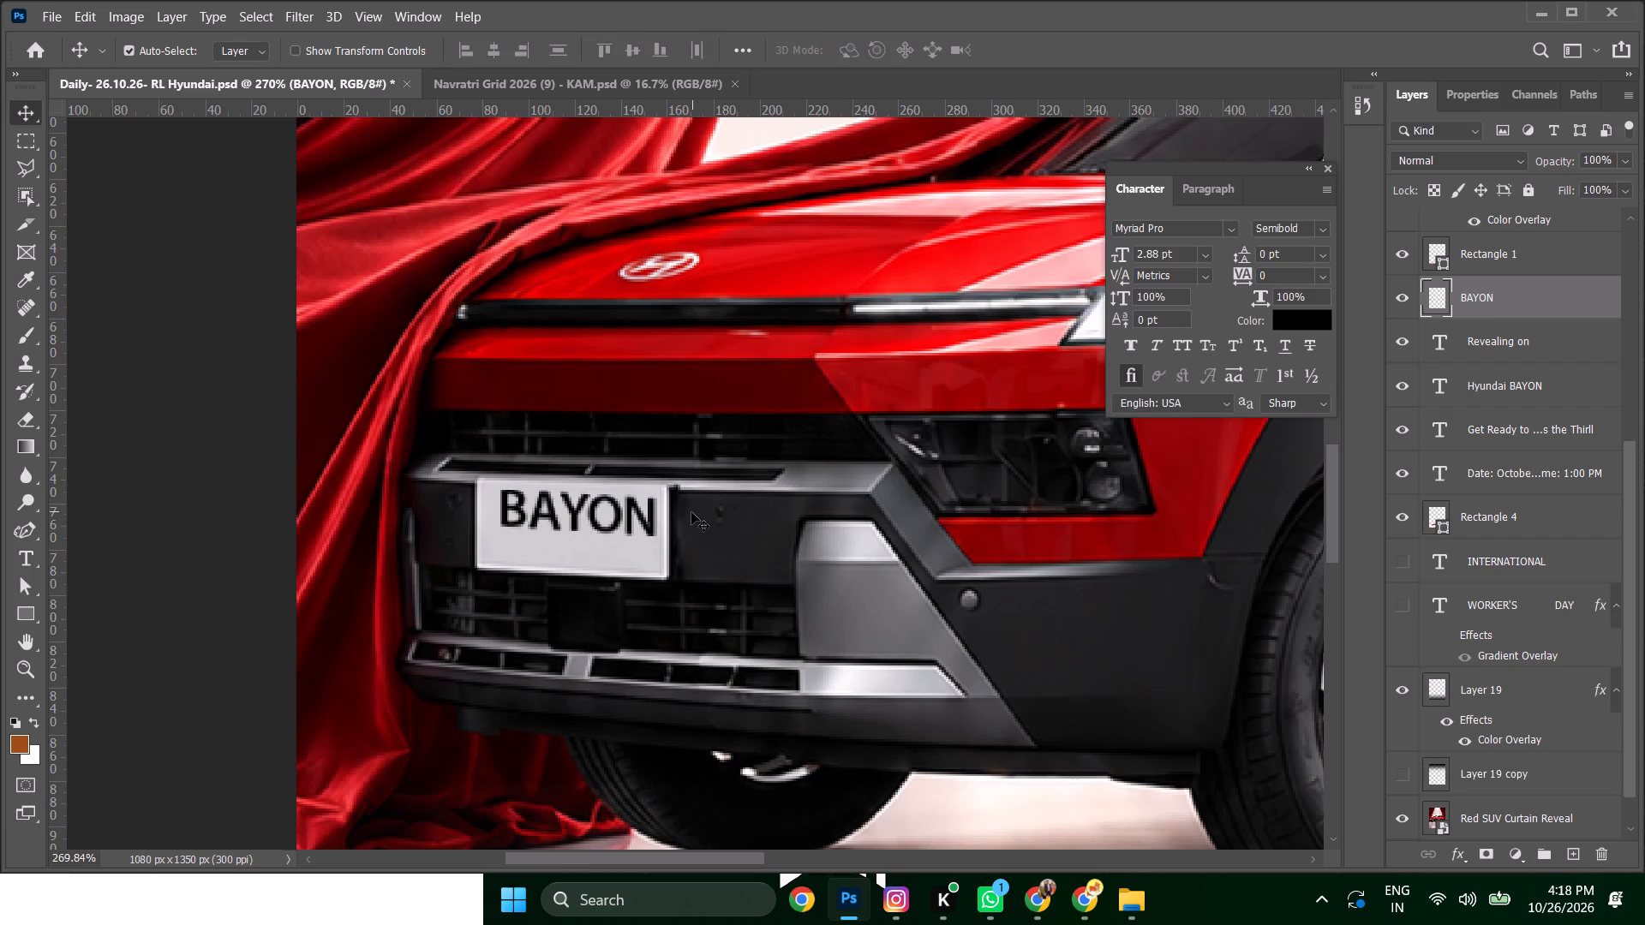
key(shift+Left)
key(shift+Down)
key(Right)
key(Right)
key(Up)
key(Right)
key(Up)
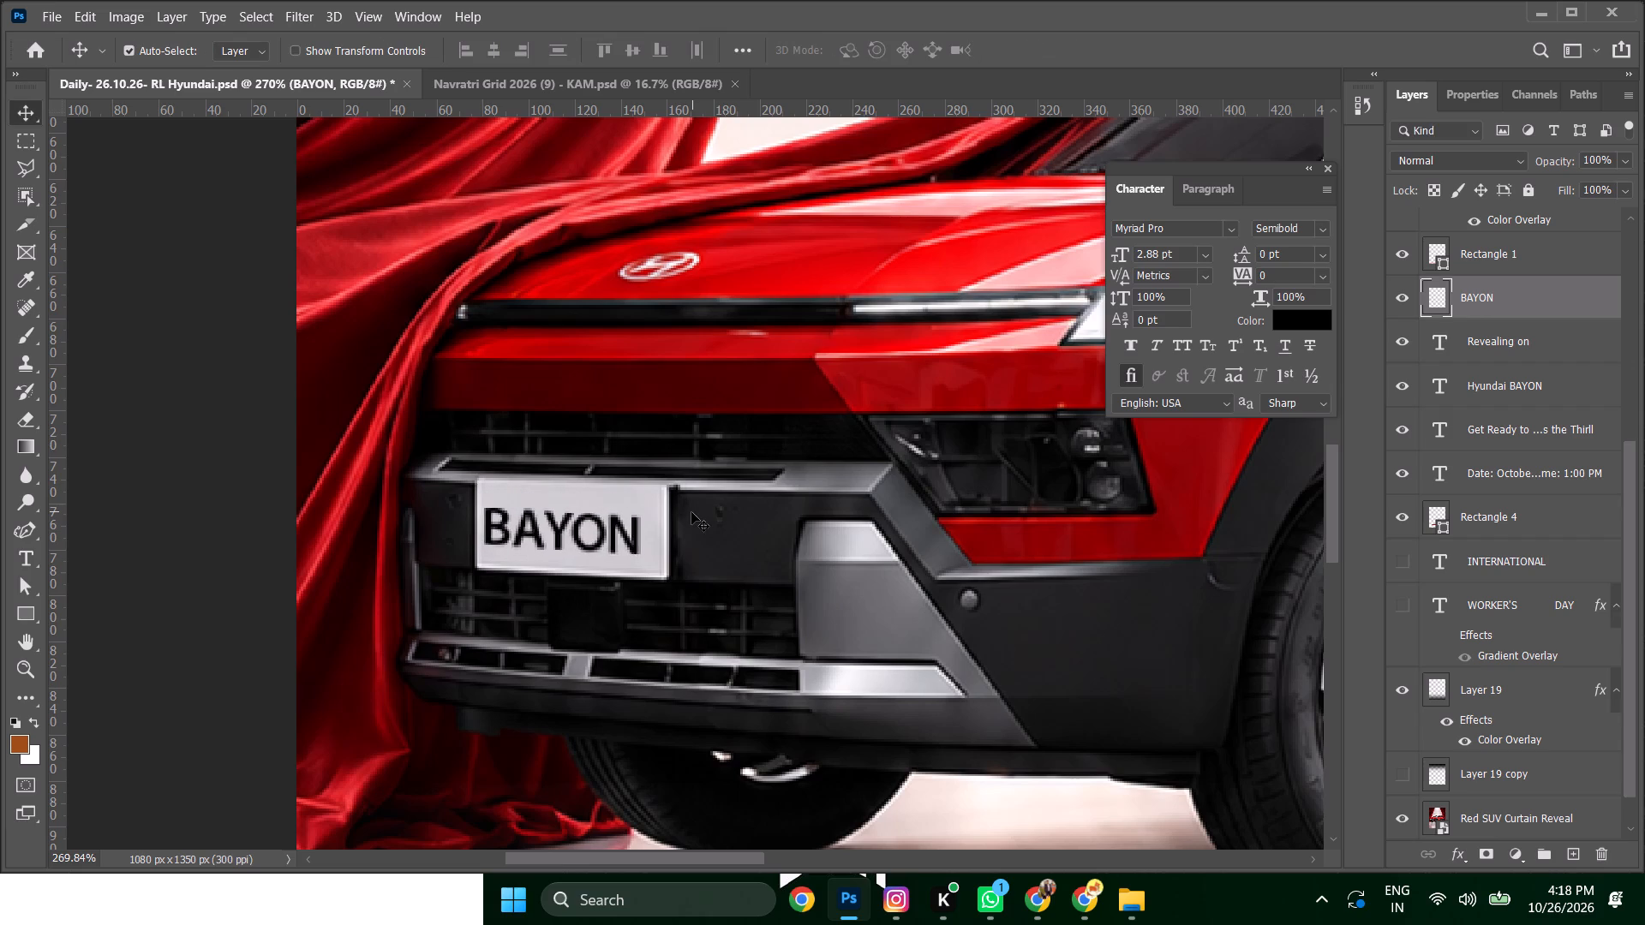
key(Right)
key(Up)
key(Right)
key(Up)
key(Right)
key(Right)
key(Right)
key(Down)
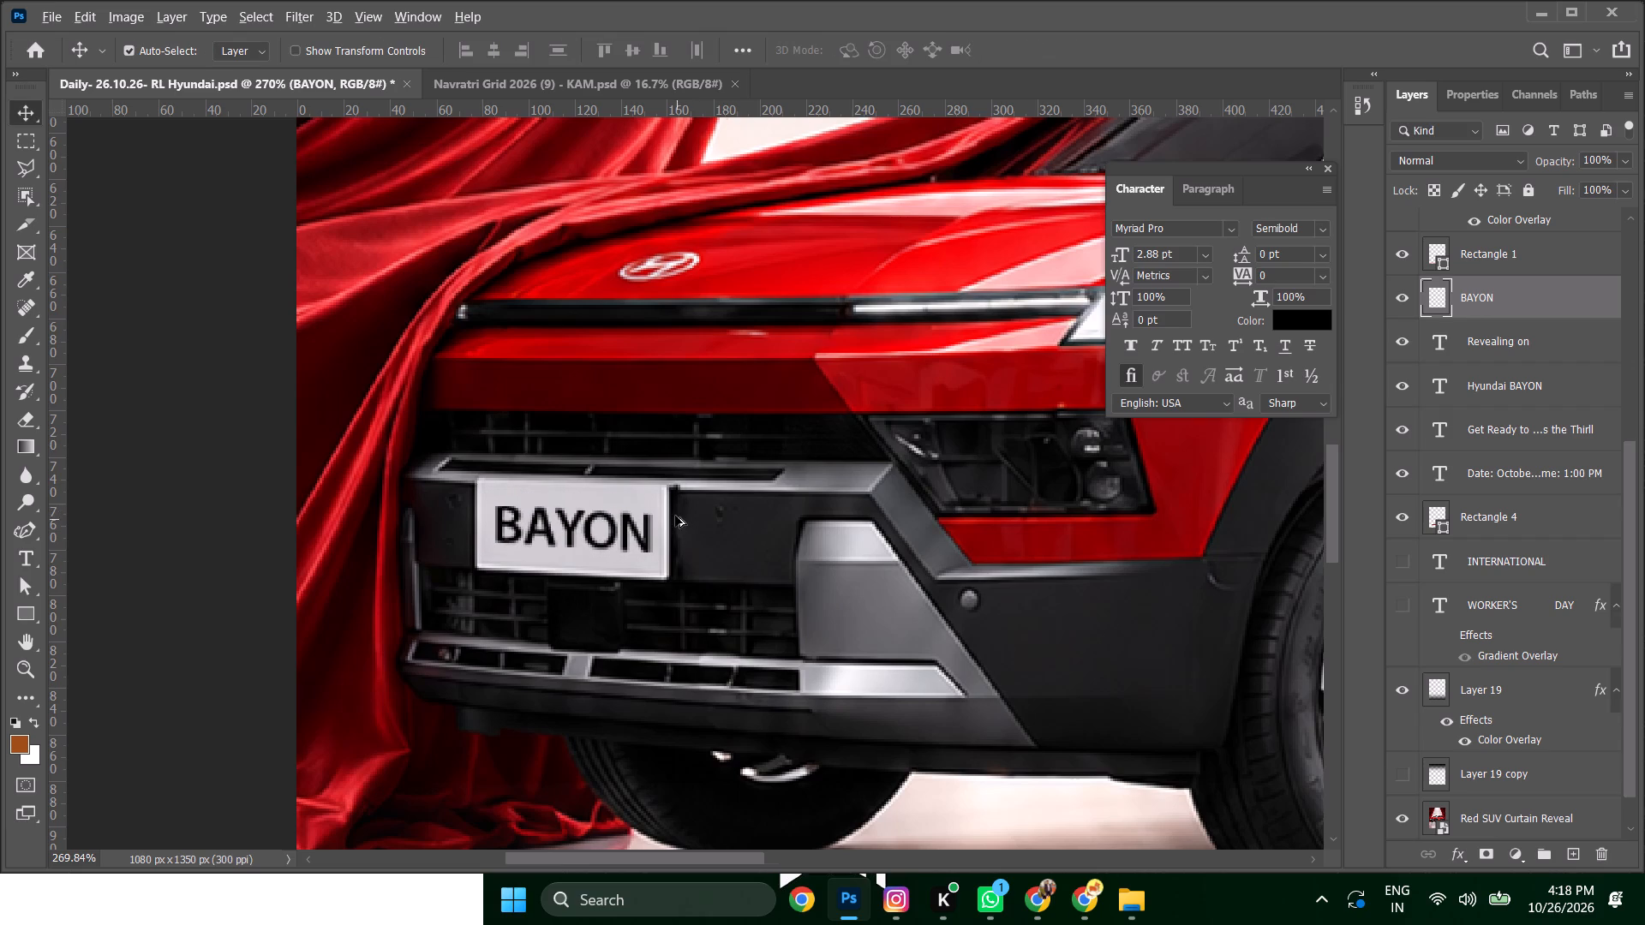
Link the BAYON lettering layer with the Red SUV Curtain Reveal layer, testing the link with a nudge up and back down.
alt+scroll(674, 516, down, 16)
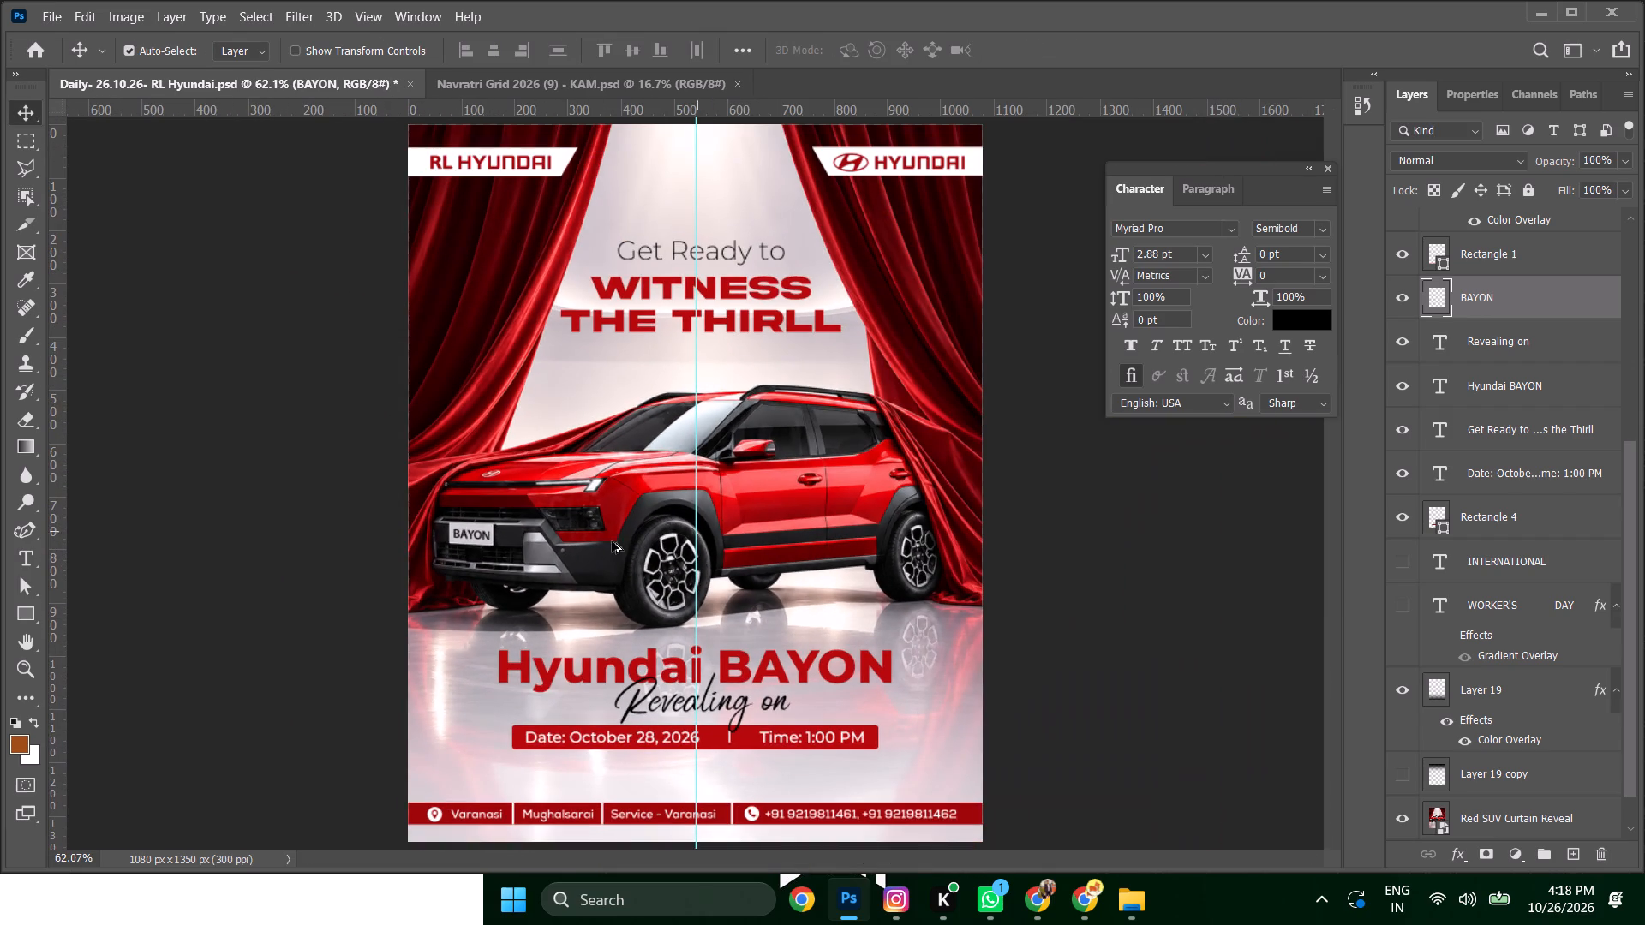
shift+click(555, 511)
shift+right_click(555, 510)
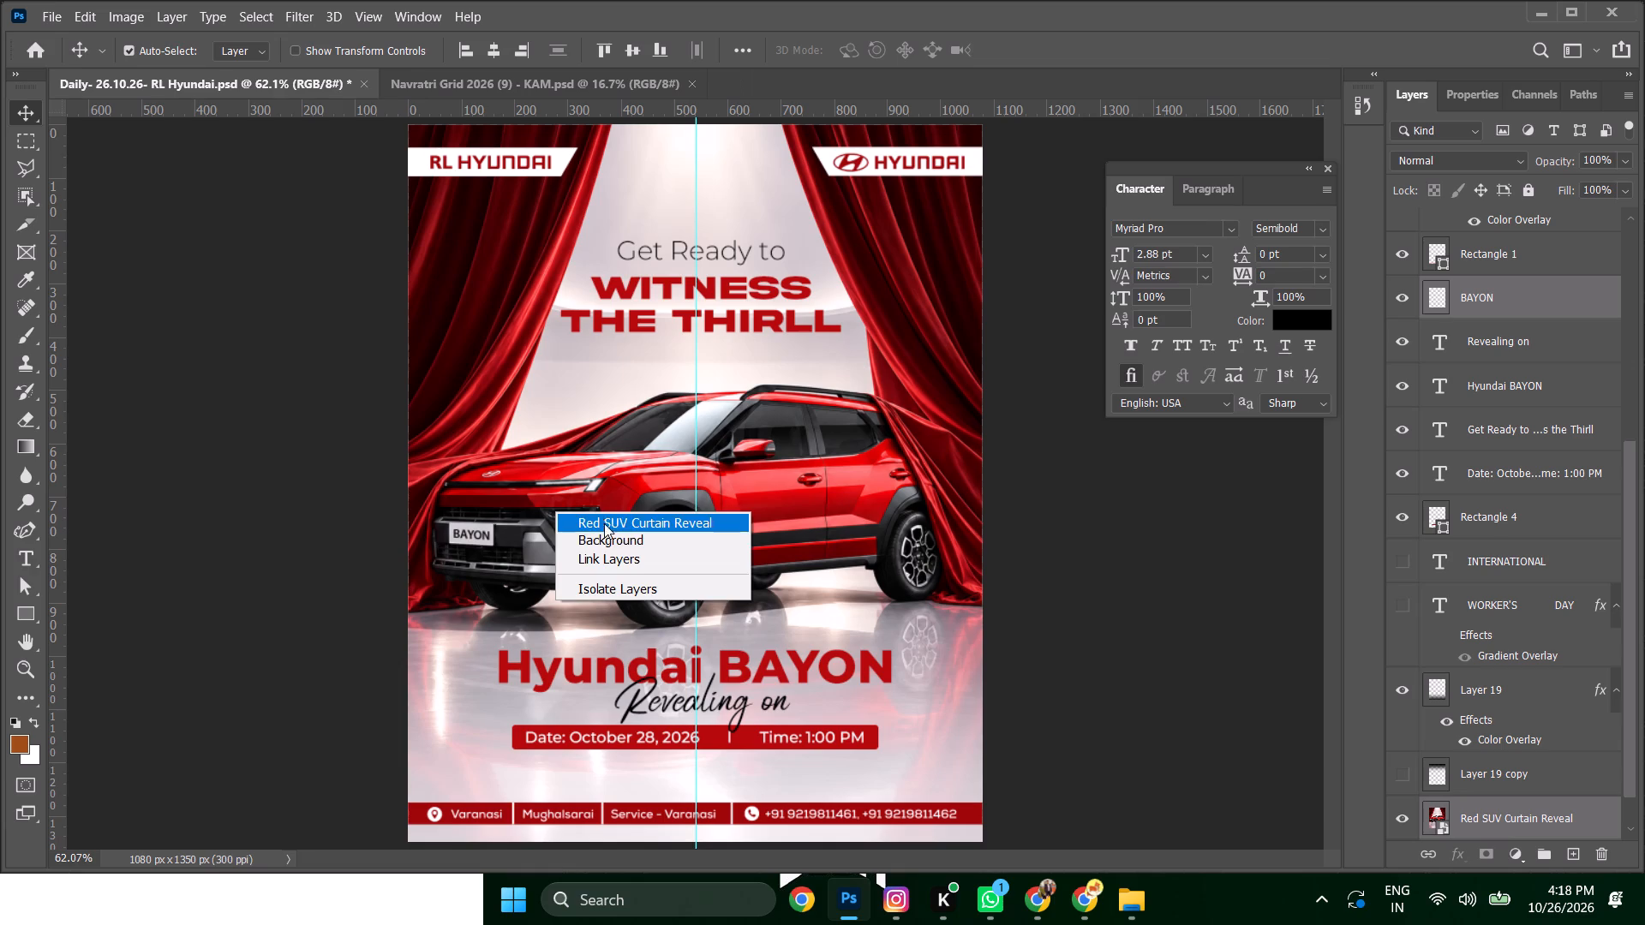
click(610, 560)
key(shift+Up)
key(shift+Down)
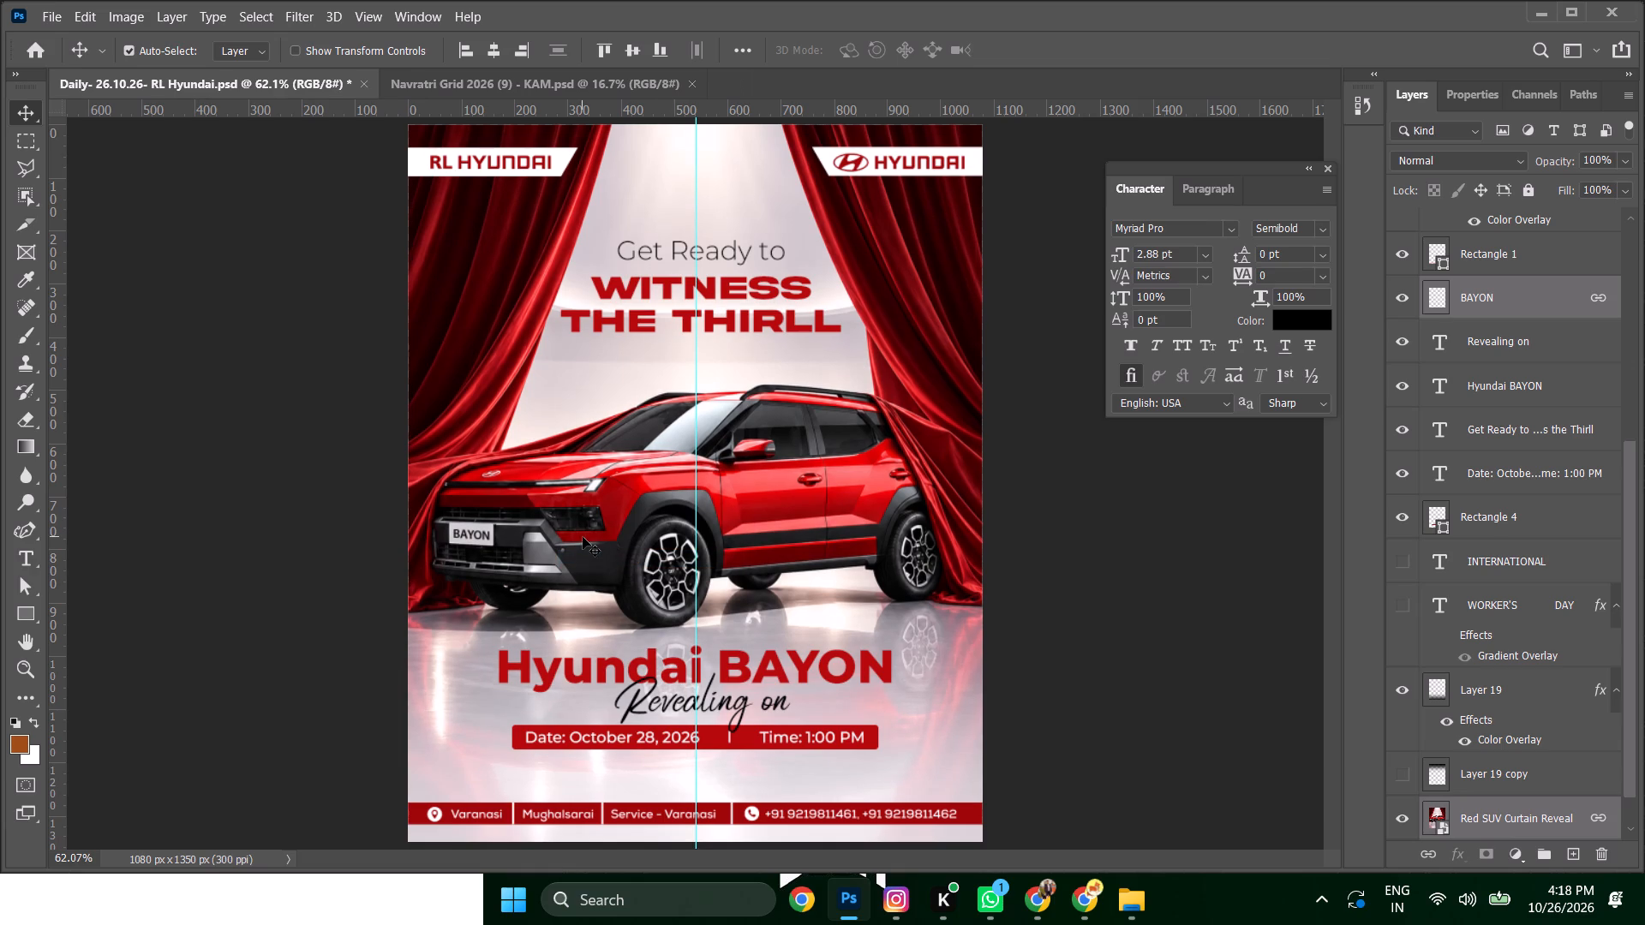
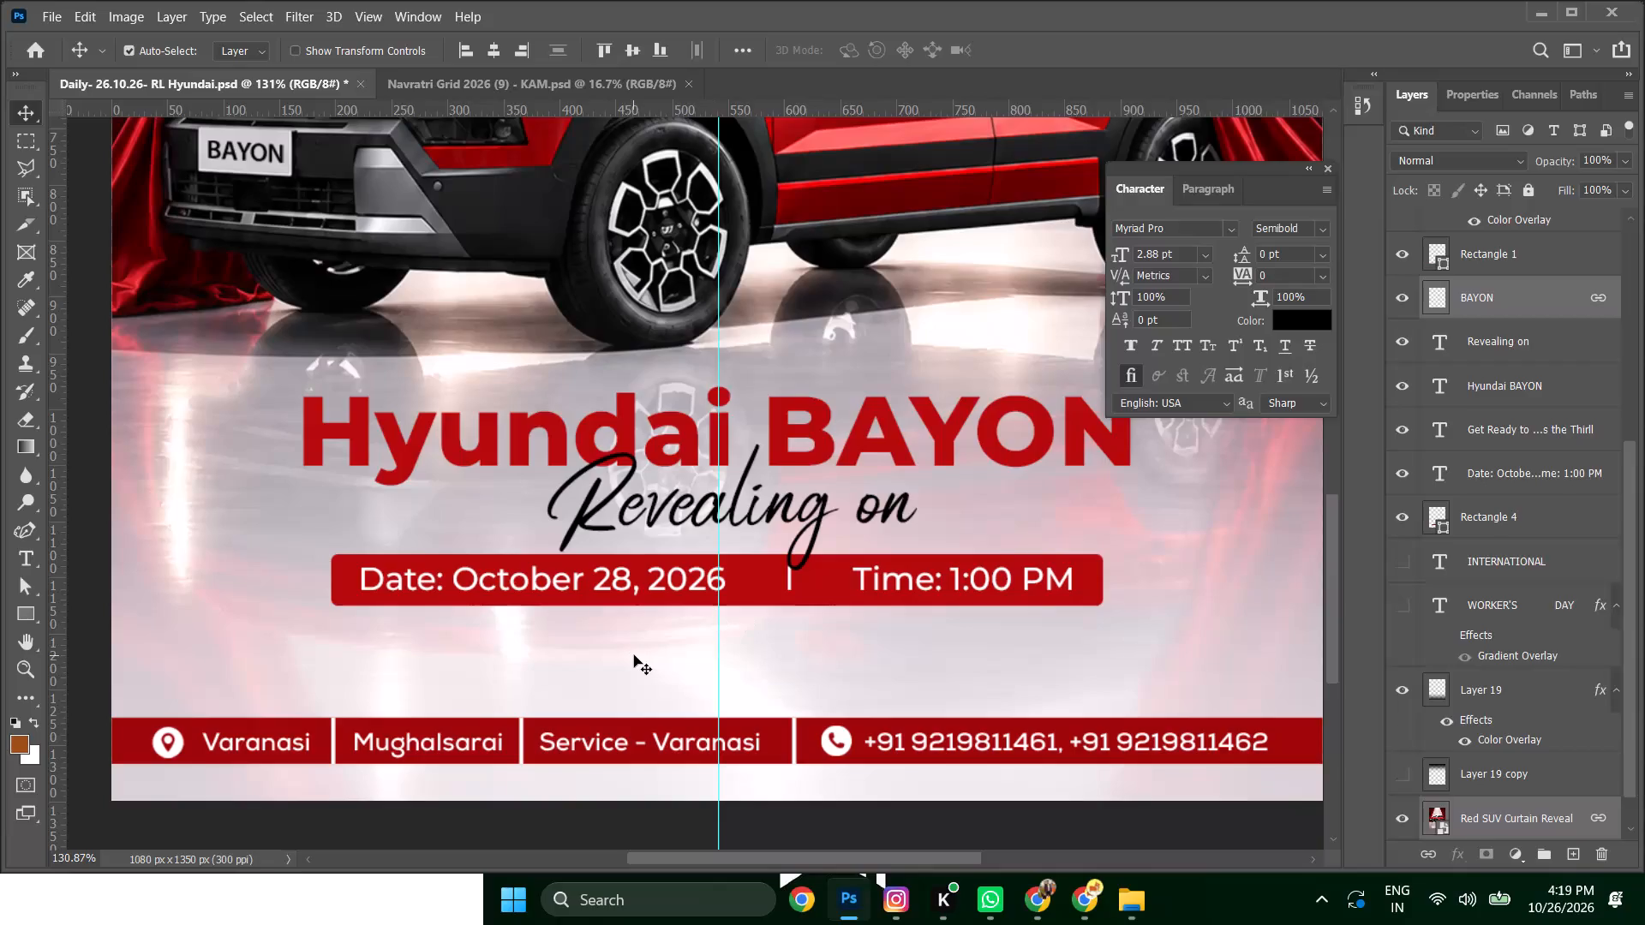
Duplicate the date and time banner with its text and place the copy directly beneath the original.
click(901, 580)
shift+click(1096, 594)
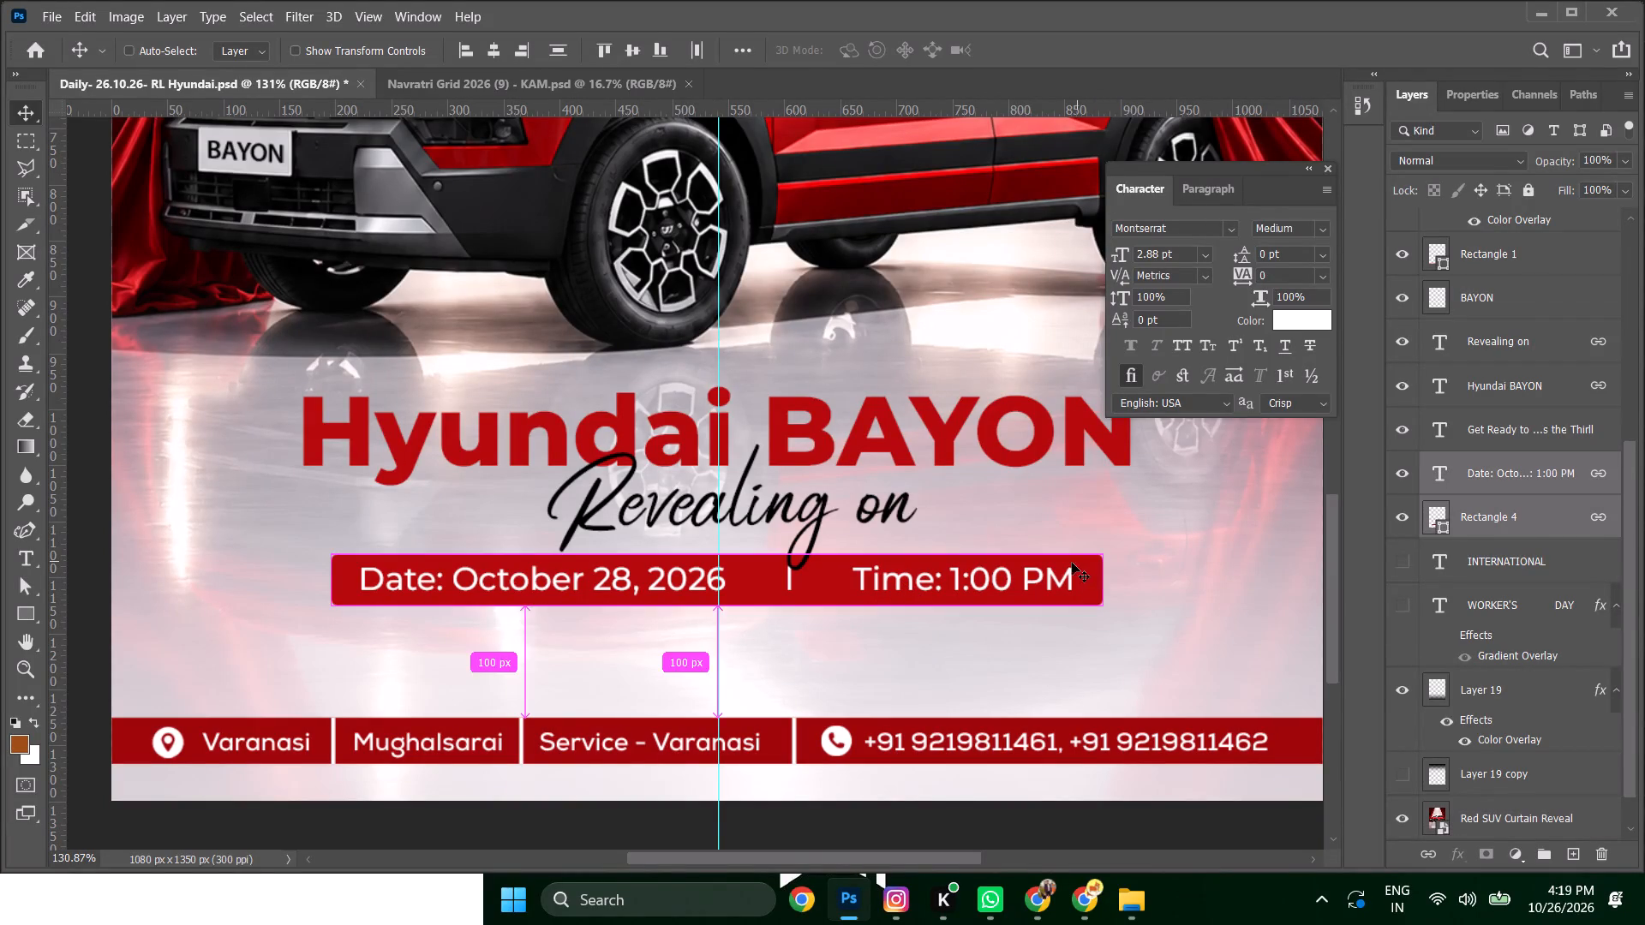
key(ctrl+j)
key(shift+Down)
key(shift+Down)
key(shift+Down)
key(shift+Down)
key(shift+Down)
key(shift+Down)
key(shift+Down)
key(shift+Down)
key(shift+Up)
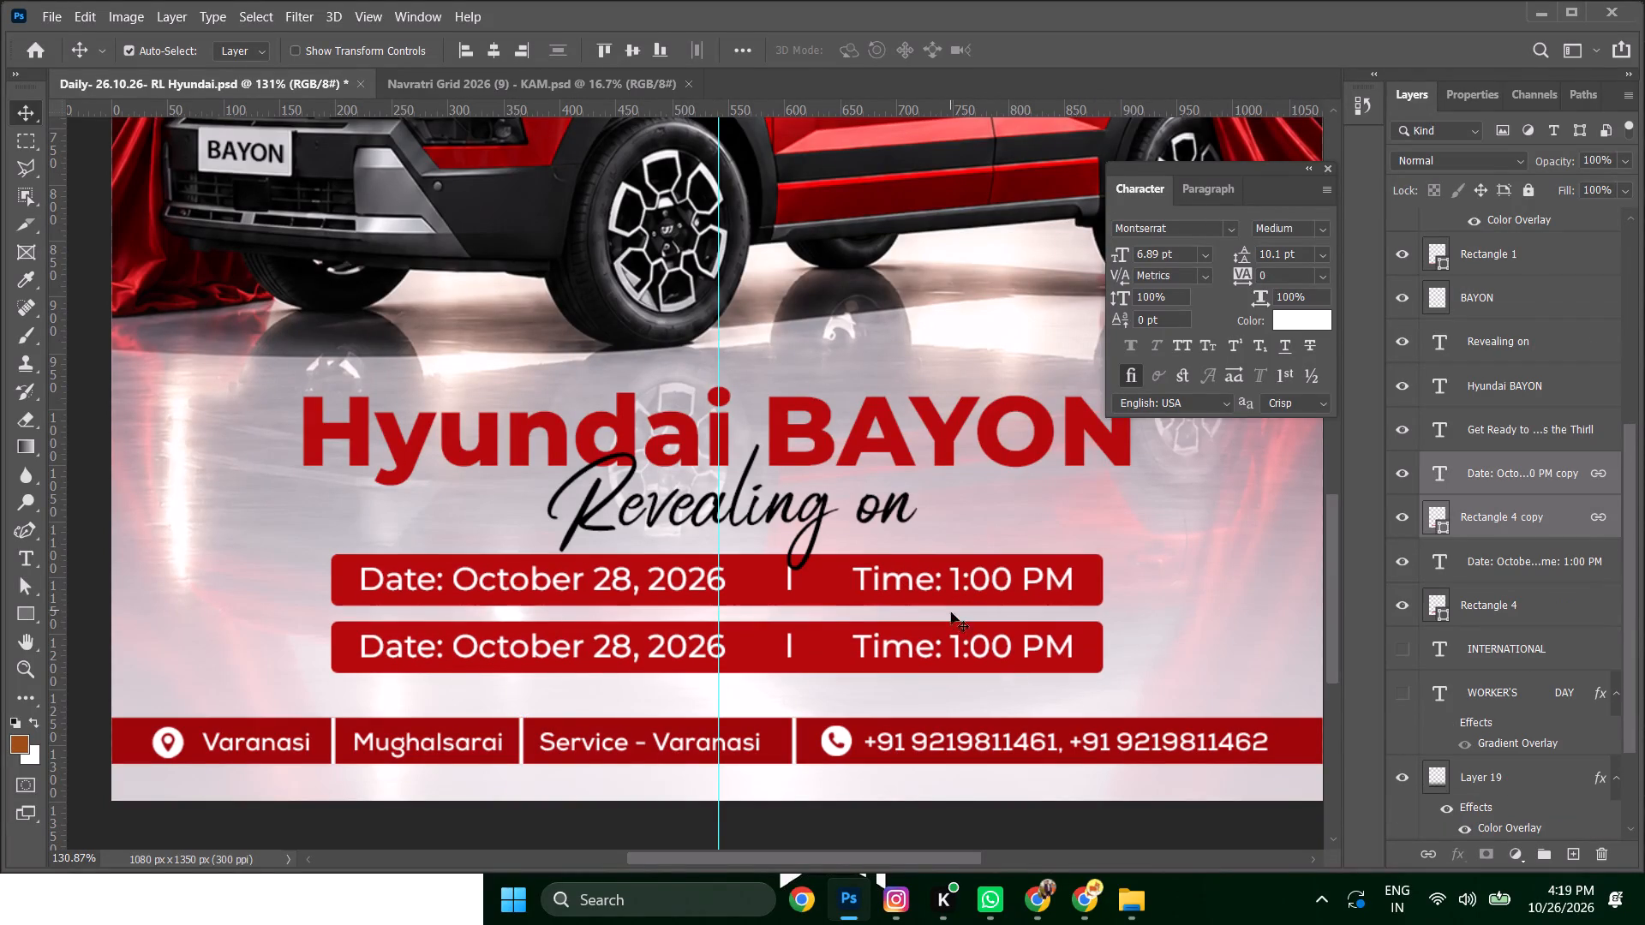
click(990, 818)
Replace the duplicated banner's text with the copied line "Venue: R L HYUNDAI, KACHEHARI, VARANASI".
click(889, 635)
double_click(880, 642)
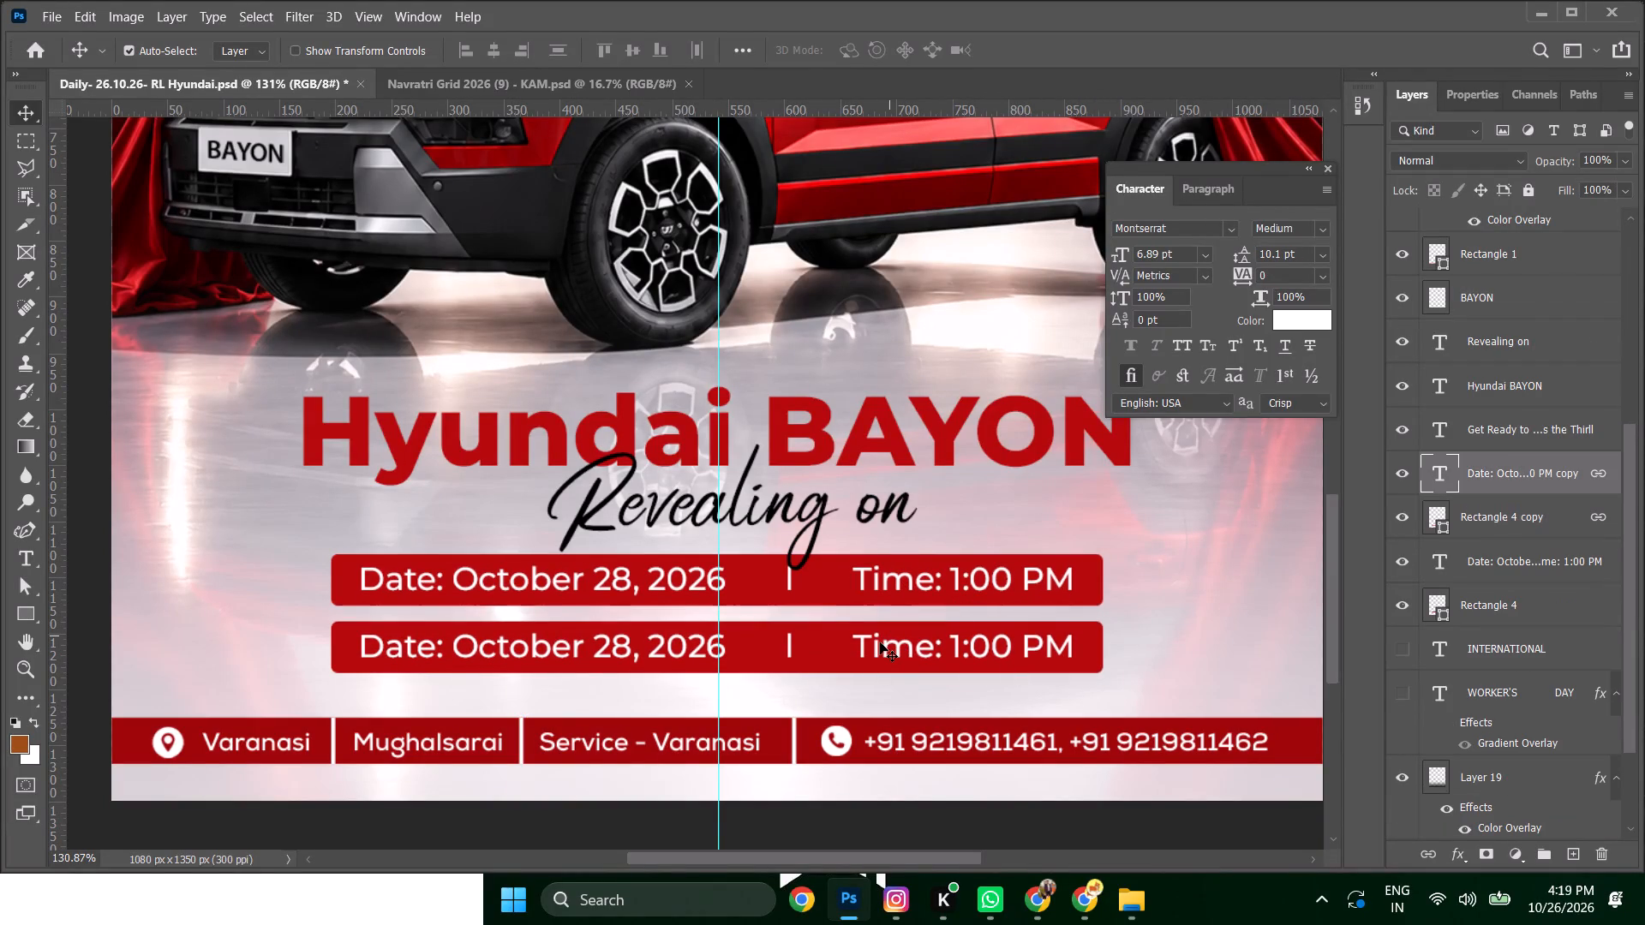
key(ctrl+v)
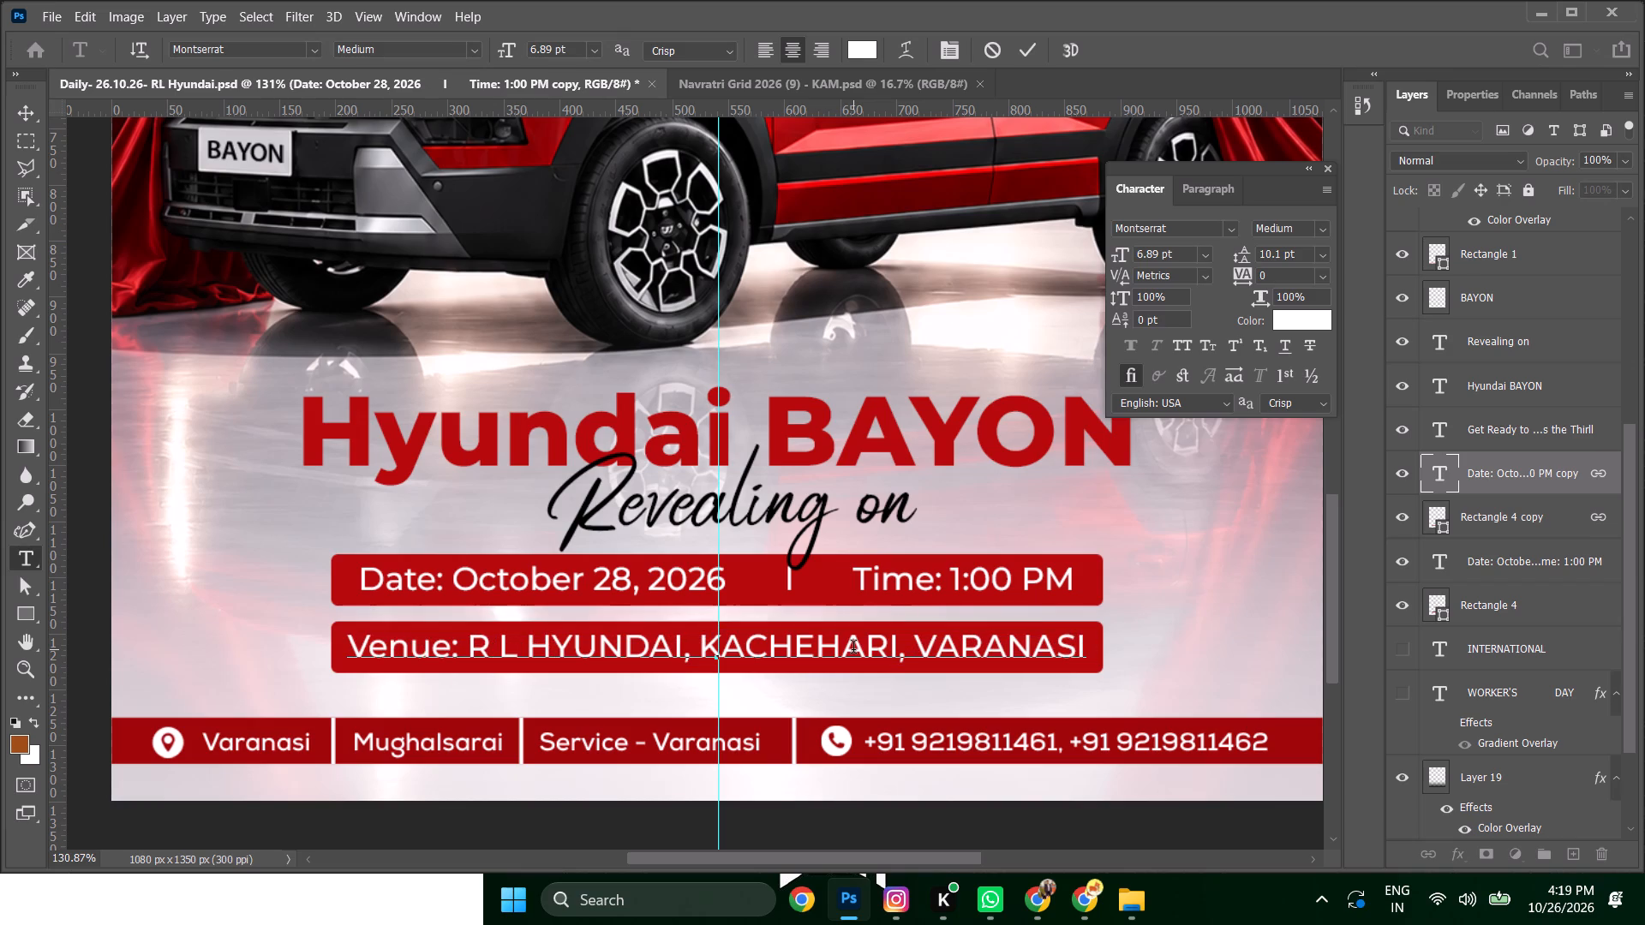
click(25, 117)
alt+scroll(895, 570, down, 2)
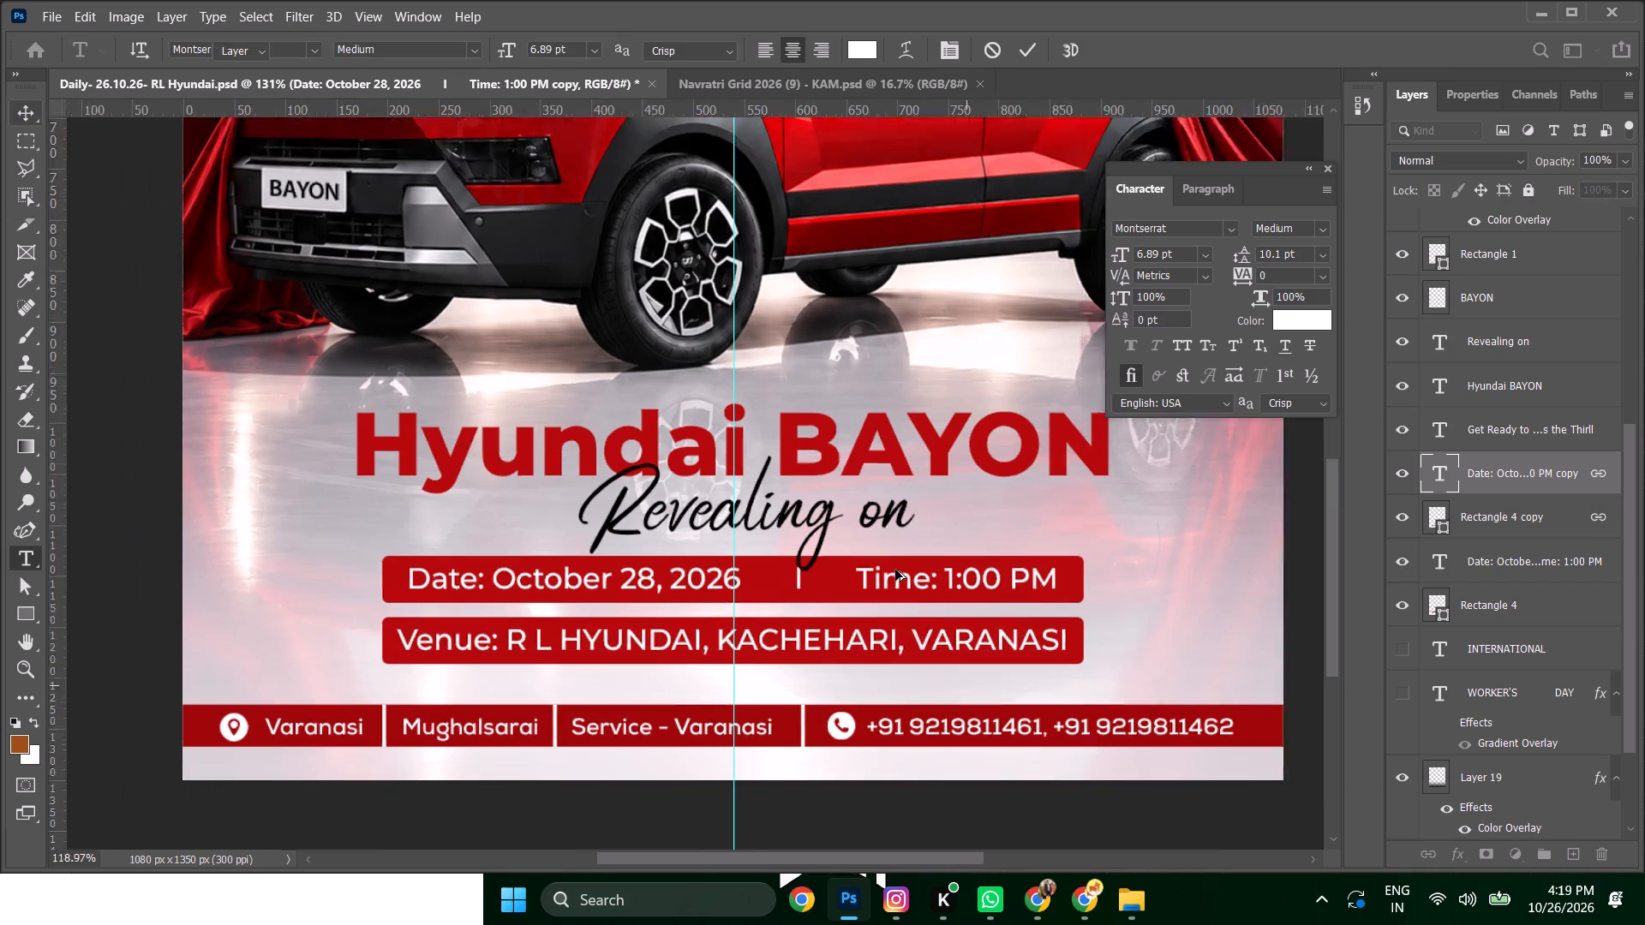
alt+scroll(895, 570, down, 4)
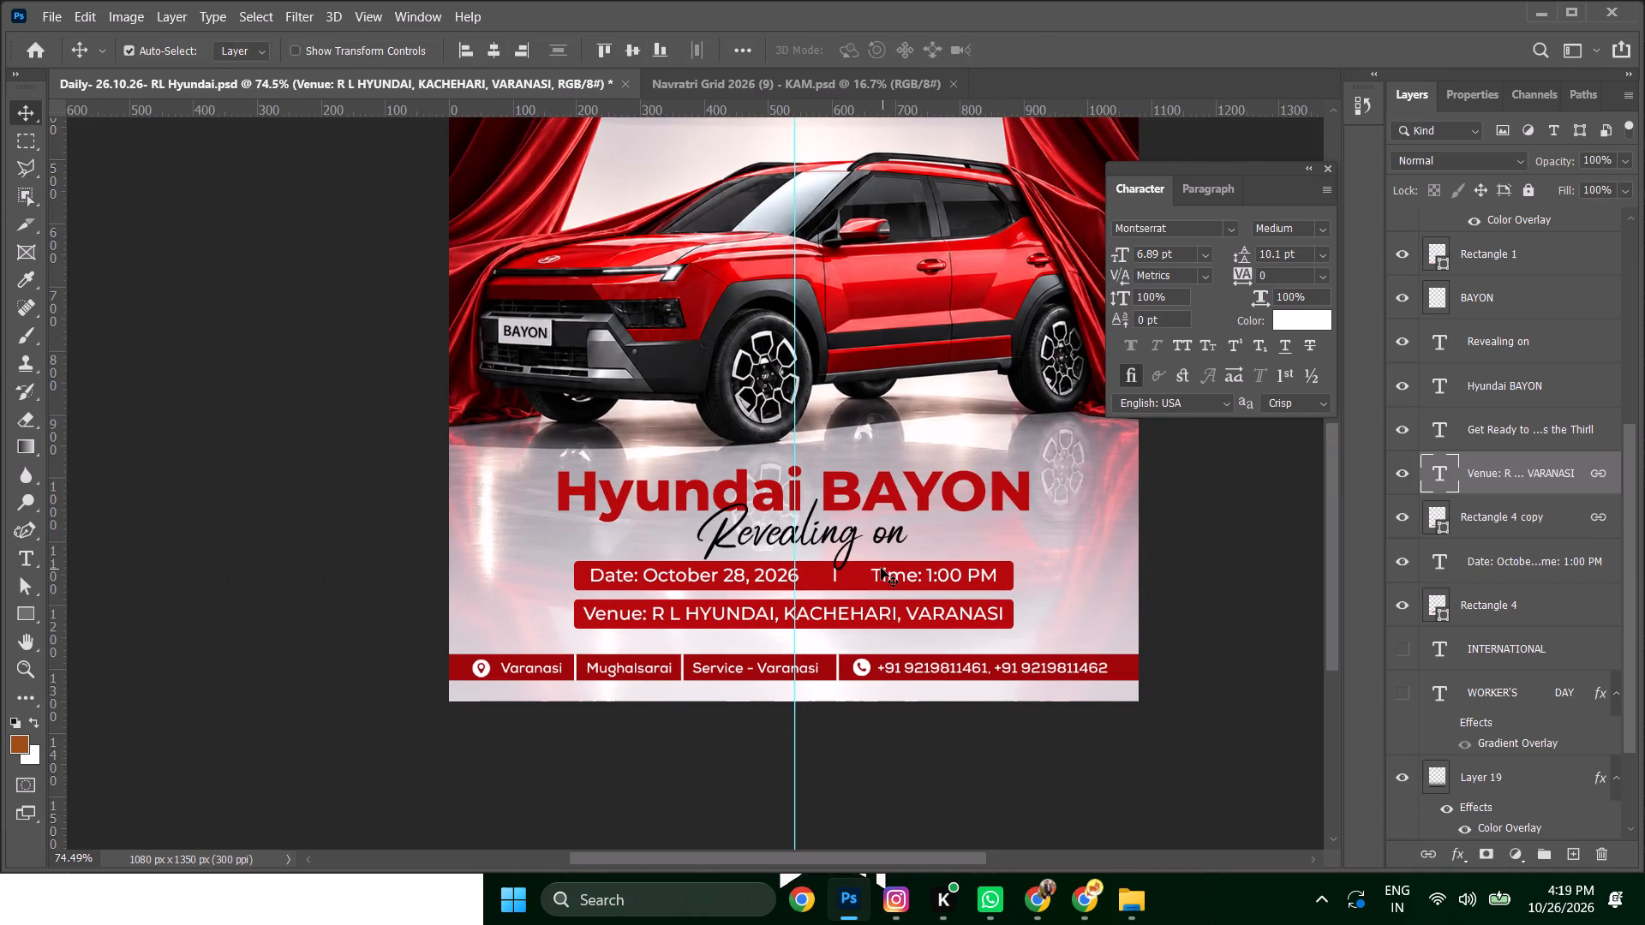
alt+scroll(881, 568, down, 3)
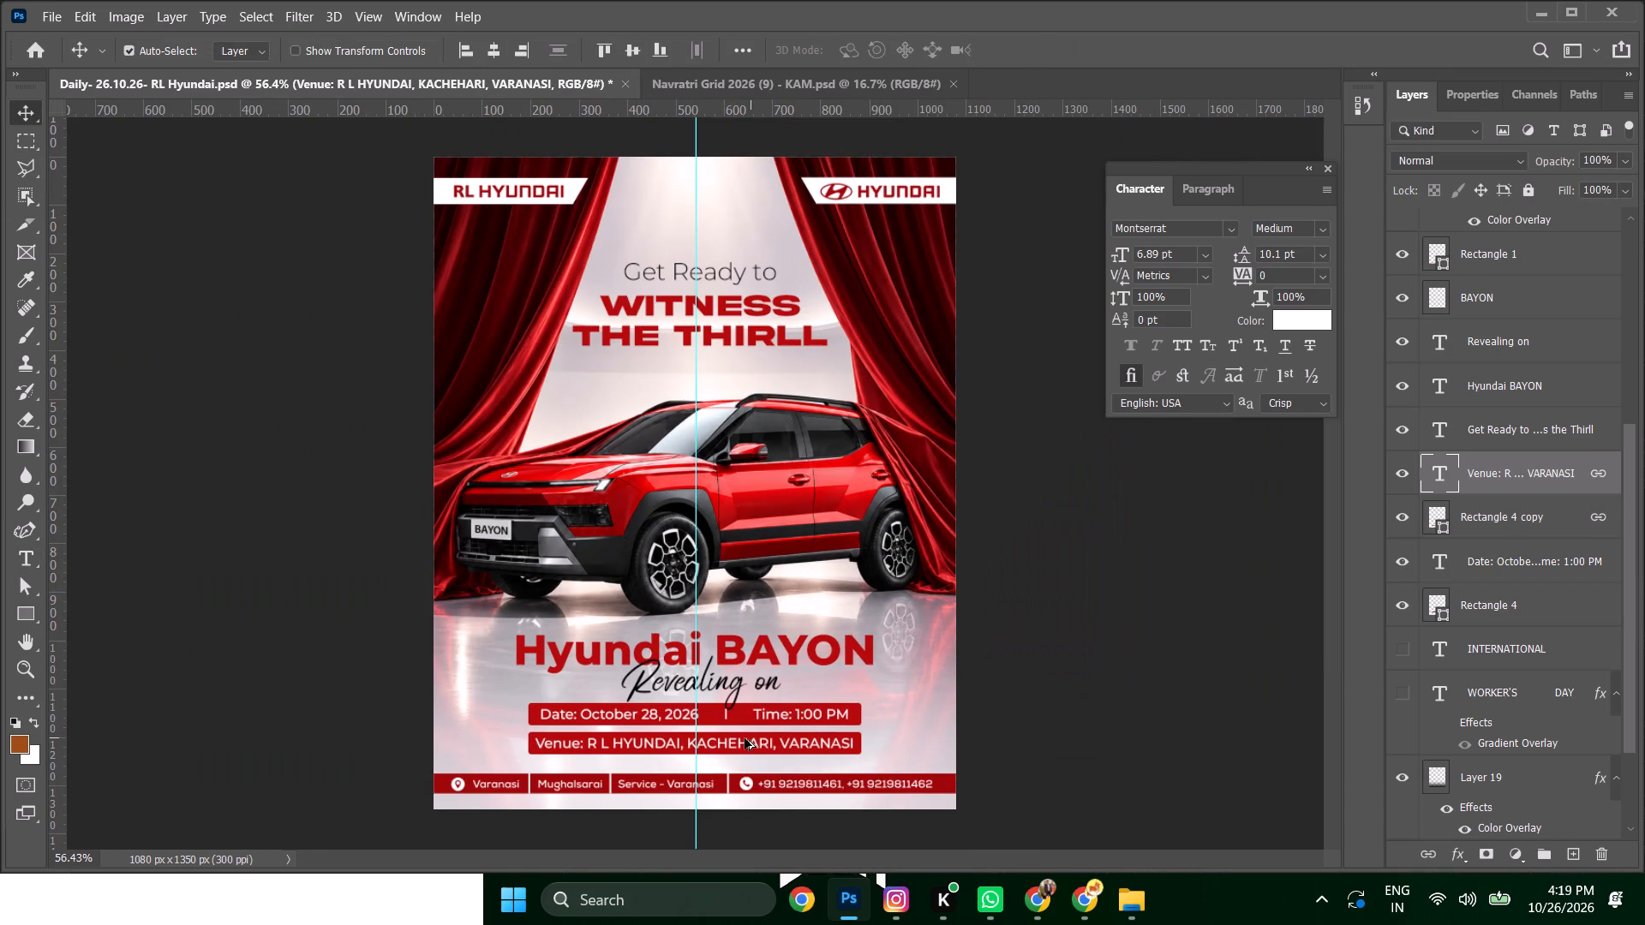
Raise the Hyundai BAYON title, Revealing on text, and the date and venue banners together by about 20 px.
alt+scroll(745, 738, up, 1)
key(shift+Up)
key(shift+Down)
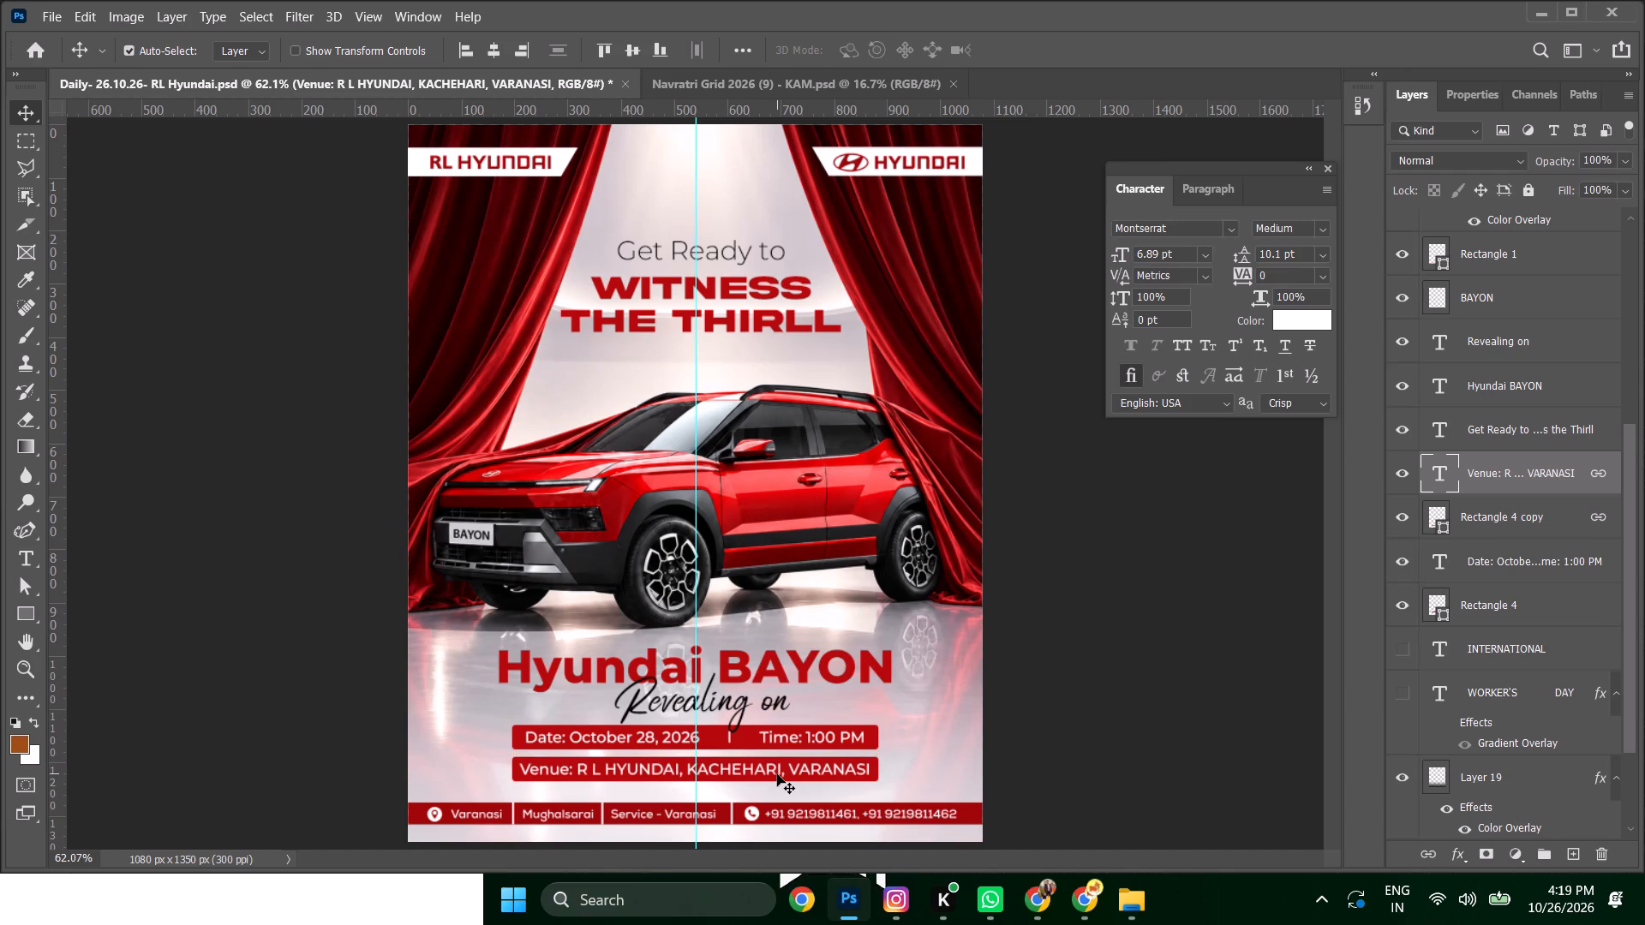
shift+click(781, 739)
key(shift+Up)
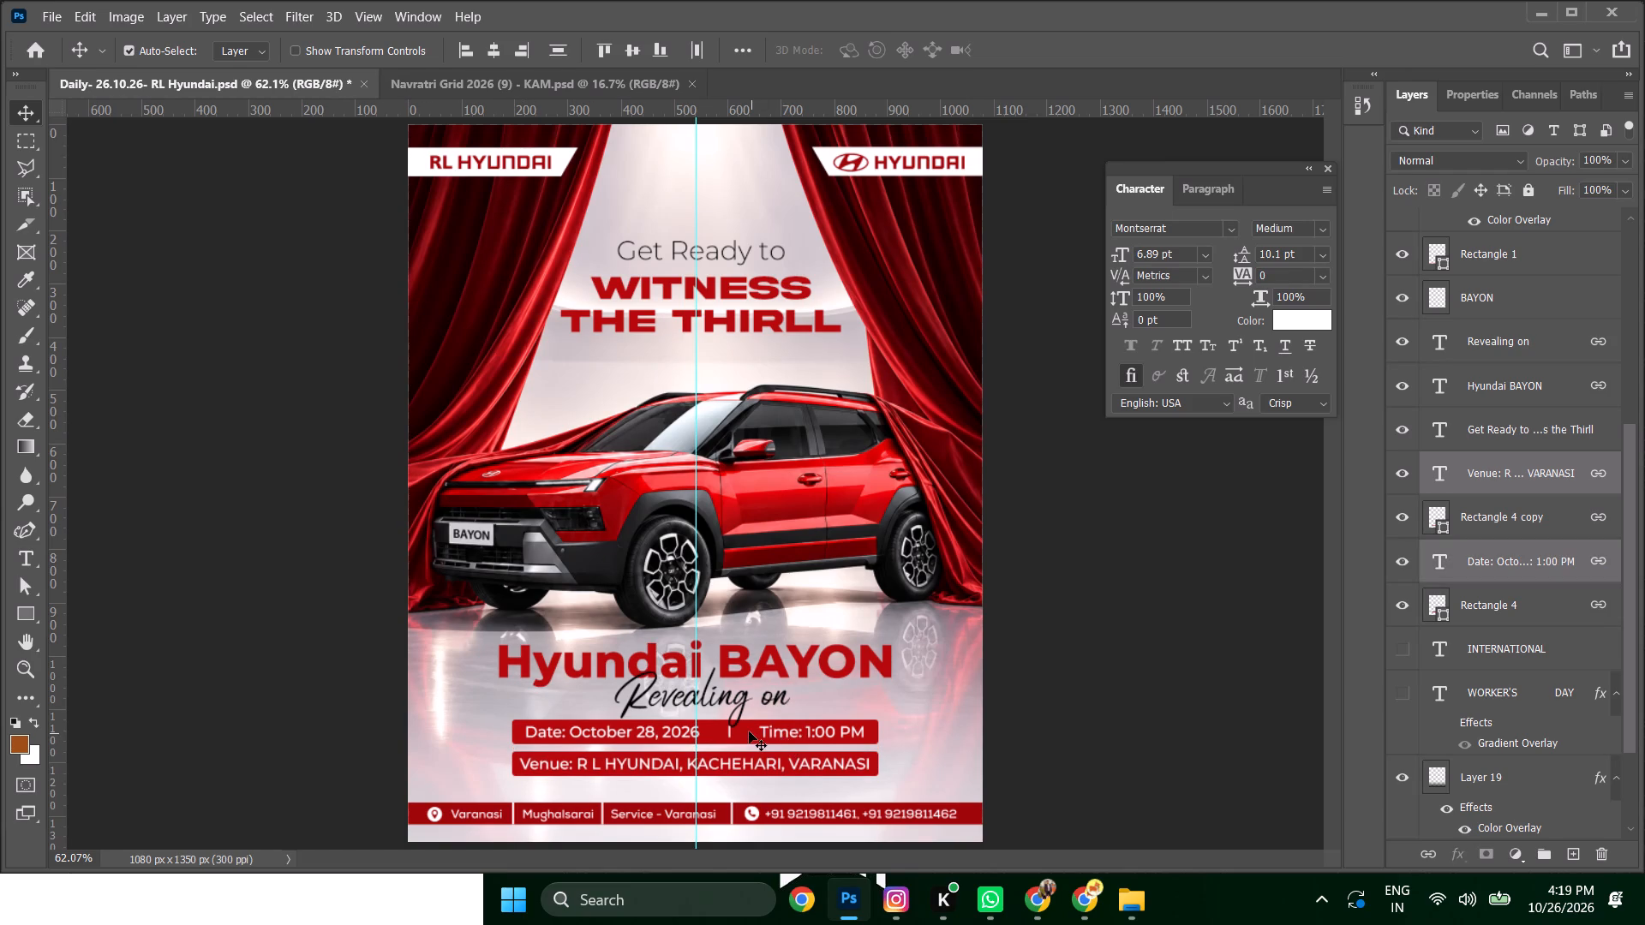
key(shift+Up)
Raise the car image with its linked number-plate lettering by about 20 px.
click(769, 538)
key(shift+Up)
key(shift+Up)
key(shift+Up)
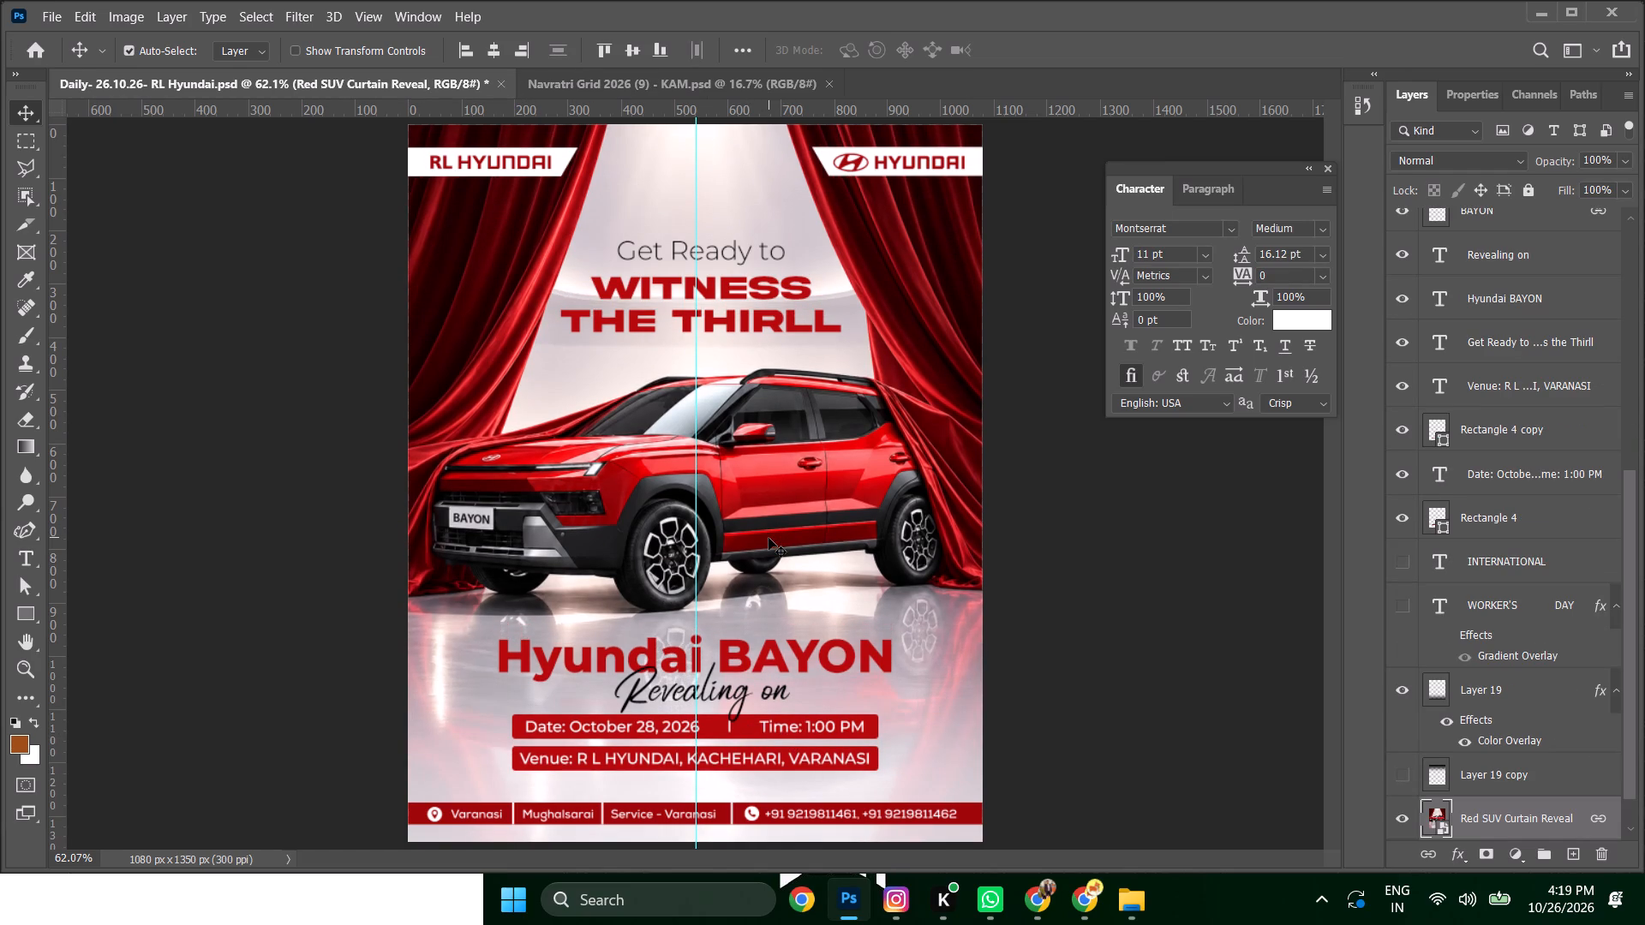
key(shift+Down)
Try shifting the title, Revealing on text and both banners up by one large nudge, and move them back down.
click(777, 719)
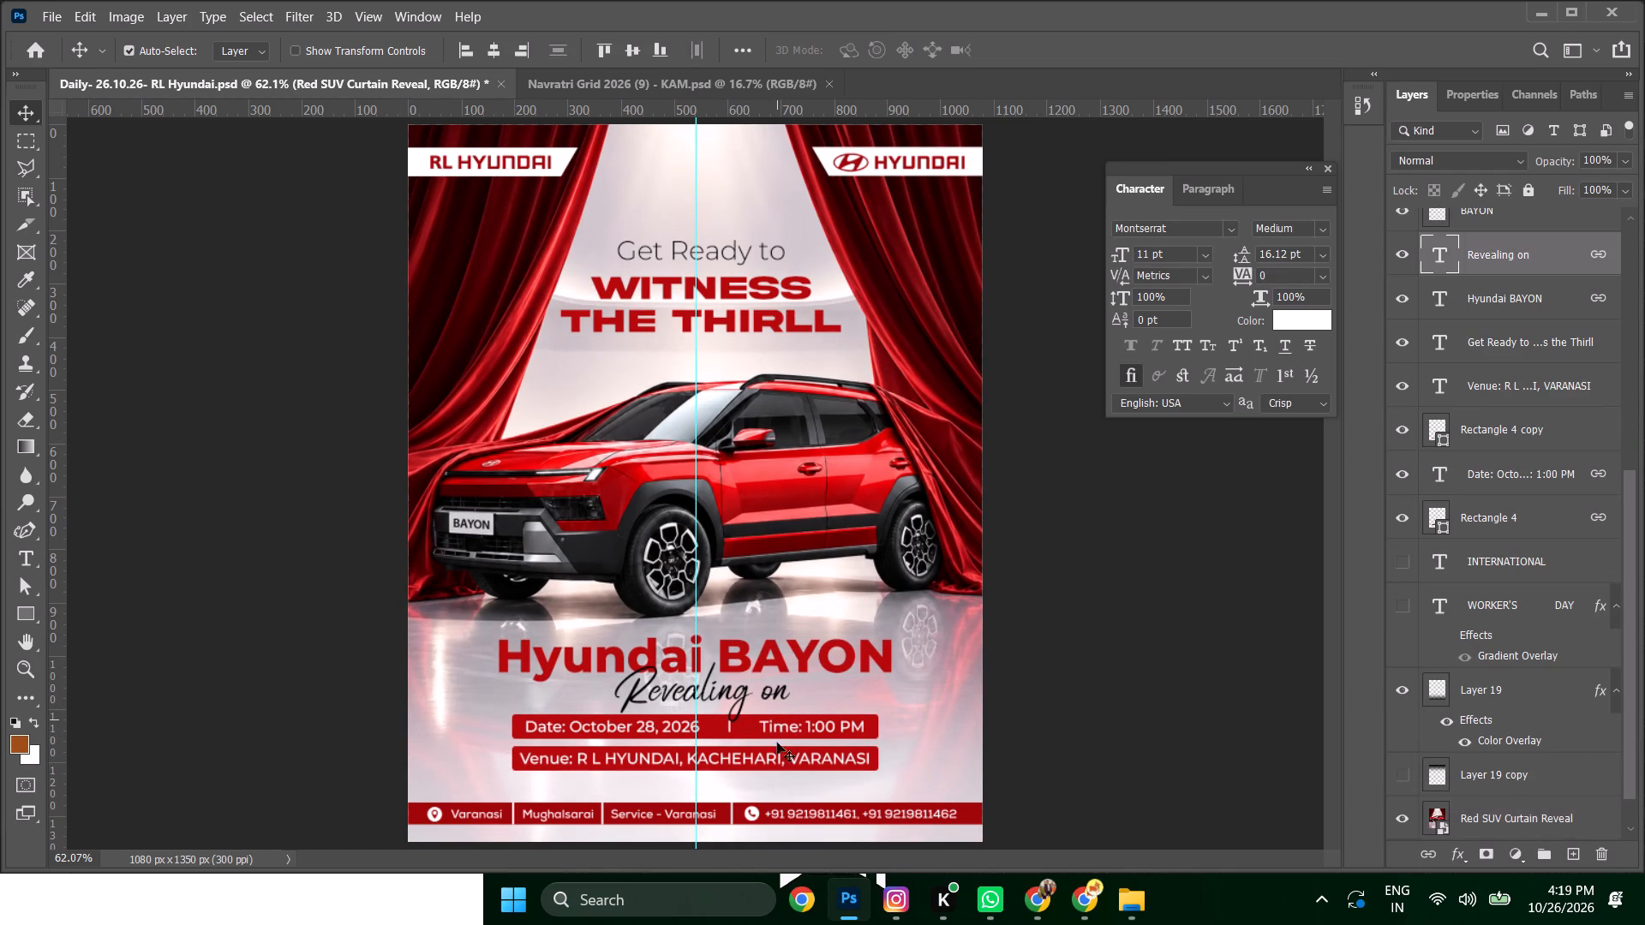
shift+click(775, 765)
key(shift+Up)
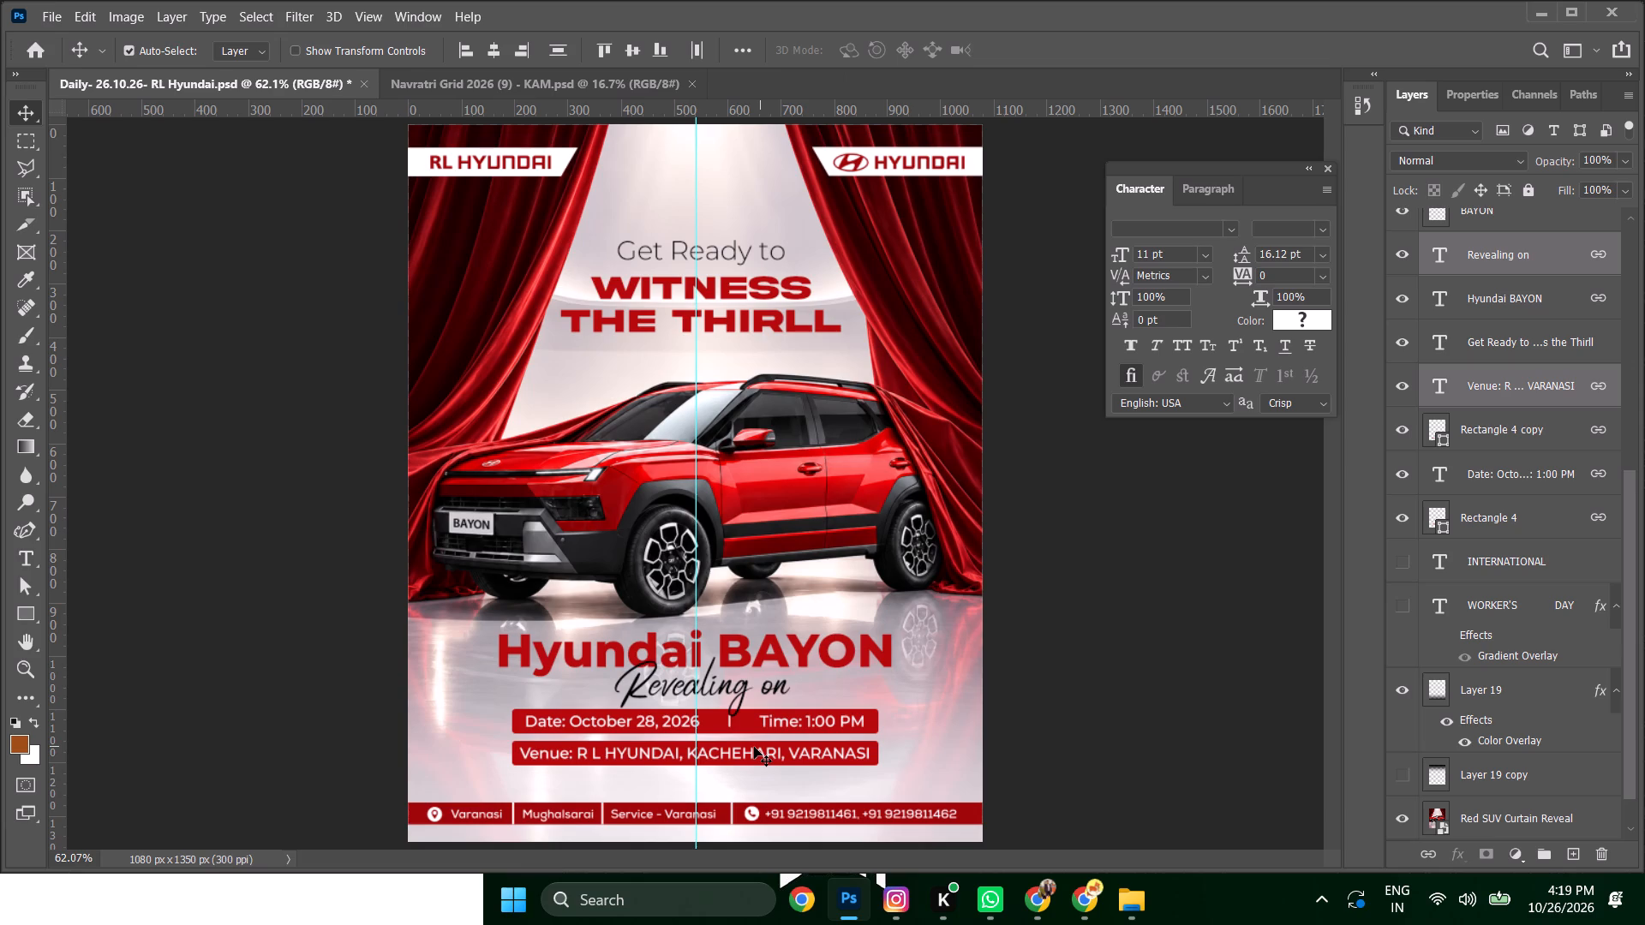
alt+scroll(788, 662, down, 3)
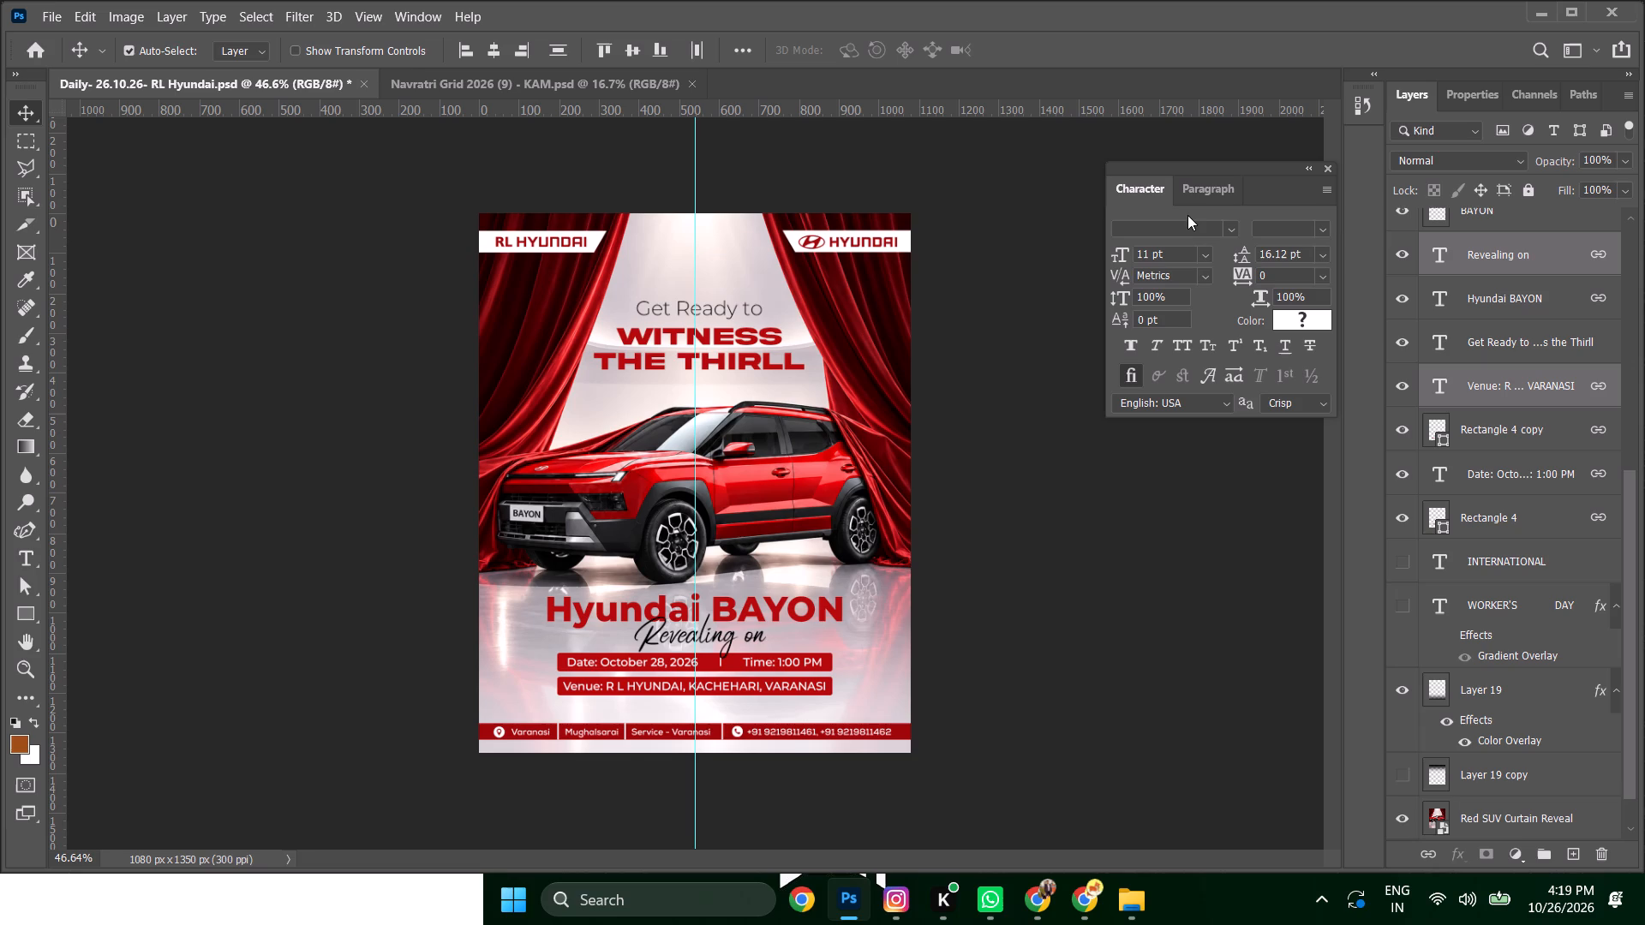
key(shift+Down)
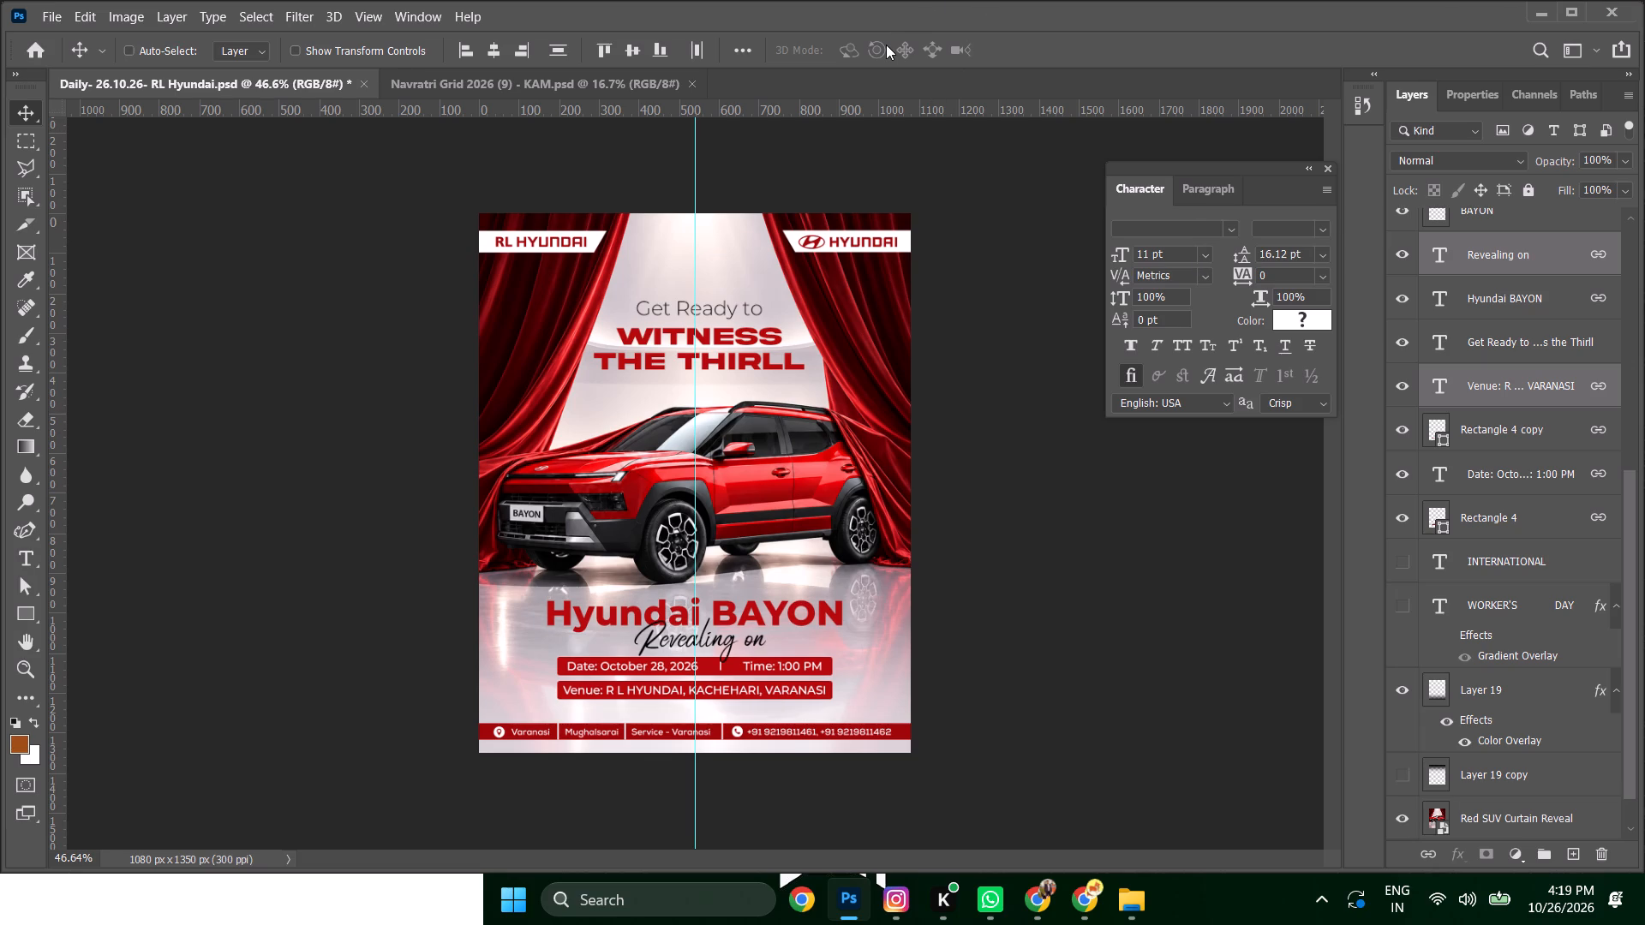
Save the poster document.
key(ctrl+s)
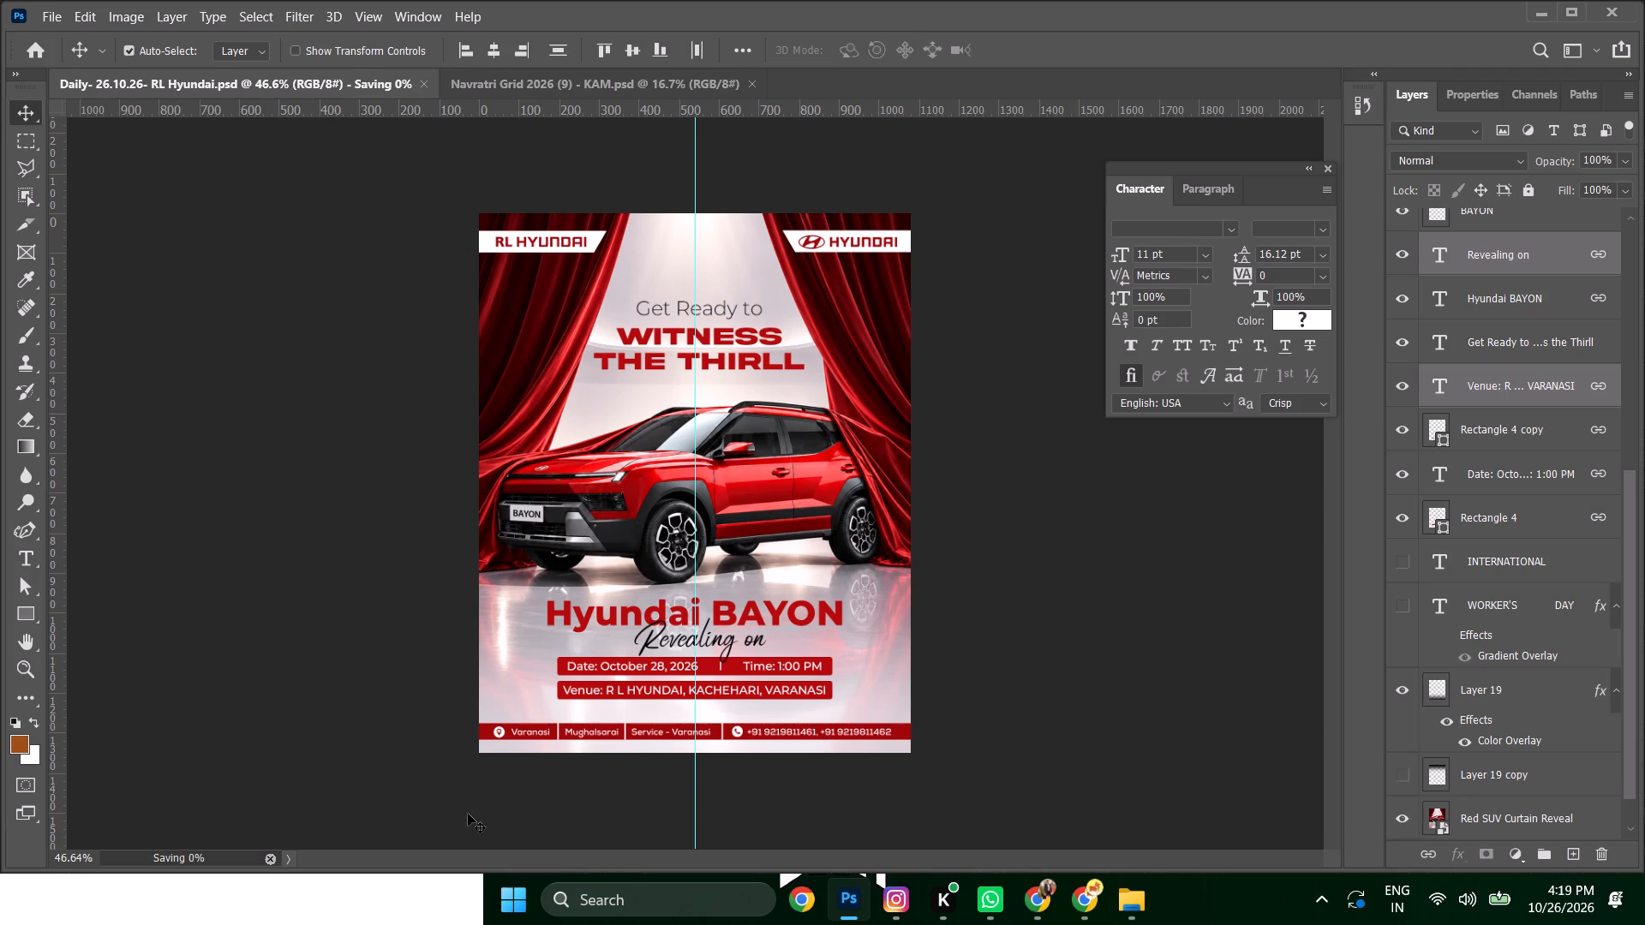
Remove the space in "R L" on the venue banner so it reads "Venue: RL HYUNDAI, KACHEHARI, VARANASI".
alt+scroll(537, 699, up, 10)
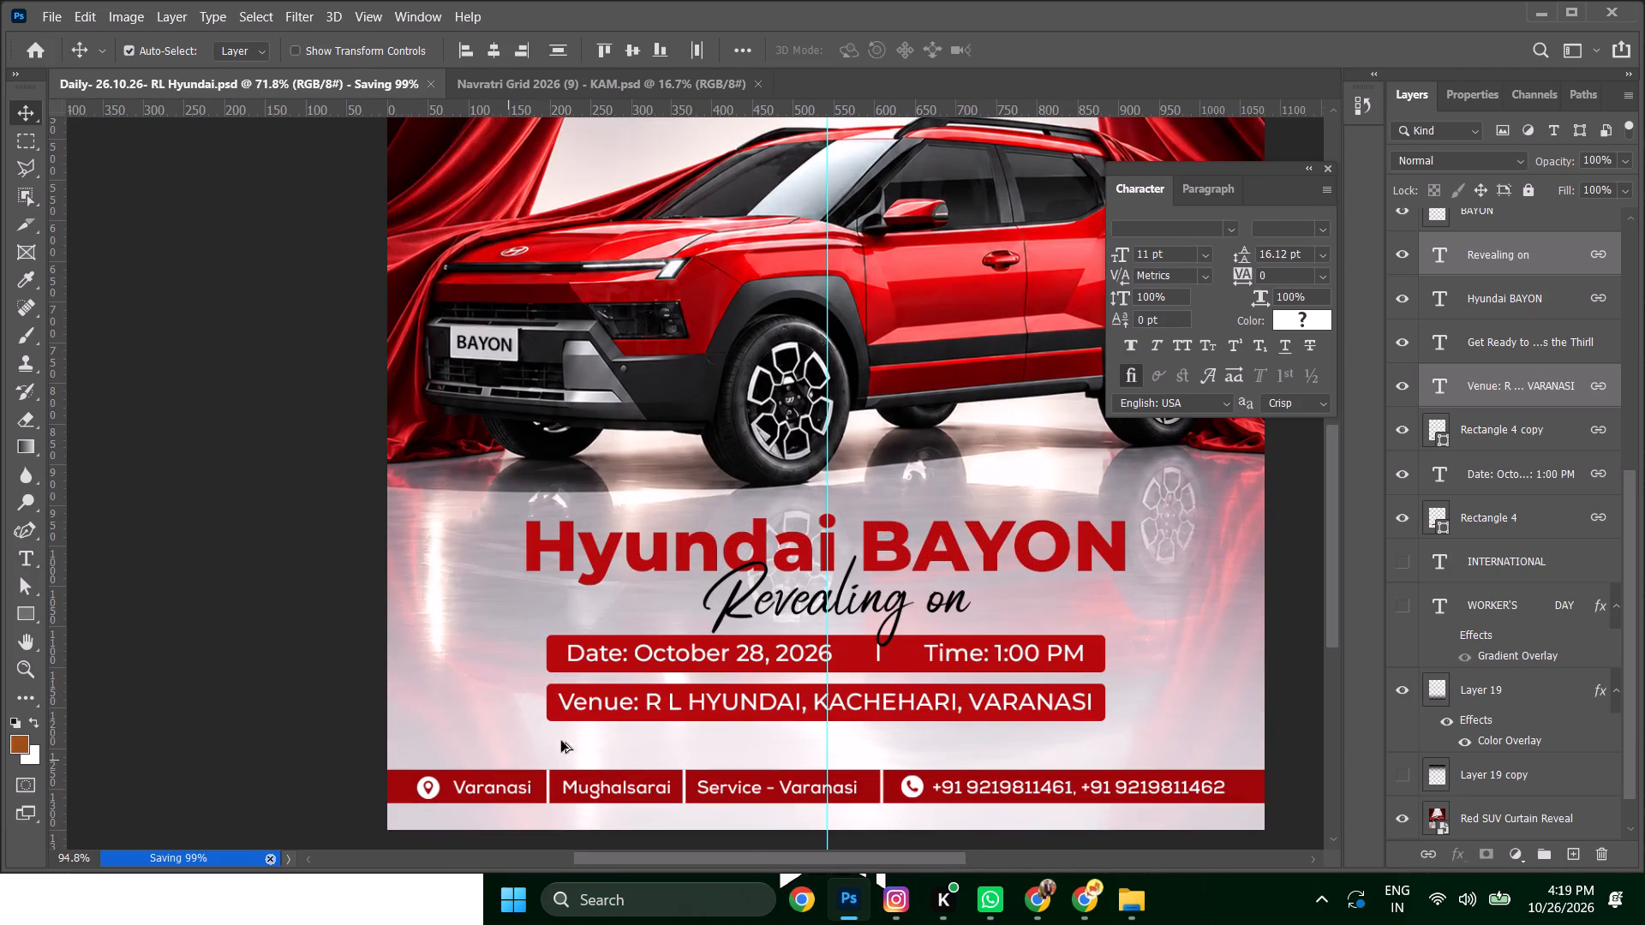
click(664, 704)
double_click(664, 704)
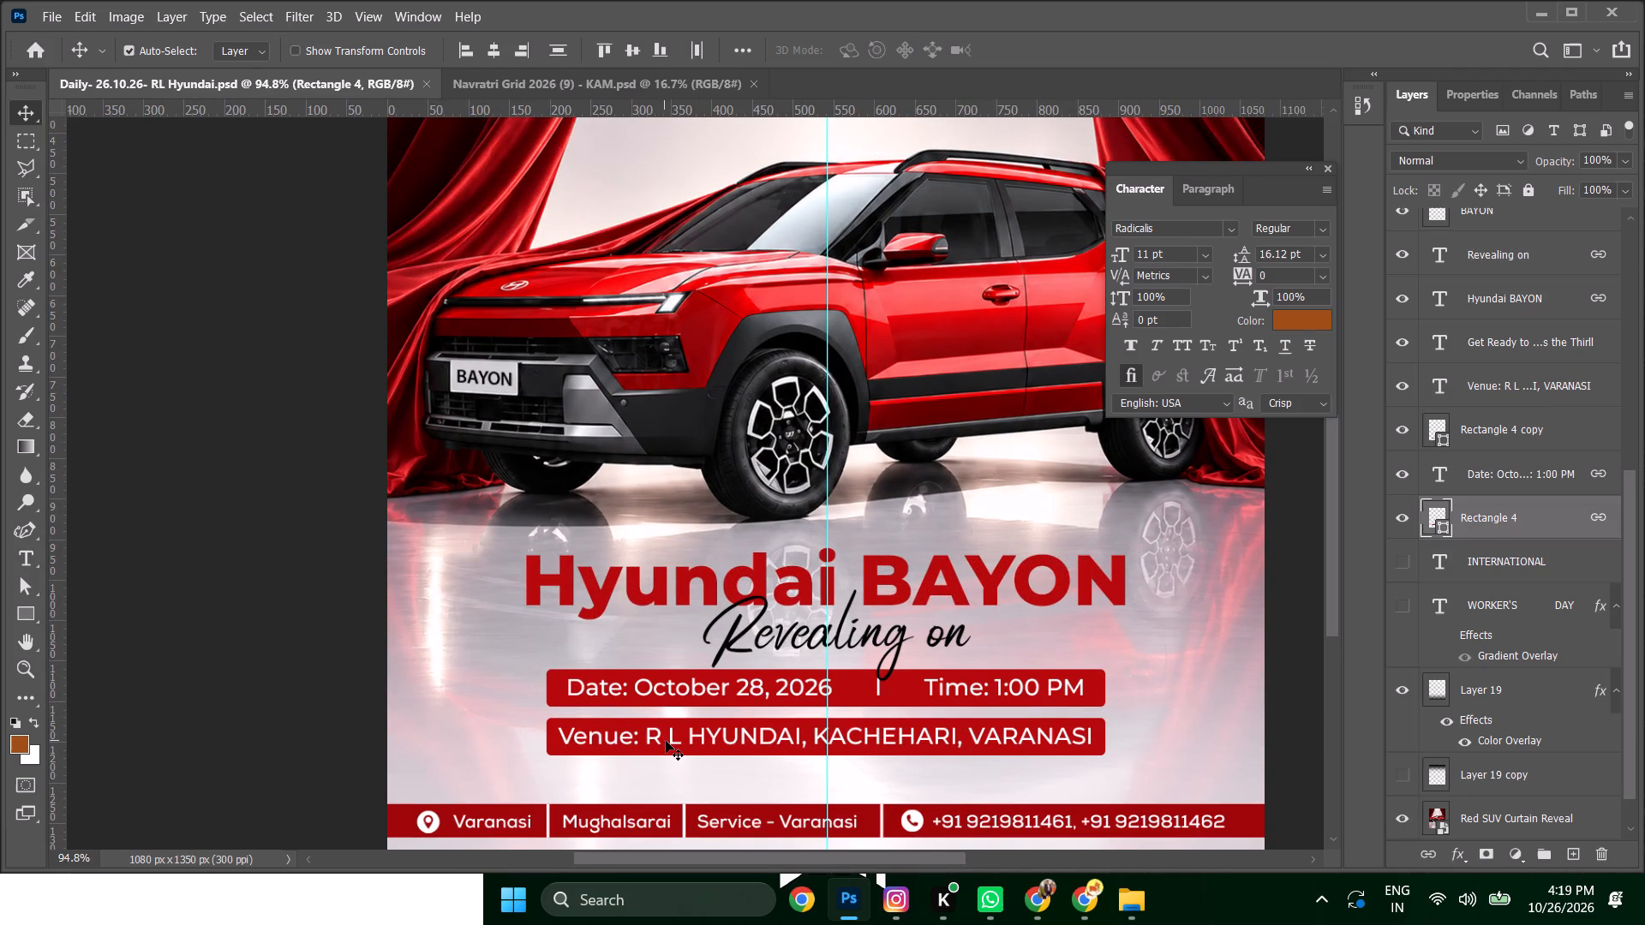
double_click(669, 737)
click(667, 741)
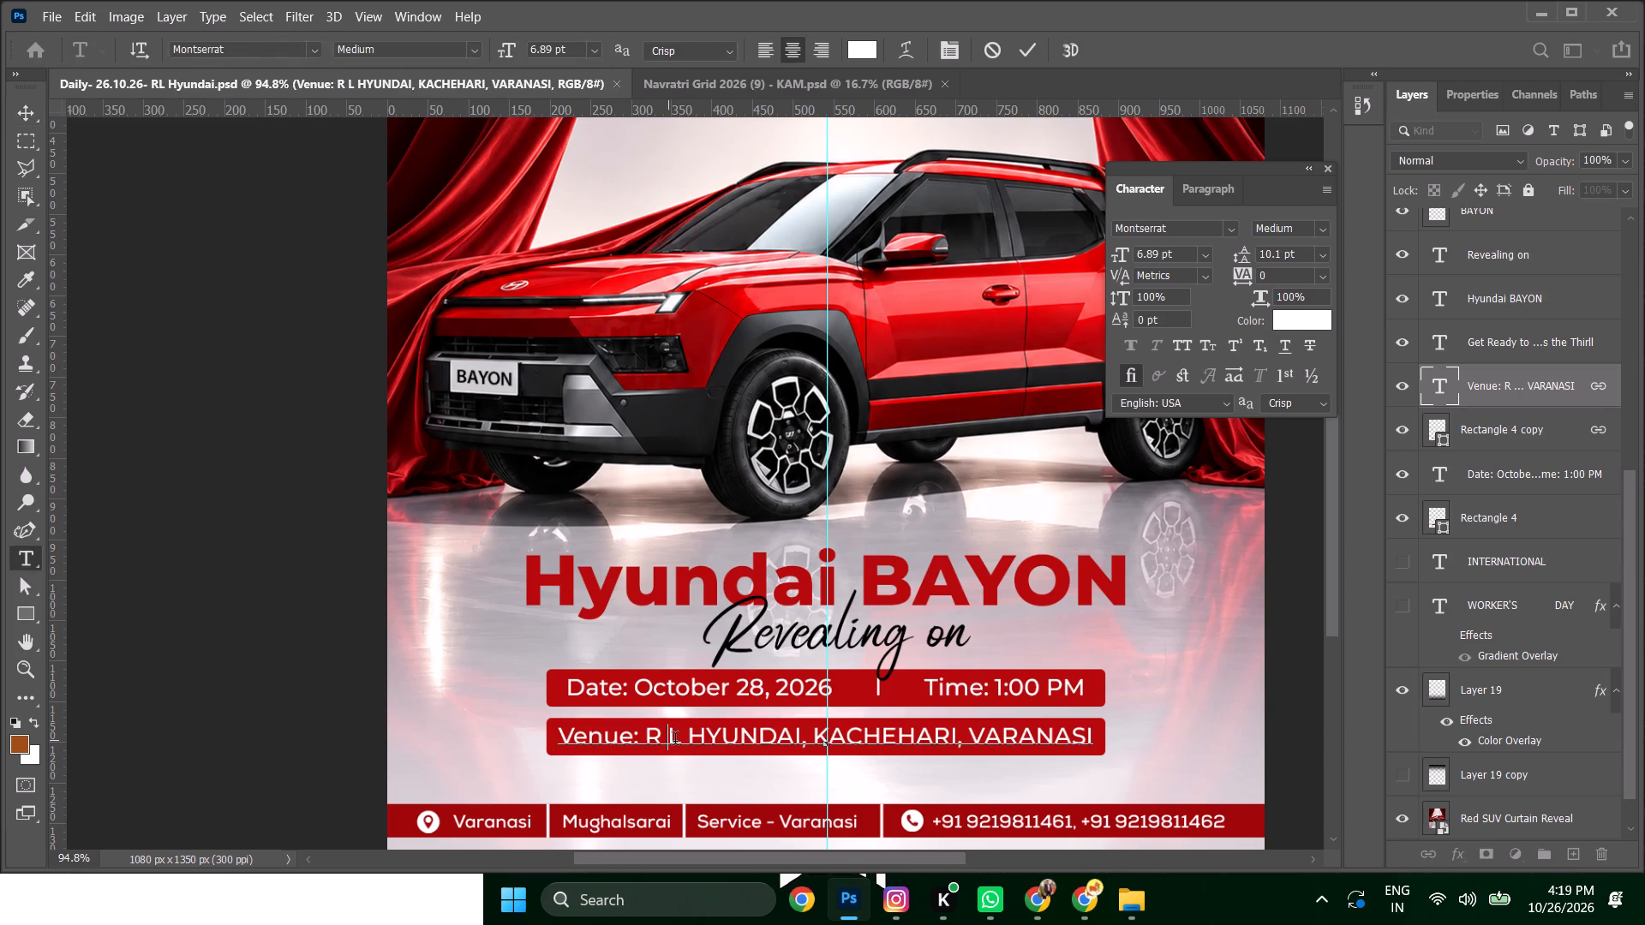
key(BackSpace)
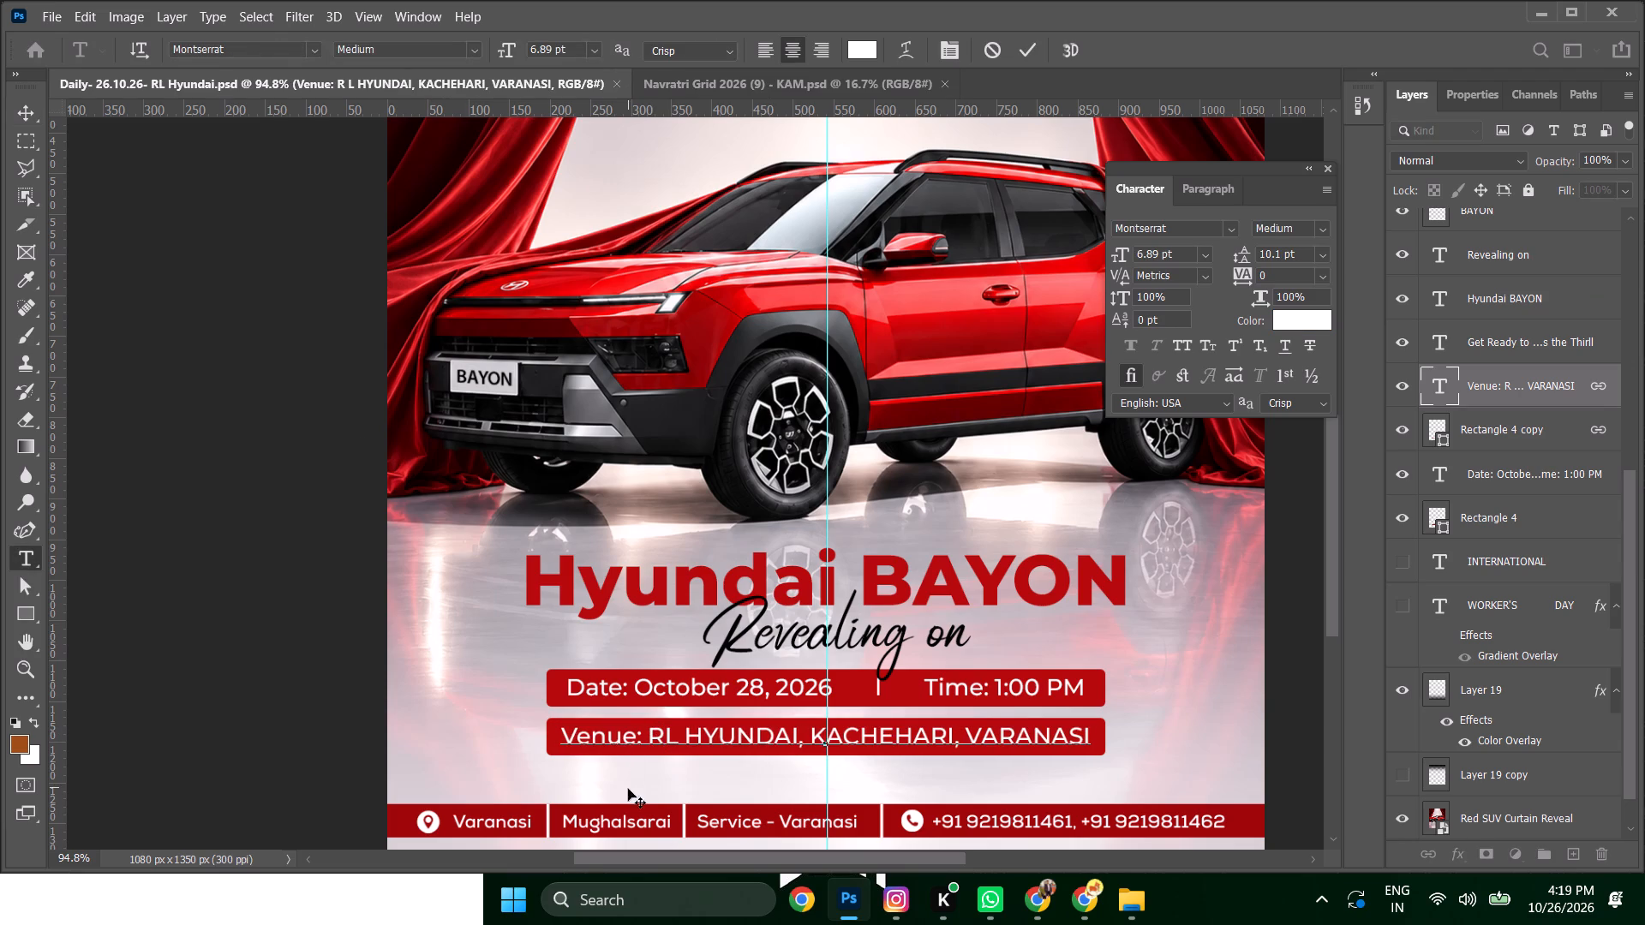
click(20, 112)
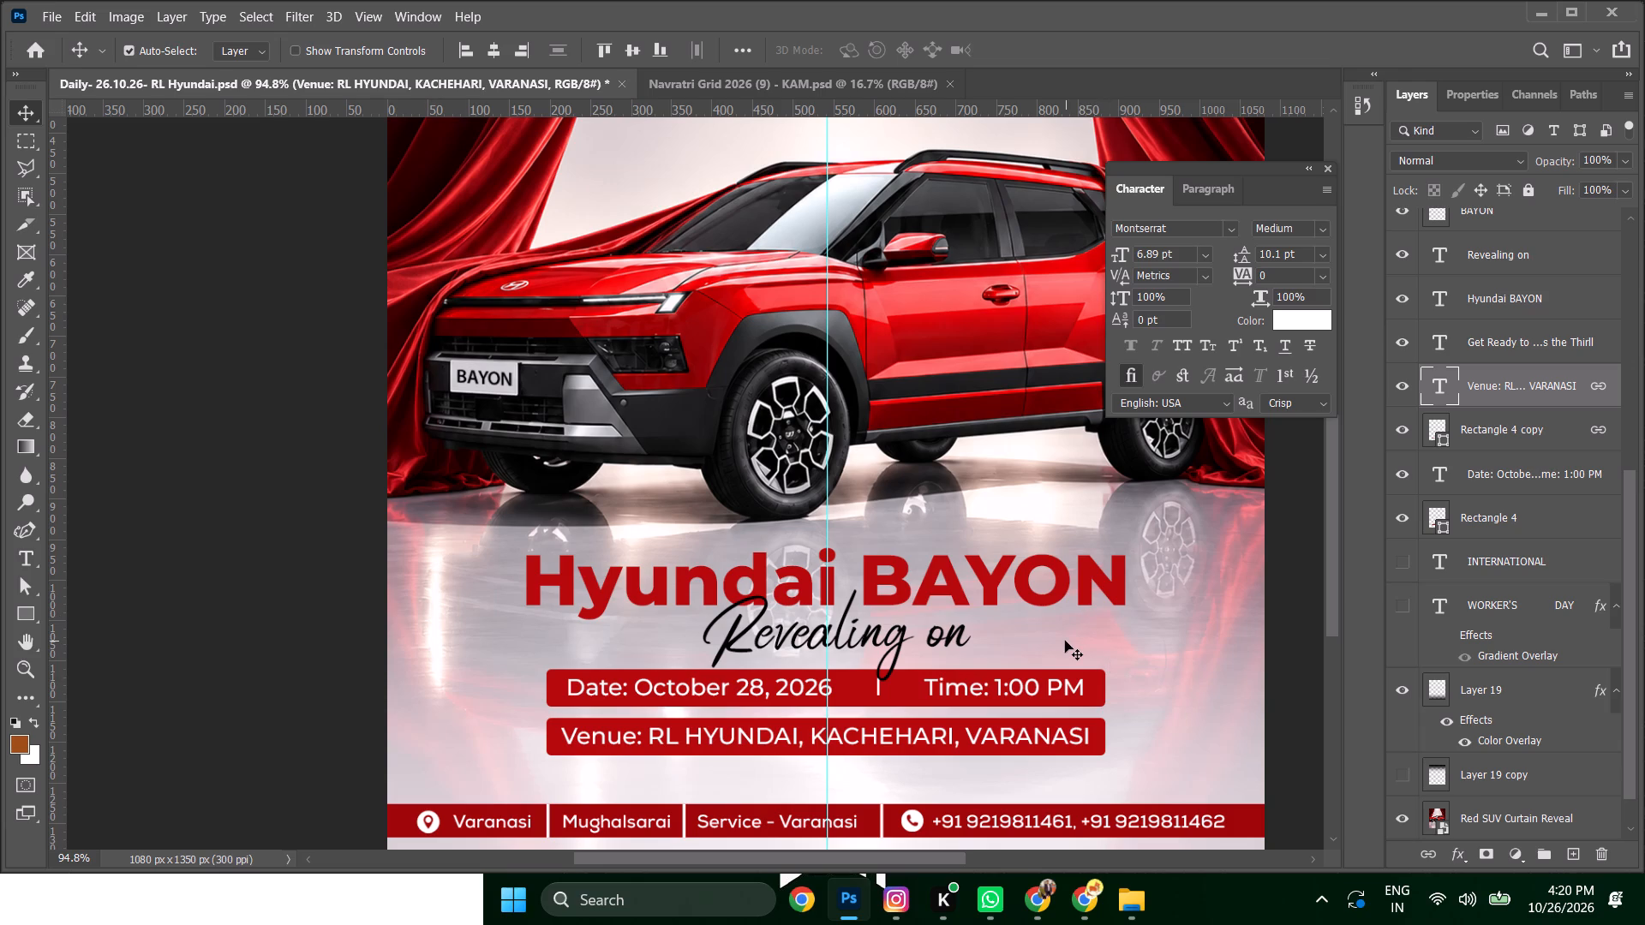
Save the poster document with the corrected venue text.
key(ctrl+s)
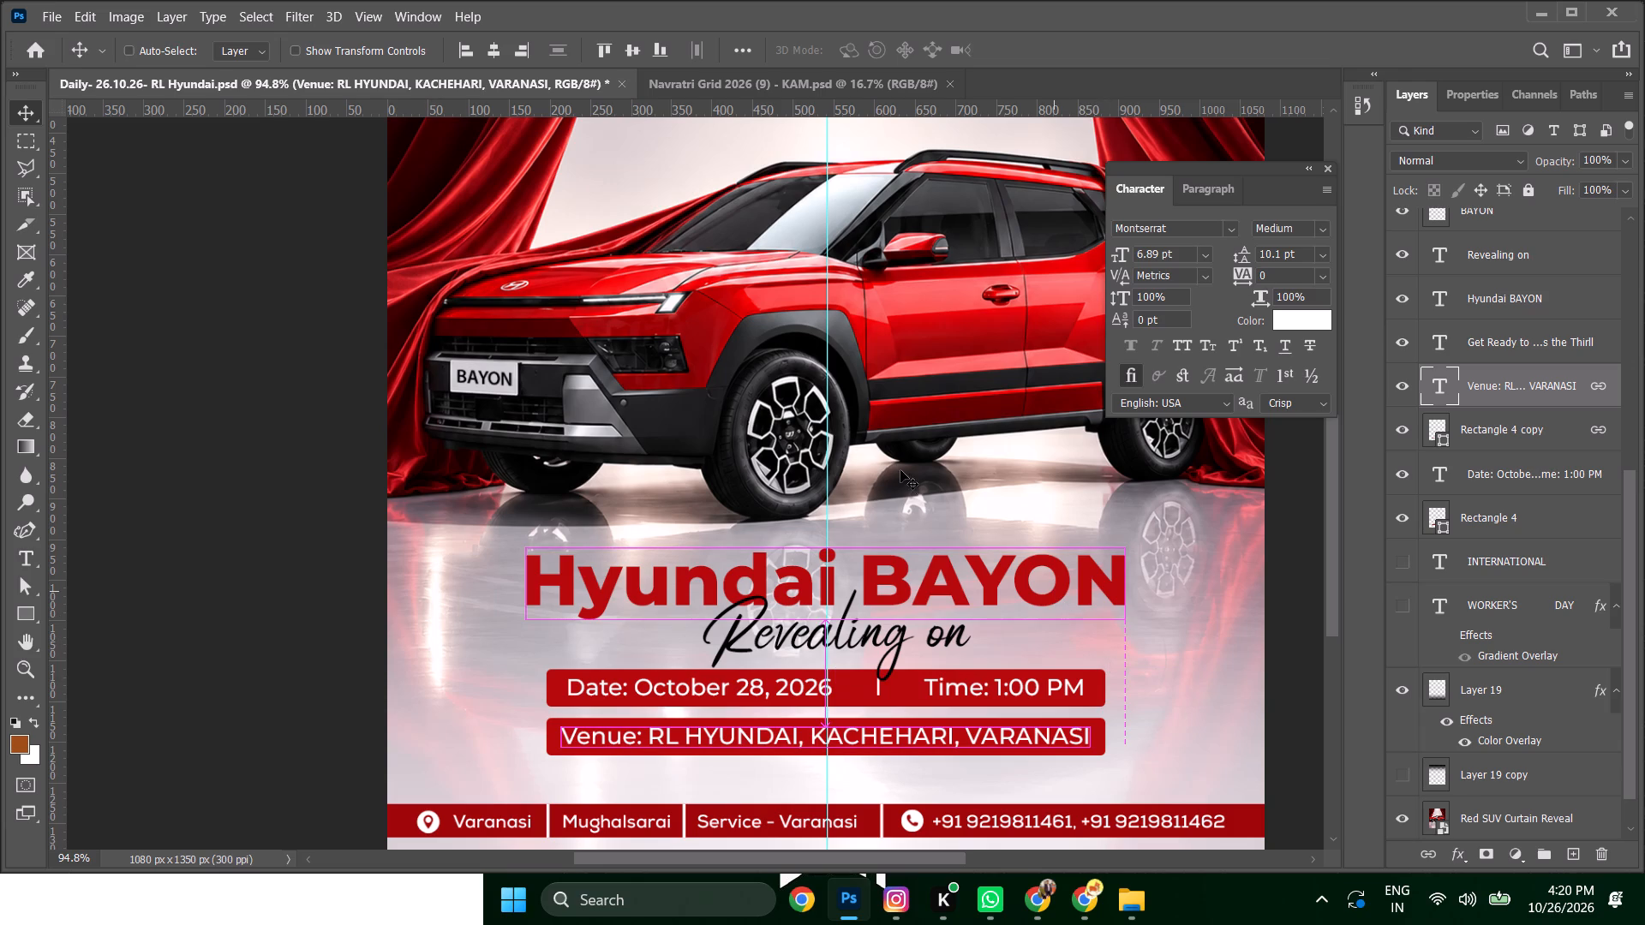
Export the poster as a PNG named "Daily- 26.10.26- RL Hyundai" to the Desktop, replacing the existing file.
click(47, 12)
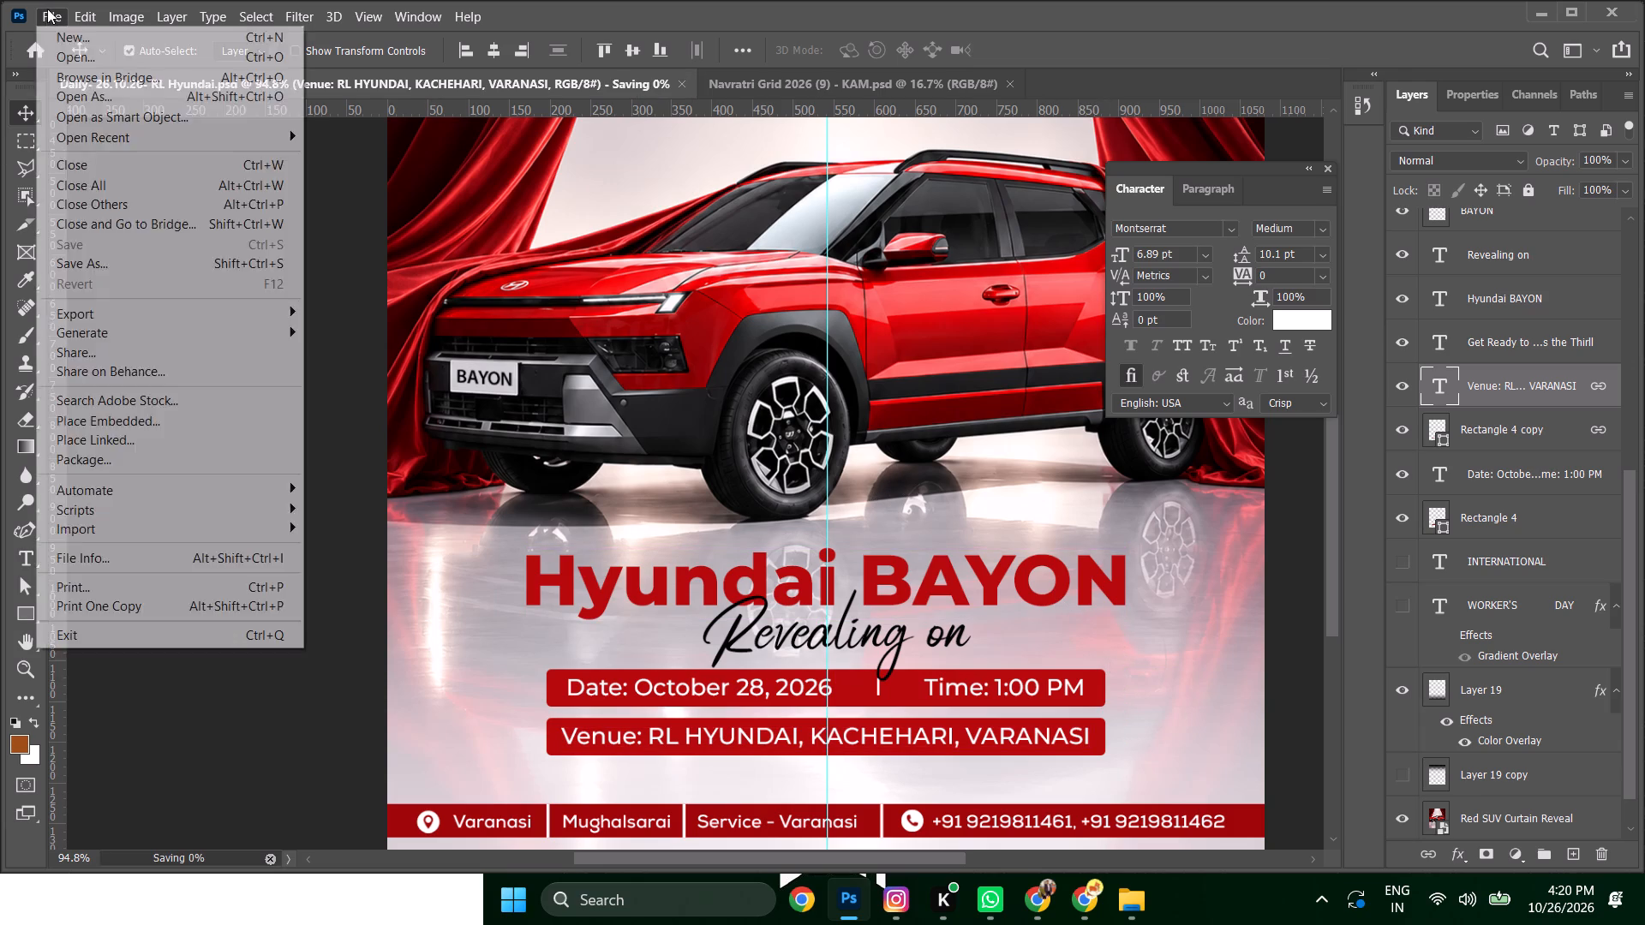
click(137, 319)
click(326, 309)
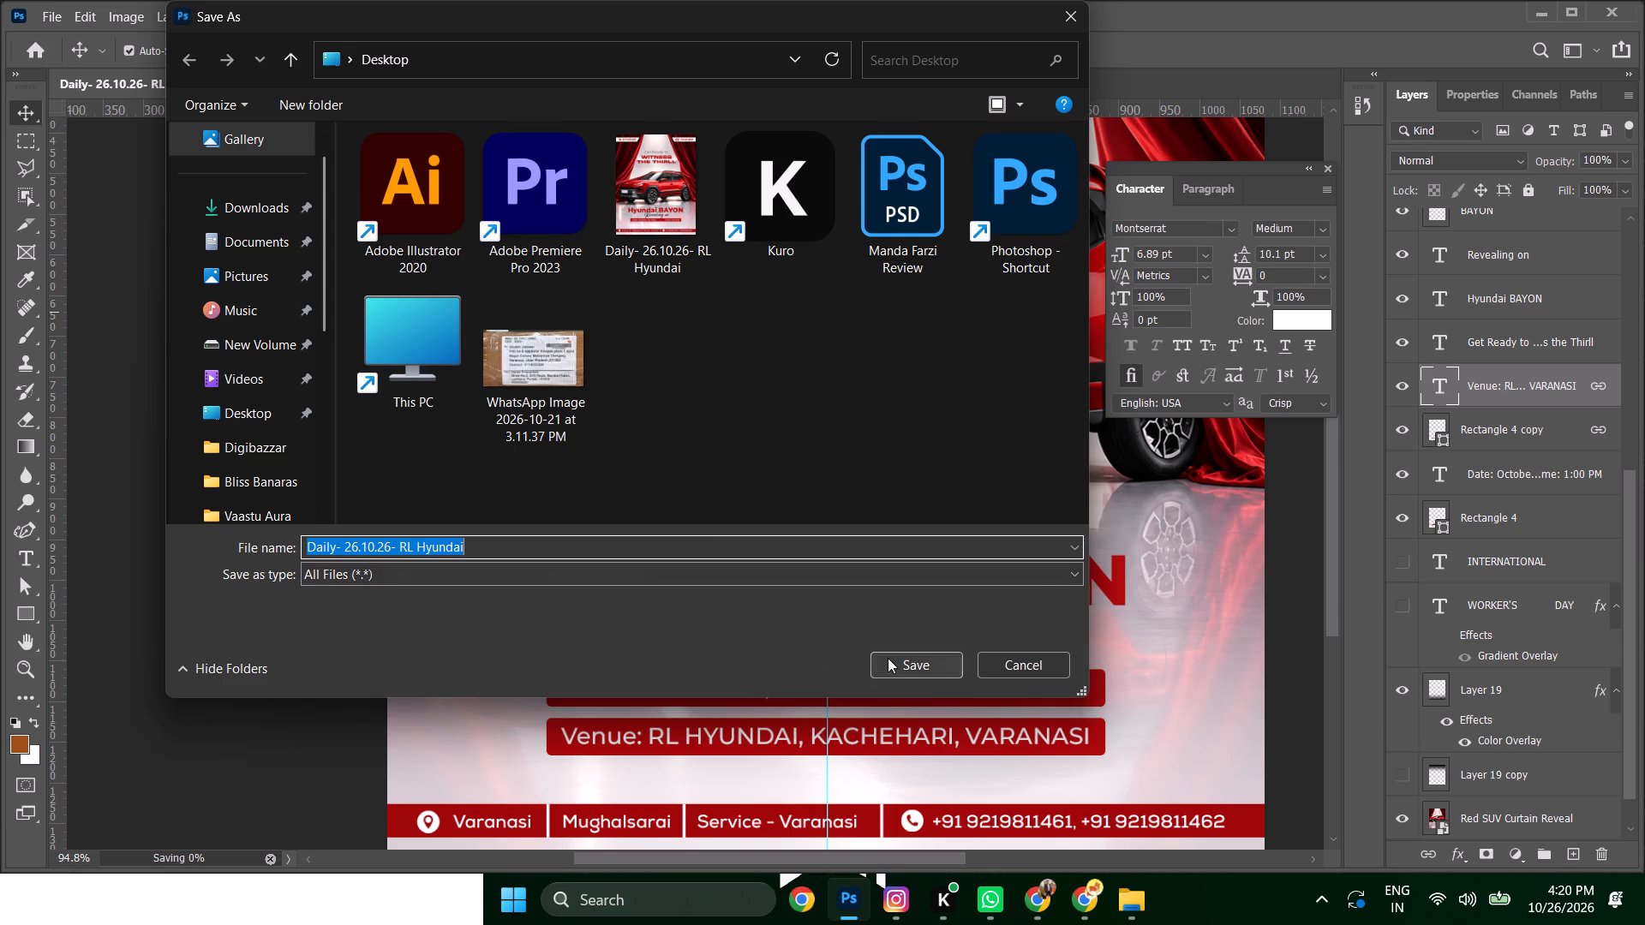
click(888, 658)
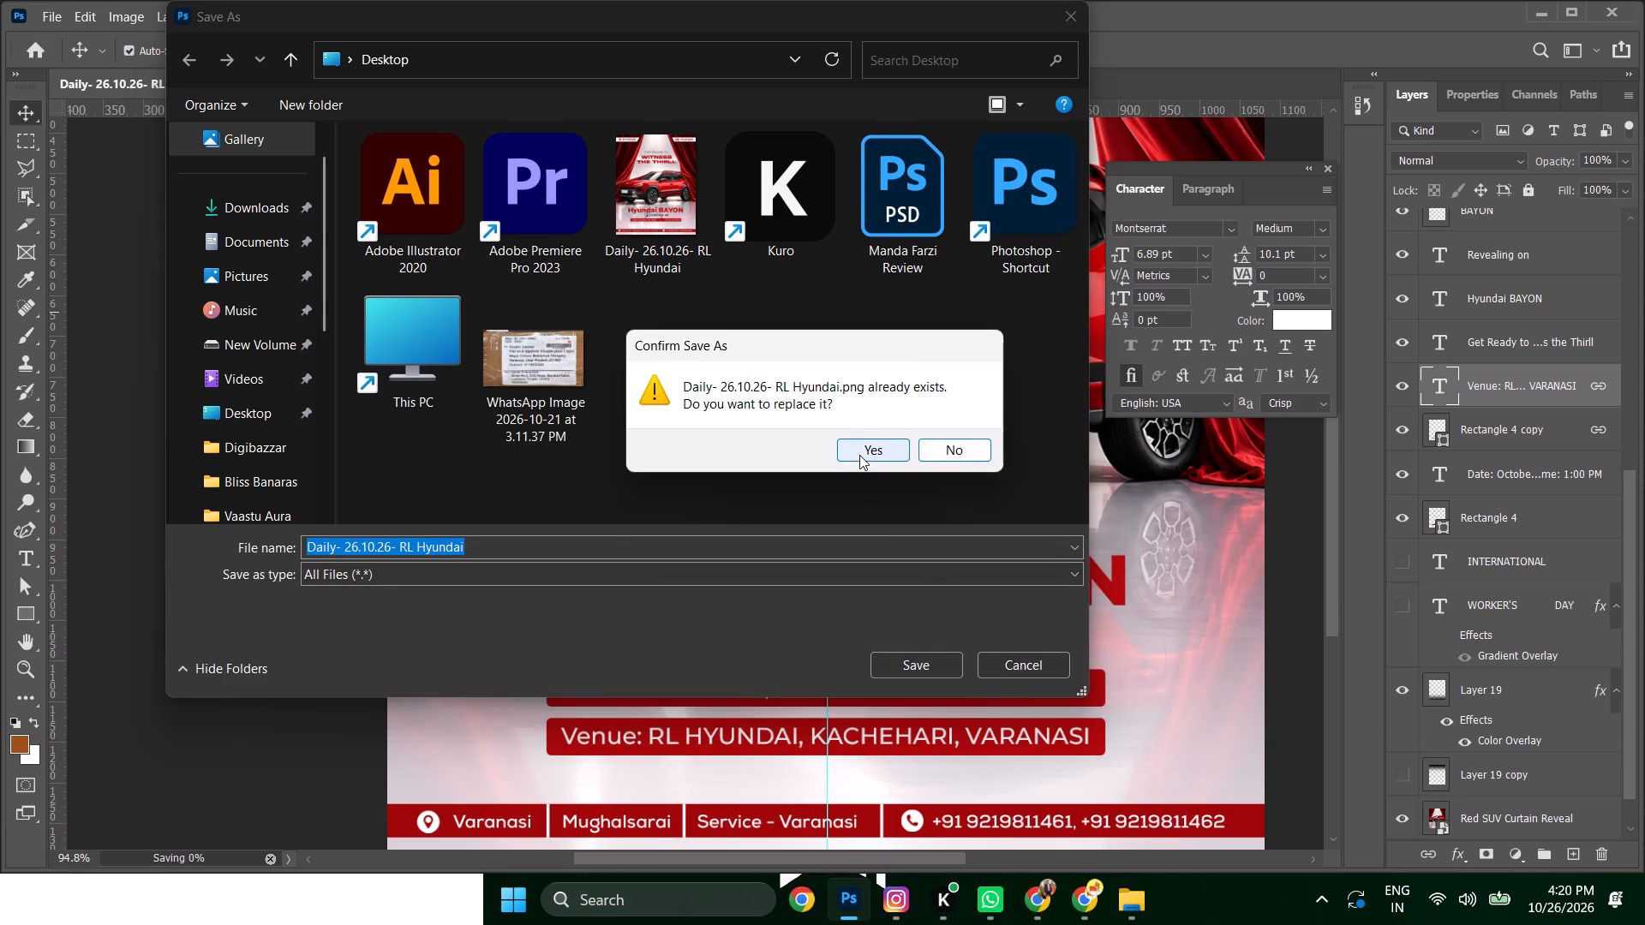
click(859, 455)
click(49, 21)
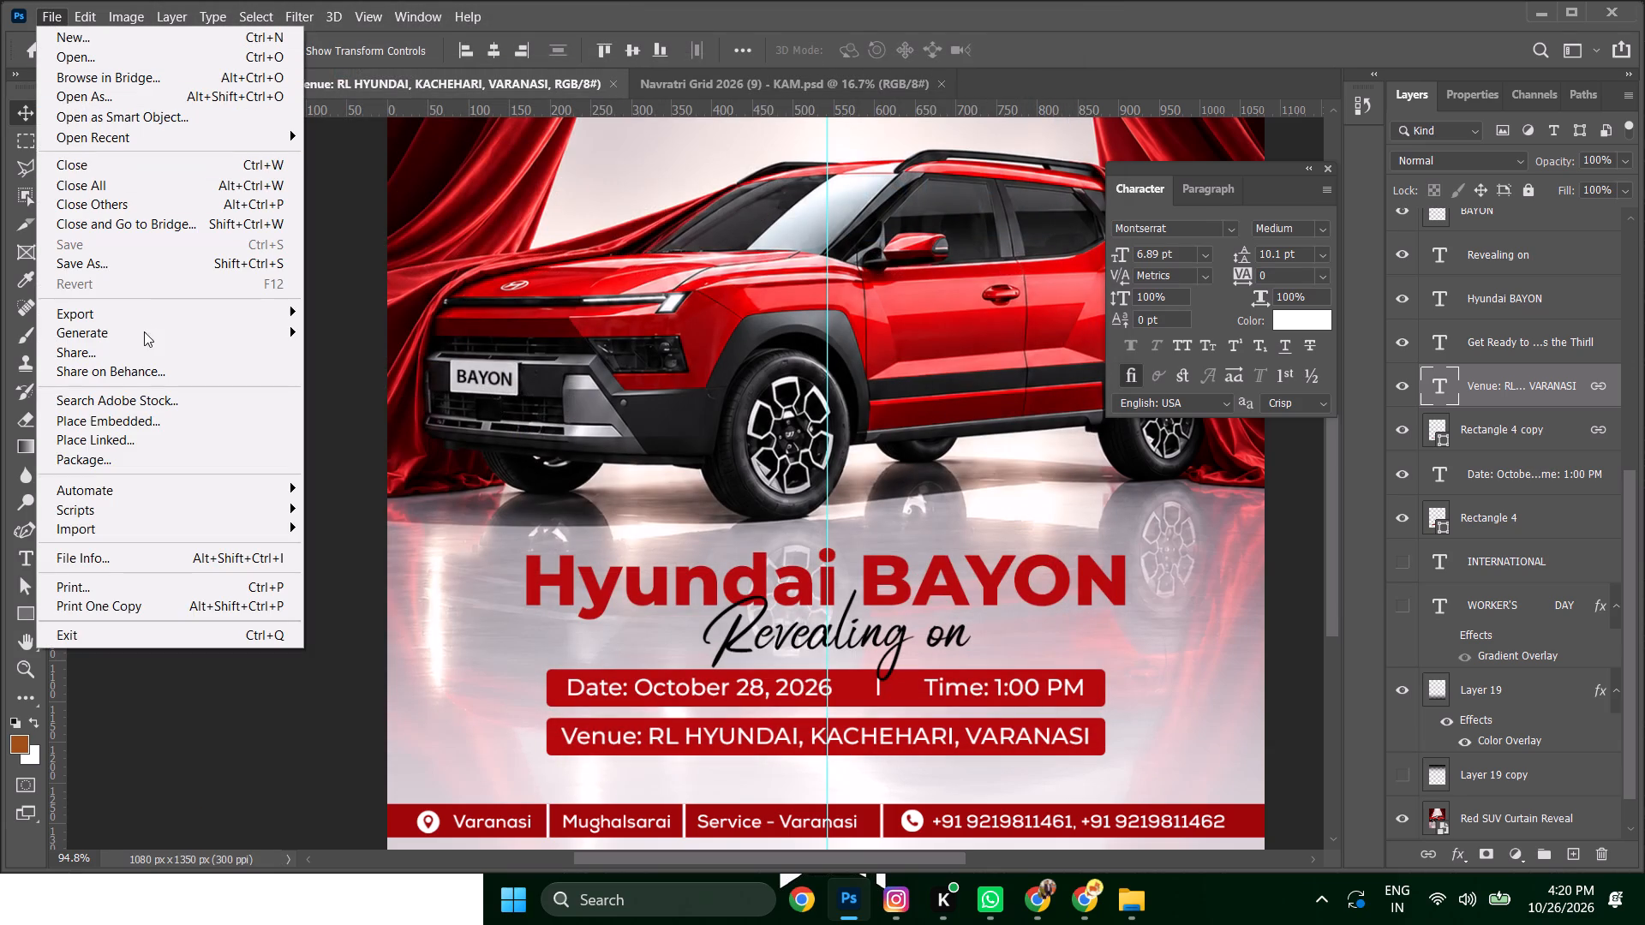
Export the poster as a PNG named "Daily- 26.10.26- RL Hyundai" to the RL Hyundai folder inside Digibazzar, replacing the existing file.
click(136, 318)
click(408, 308)
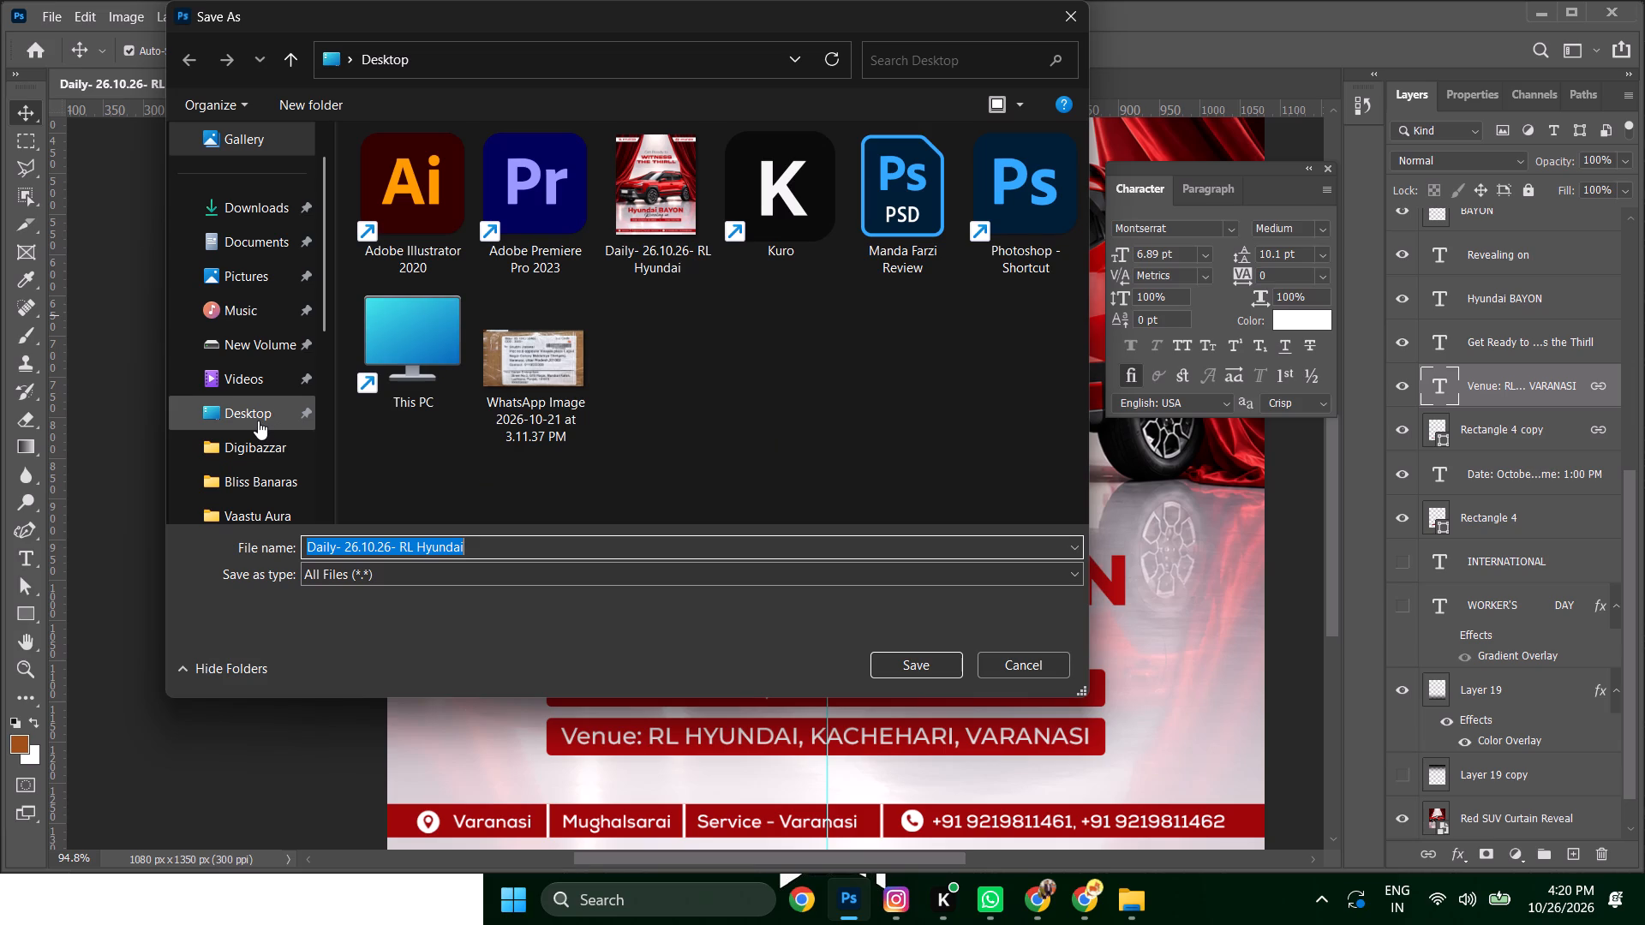
scroll(258, 421, down, 2)
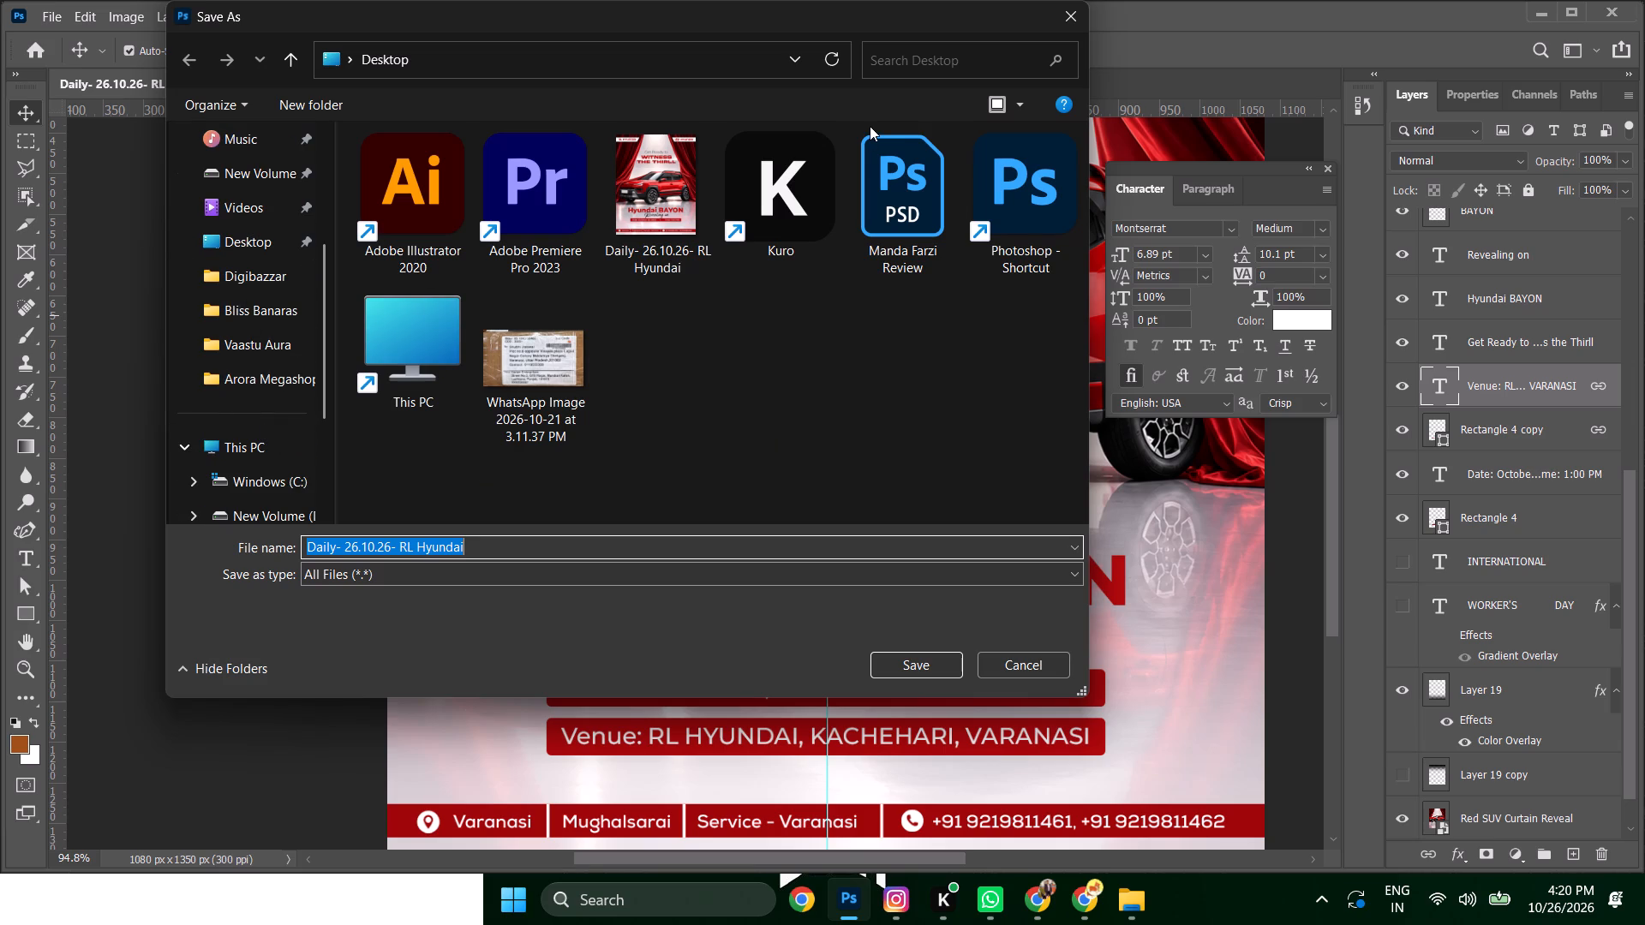
click(273, 373)
click(464, 62)
click(511, 311)
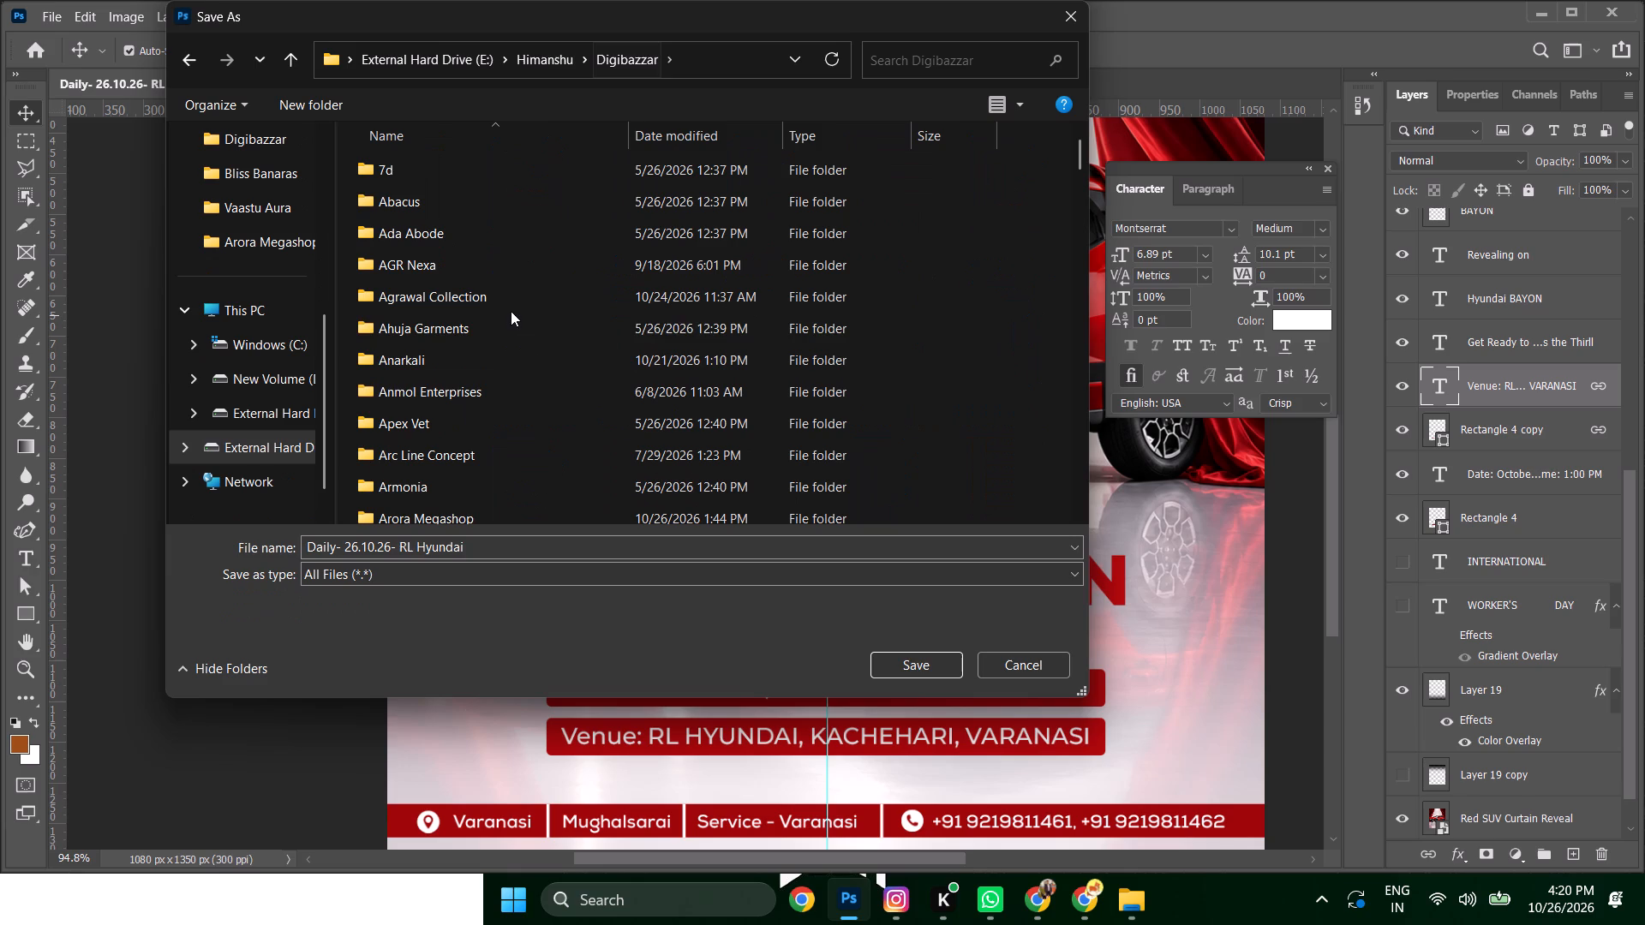
click(491, 319)
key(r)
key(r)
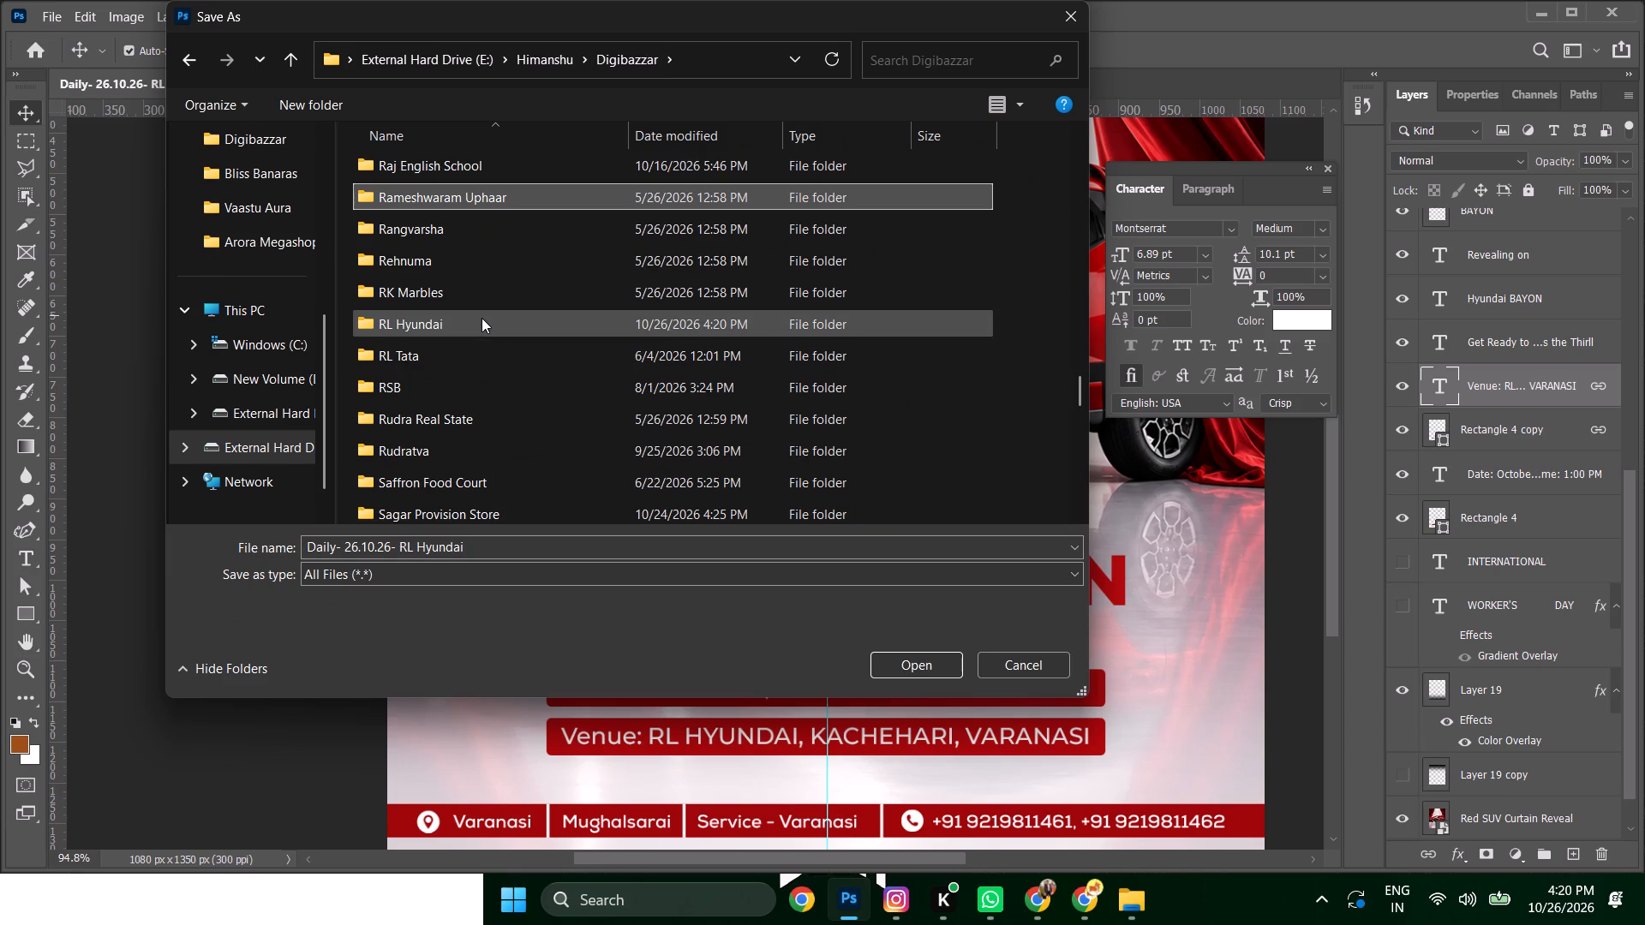
double_click(498, 317)
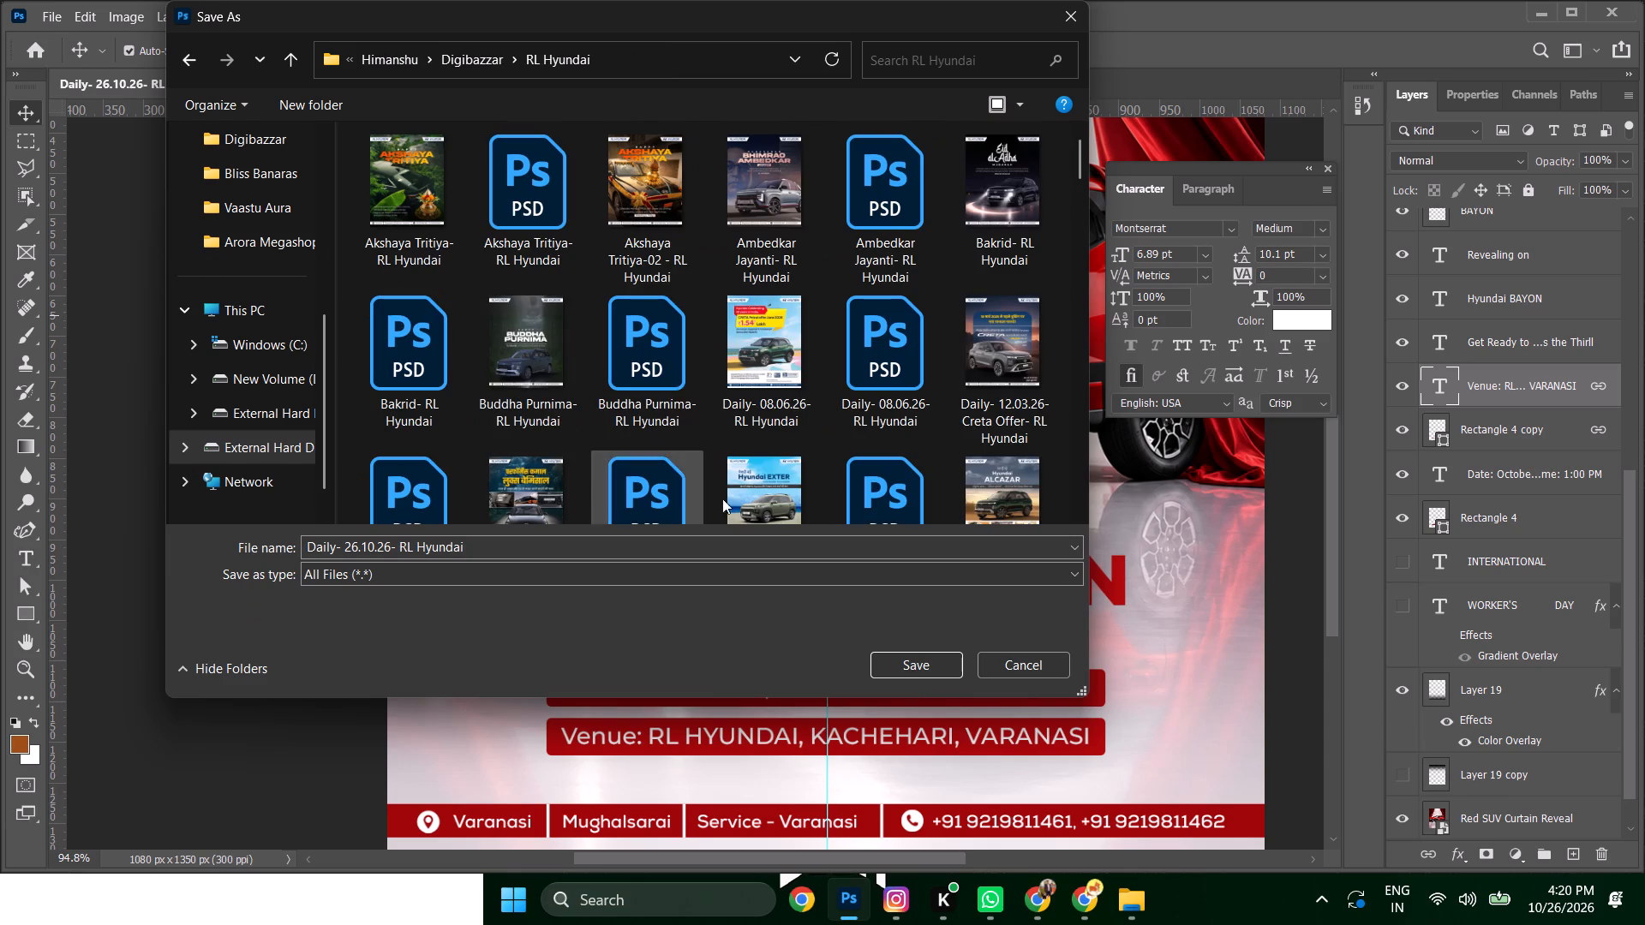